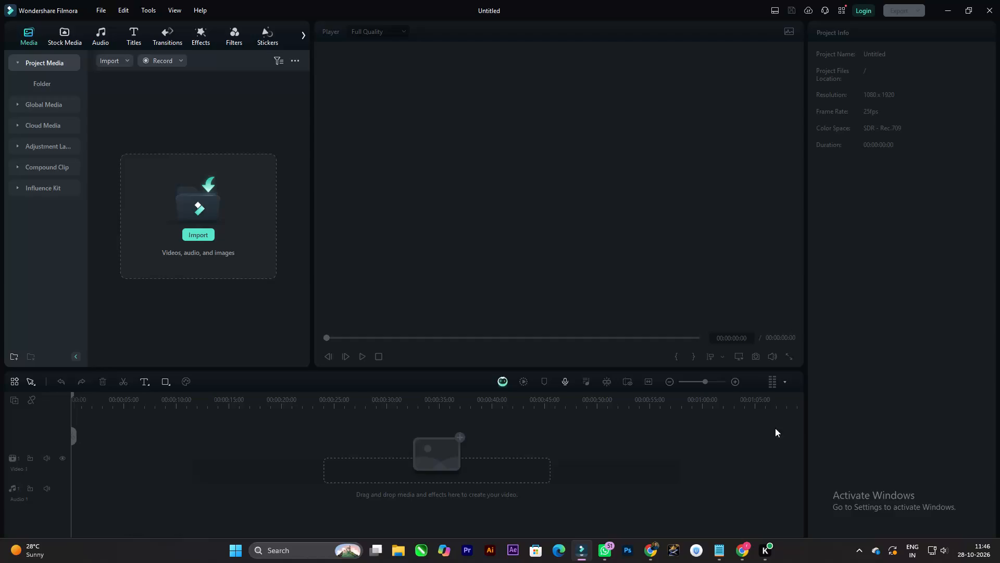
Switch to Chrome and resume the paused music video on YouTube.
click(999, 562)
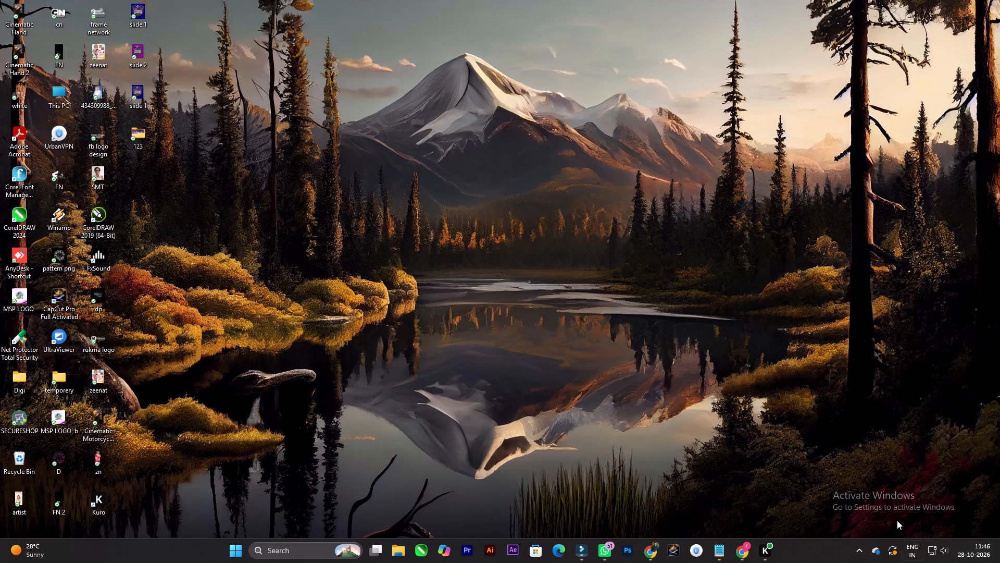
click(645, 549)
click(488, 314)
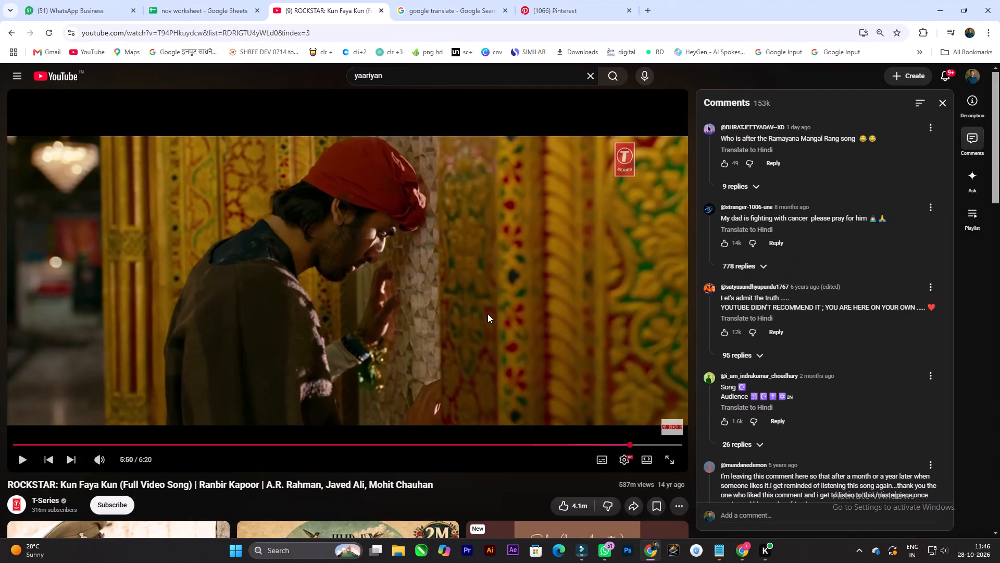
Launch CorelDRAW 2024 and maximize its window.
click(421, 555)
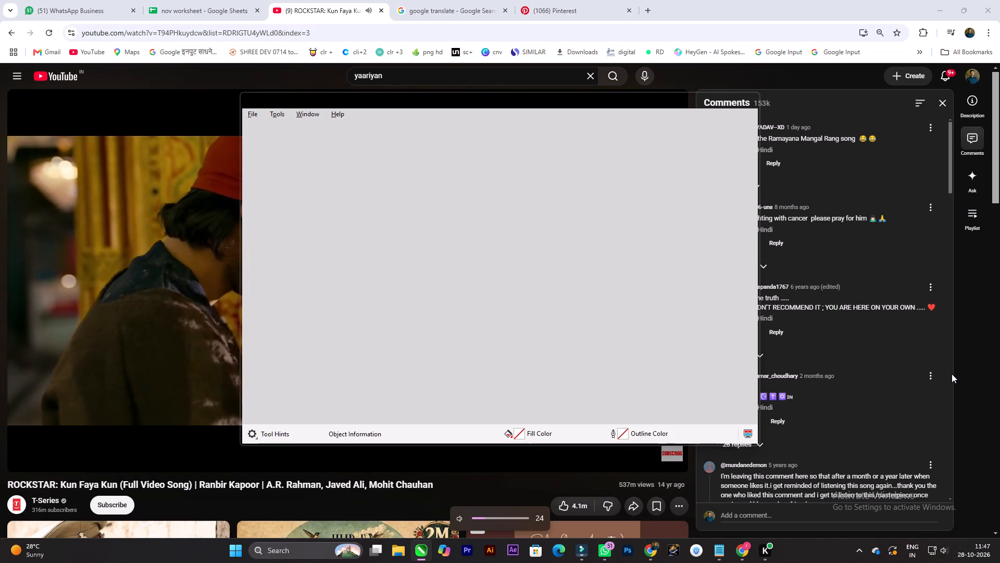
key(super+w)
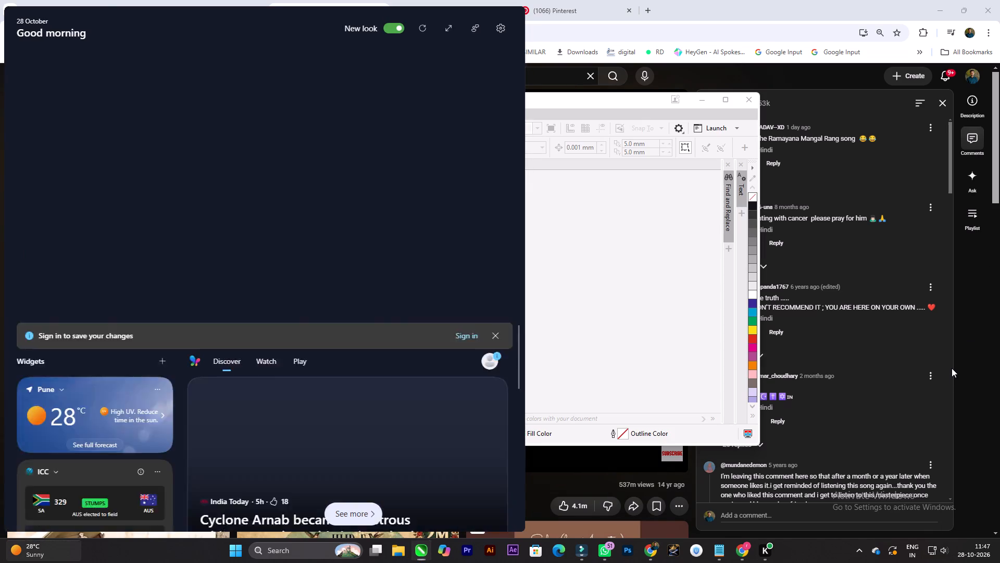
key(super+e)
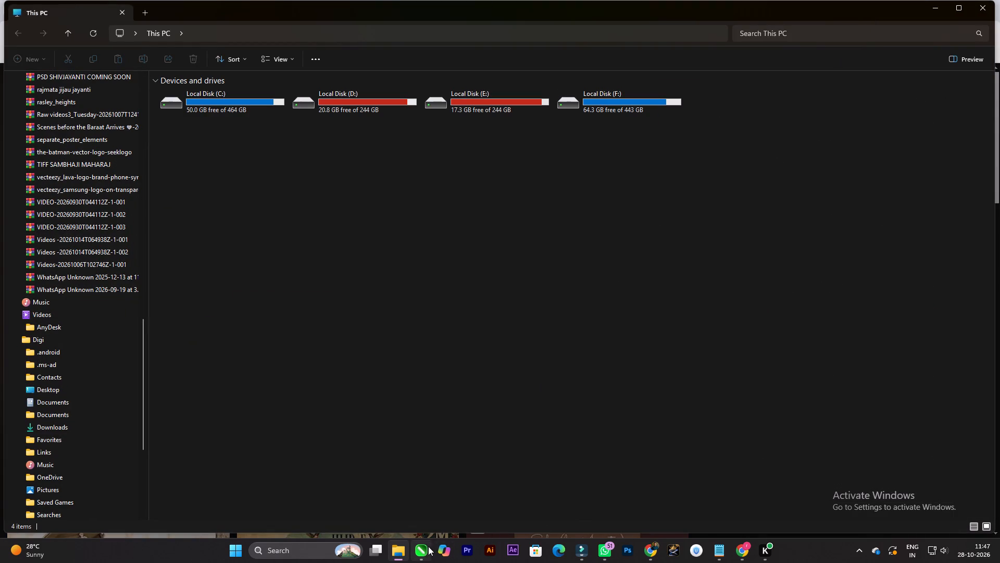
click(428, 547)
click(722, 101)
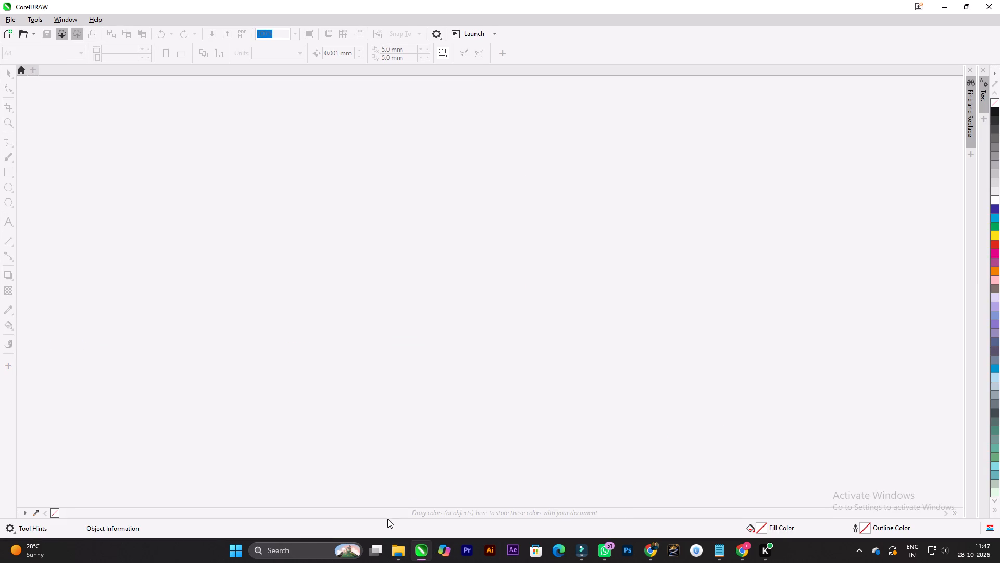
In File Explorer, open the CorelDRAW file 1 from the office advertise > 7070 SPORTS folder on drive F:.
click(393, 552)
click(535, 140)
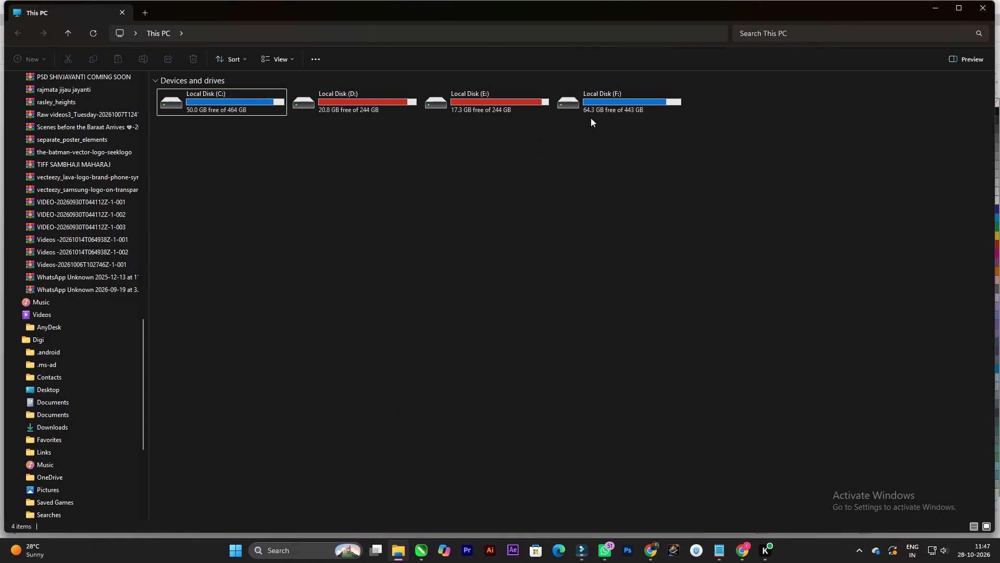
double_click(599, 107)
click(454, 146)
click(458, 118)
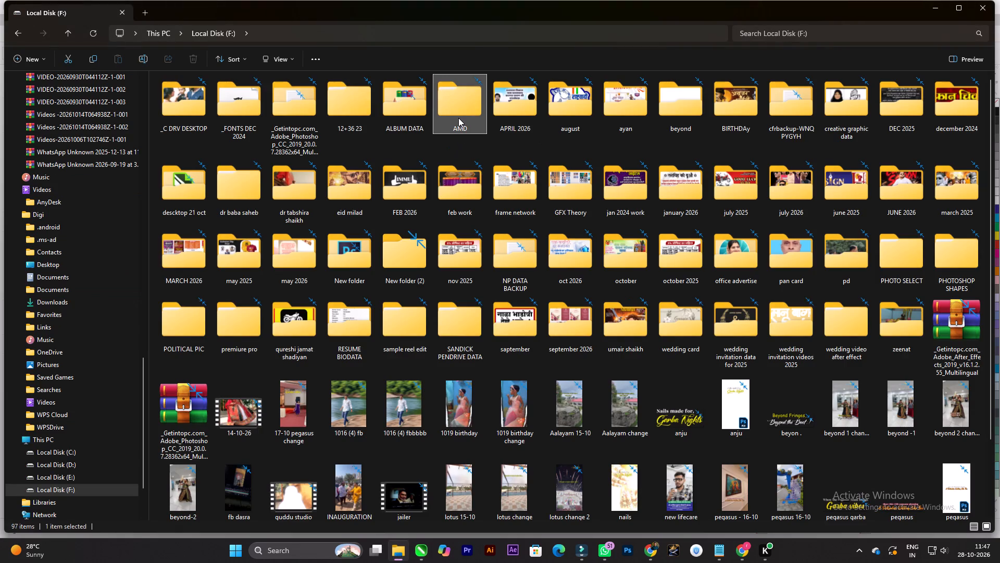
text(oo)
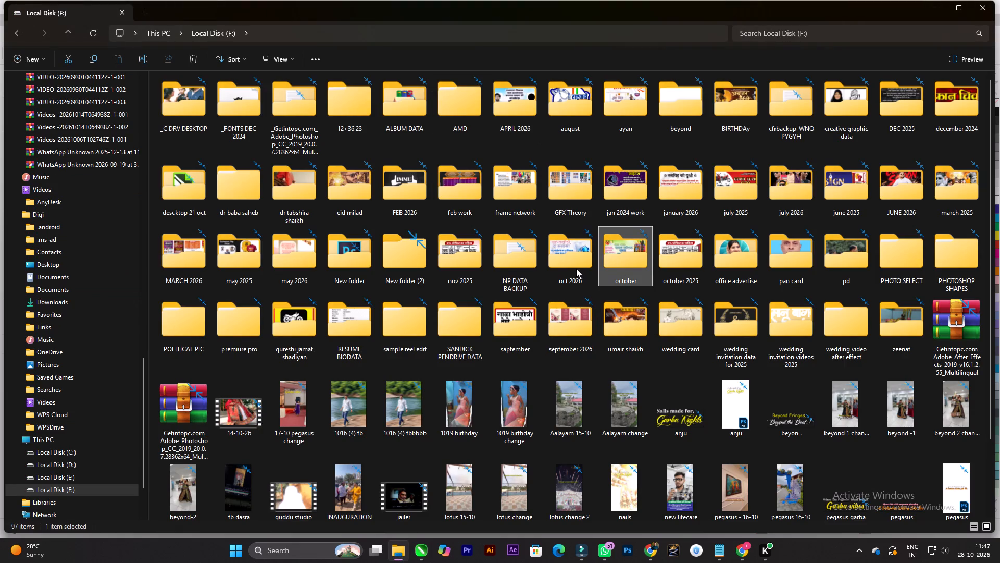
key(o)
key(o)
key(o)
triple_click(758, 269)
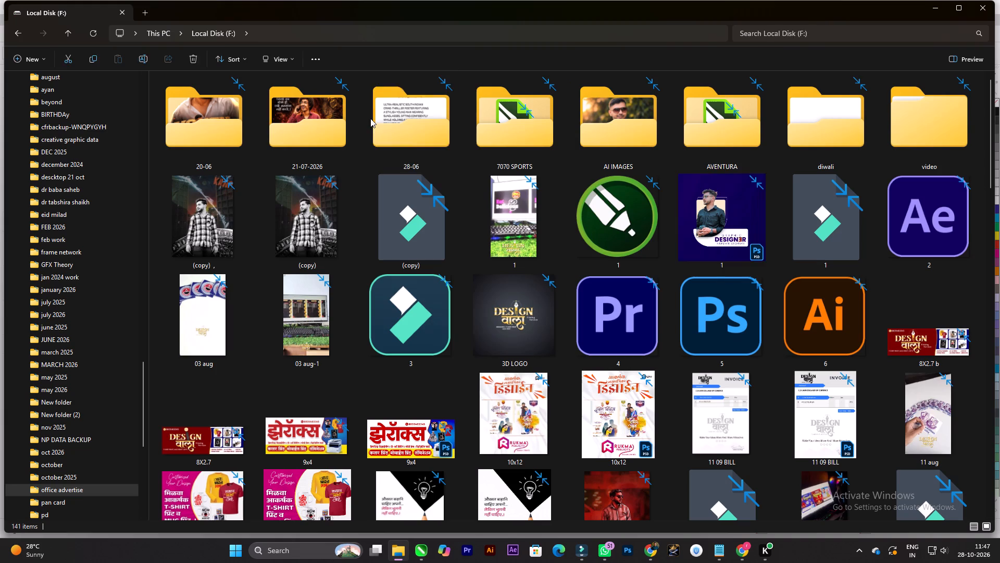
double_click(564, 137)
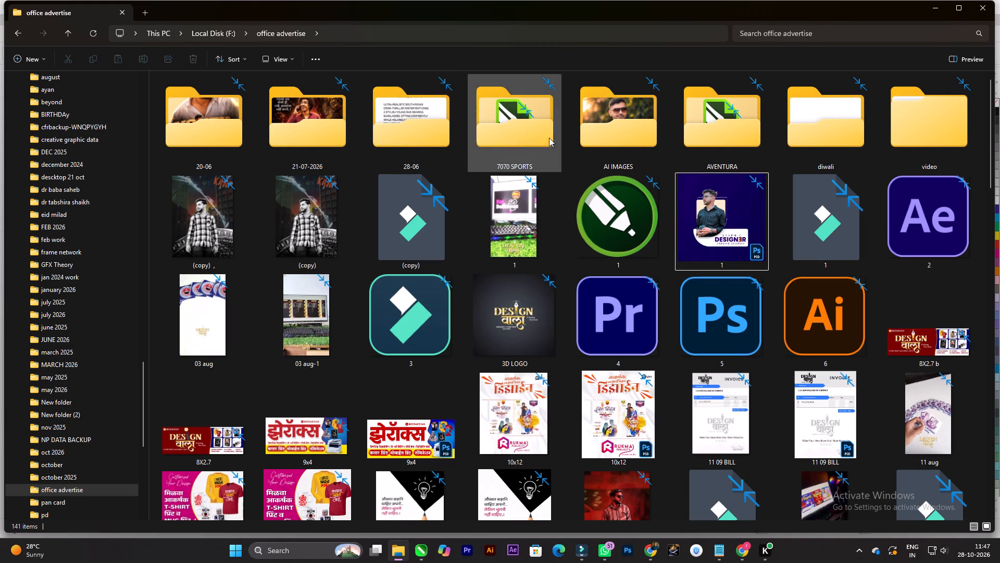
double_click(535, 135)
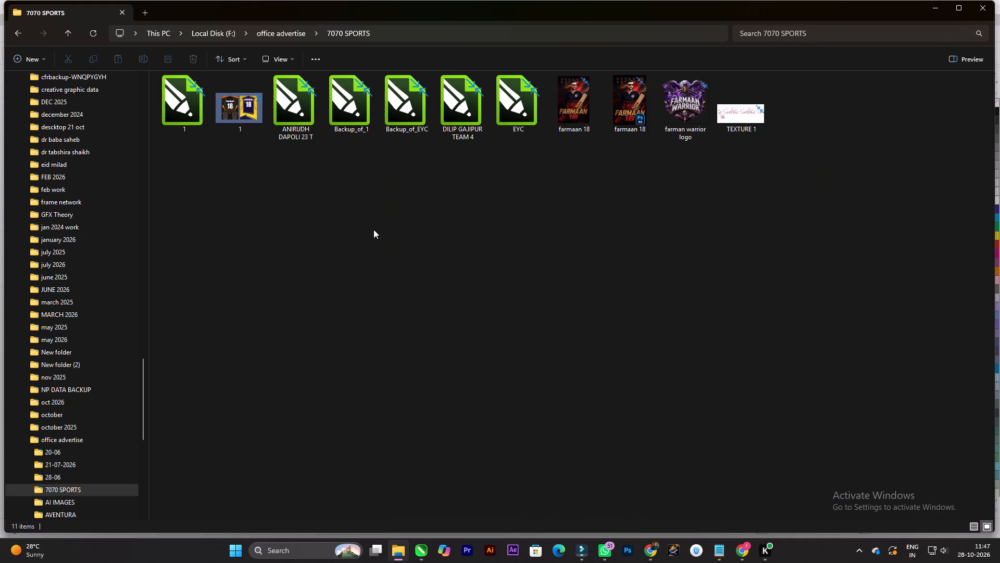
double_click(196, 109)
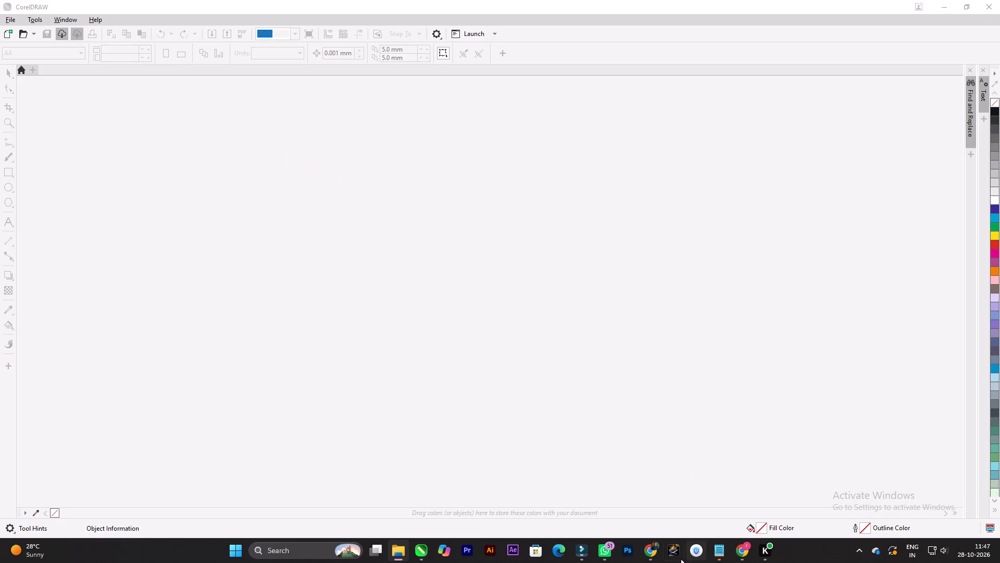
Switch to Chrome and search Pinterest for "jursey designs".
click(650, 552)
click(588, 0)
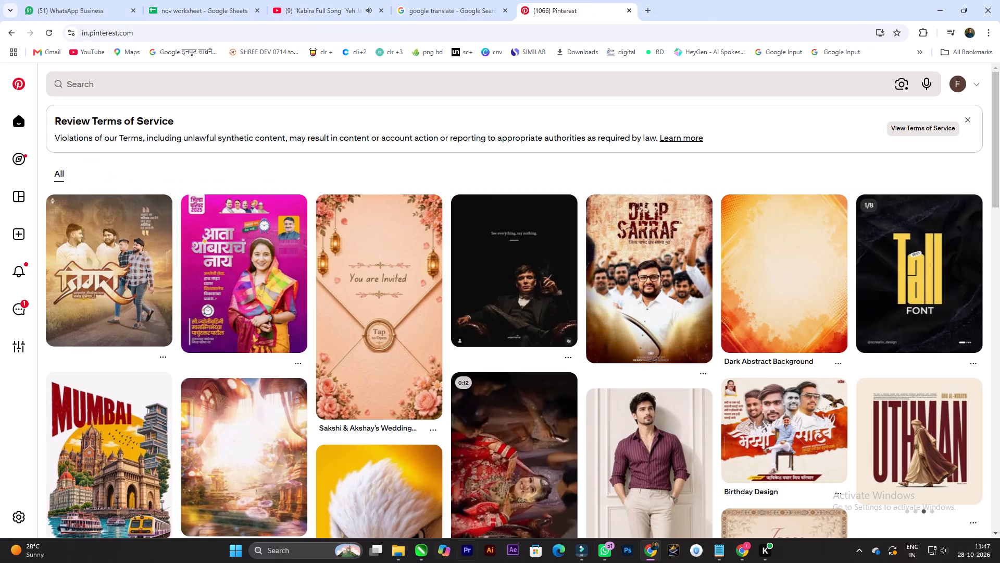
click(369, 87)
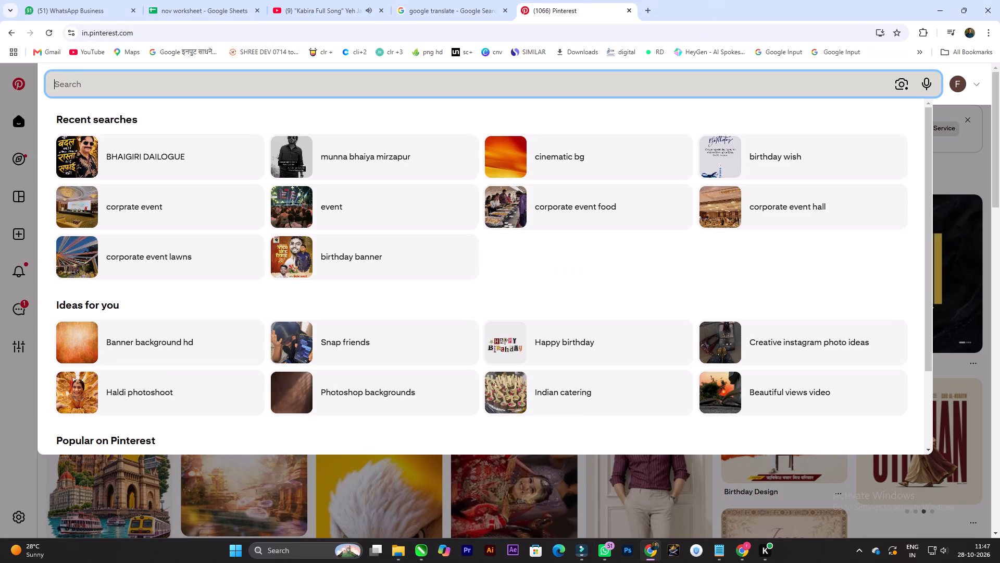
text(ju)
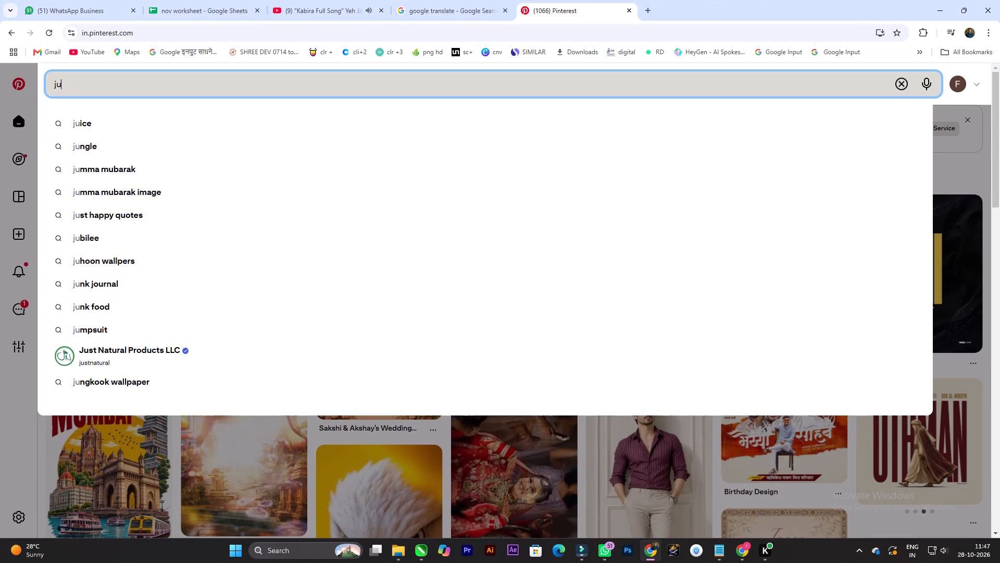
text(rsey designs)
key(space)
key(Return)
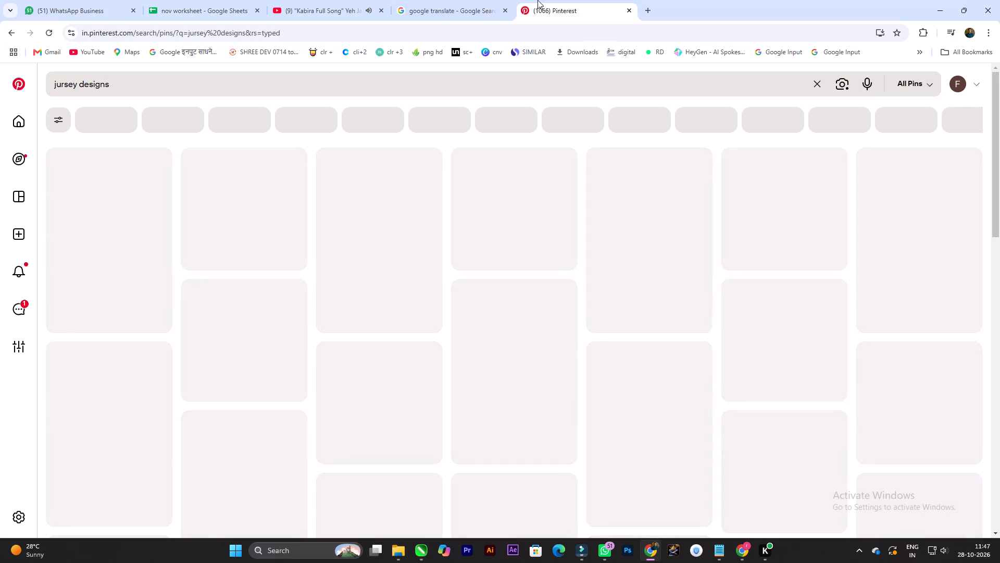
Switch to CorelDRAW and examine the jersey artwork and page layout in 1.cdr.
key(alt+Tab)
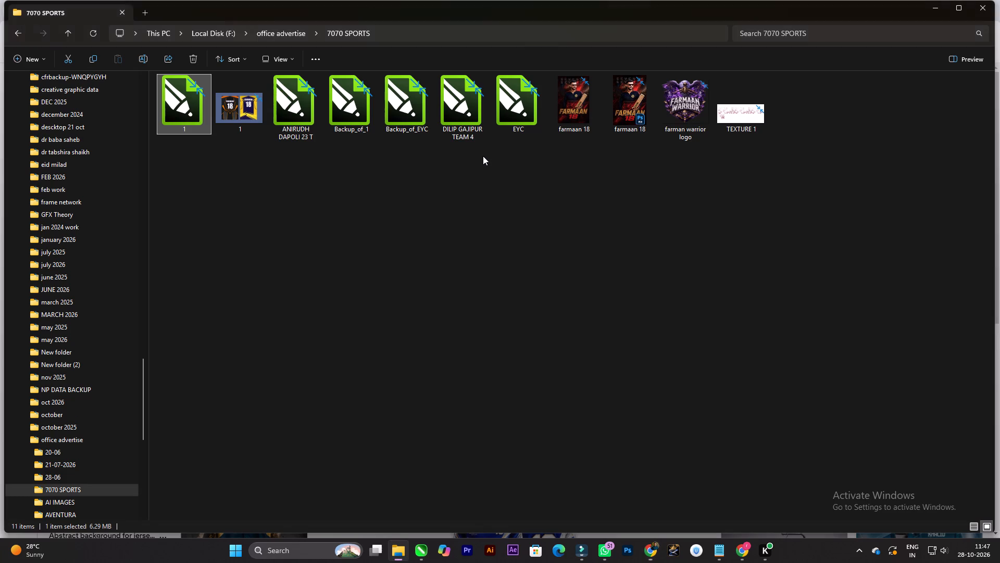
key(alt+Tab)
key(alt+Tab)
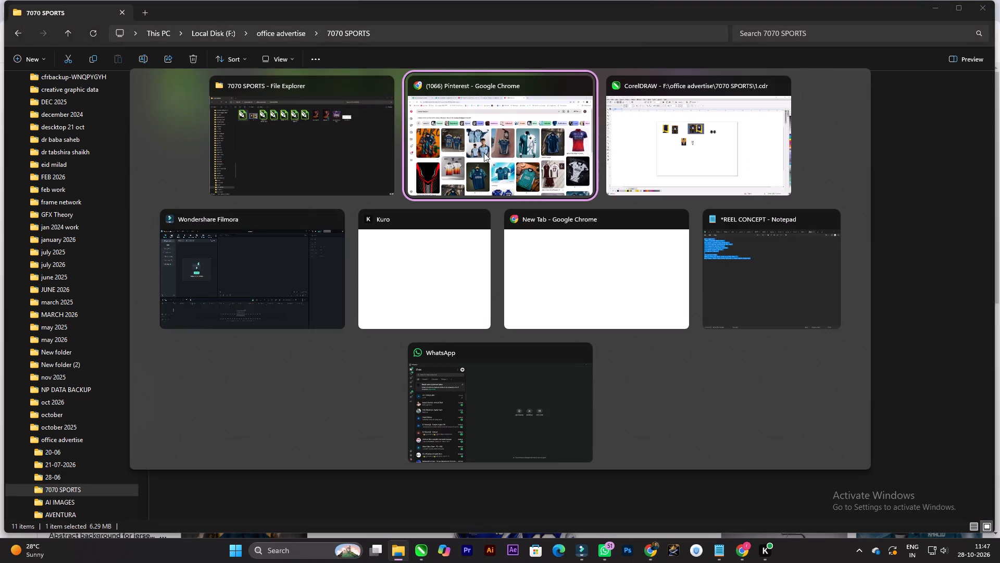
scroll(394, 156, up, 6)
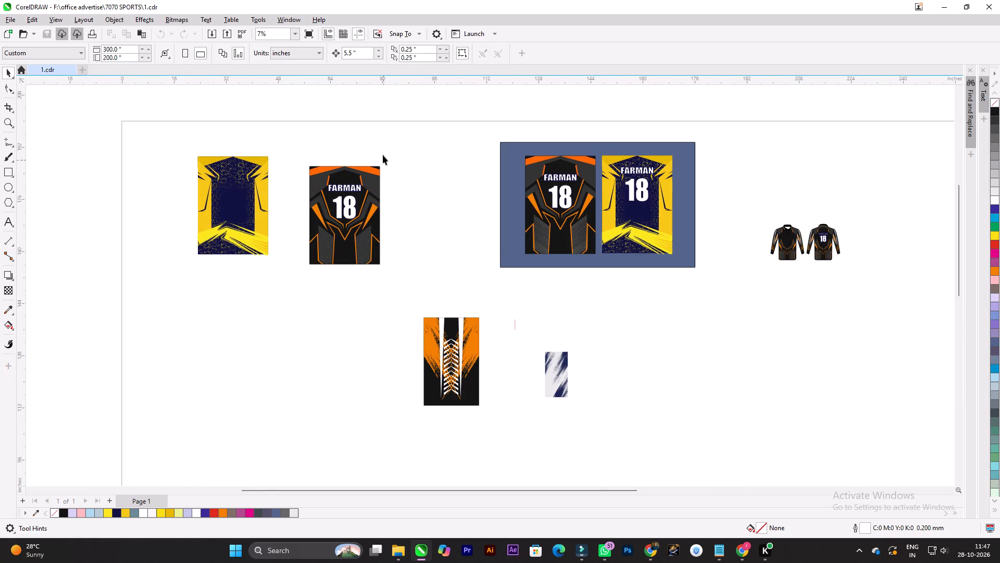
scroll(501, 305, up, 1)
scroll(431, 320, up, 1)
scroll(430, 327, down, 1)
scroll(430, 328, up, 4)
scroll(429, 329, down, 4)
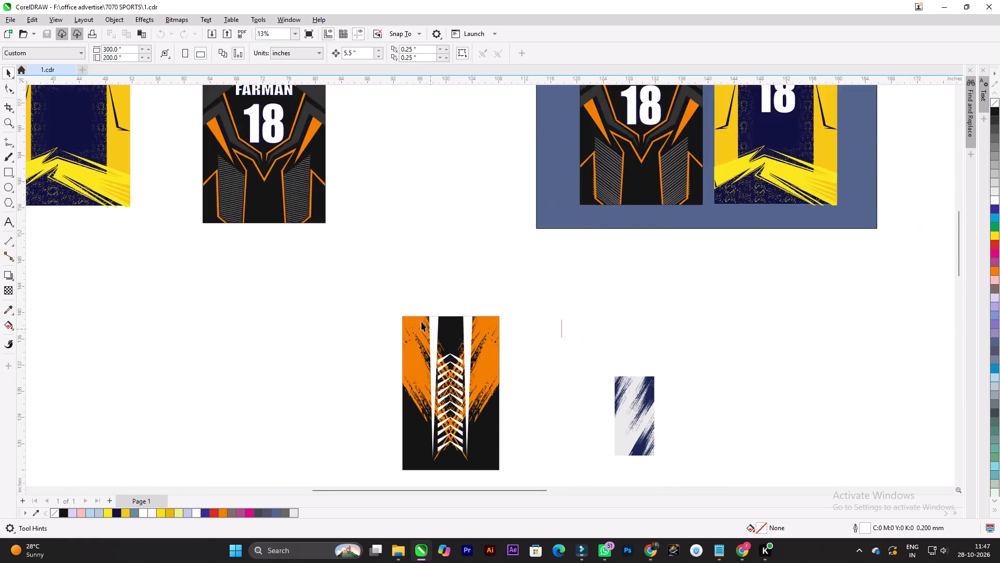
scroll(421, 322, down, 9)
click(296, 148)
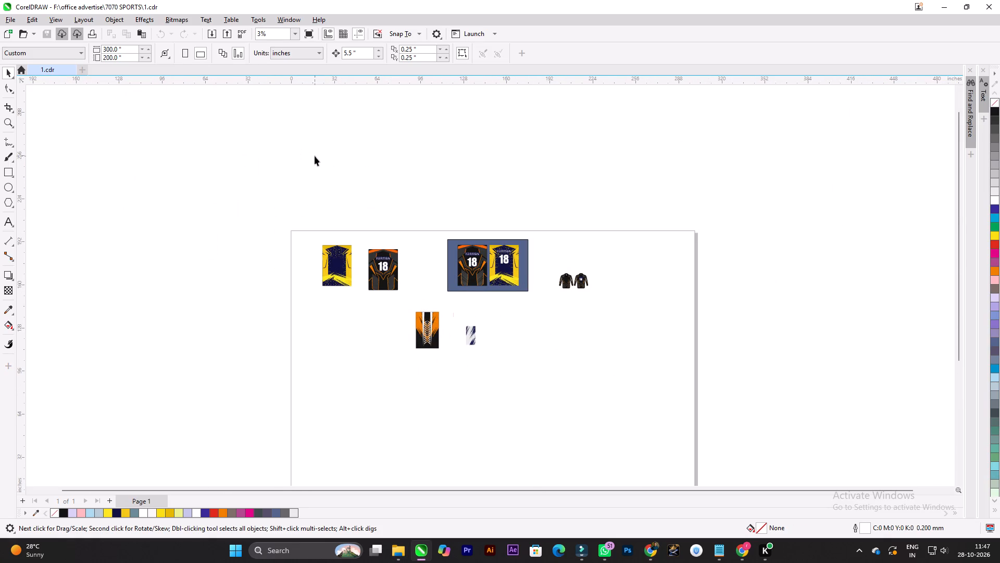
scroll(494, 279, down, 4)
scroll(611, 341, up, 3)
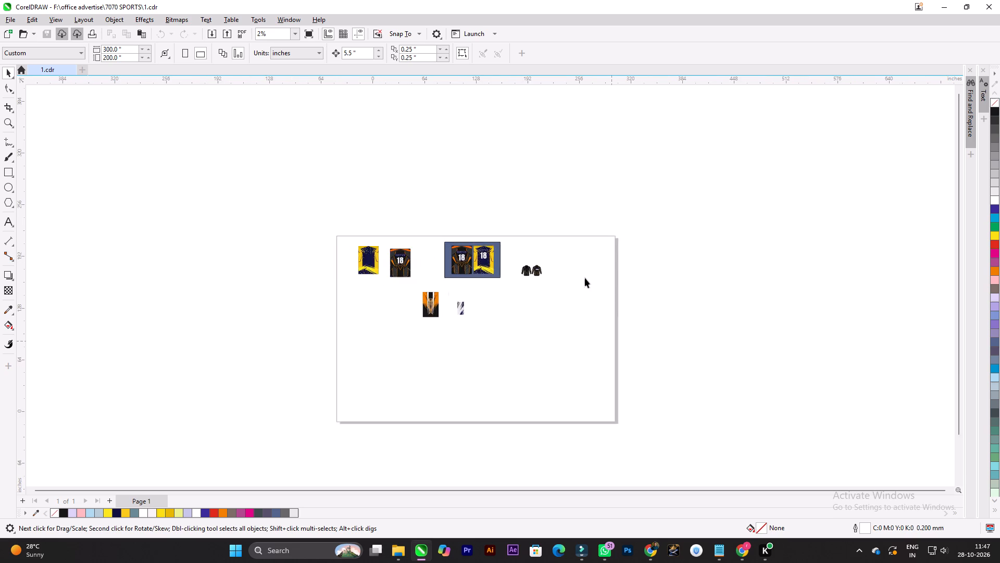
scroll(585, 278, up, 1)
scroll(460, 226, down, 1)
click(455, 179)
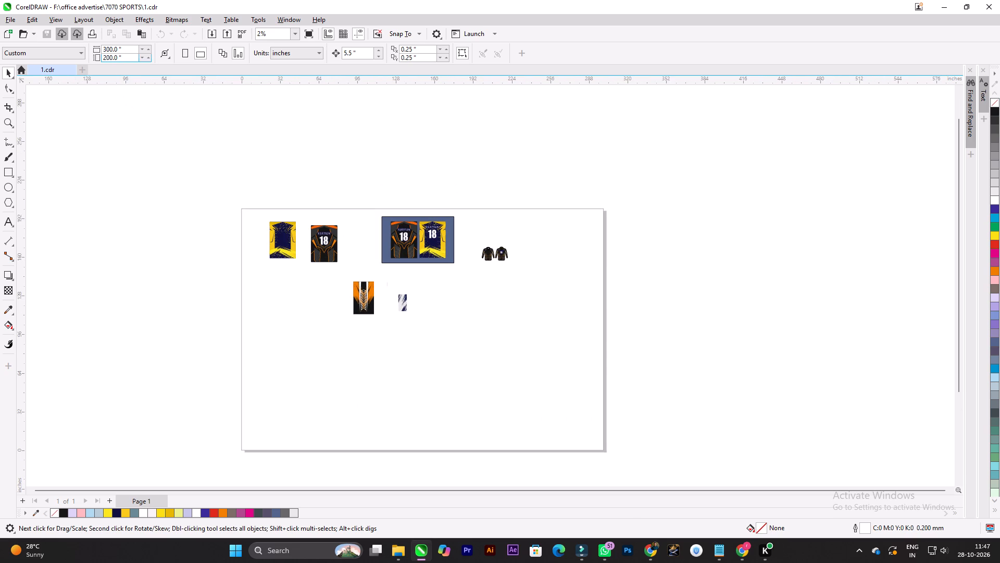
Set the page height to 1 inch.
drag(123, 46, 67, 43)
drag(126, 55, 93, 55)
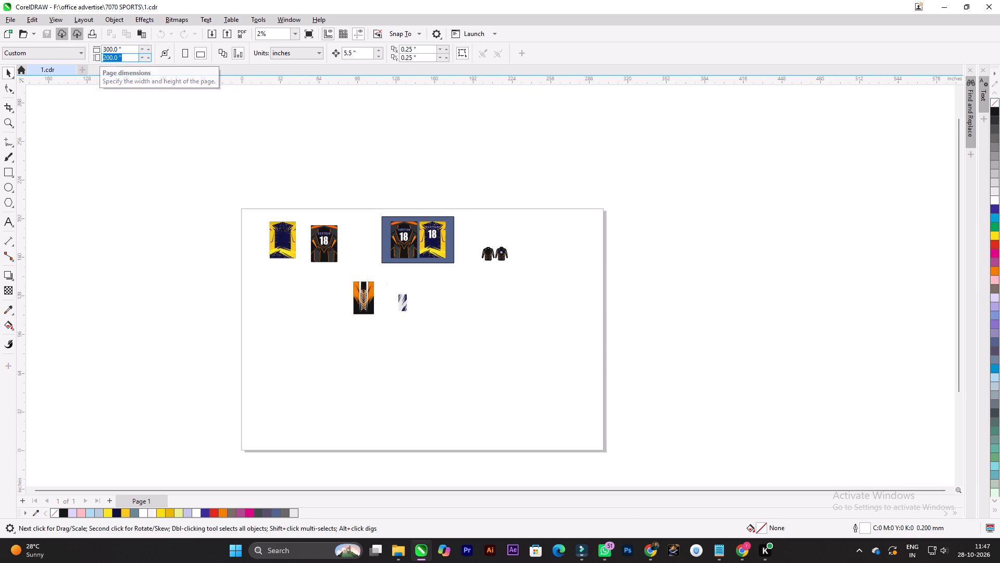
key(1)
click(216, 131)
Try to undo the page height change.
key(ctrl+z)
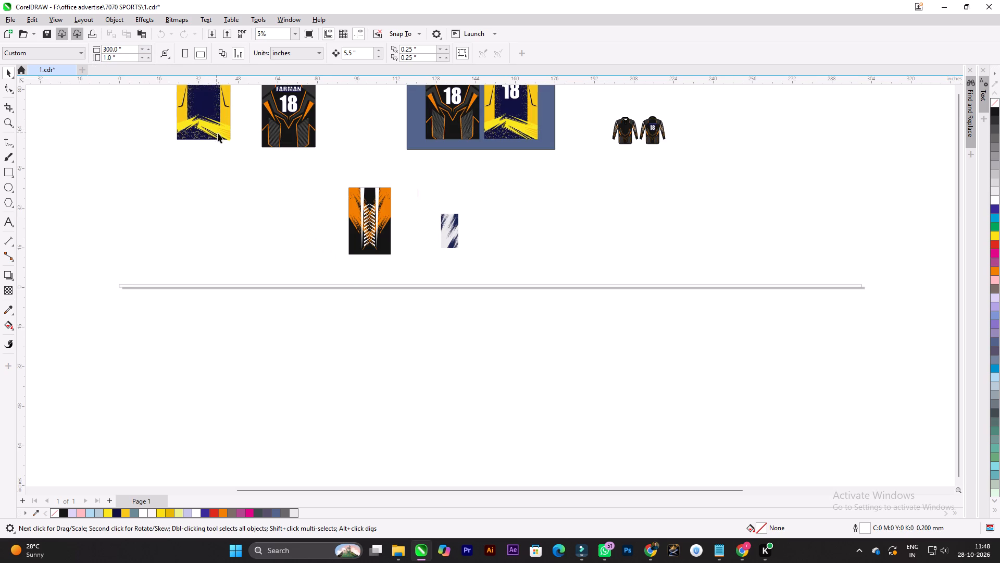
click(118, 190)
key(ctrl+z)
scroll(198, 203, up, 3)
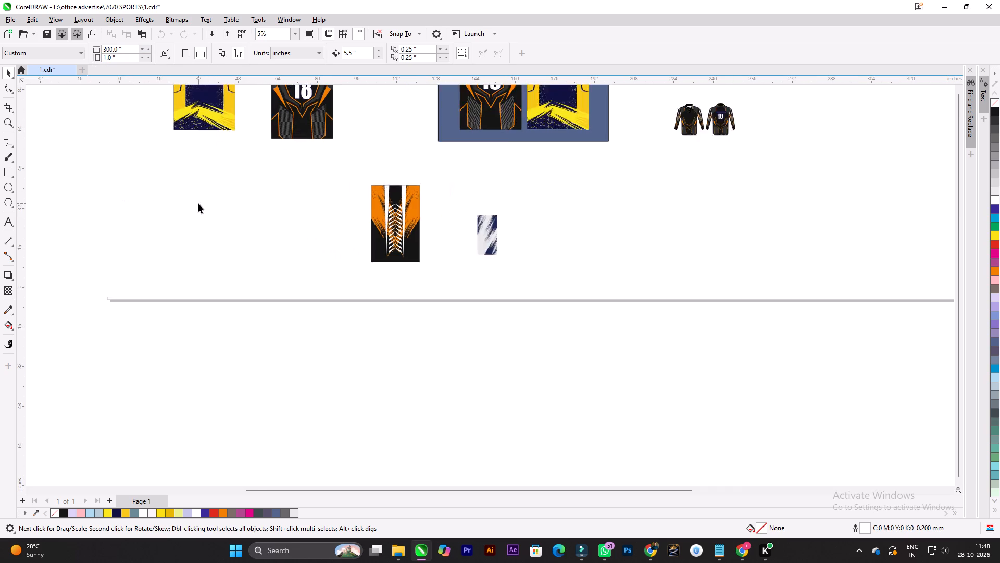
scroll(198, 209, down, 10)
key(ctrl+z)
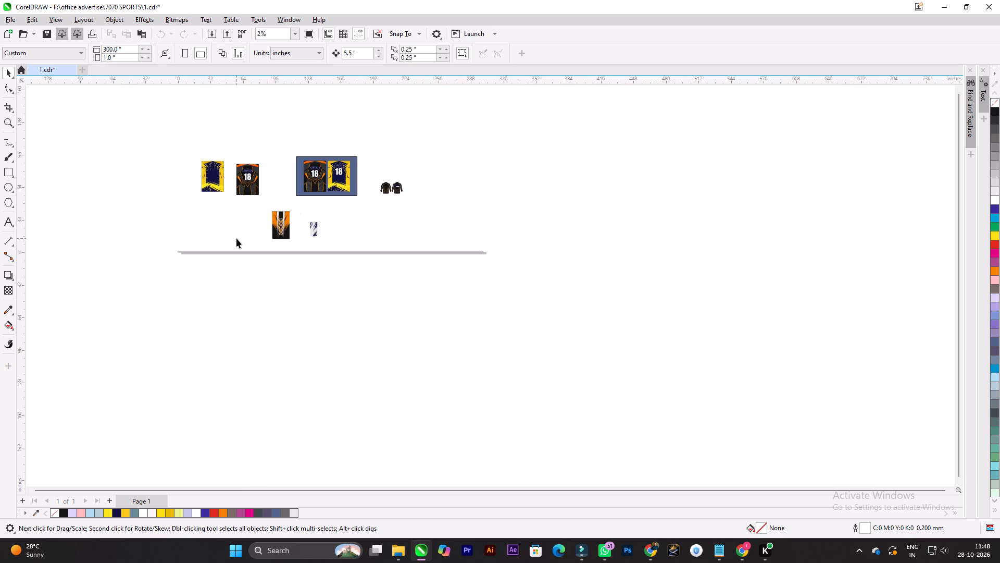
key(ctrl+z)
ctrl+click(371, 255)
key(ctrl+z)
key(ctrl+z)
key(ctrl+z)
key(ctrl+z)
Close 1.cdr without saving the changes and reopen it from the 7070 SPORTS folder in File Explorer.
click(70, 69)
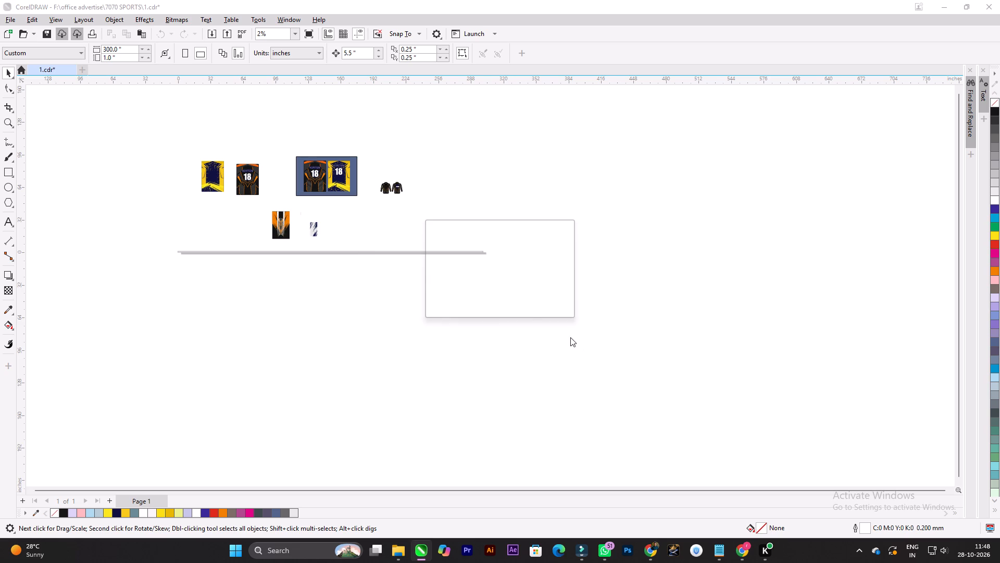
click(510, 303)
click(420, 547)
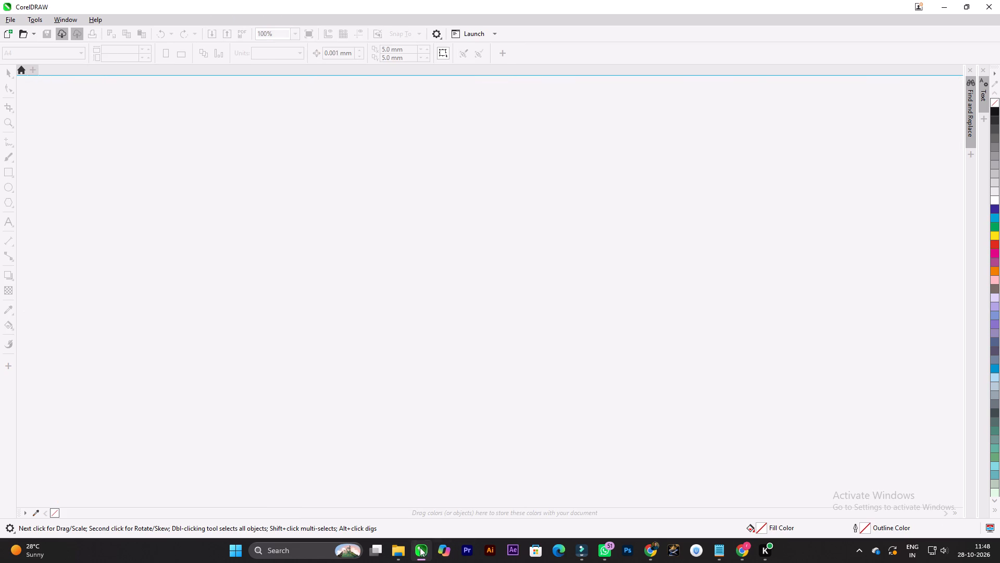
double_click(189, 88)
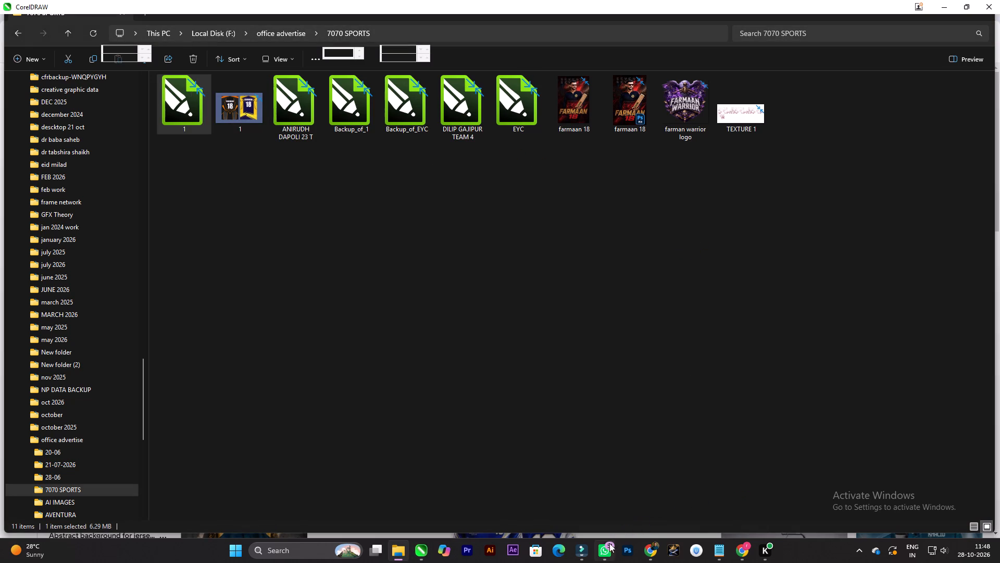
Close the Wondershare Filmora window and show the desktop.
click(582, 549)
right_click(582, 549)
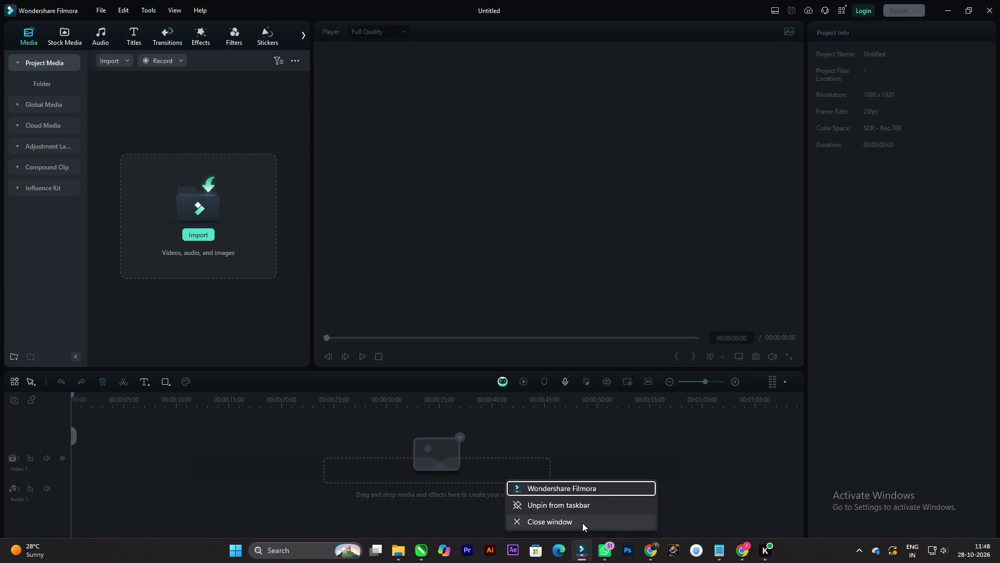
click(582, 523)
click(999, 562)
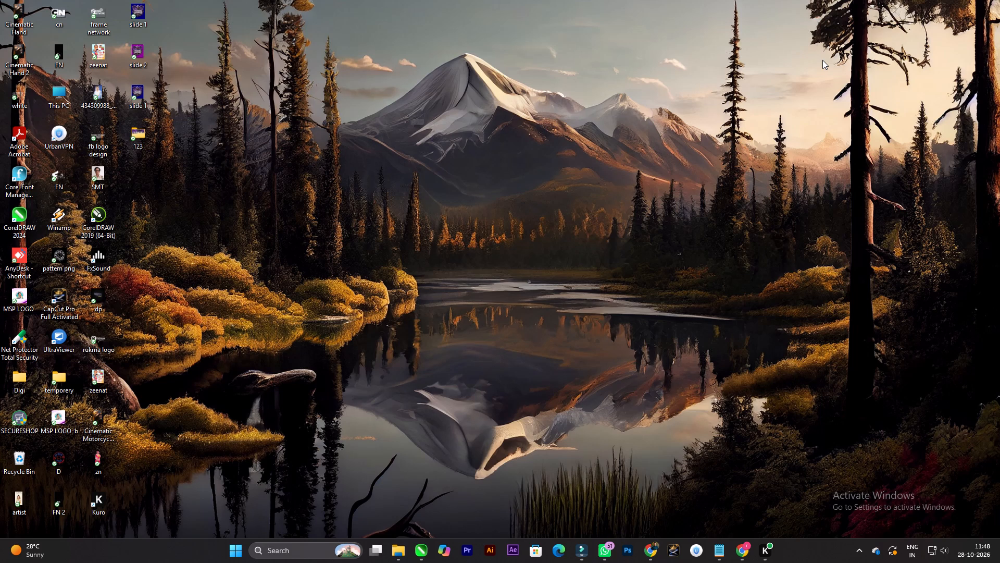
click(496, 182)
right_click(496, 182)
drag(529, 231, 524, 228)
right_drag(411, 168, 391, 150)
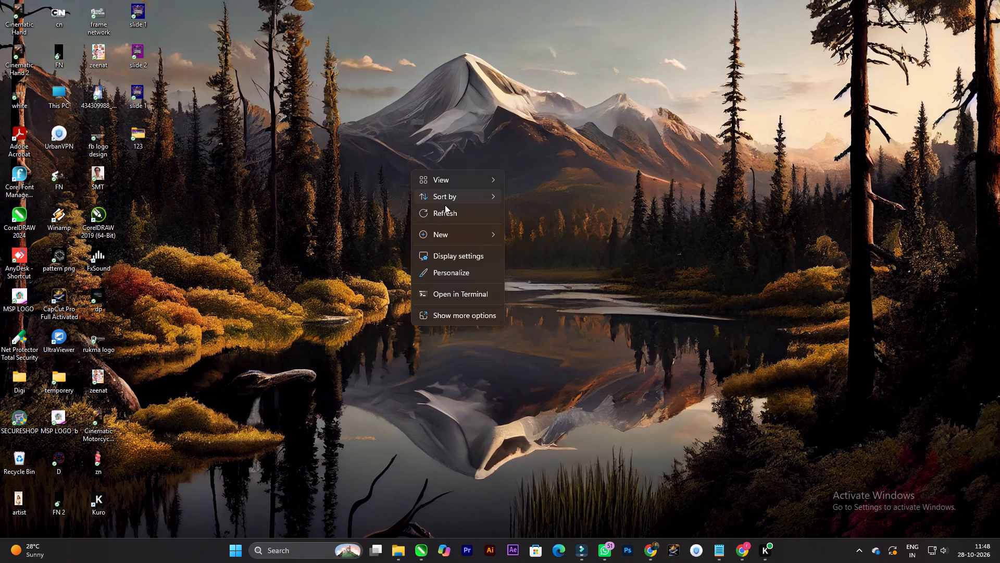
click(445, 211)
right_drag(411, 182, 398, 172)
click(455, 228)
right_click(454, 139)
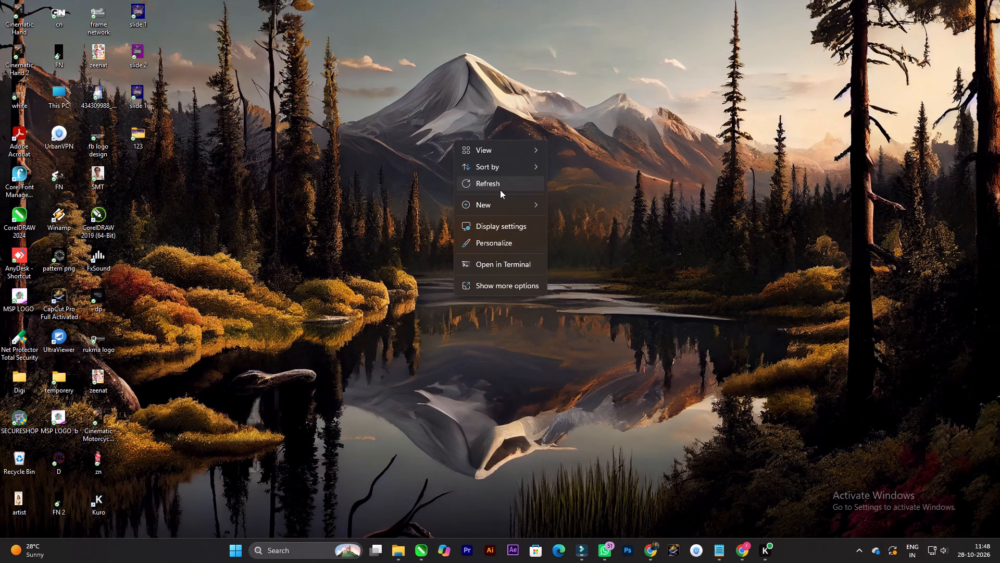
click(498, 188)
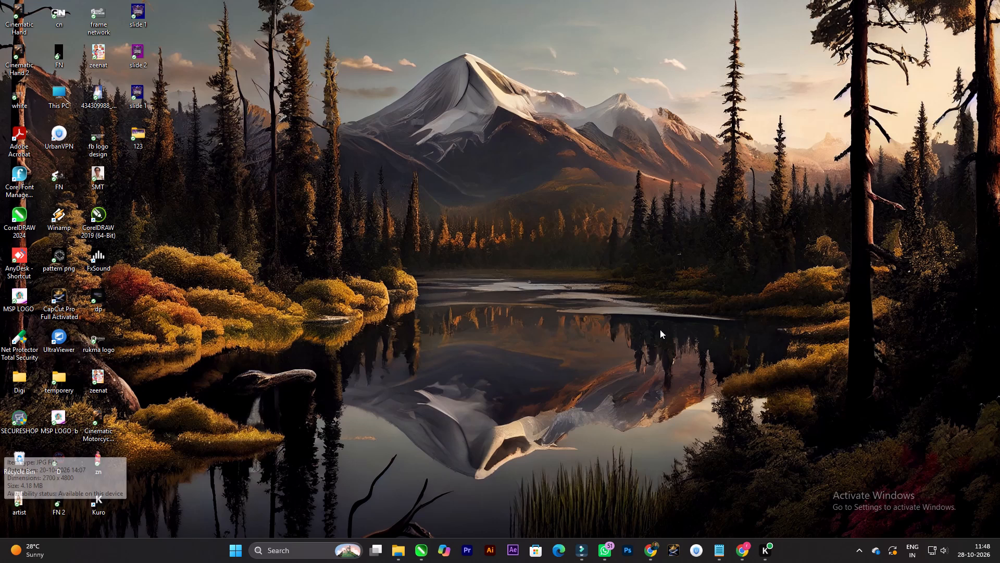
Delete the artist file from the desktop.
click(17, 500)
key(Delete)
Open the Recycle Bin and permanently delete all of the items in it.
double_click(19, 464)
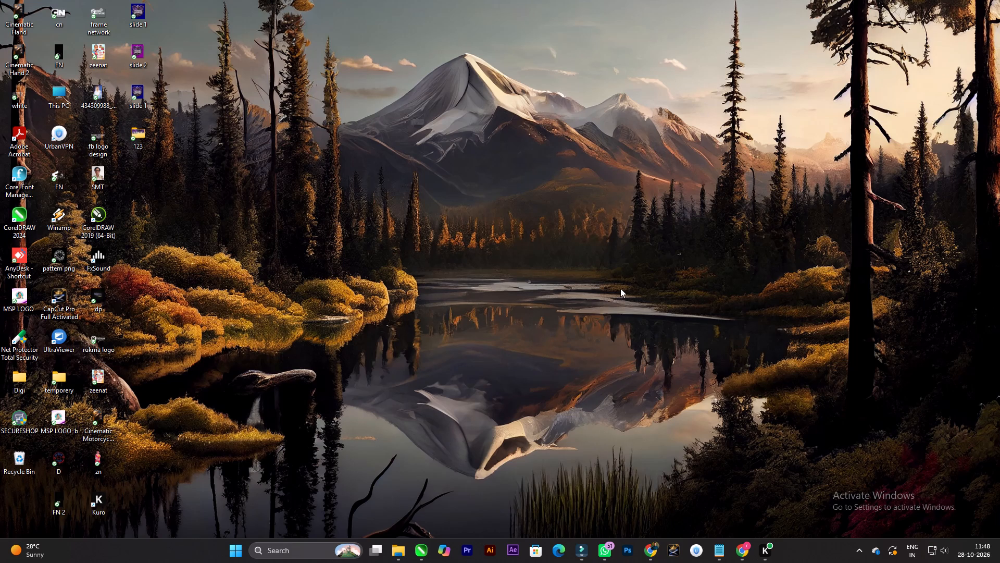
key(ctrl+a)
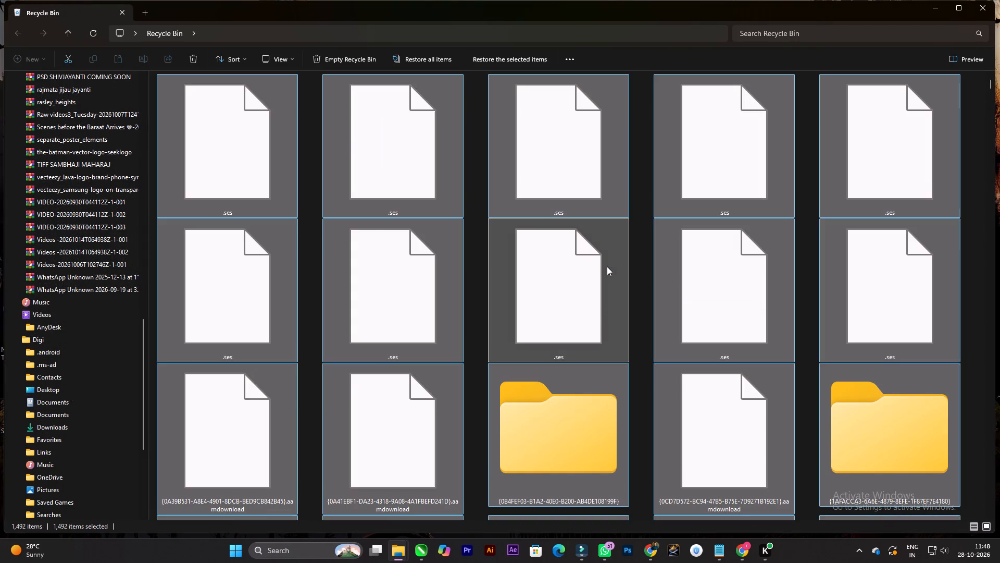
key(Delete)
key(Return)
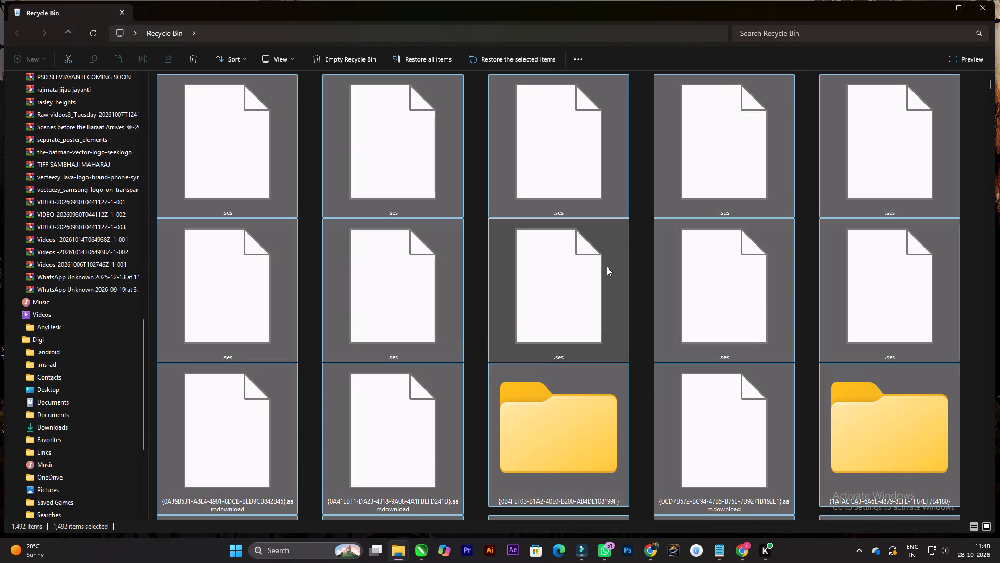
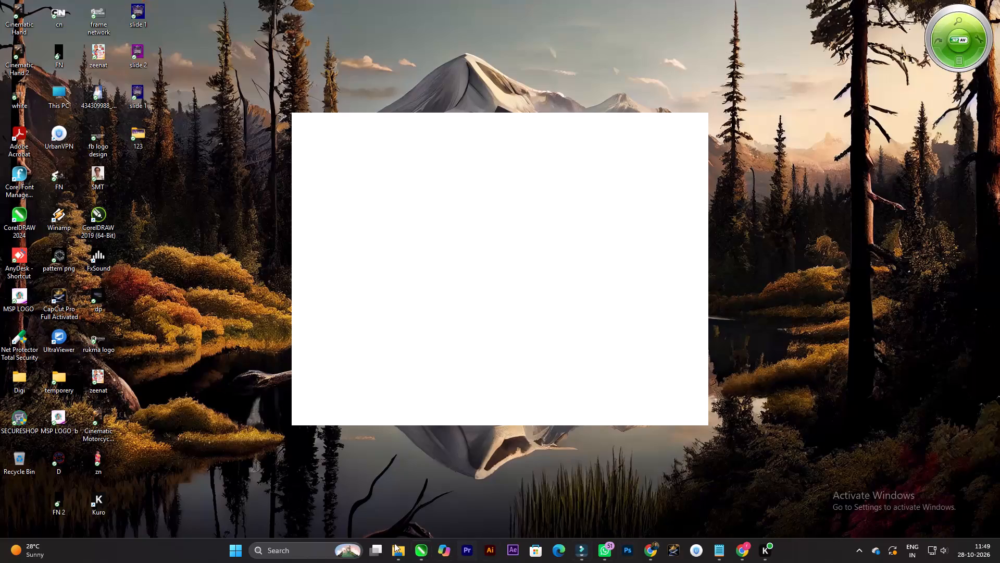
Switch to the CorelDRAW window showing the 1.cdr jersey artwork.
right_click(415, 551)
click(416, 551)
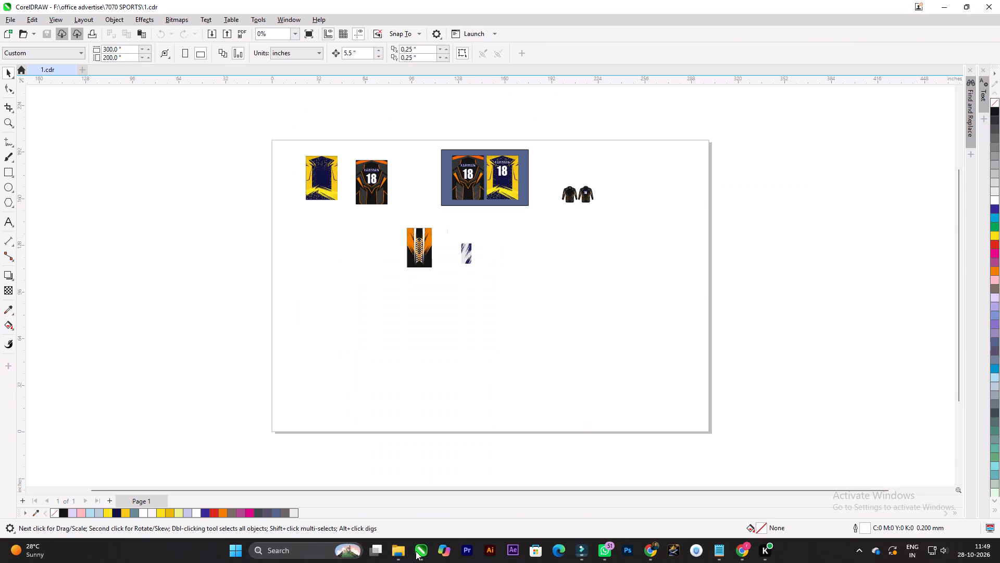
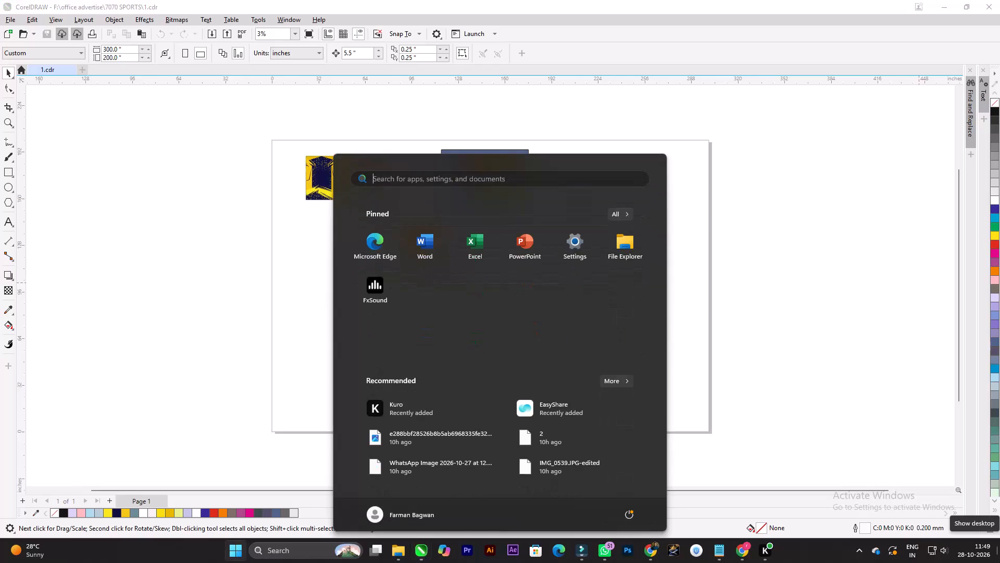
Open the %temp% folder through Run, try to delete all its contents, and close the folder.
key(super+r)
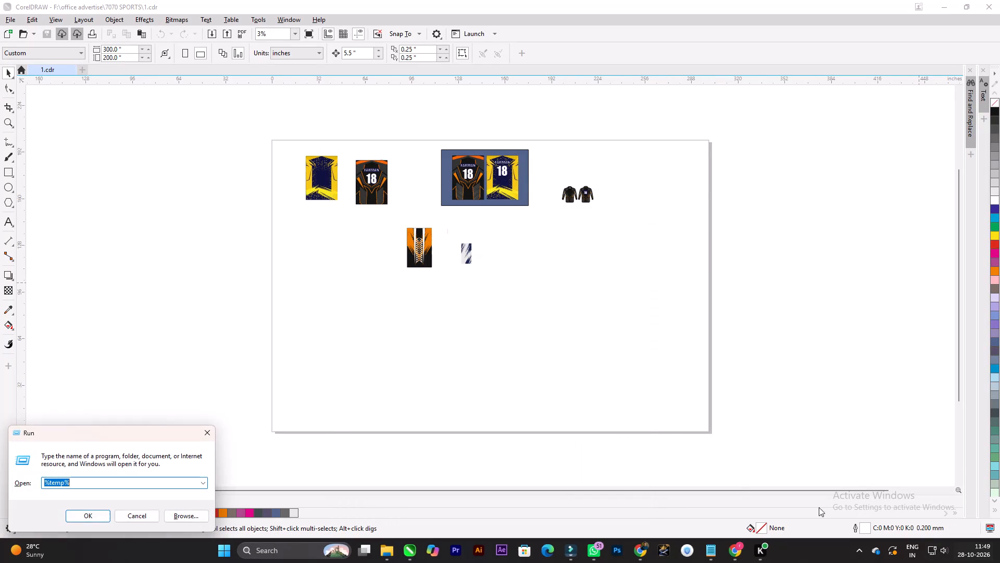
key(Return)
key(ctrl+a)
key(Delete)
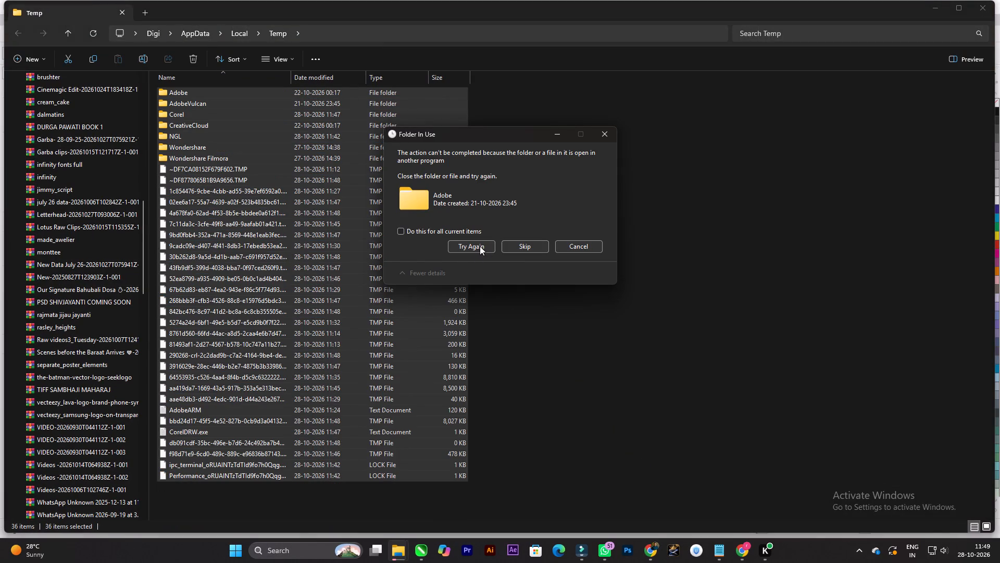
click(474, 246)
click(473, 245)
click(474, 244)
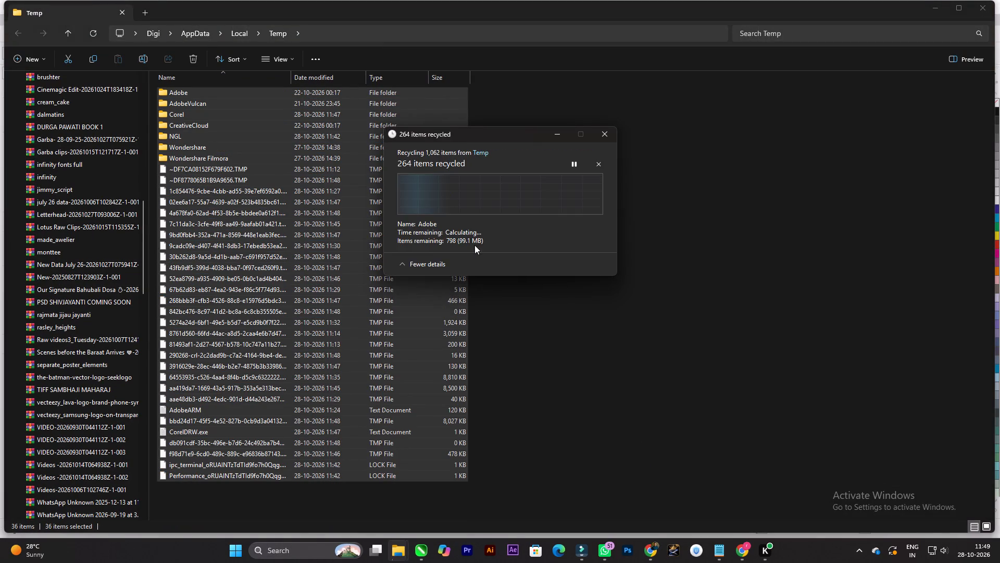
click(603, 138)
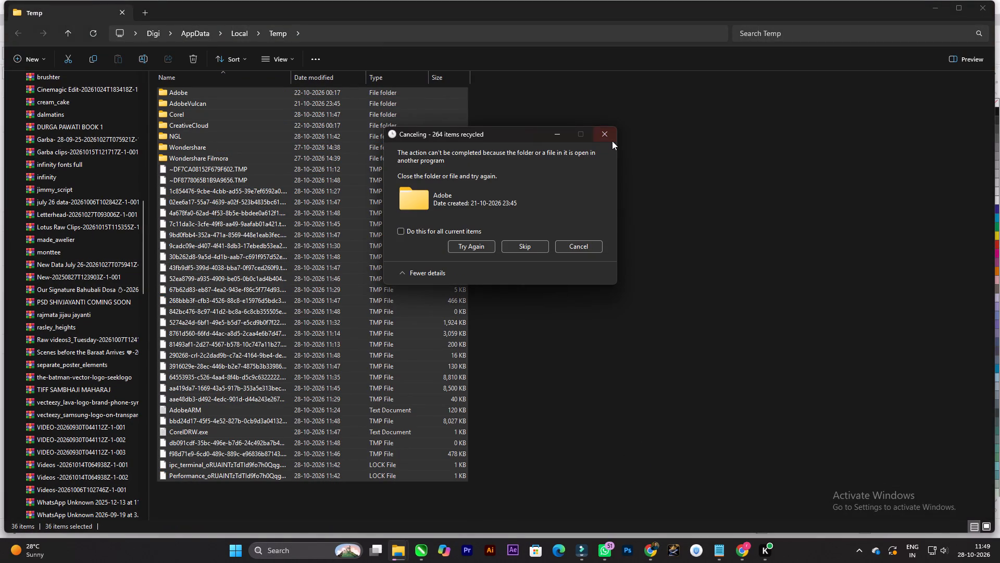
click(611, 141)
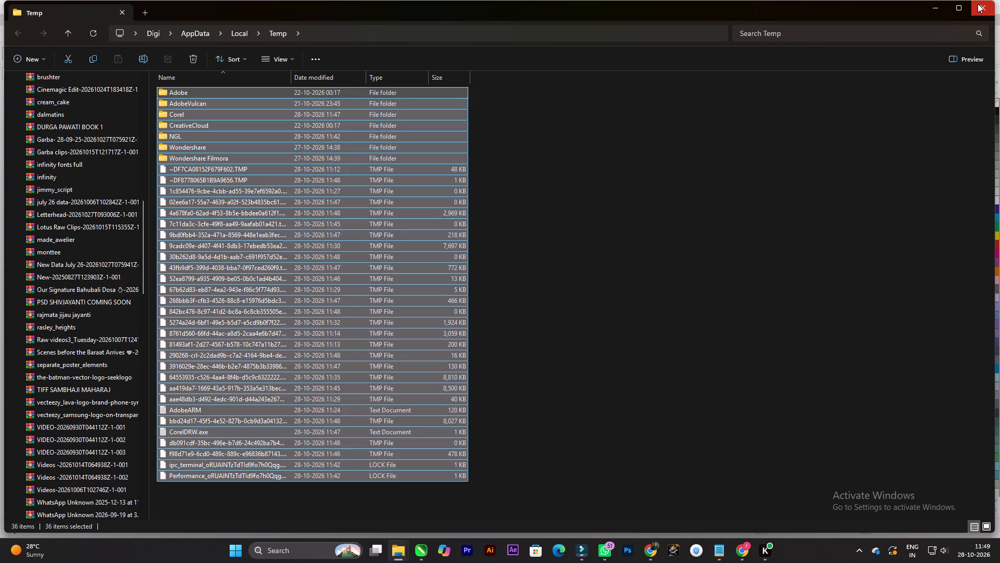
click(980, 6)
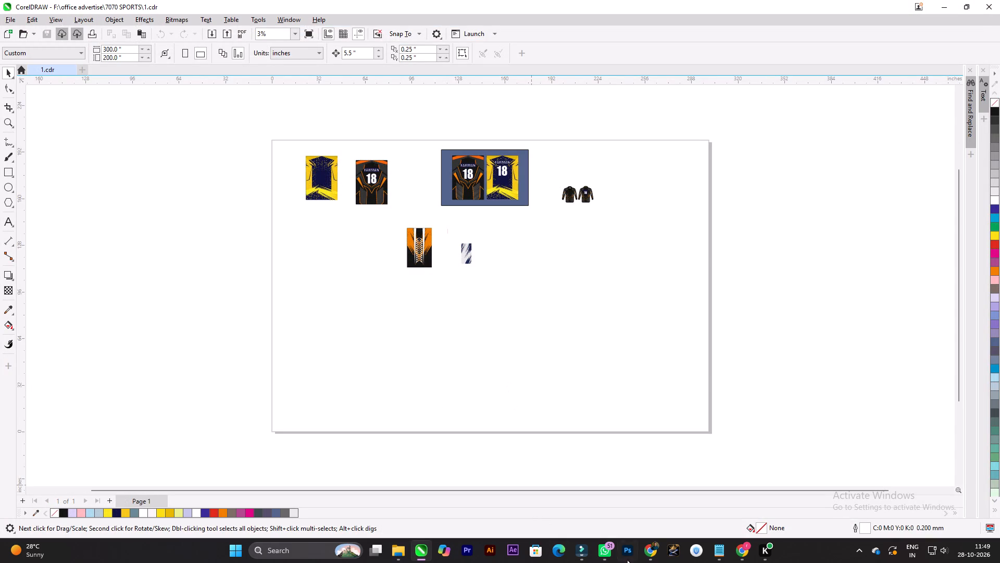
Create a new document from the CorelDRAW Default preset with units in inches and a 50 by 50 inch page.
key(ctrl+n)
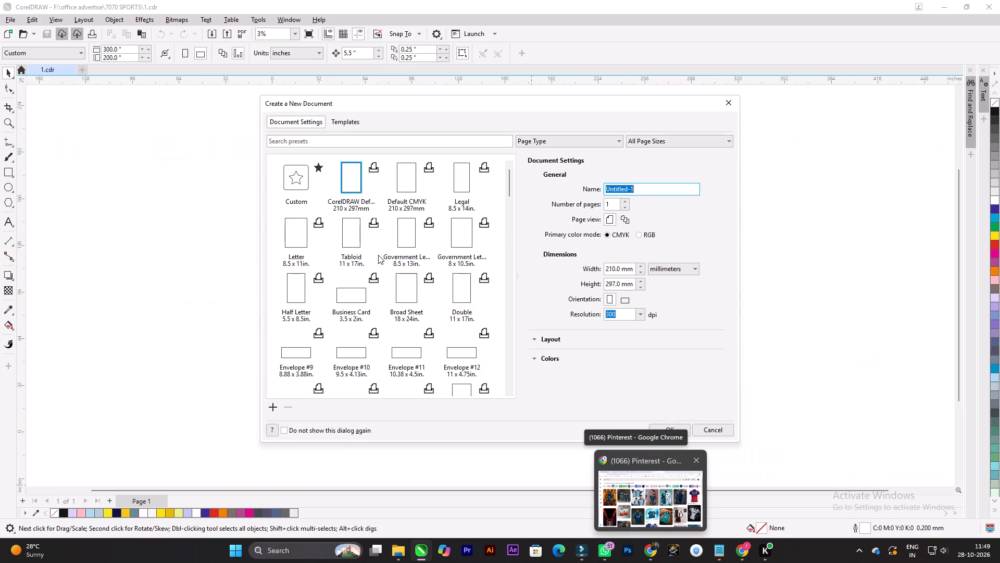
double_click(351, 174)
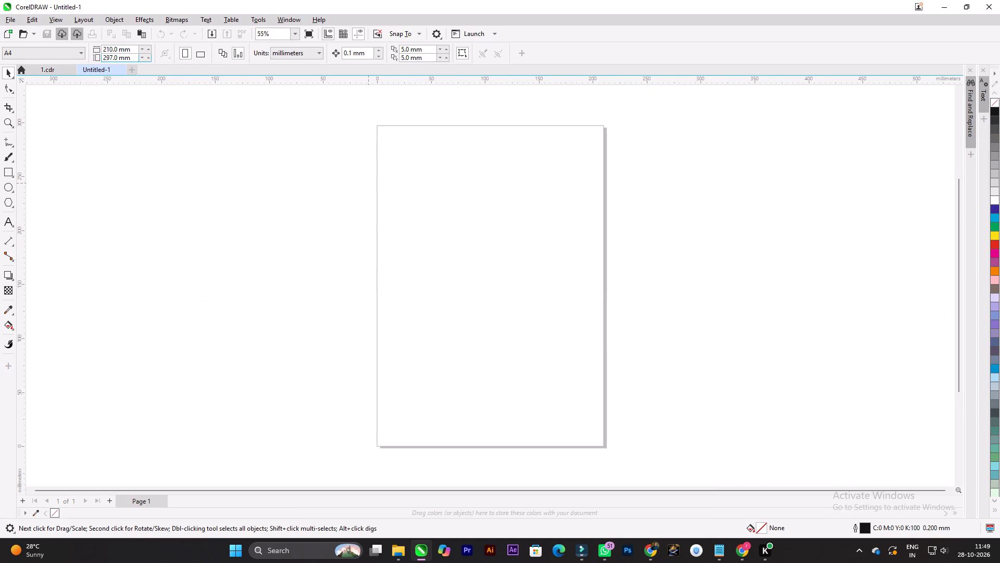
click(277, 54)
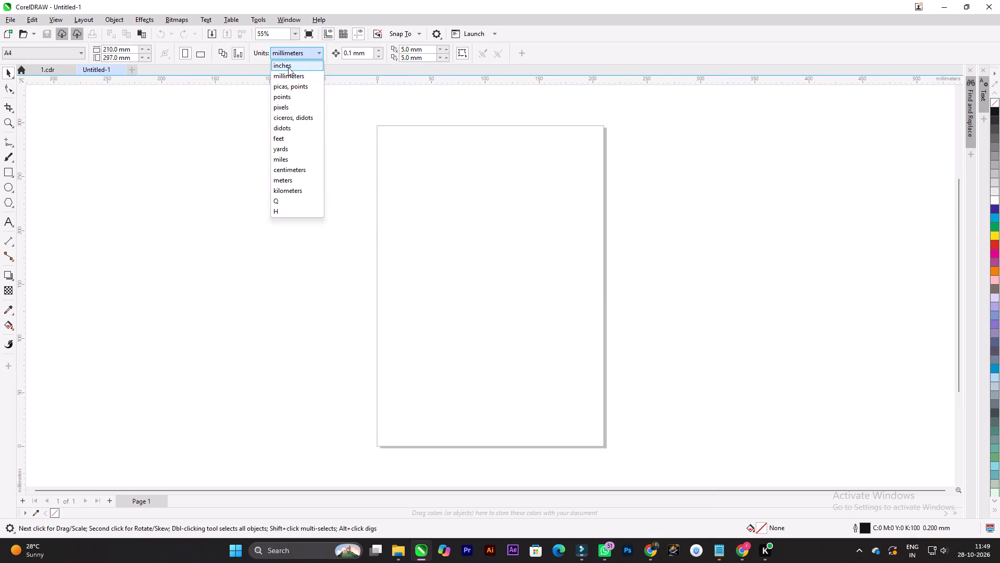
click(288, 66)
drag(124, 50, 80, 49)
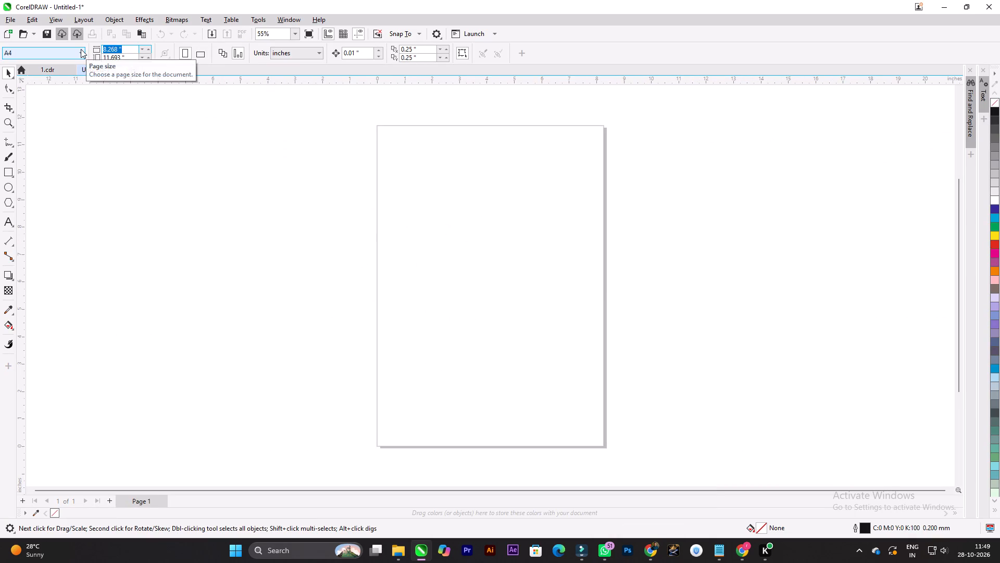
Set the new document's page size to 50 by 50 inches.
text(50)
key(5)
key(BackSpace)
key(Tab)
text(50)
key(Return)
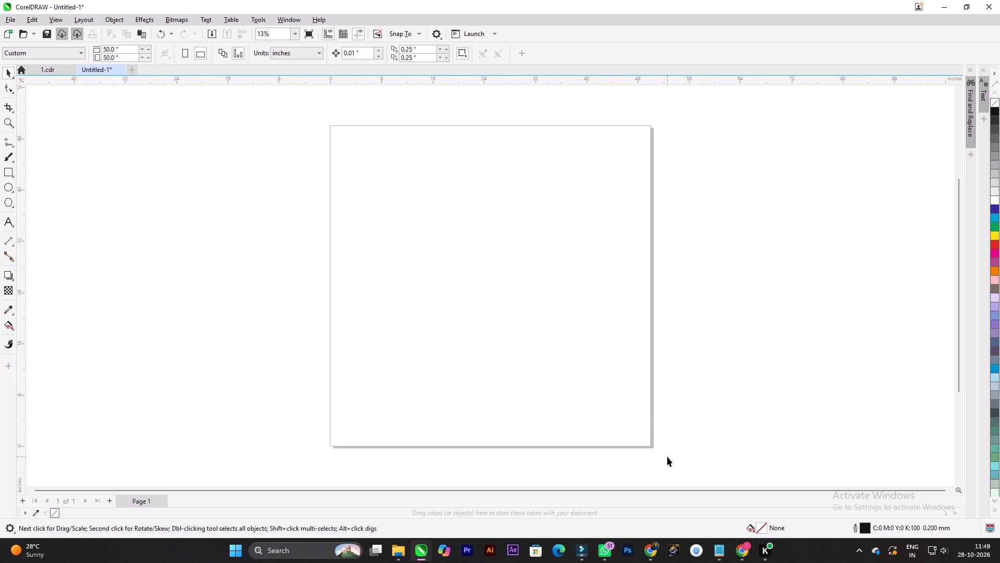
Switch away from the blank document and close the Wondershare Filmora window.
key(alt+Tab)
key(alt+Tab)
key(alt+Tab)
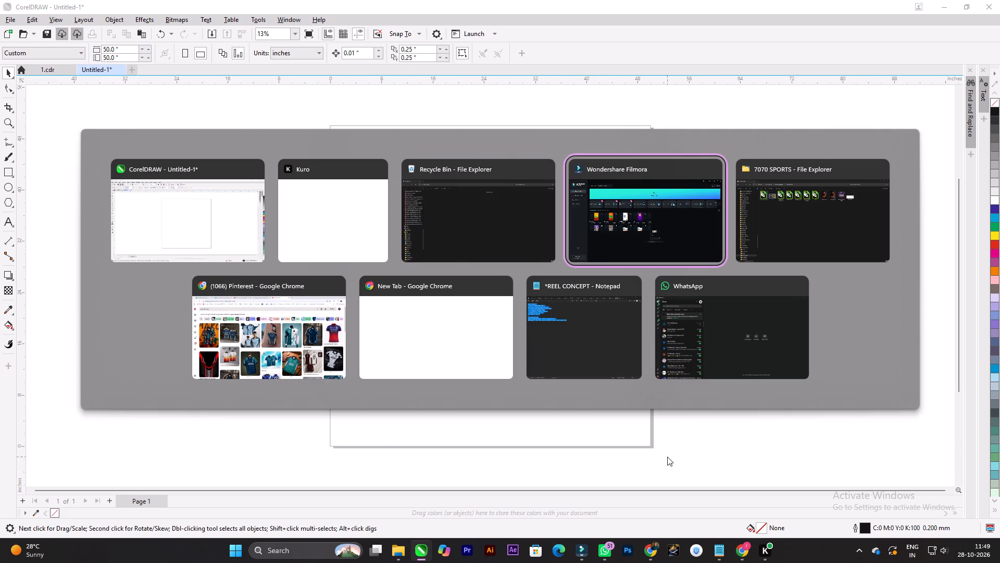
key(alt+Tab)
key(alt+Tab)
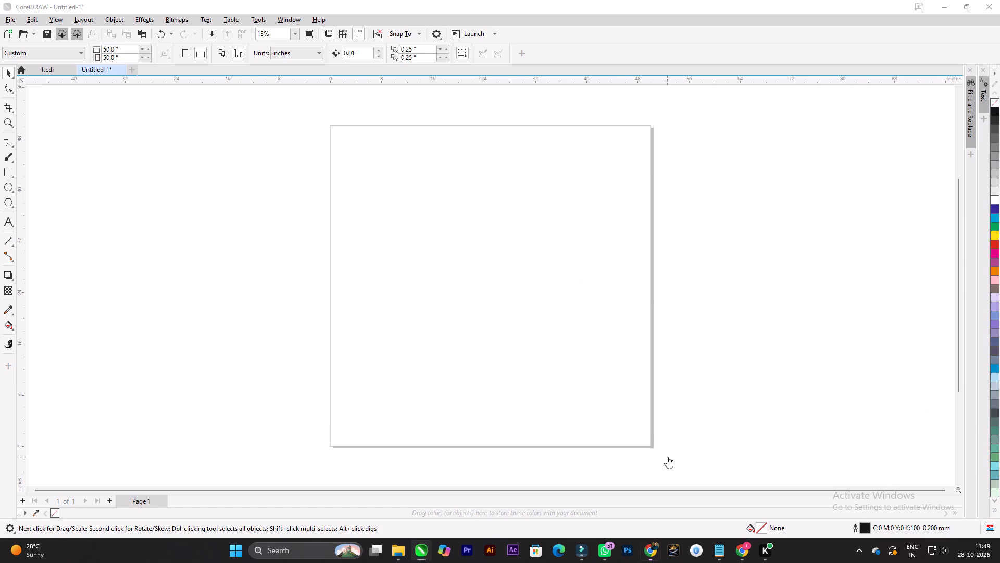
right_click(574, 548)
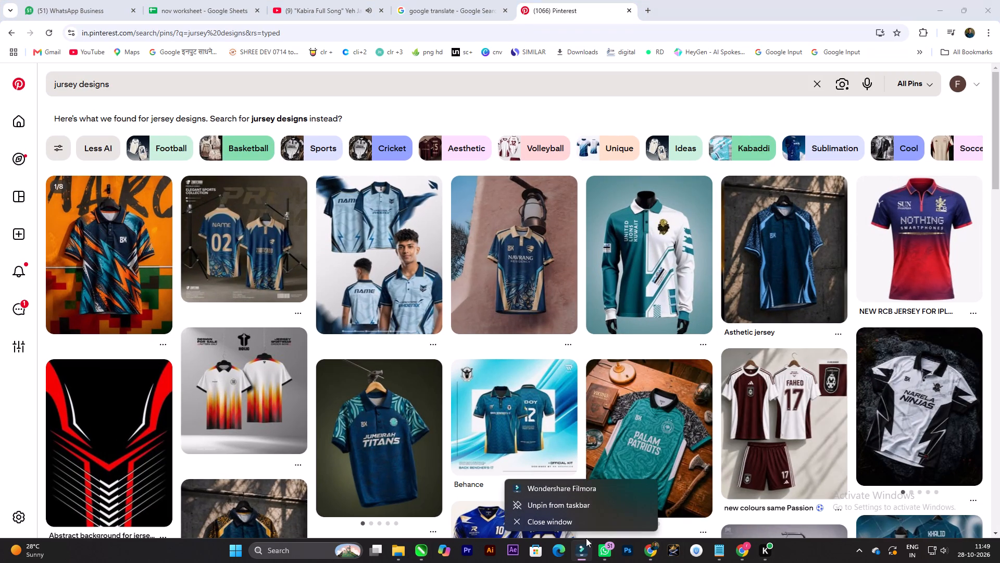
click(584, 520)
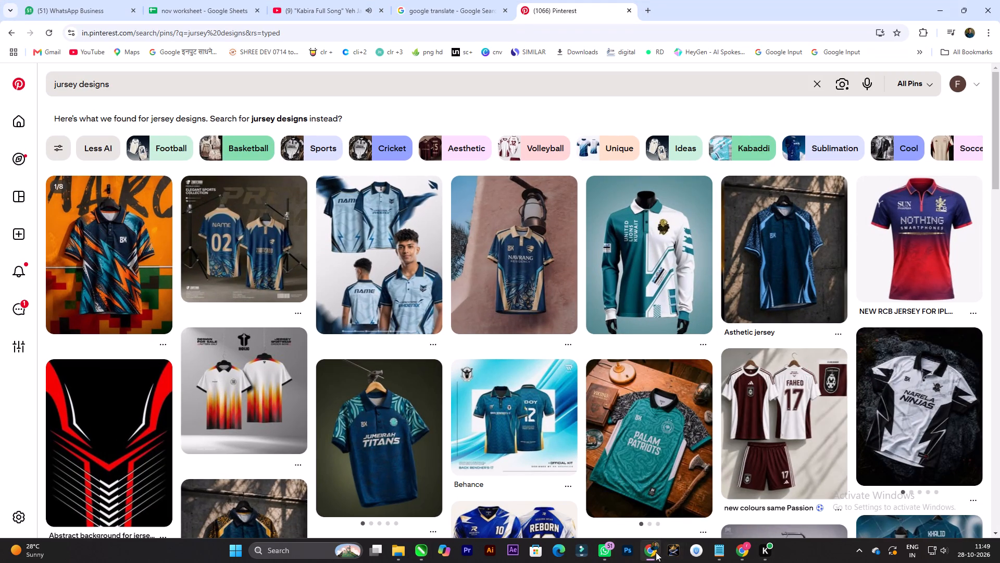
Bring up the Chrome window showing the Pinterest jersey designs search.
click(656, 552)
click(650, 548)
Switch to File Explorer, look through the office advertise folder's files, and return to the 7070 SPORTS folder.
click(342, 500)
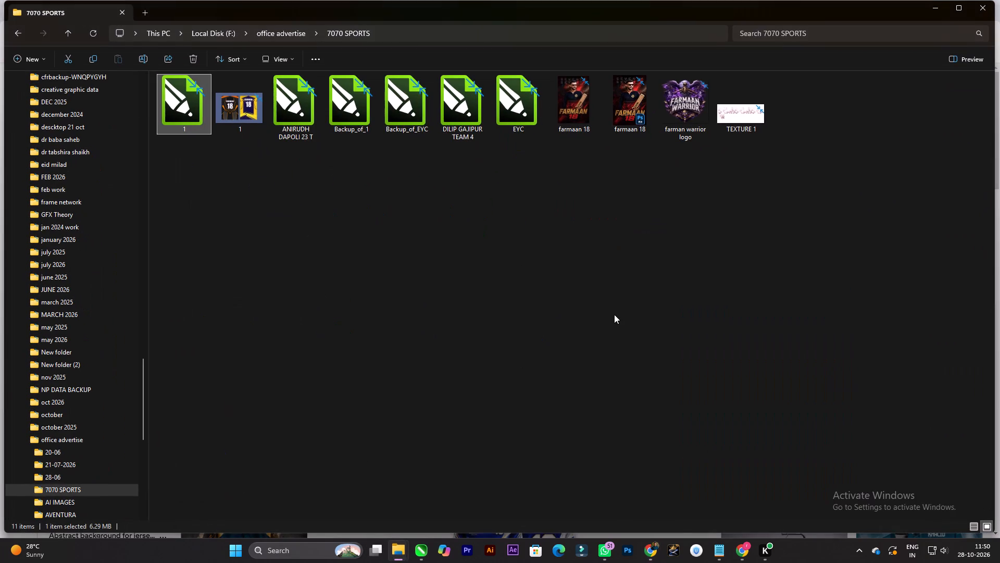
click(610, 291)
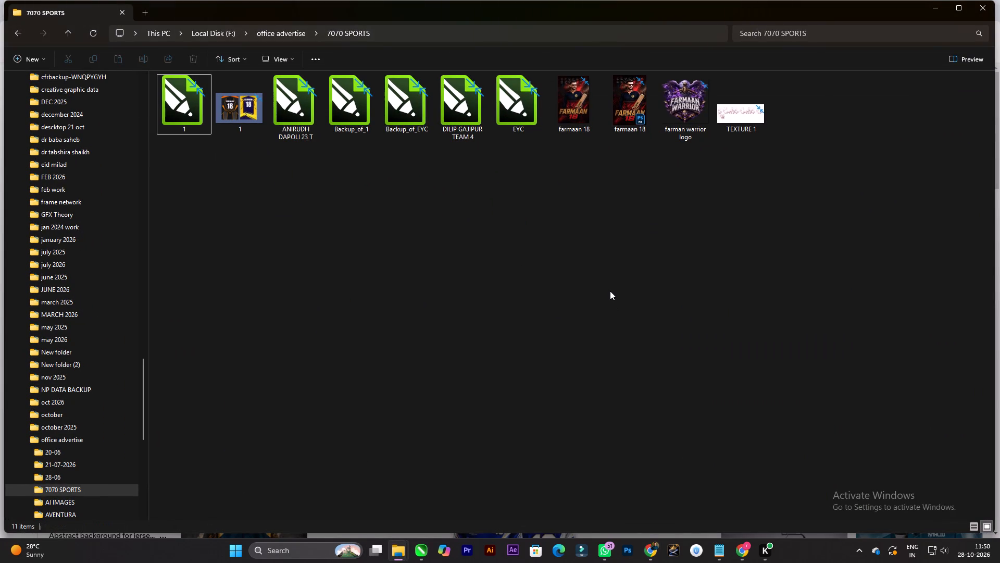
key(BackSpace)
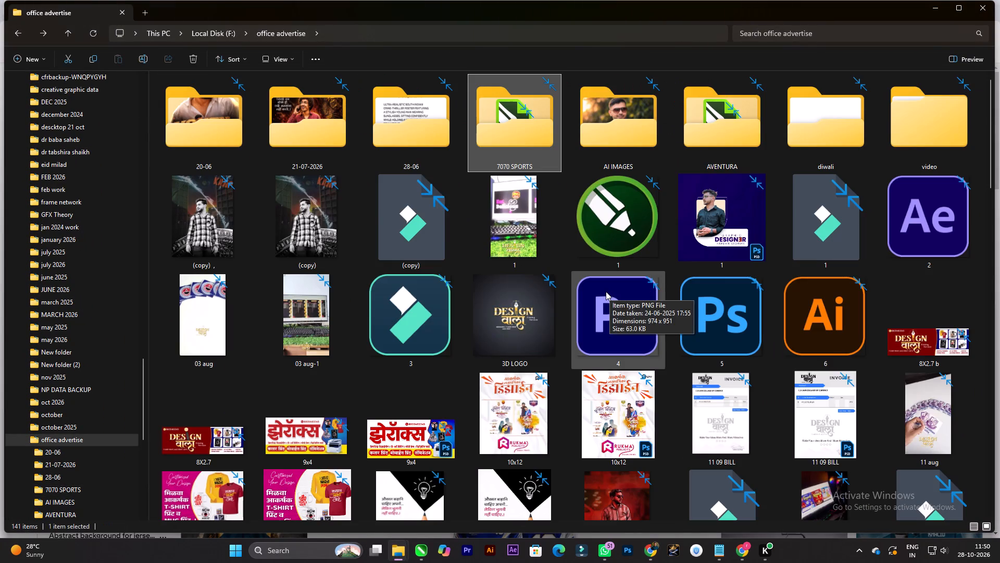
scroll(606, 291, down, 2)
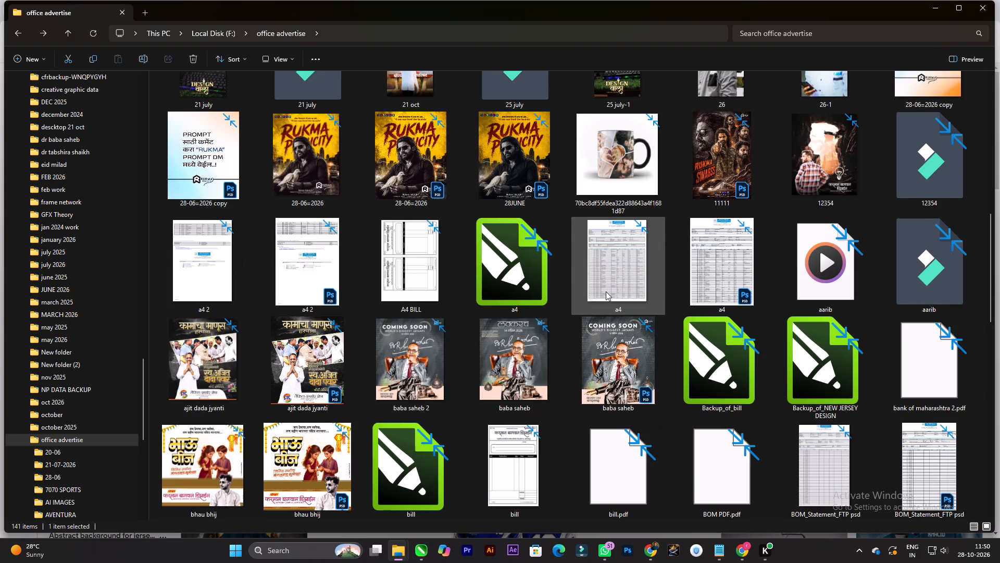
scroll(606, 291, down, 3)
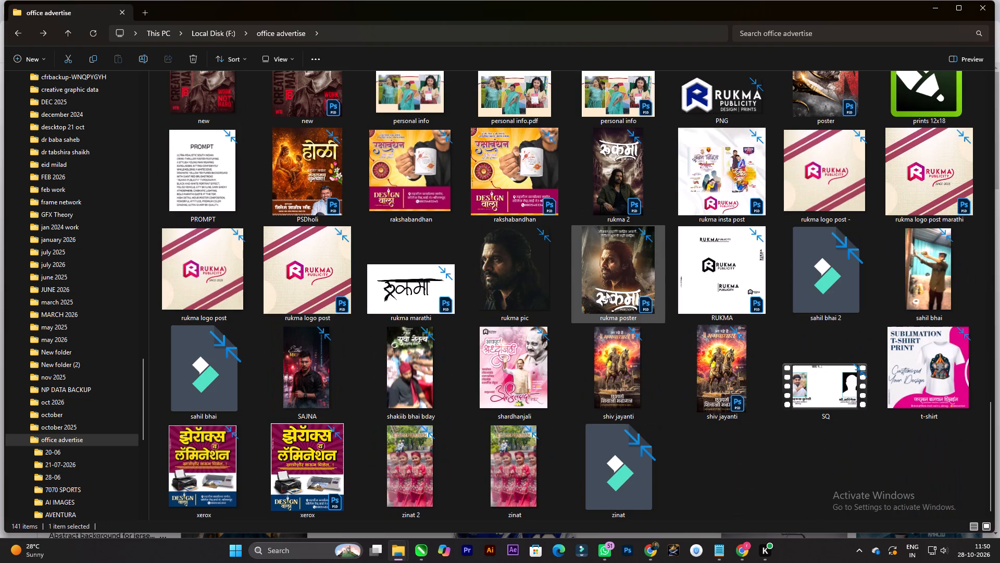
scroll(606, 291, up, 7)
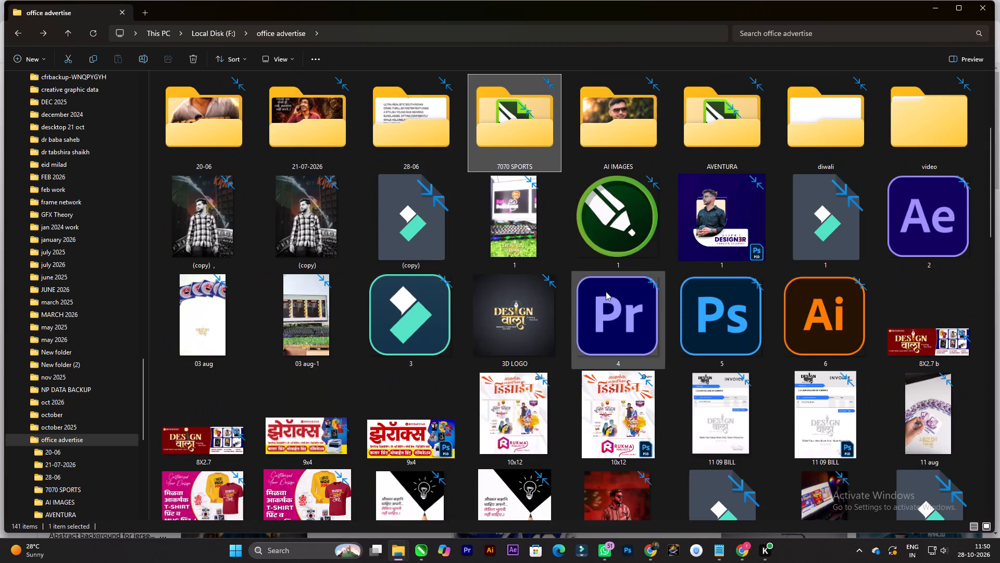
scroll(606, 291, up, 6)
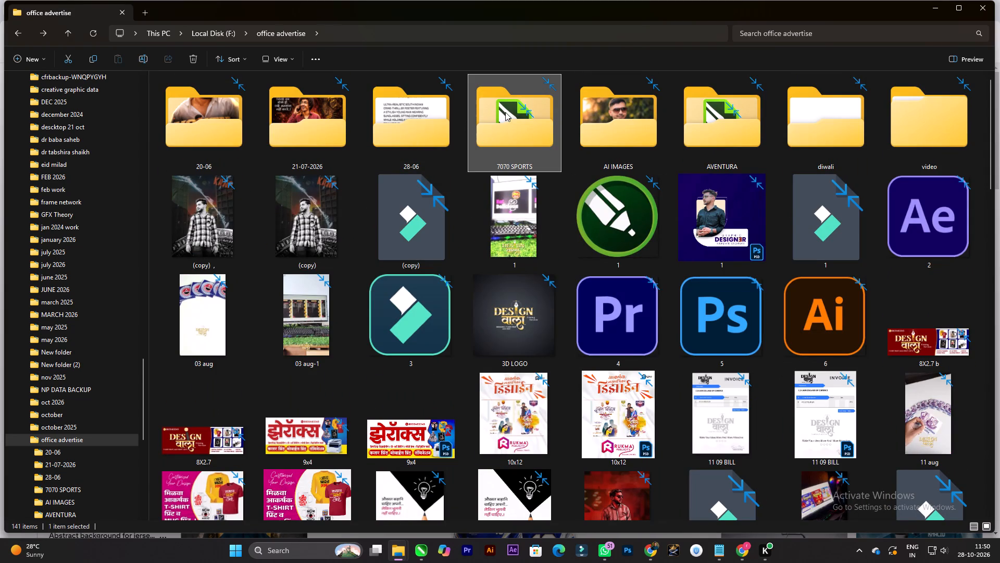
double_click(515, 133)
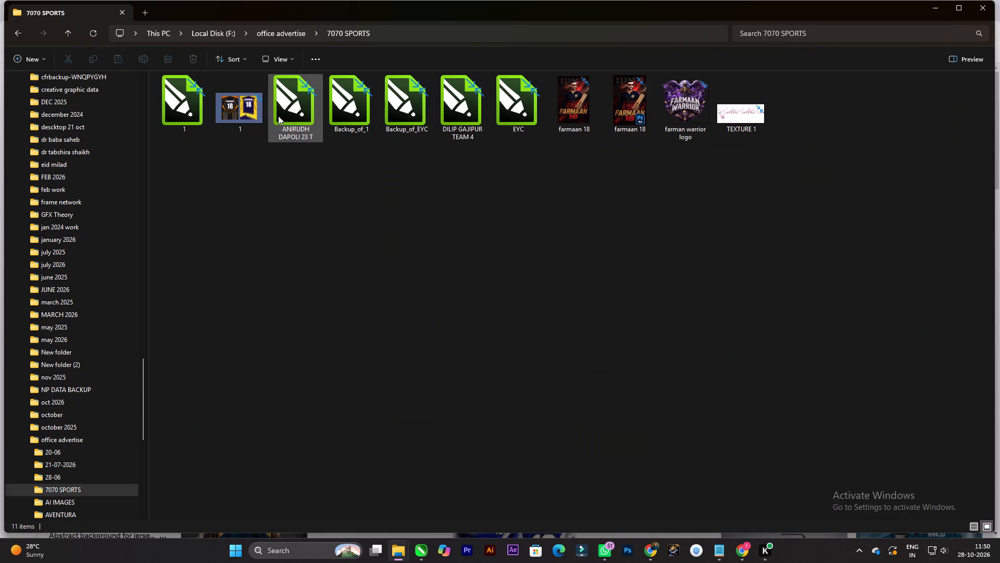
Open the 23 T and TEAM 4 jersey files from the 7070 SPORTS folder in CorelDRAW, accepting the suggested font substitutions.
drag(294, 113, 623, 352)
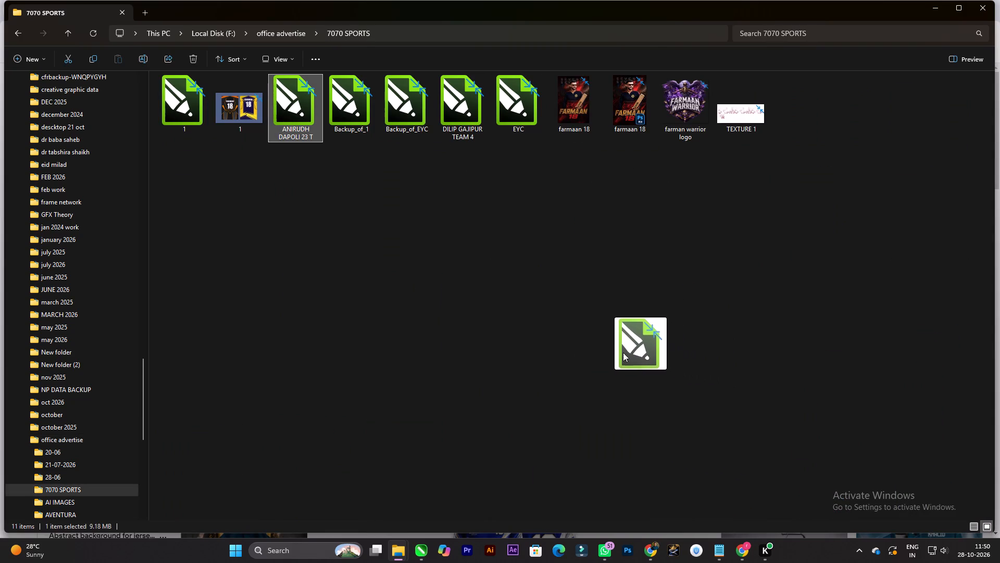
drag(623, 352, 326, 183)
ctrl+click(468, 121)
drag(462, 114, 561, 345)
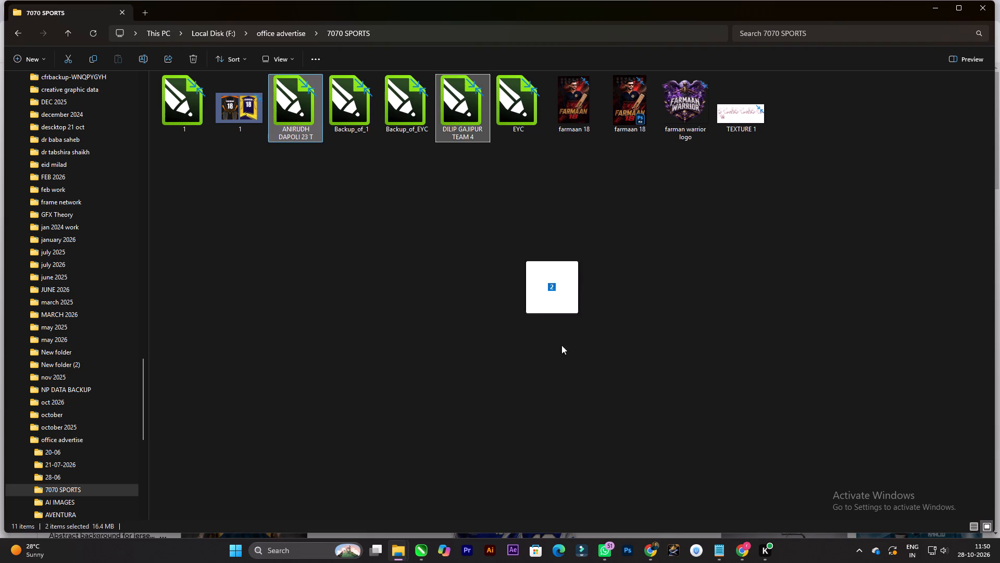
drag(561, 345, 428, 148)
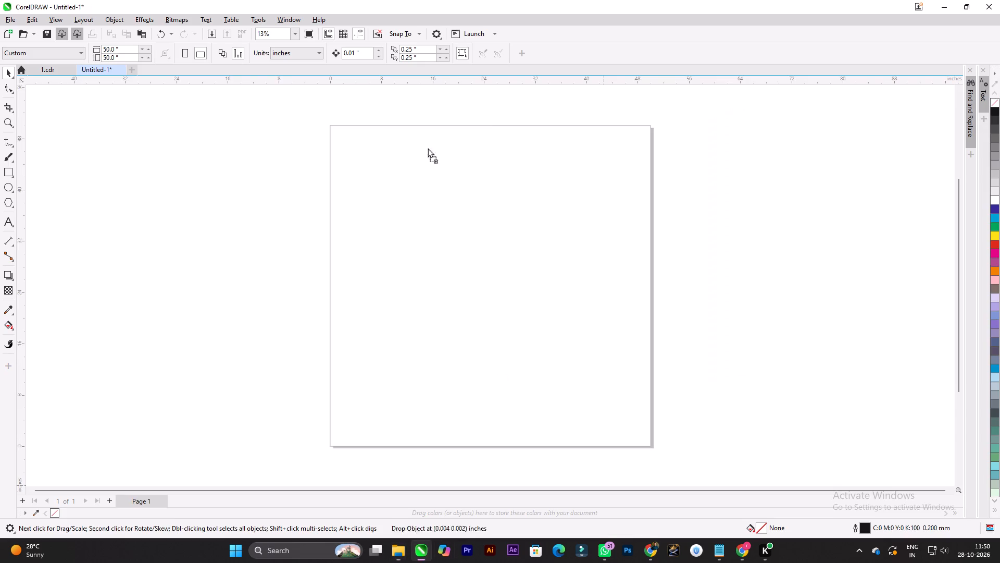
drag(428, 148, 357, 69)
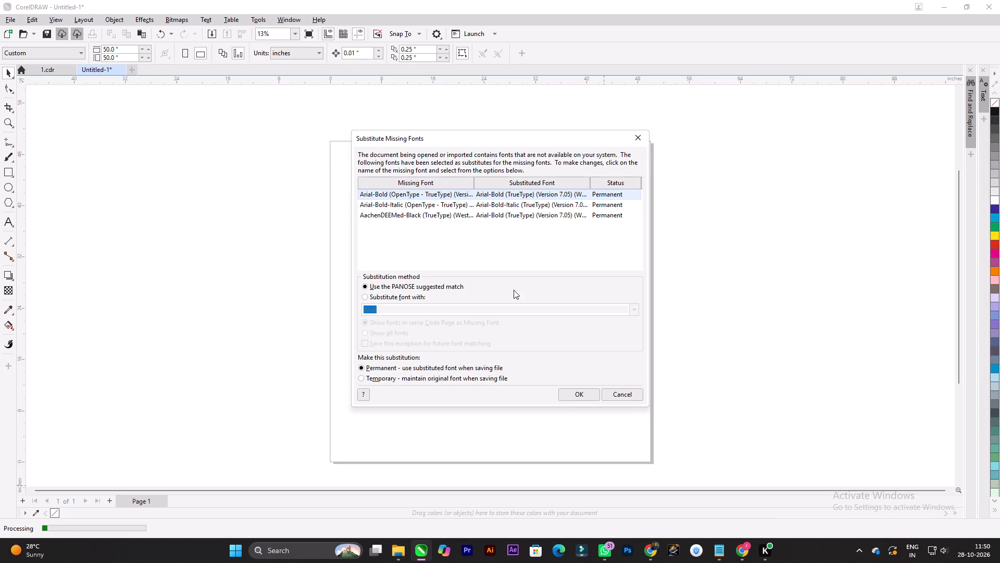
click(578, 400)
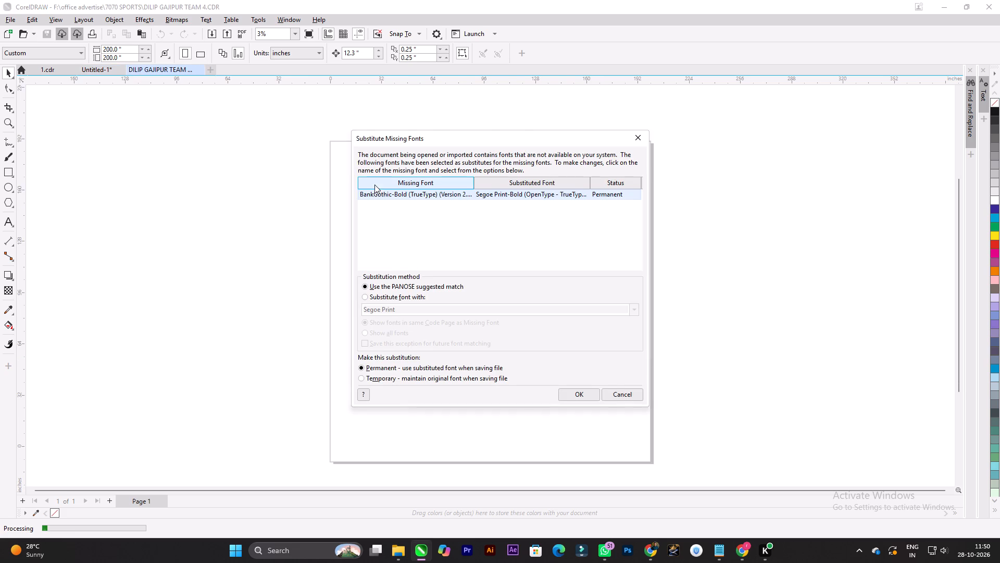
click(572, 393)
scroll(671, 271, down, 1)
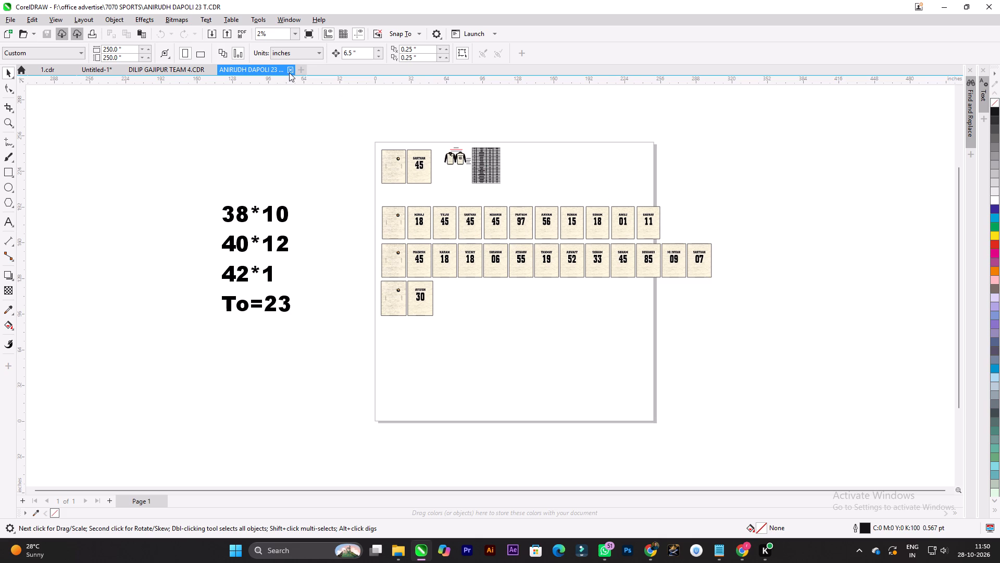
Close the 23 T and TEAM 4 jersey documents, leaving 1.cdr and Untitled-1 open.
click(291, 71)
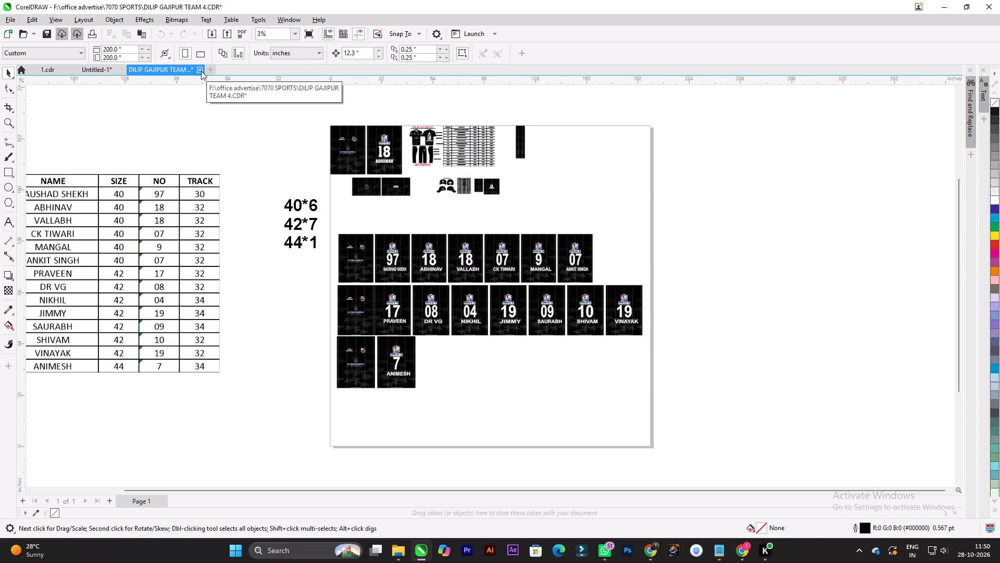
click(201, 71)
click(509, 296)
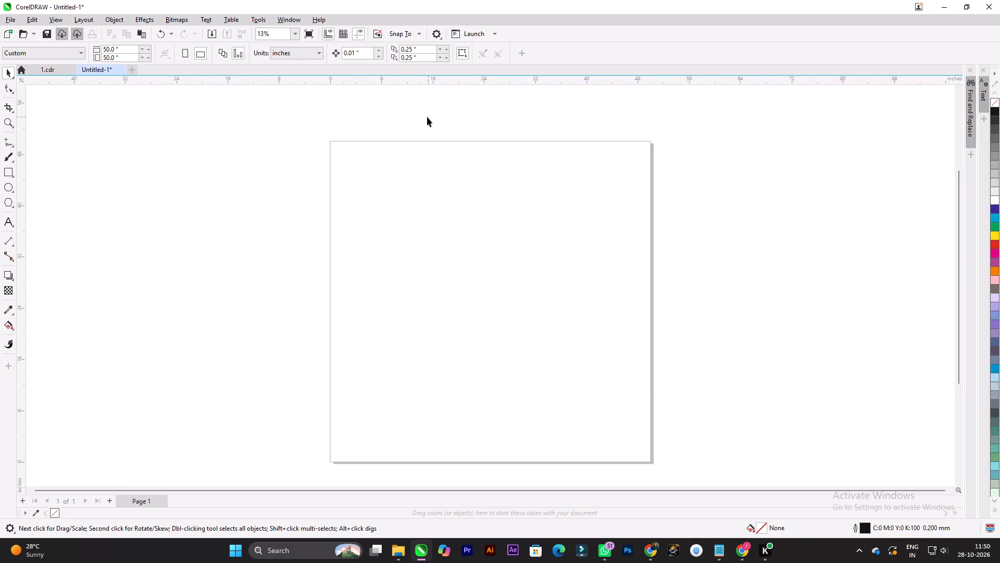
Compare the 1.cdr and Untitled-1 documents and inspect the orange-black and yellow-navy jersey panels in 1.cdr.
click(44, 68)
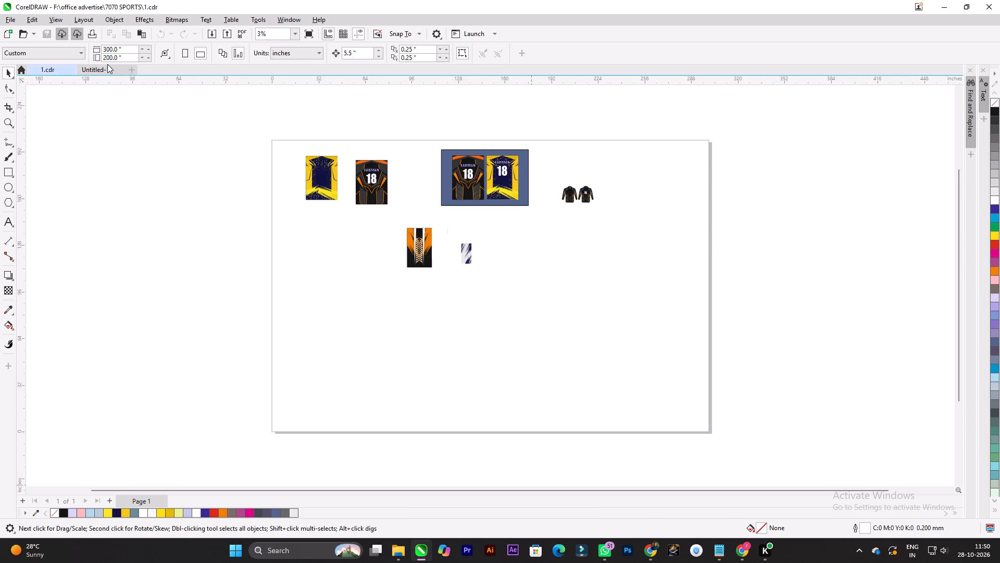
click(109, 64)
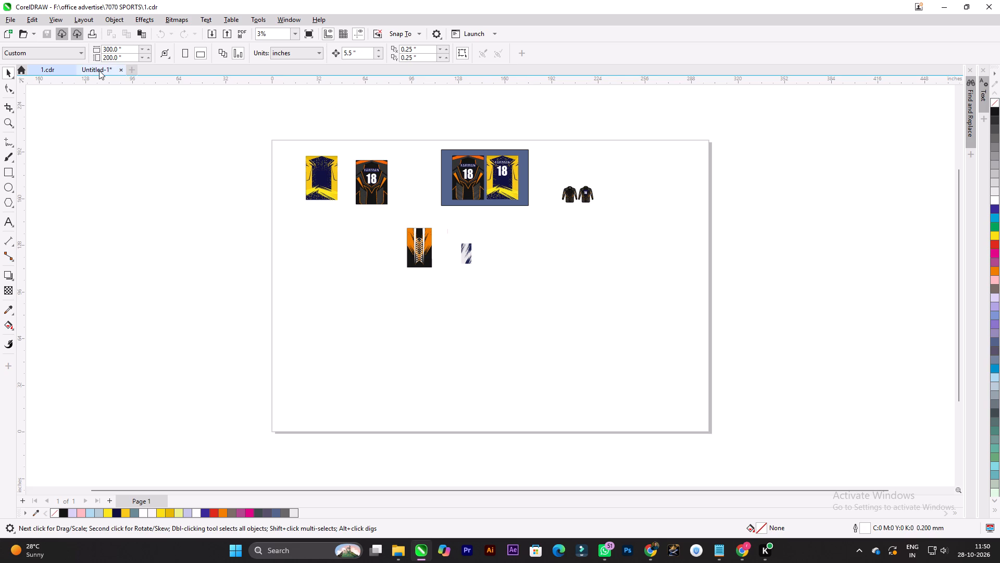
click(99, 70)
click(44, 68)
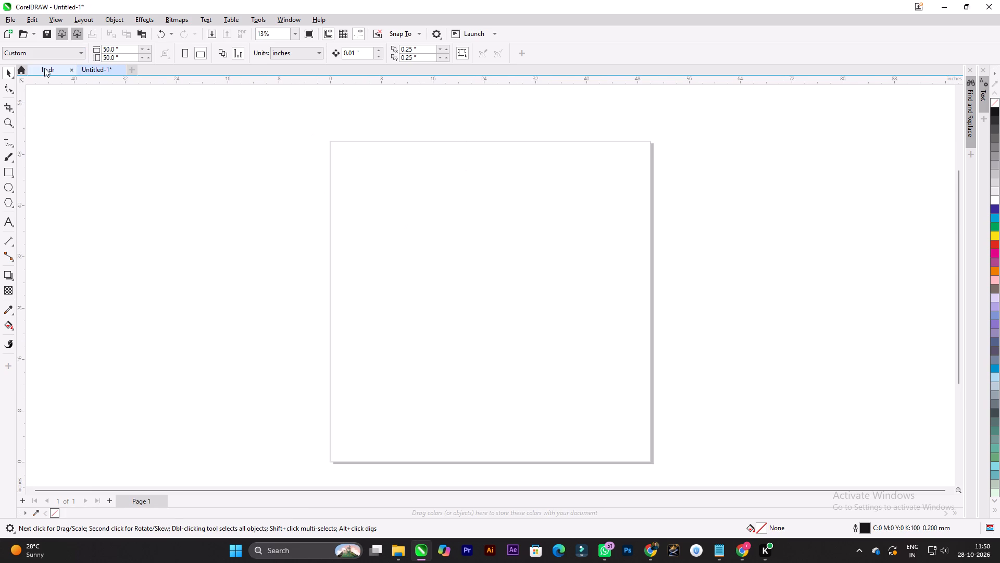
click(396, 140)
click(366, 187)
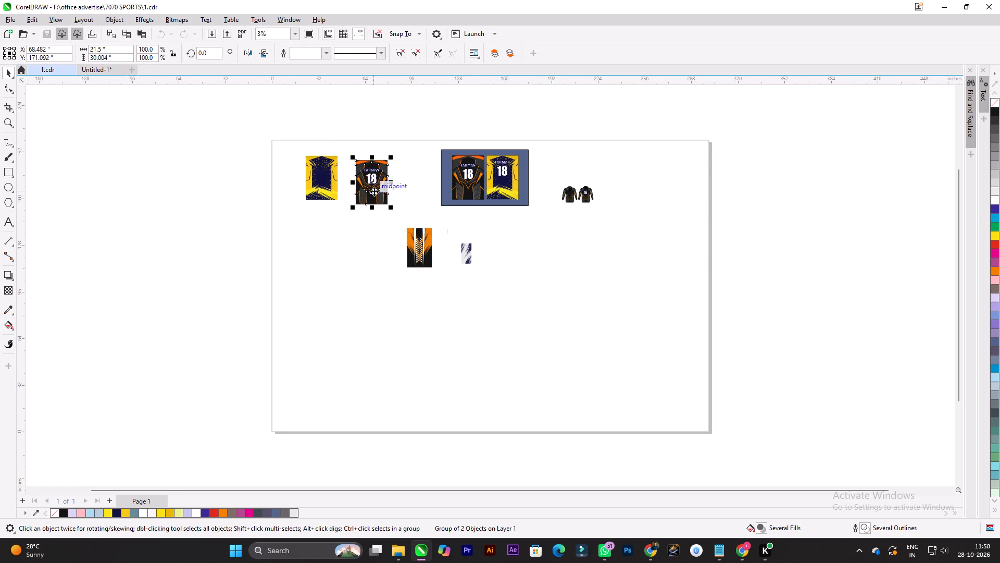
click(324, 180)
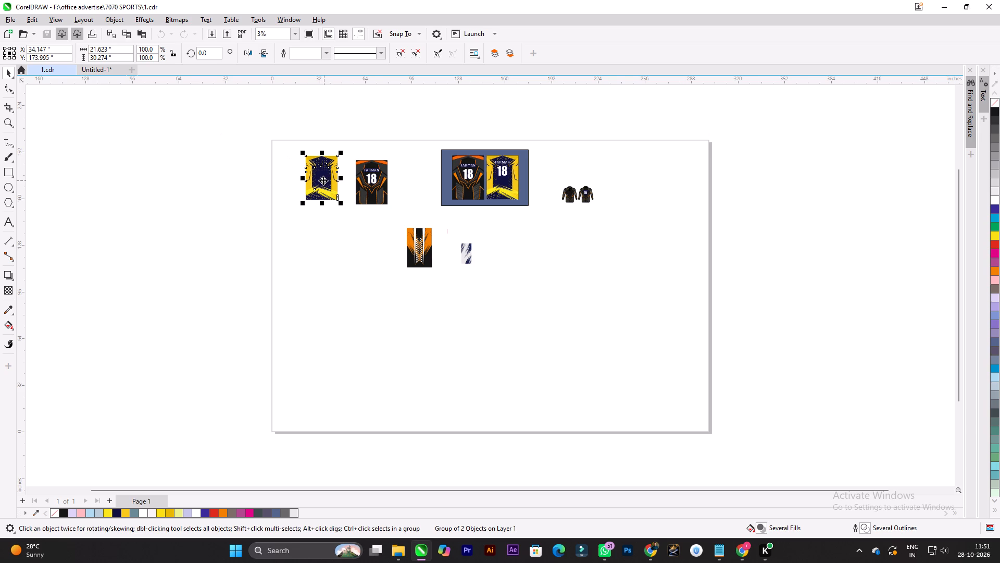
click(335, 258)
Bring a plain black jersey panel rectangle from the 1.cdr artwork into the Untitled-1 document.
scroll(490, 166, up, 5)
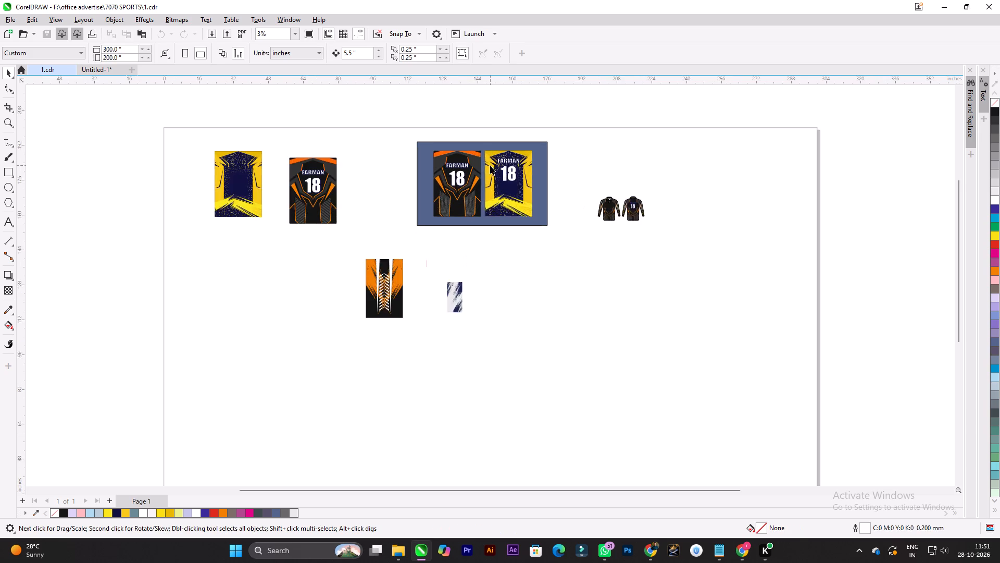
scroll(490, 165, up, 5)
scroll(470, 121, down, 4)
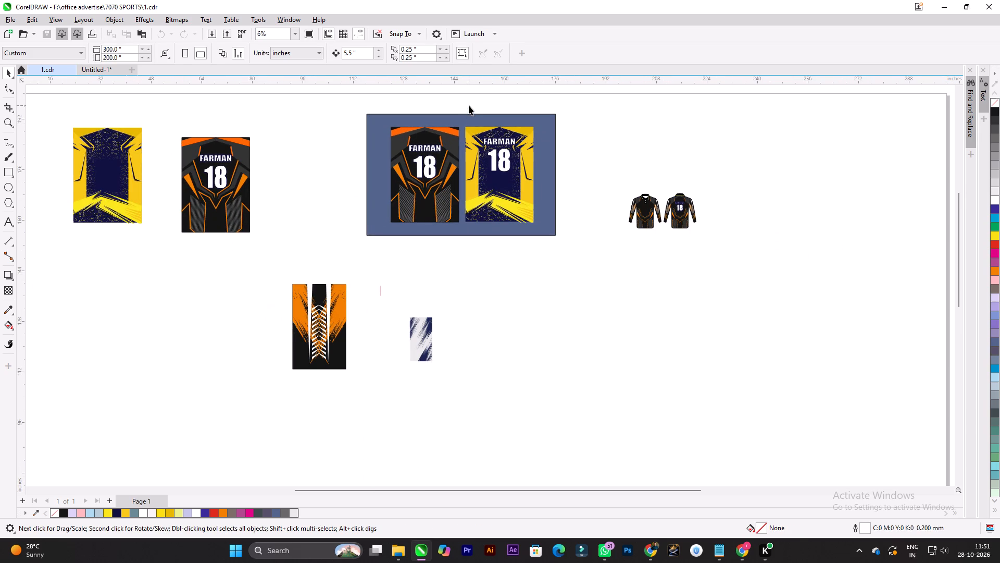
click(466, 104)
drag(461, 103, 557, 264)
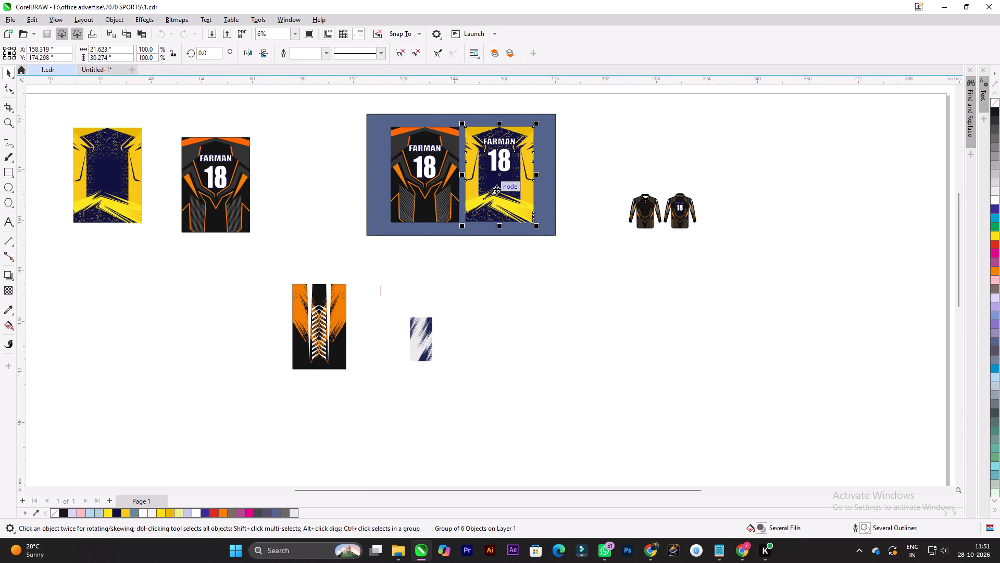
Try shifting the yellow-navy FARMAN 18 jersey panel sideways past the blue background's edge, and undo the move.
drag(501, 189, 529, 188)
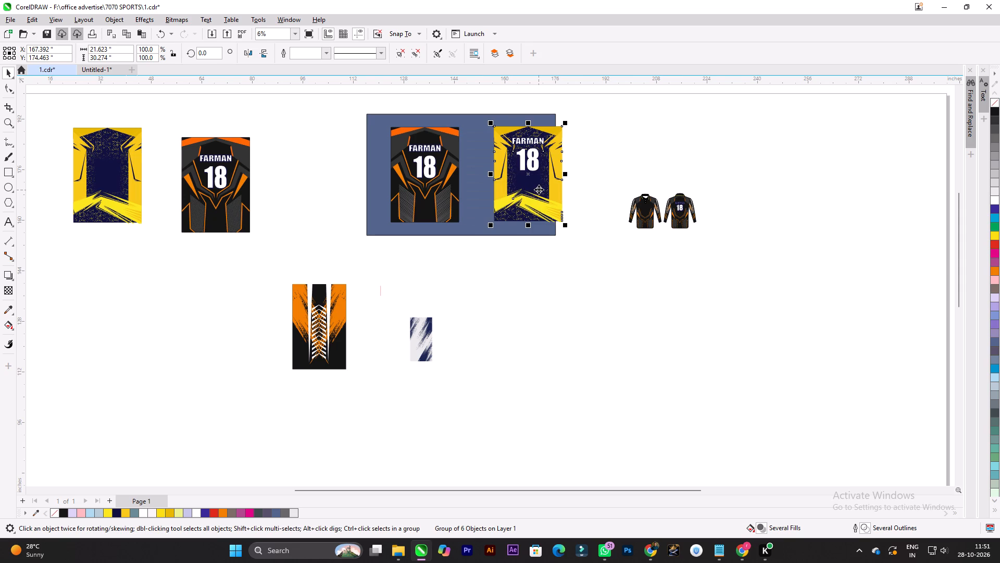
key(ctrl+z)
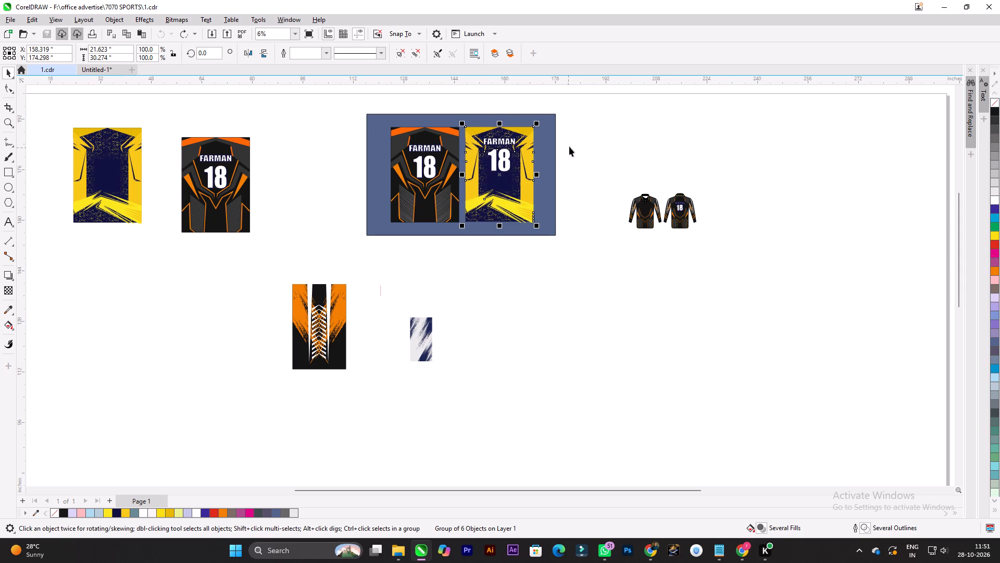
Move the orange-black FARMAN 18 panel off the blue background towards the neighbouring orange-black panel, undoing the last small adjustment.
click(584, 138)
scroll(421, 156, up, 2)
drag(428, 154, 316, 155)
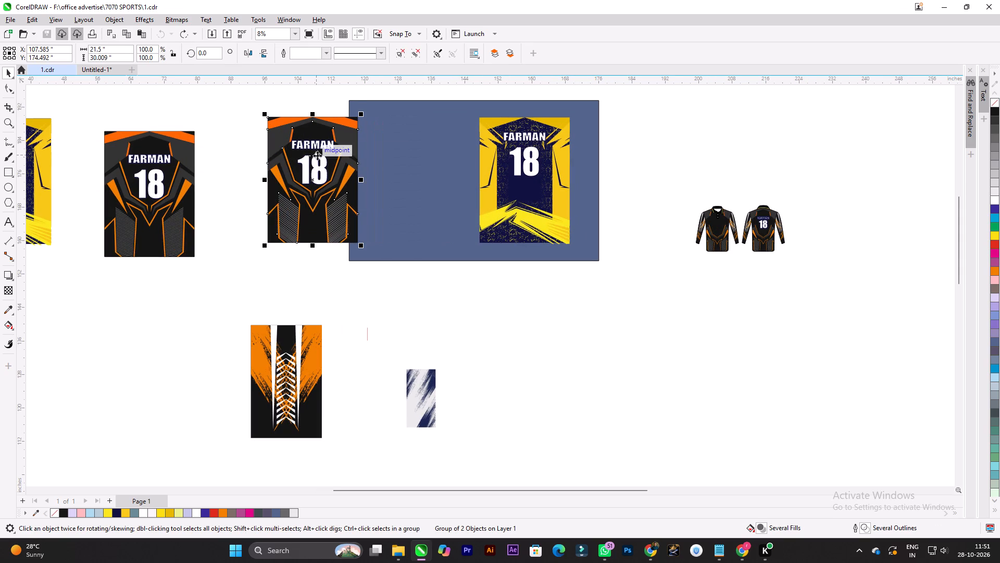
drag(328, 156, 313, 156)
drag(313, 156, 323, 156)
key(ctrl+z)
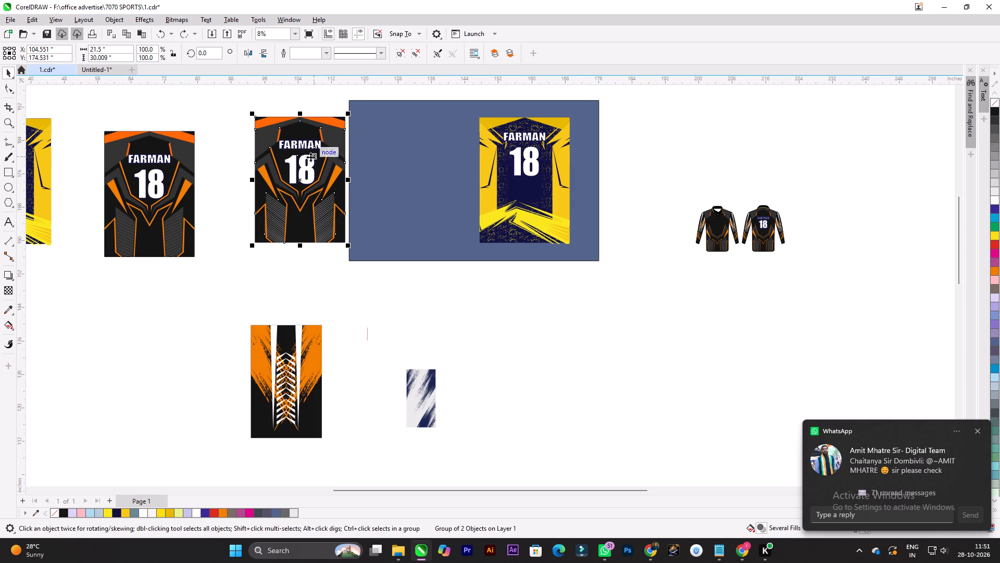
In the Untitled-1 document, draw a rectangle on the page and size it to 21.5 by 30 inches.
click(102, 72)
scroll(467, 253, down, 1)
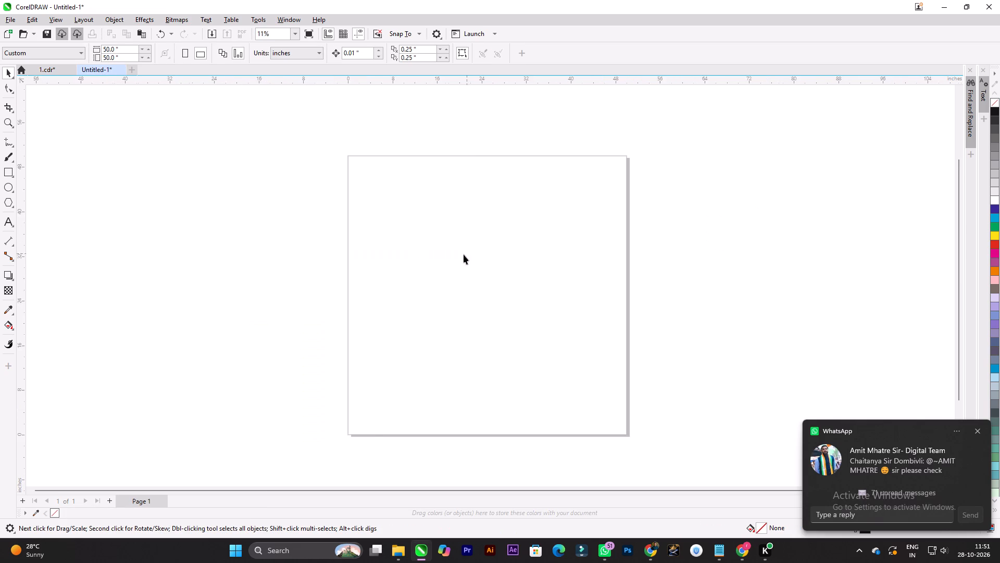
scroll(192, 217, up, 2)
click(3, 172)
drag(515, 197, 658, 353)
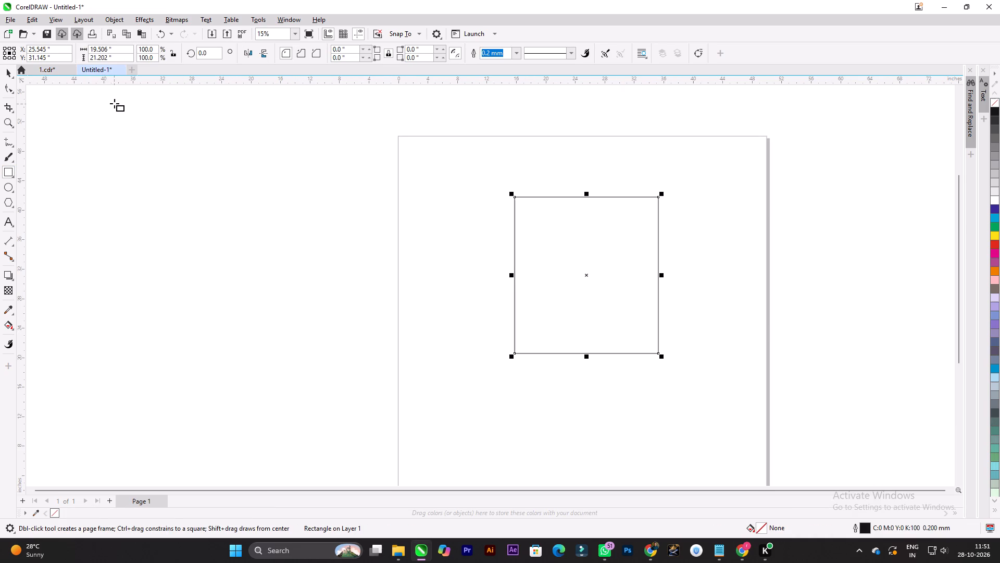
drag(117, 48, 46, 47)
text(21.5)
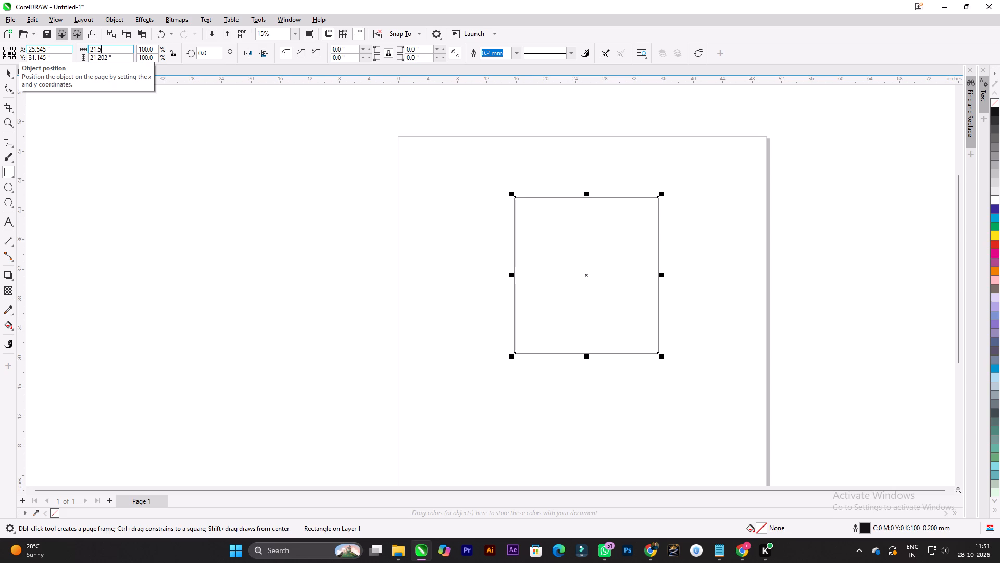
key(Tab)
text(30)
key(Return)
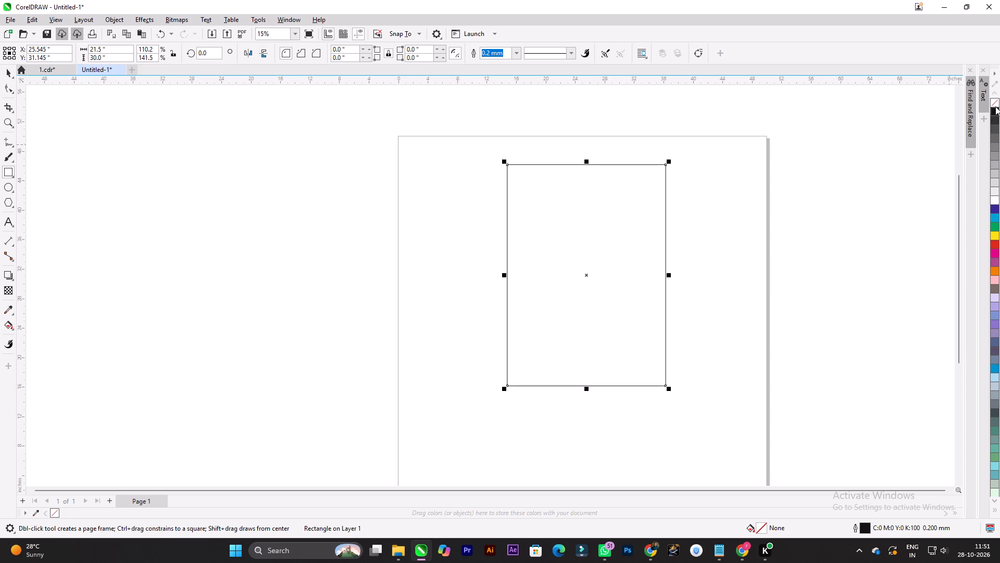
Fill the 21.5 by 30 inch rectangle with black and deselect it.
click(994, 112)
scroll(445, 235, down, 4)
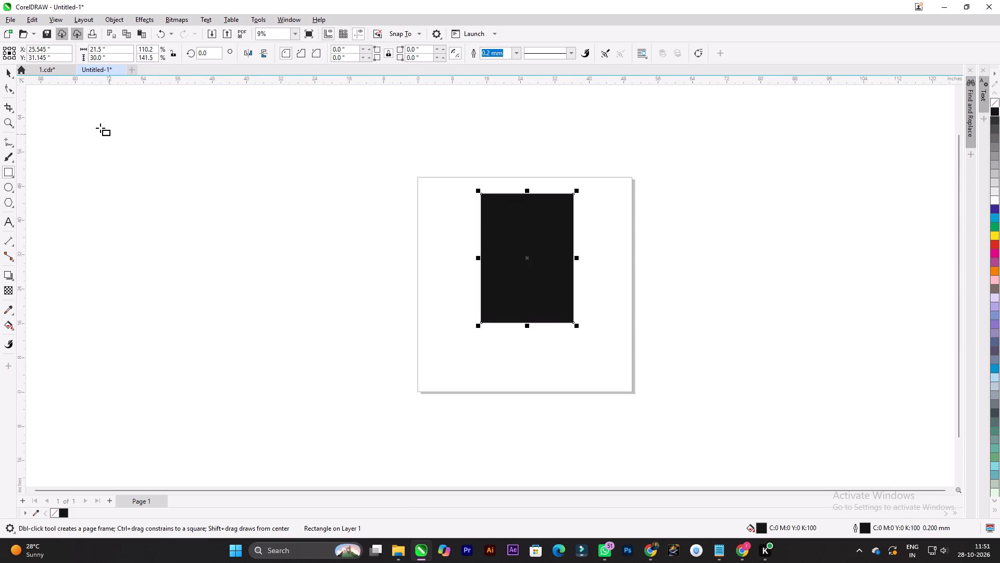
click(6, 70)
click(261, 197)
click(602, 266)
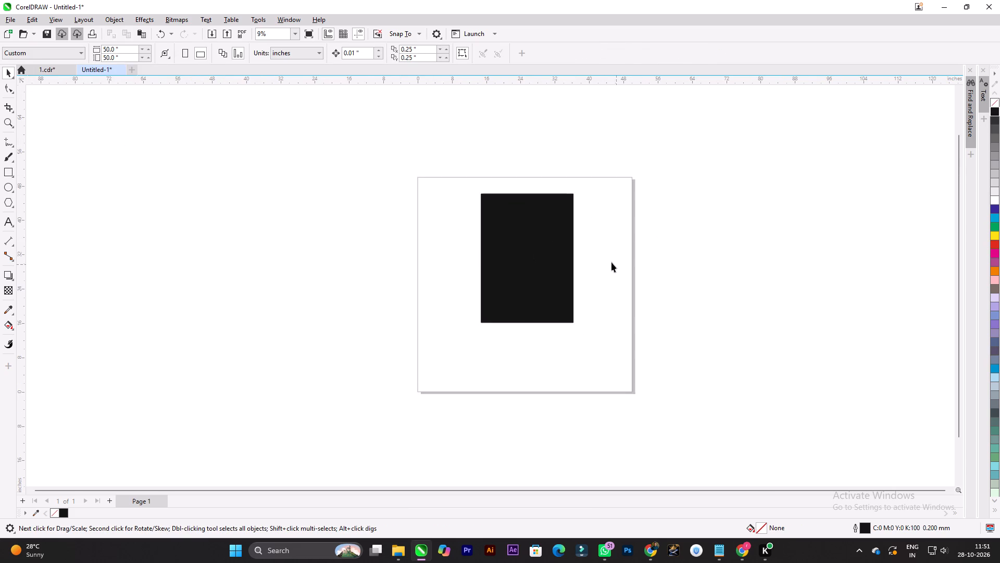
Move the black rectangle close to the page's upper-left corner.
click(544, 247)
drag(535, 246, 483, 240)
click(582, 176)
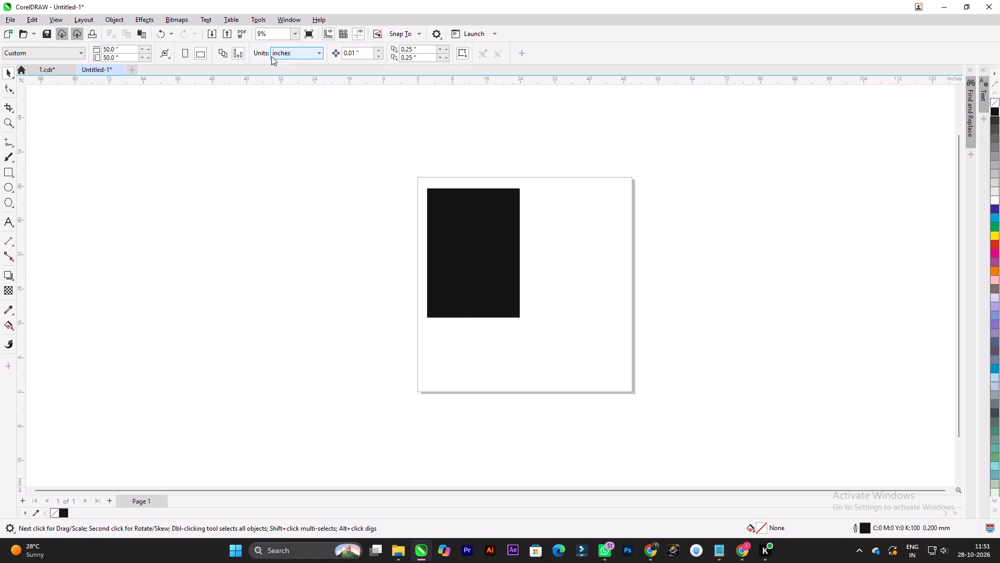
Set the page size of Untitled-1 to 200 by 200 inches.
drag(118, 50, 94, 48)
Set the Untitled-1 page size to 200 by 200 inches.
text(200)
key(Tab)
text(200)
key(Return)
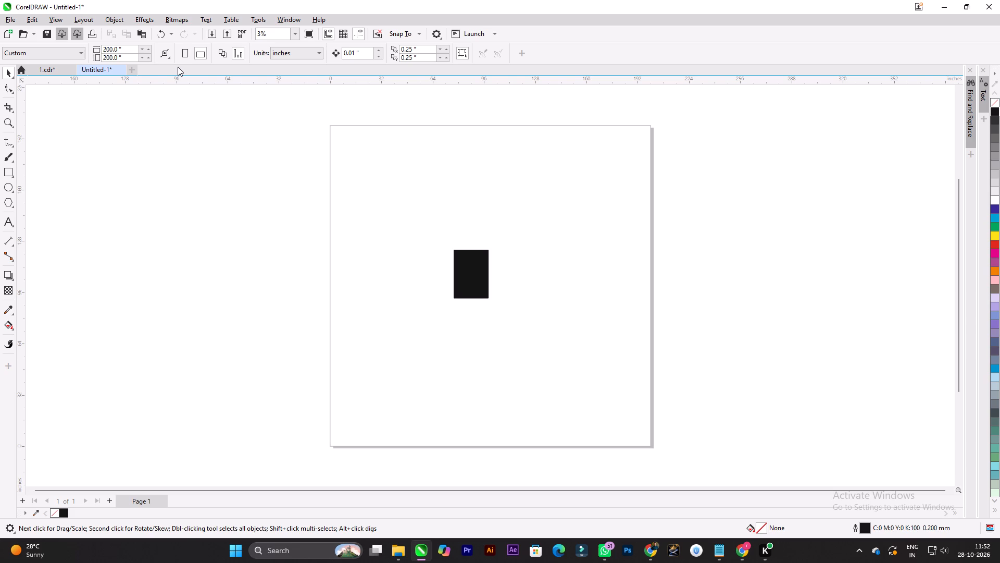
Switch to the YouTube tab in Google Chrome and toggle playback of the song video.
click(652, 553)
click(306, 0)
key(space)
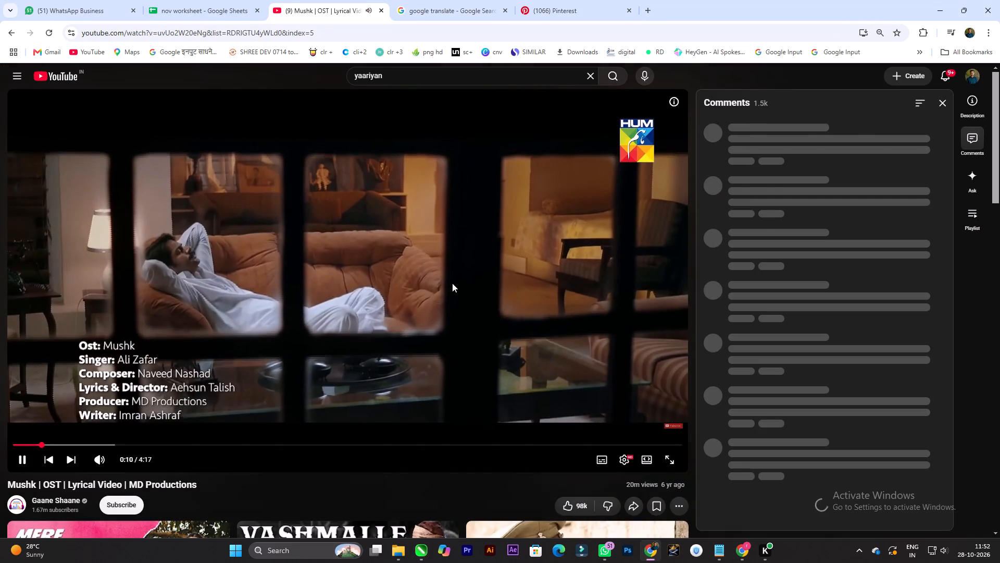
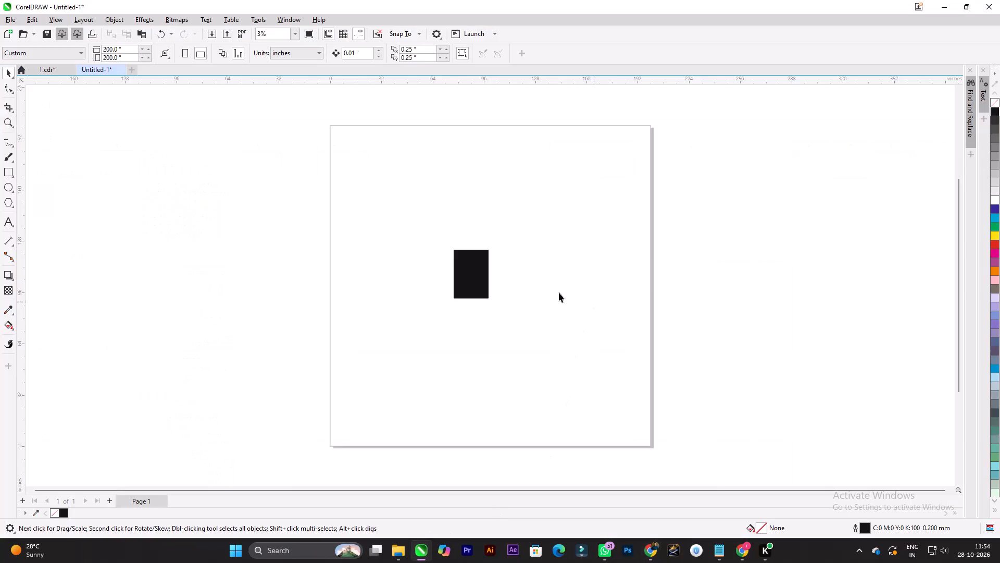
Move the black jersey rectangle to the upper-left area of the page.
scroll(458, 259, up, 3)
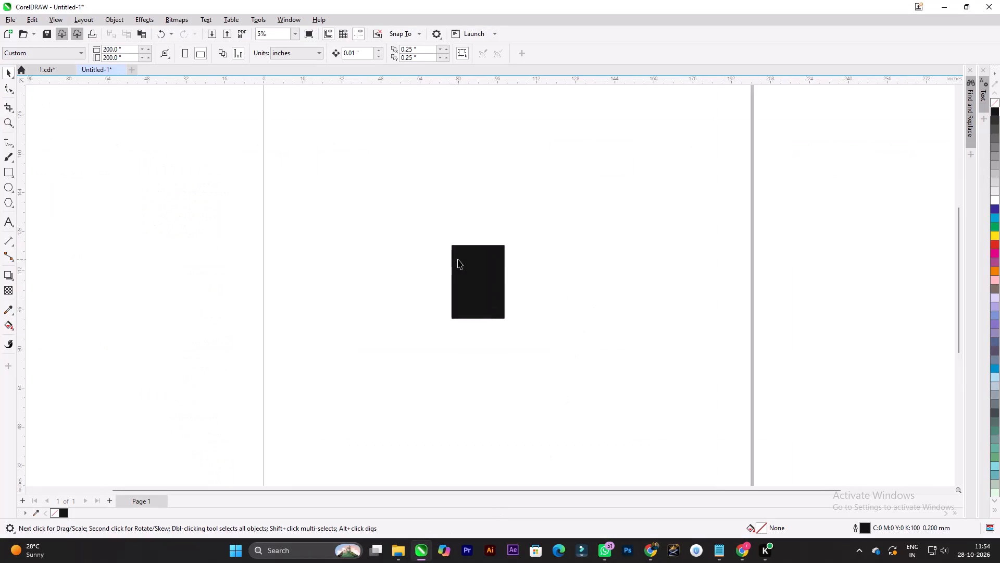
scroll(458, 259, down, 4)
drag(424, 216, 596, 393)
drag(471, 266, 387, 177)
click(464, 170)
Duplicate the black rectangle, placing the copy to its right.
alt+drag(383, 179, 427, 180)
click(432, 180)
click(394, 176)
drag(386, 174, 439, 174)
ctrl+right_click(439, 174)
click(539, 181)
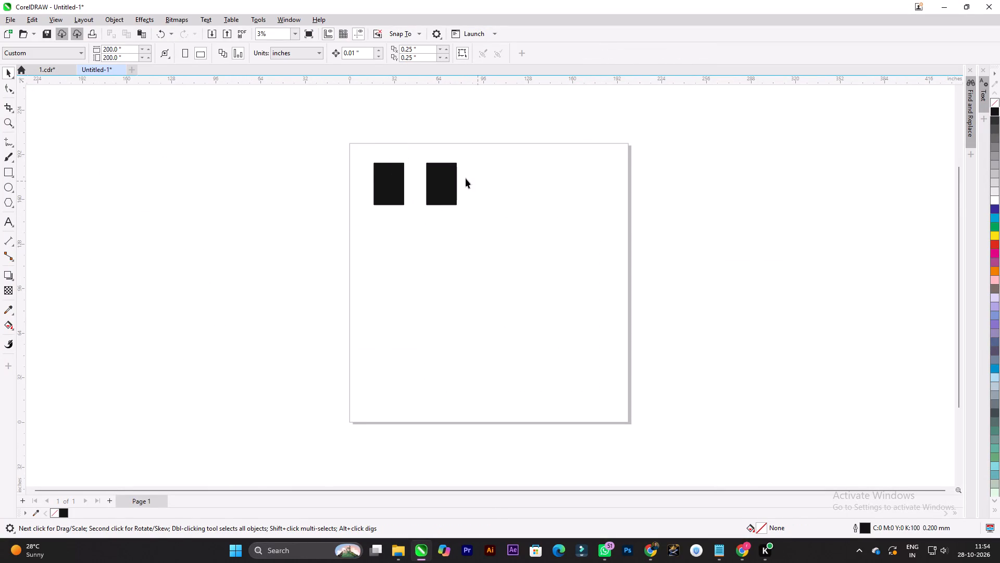
Bring the copied rectangle close beside the original with a narrow gap and align the two in a row.
scroll(428, 176, up, 6)
drag(466, 177, 417, 171)
click(571, 197)
drag(552, 271, 238, 129)
key(e)
click(589, 235)
Fill the second rectangle with red.
click(378, 164)
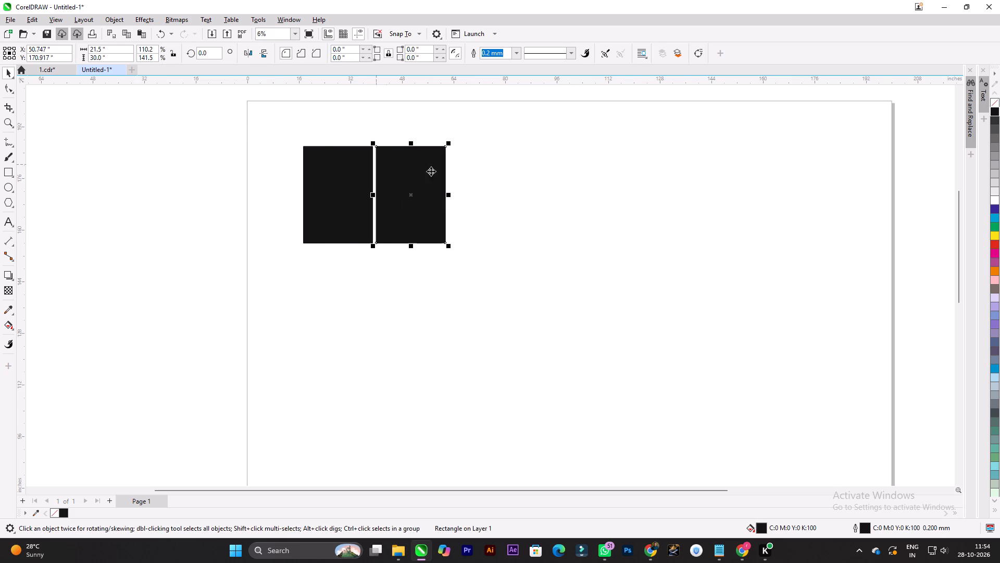
click(994, 241)
click(635, 284)
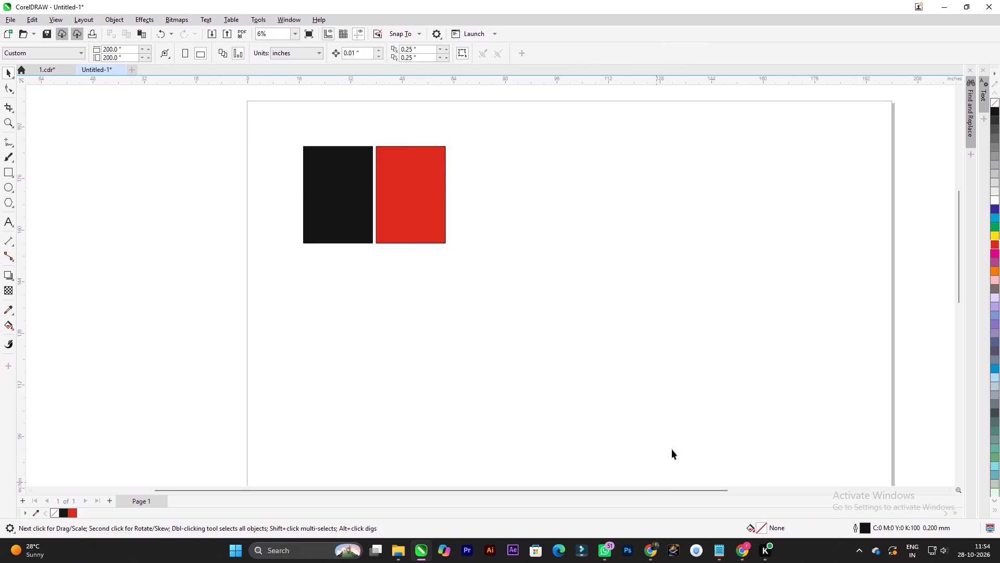
Remove the outline from the red rectangle.
click(533, 285)
drag(532, 331, 372, 150)
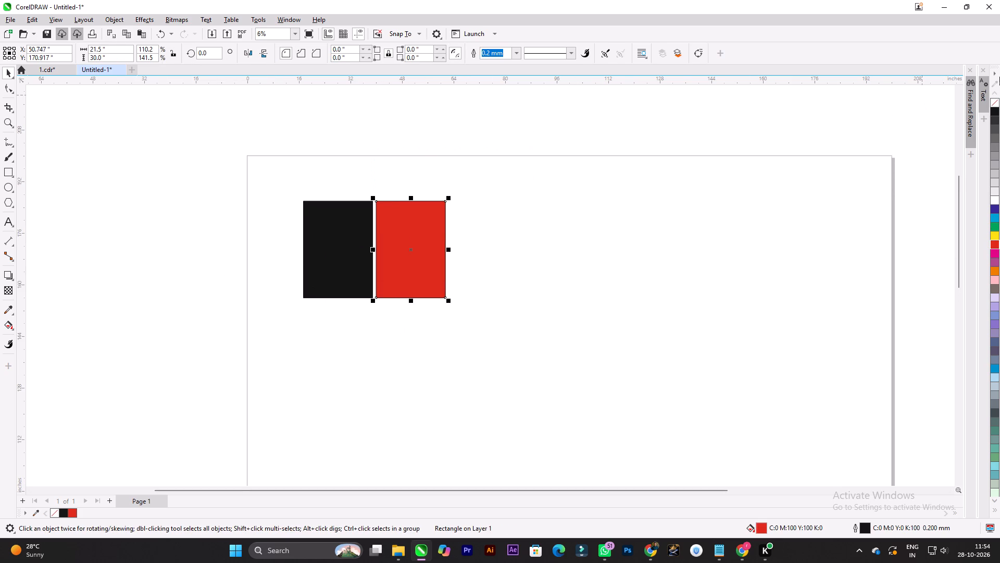
right_click(994, 101)
click(573, 192)
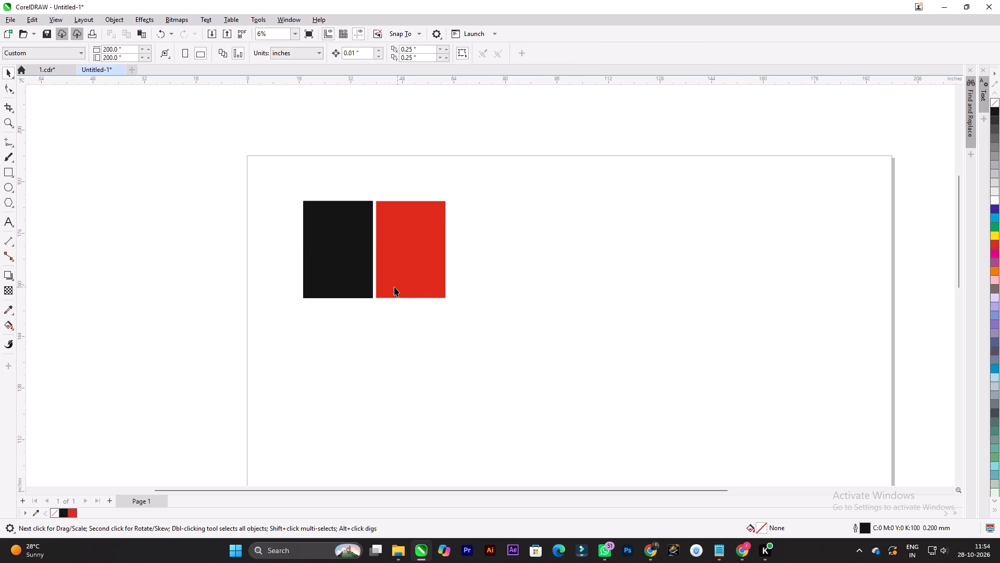
click(331, 235)
click(693, 329)
Switch to the Pinterest tab in Google Chrome and browse the "jursey designs" results for a reference.
click(746, 557)
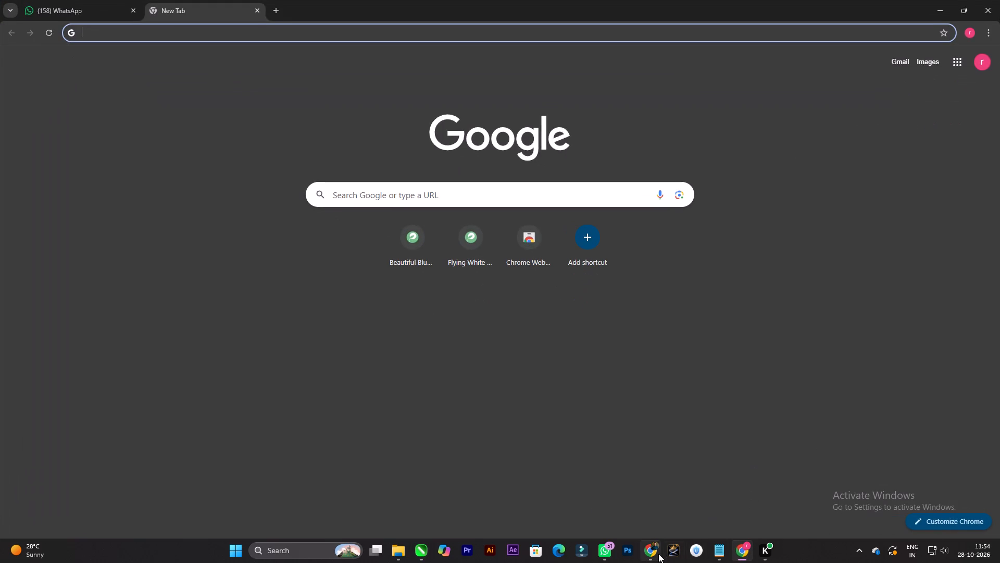
click(658, 554)
click(591, 0)
click(365, 0)
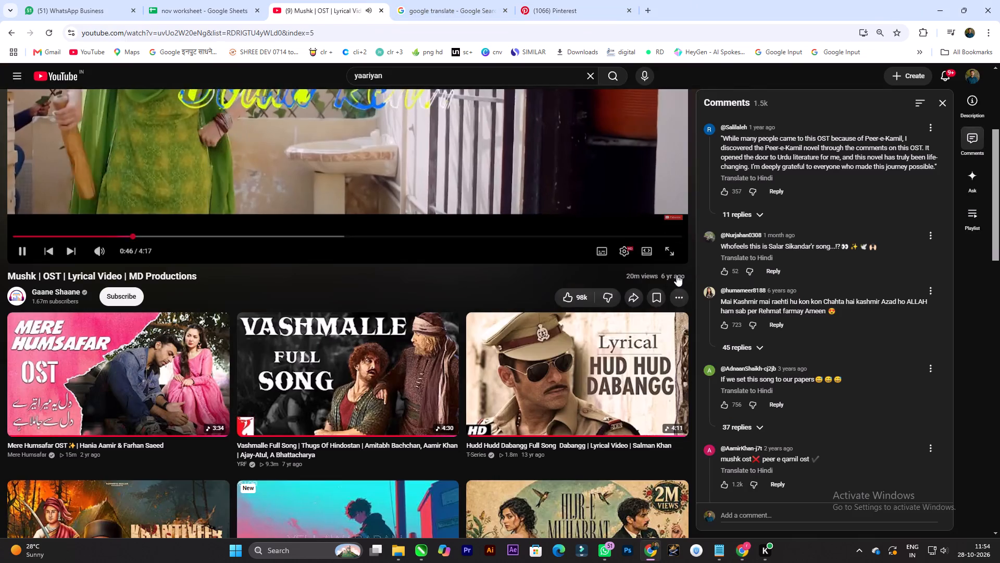
click(611, 0)
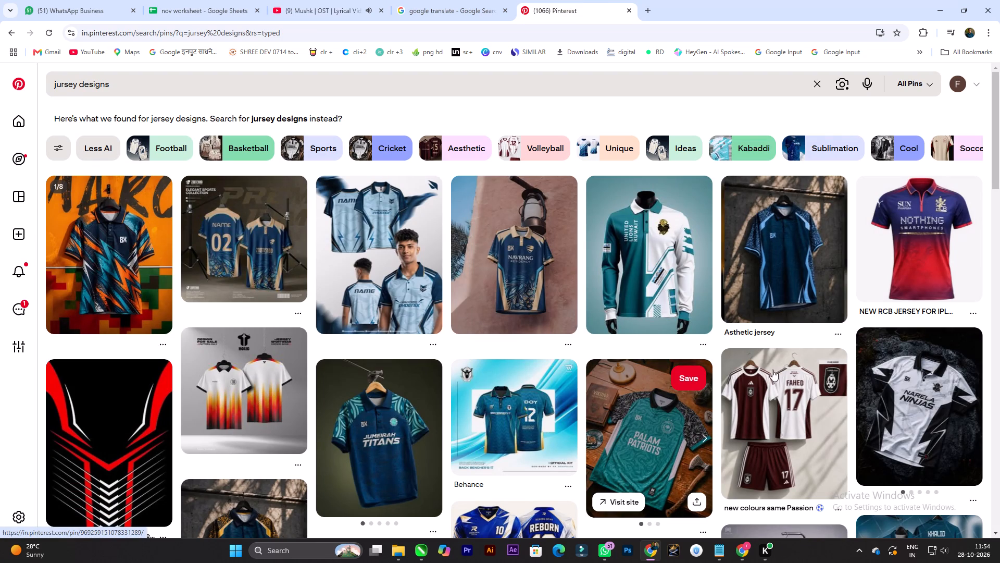
scroll(537, 425, down, 6)
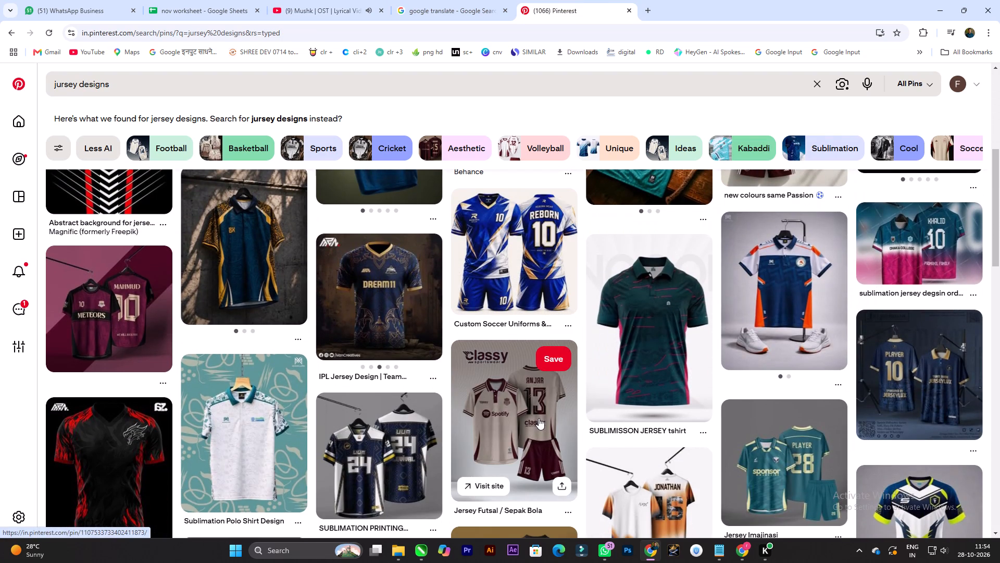
scroll(540, 418, down, 2)
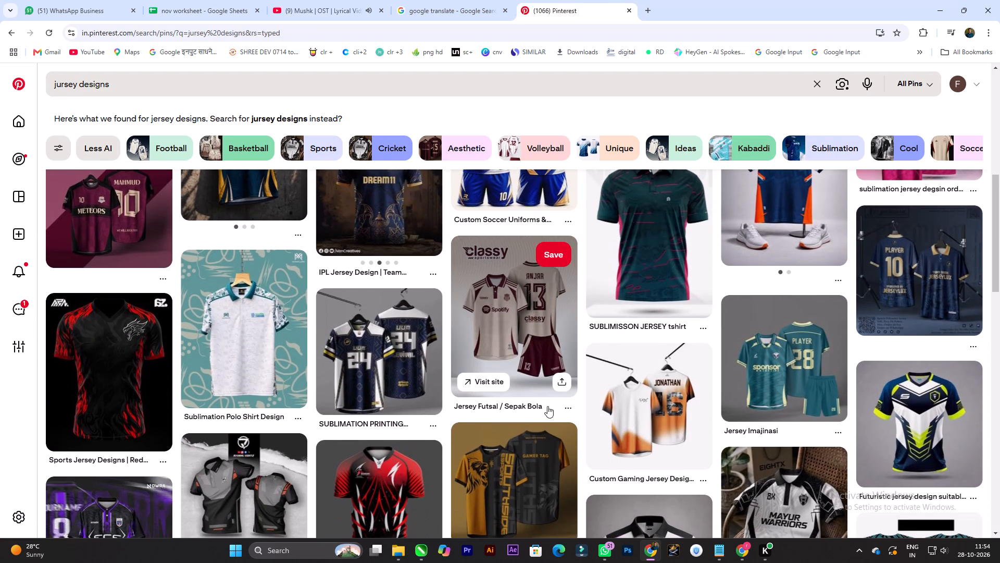
scroll(553, 386, down, 4)
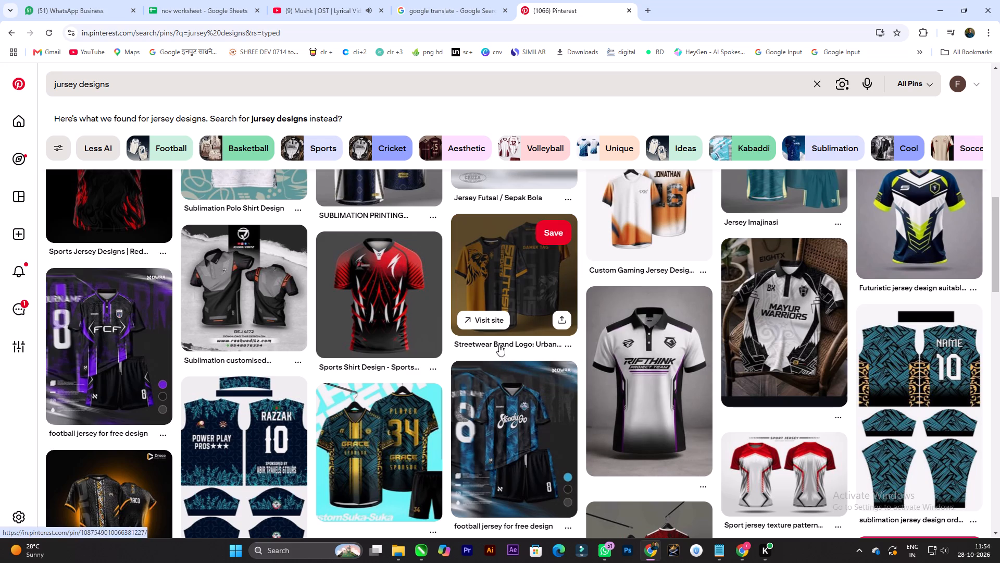
Open the navy jersey pin with teal leaf patterns and browse its related sublimation jersey designs for a reference.
click(245, 428)
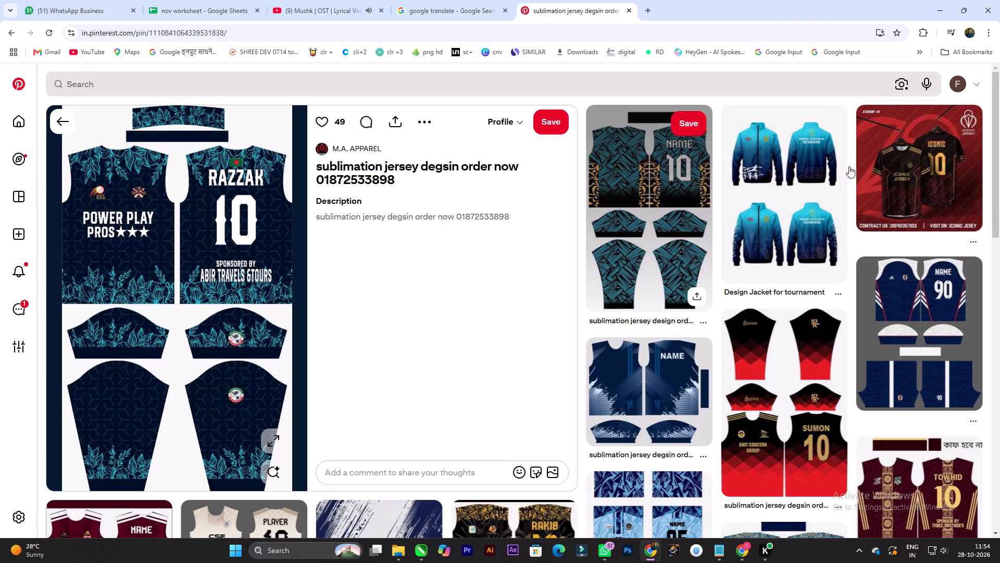
scroll(784, 399, down, 1)
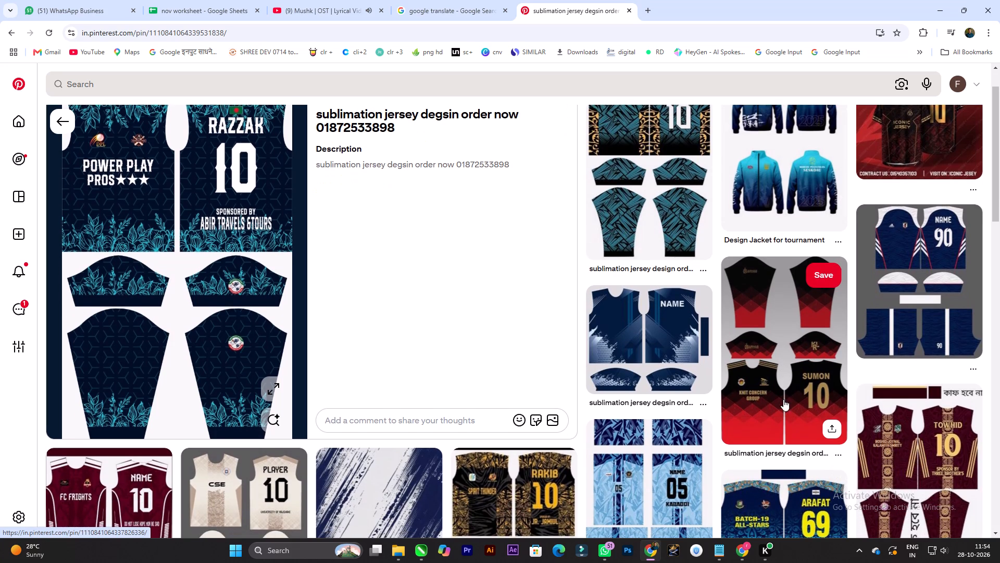
scroll(766, 389, down, 1)
scroll(736, 356, down, 4)
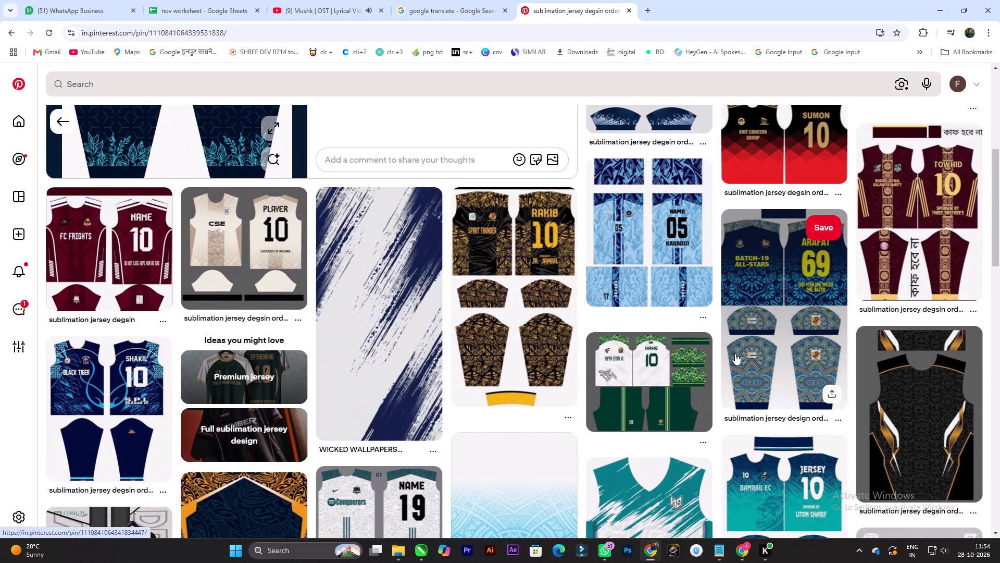
scroll(733, 351, down, 2)
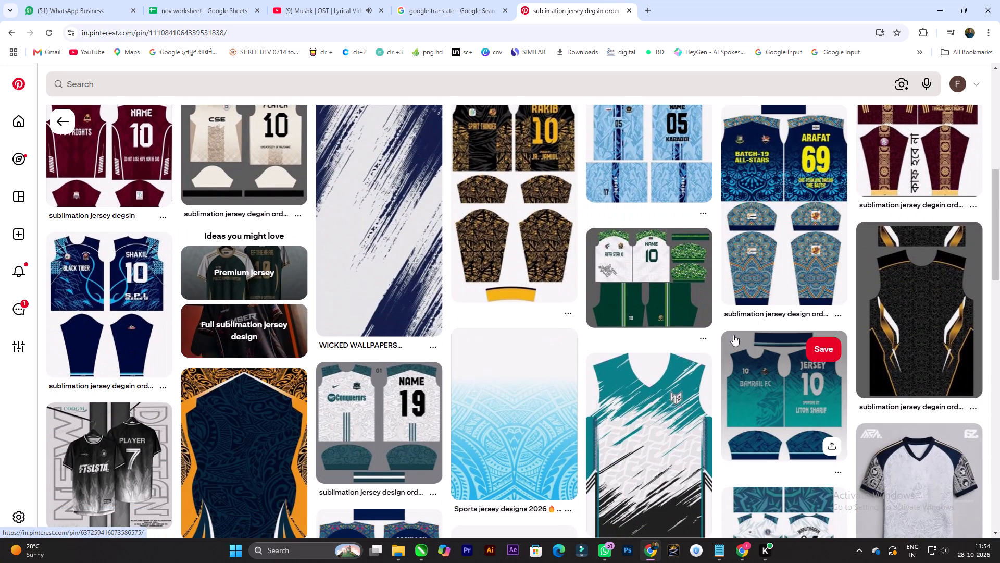
scroll(733, 335, down, 3)
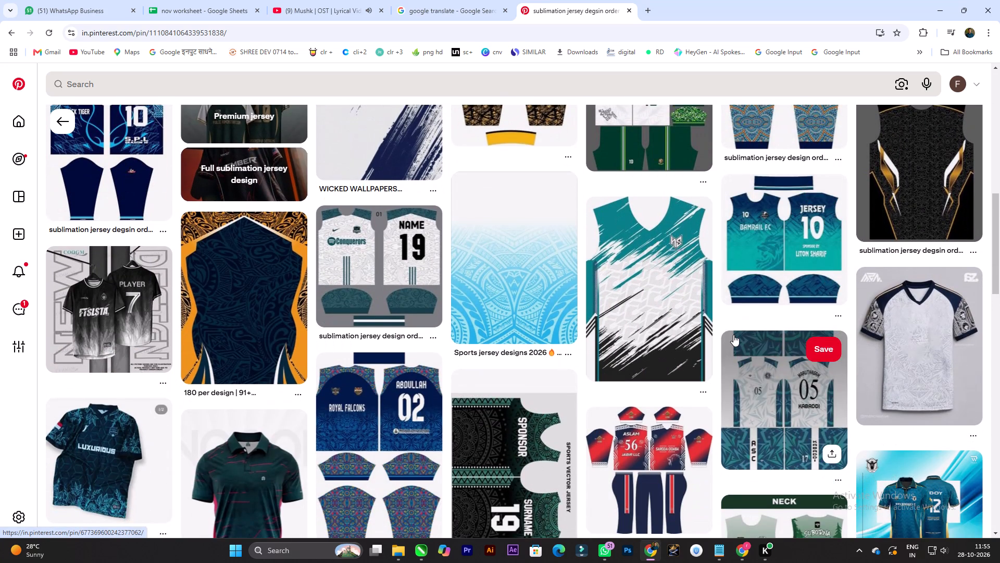
scroll(733, 335, down, 6)
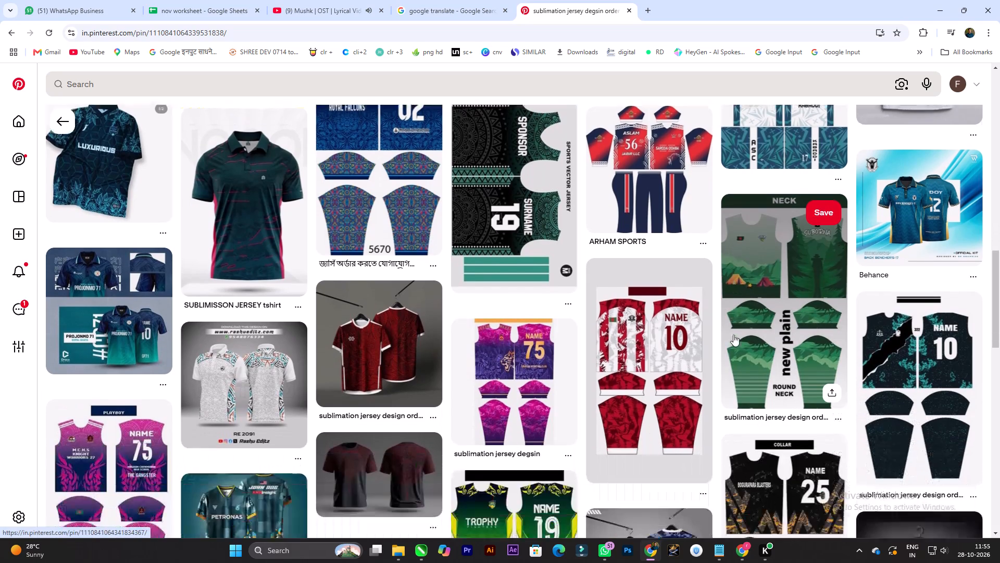
scroll(733, 335, down, 1)
scroll(644, 337, down, 3)
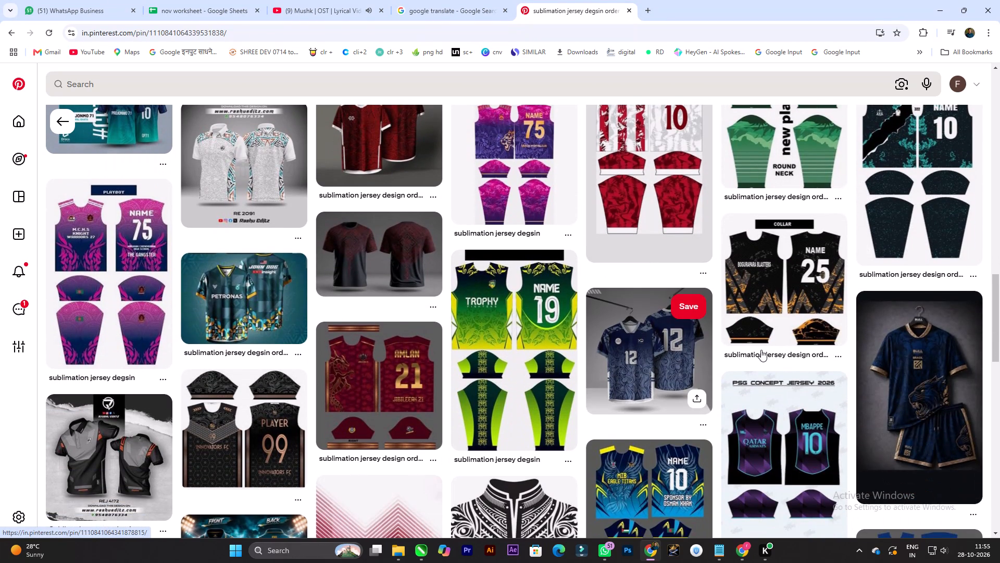
scroll(756, 349, down, 1)
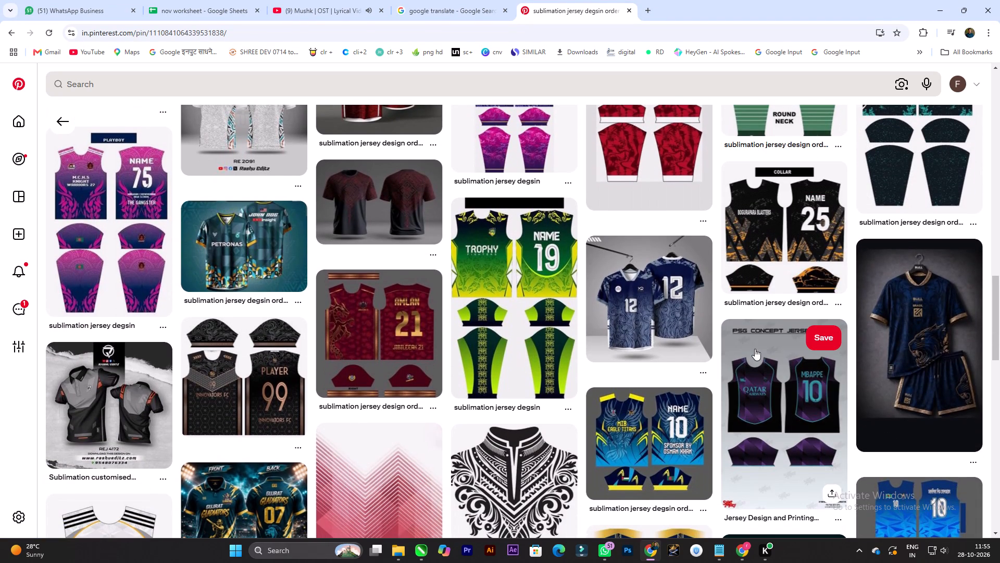
scroll(755, 349, down, 5)
scroll(352, 300, down, 2)
scroll(583, 291, down, 4)
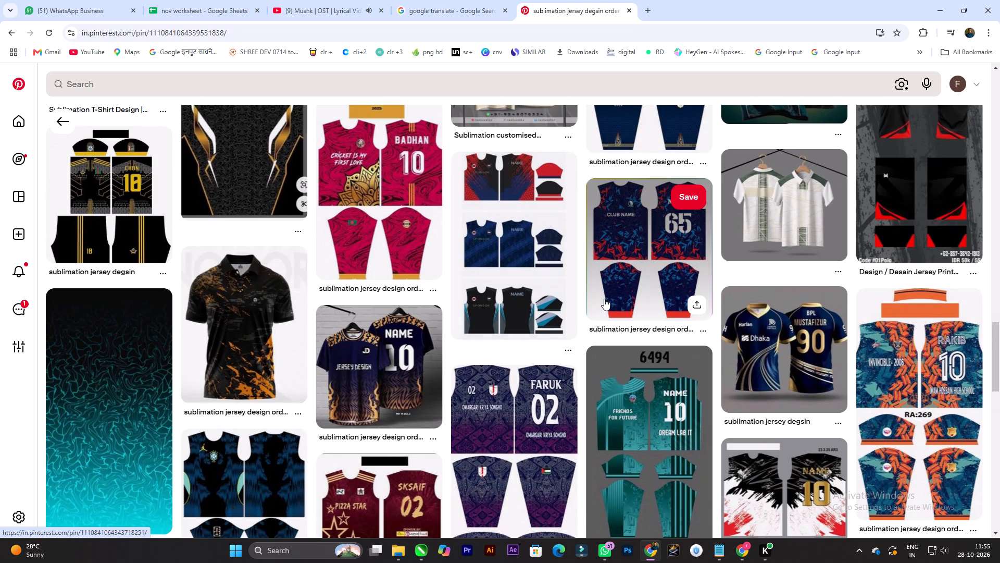
scroll(604, 299, down, 4)
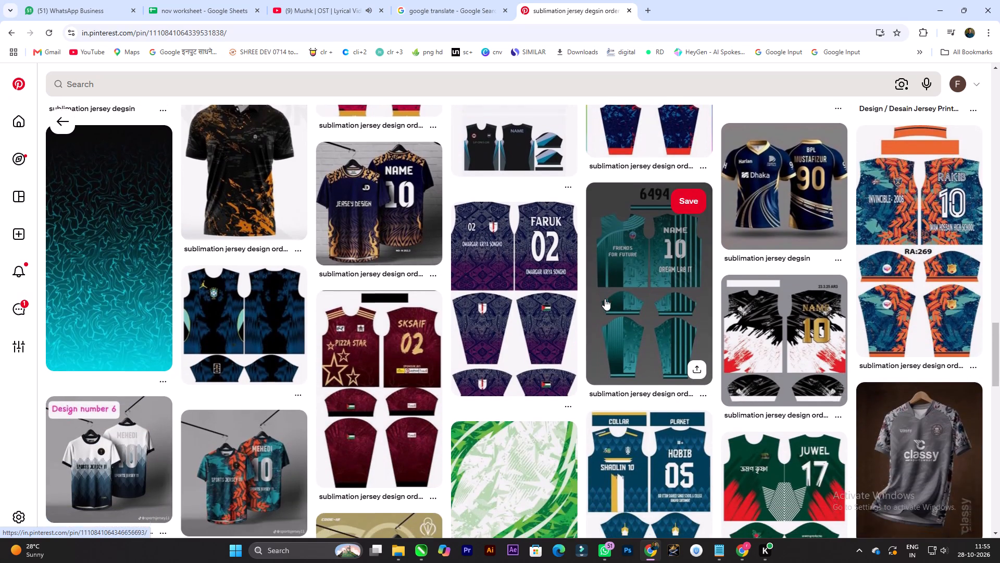
scroll(605, 299, down, 1)
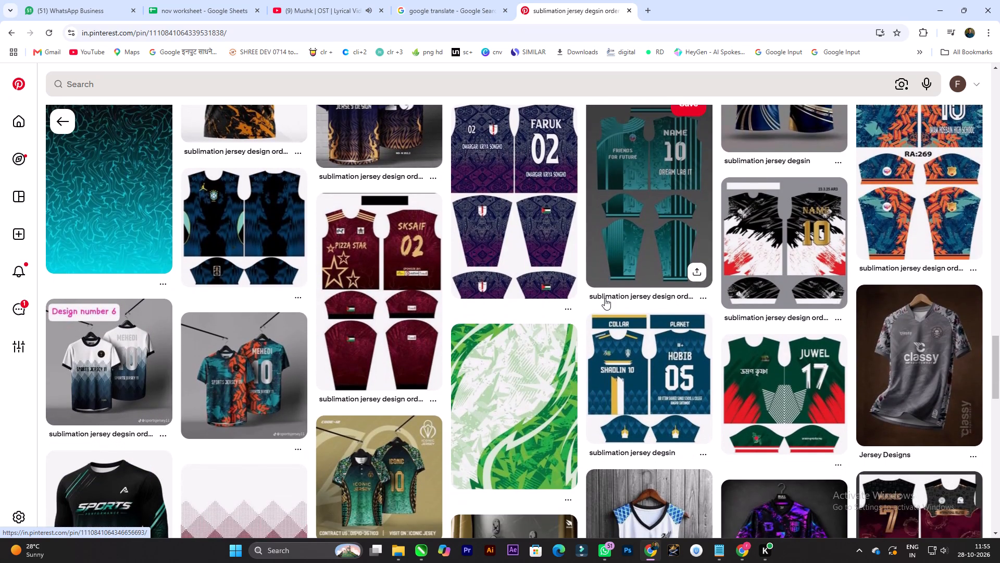
scroll(605, 298, down, 3)
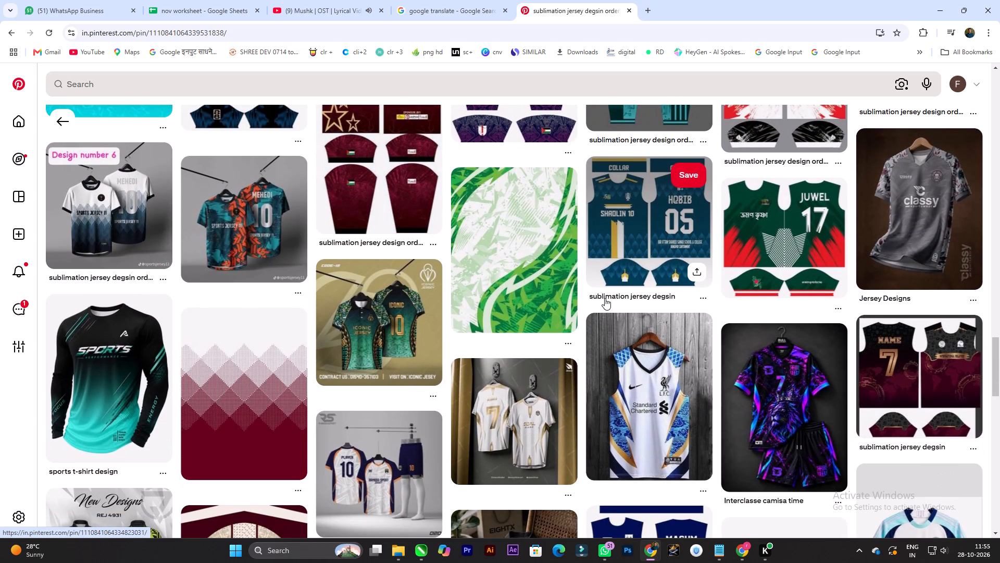
scroll(605, 298, down, 2)
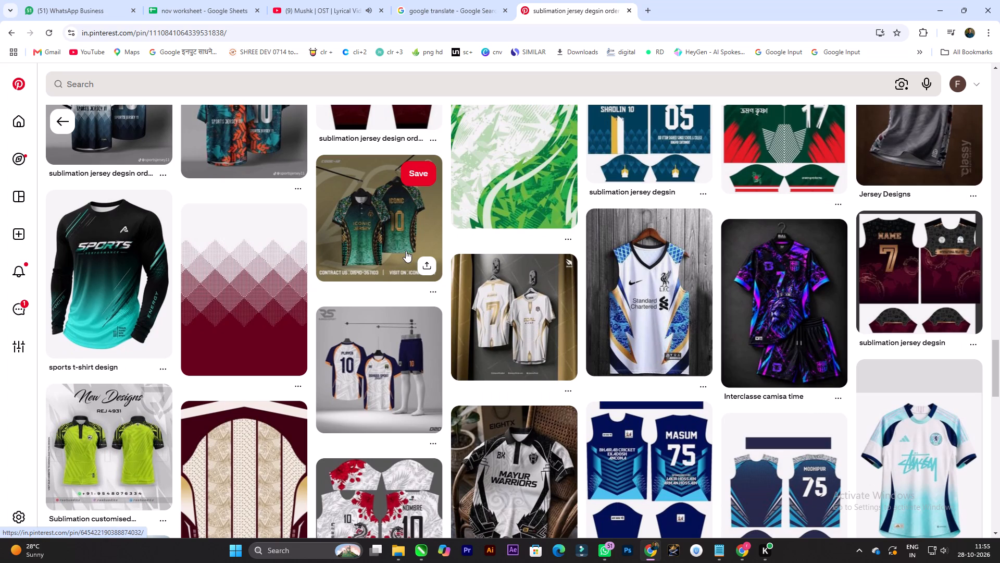
scroll(406, 251, down, 2)
Copy the image of the navy-and-cyan number 75 jersey pin and paste it into CorelDRAW's Untitled-1, right of the red rectangle.
click(631, 360)
right_click(246, 218)
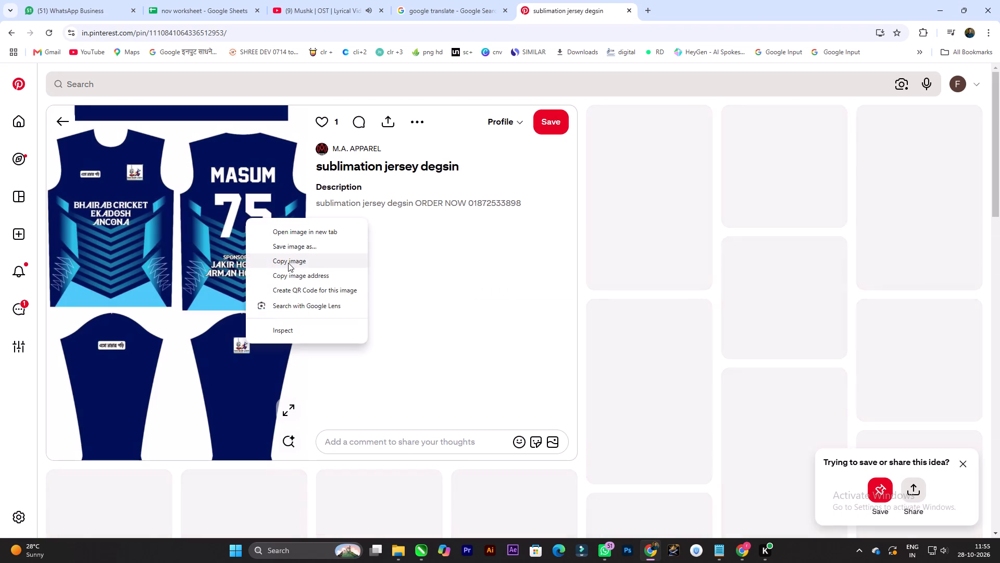
click(288, 263)
key(alt+Tab)
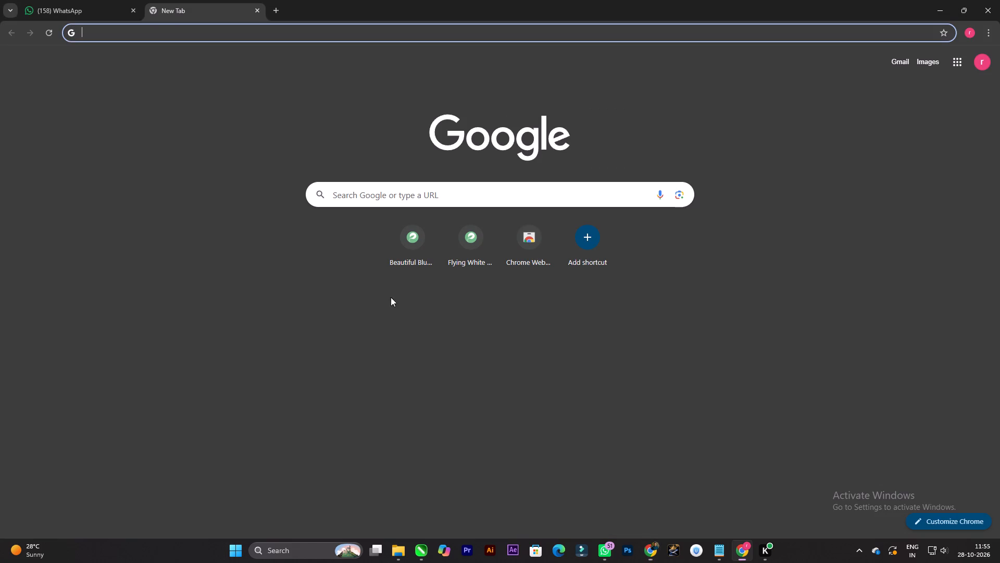
key(alt+Tab)
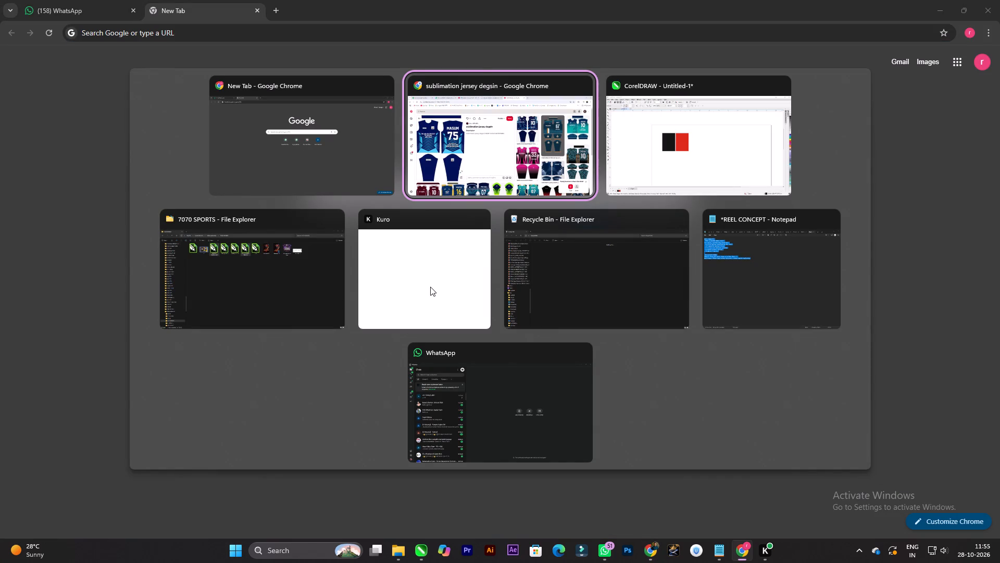
key(alt+Tab)
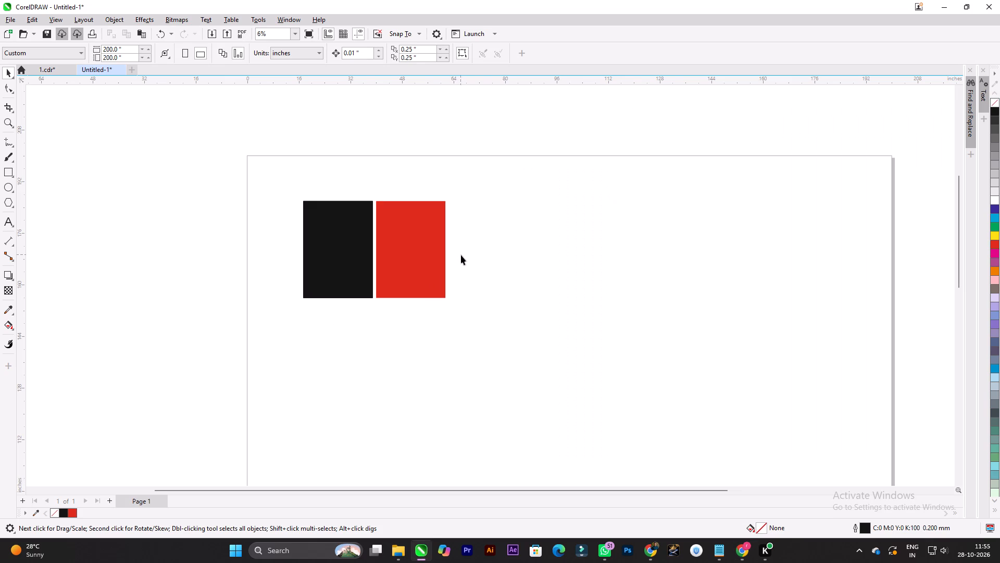
key(ctrl+v)
drag(570, 477, 543, 228)
click(534, 169)
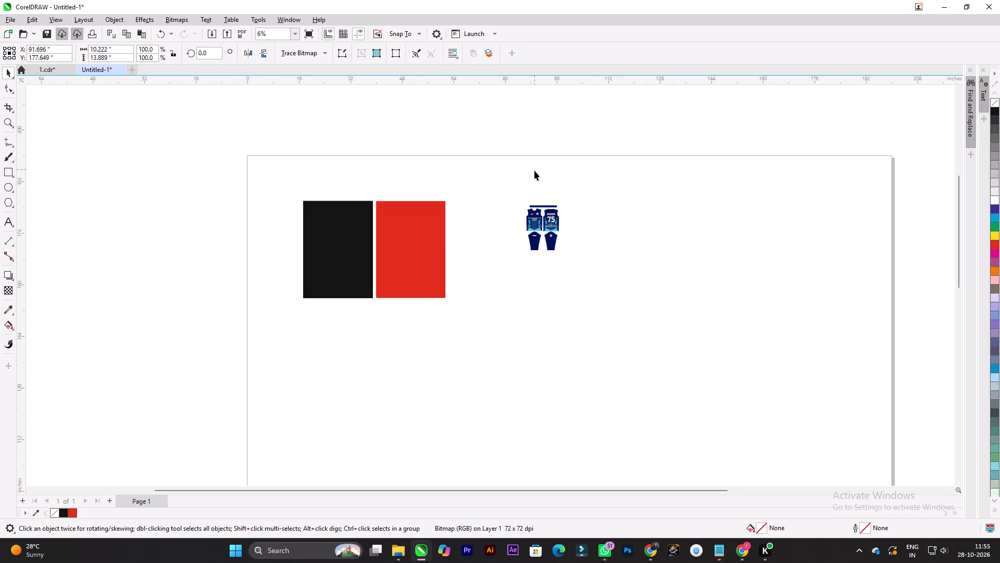
click(595, 221)
Enlarge the pasted jersey image proportionally to about 35.3 by 48 inches, keeping it right of the red rectangle.
click(523, 223)
click(543, 226)
drag(565, 254, 743, 364)
click(753, 332)
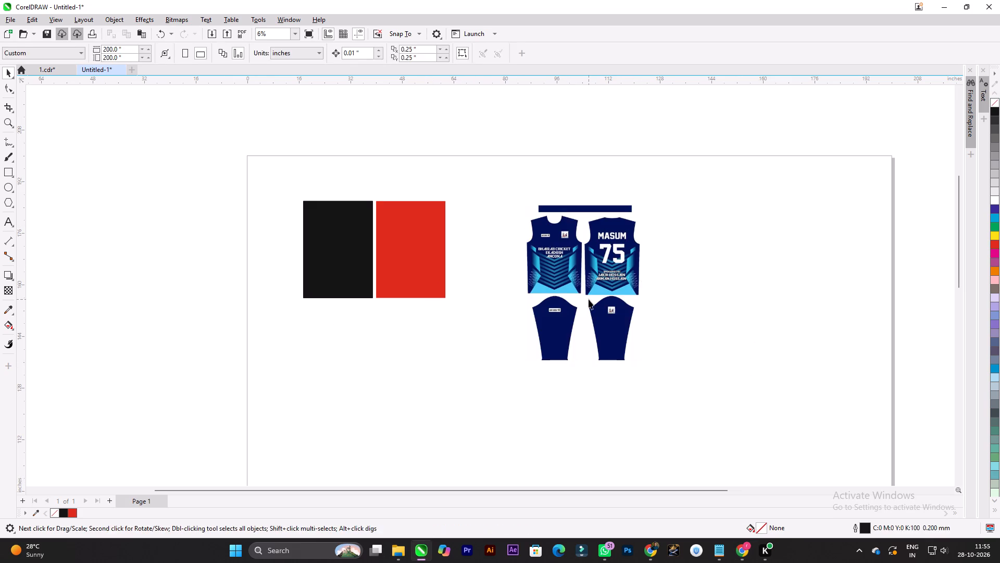
drag(589, 299, 620, 296)
click(722, 275)
click(605, 264)
drag(624, 264, 601, 265)
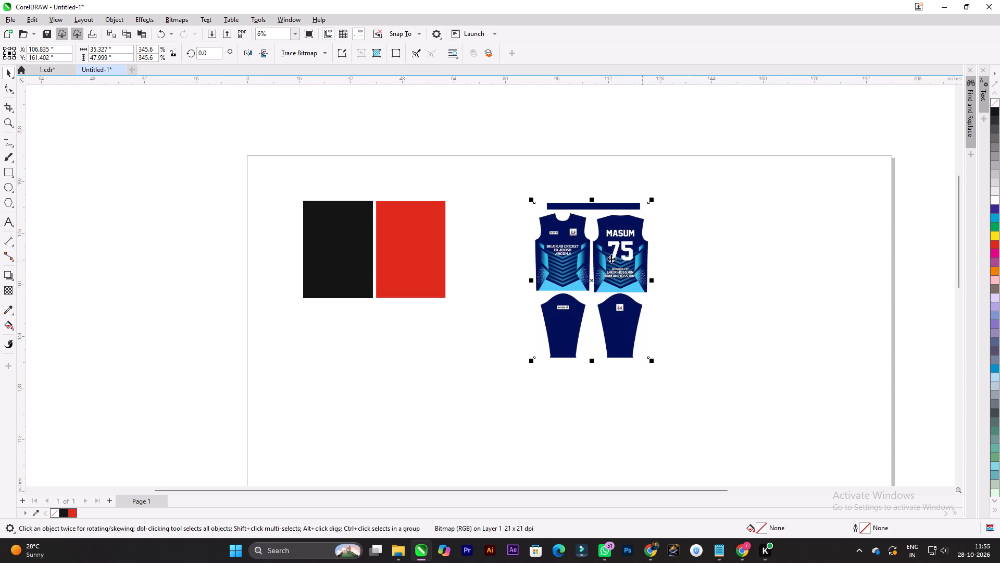
Enlarge the jersey reference image further and move it off the page, beyond the page's left edge.
scroll(591, 255, up, 2)
scroll(591, 255, down, 5)
drag(635, 216, 737, 132)
drag(624, 221, 282, 274)
click(409, 340)
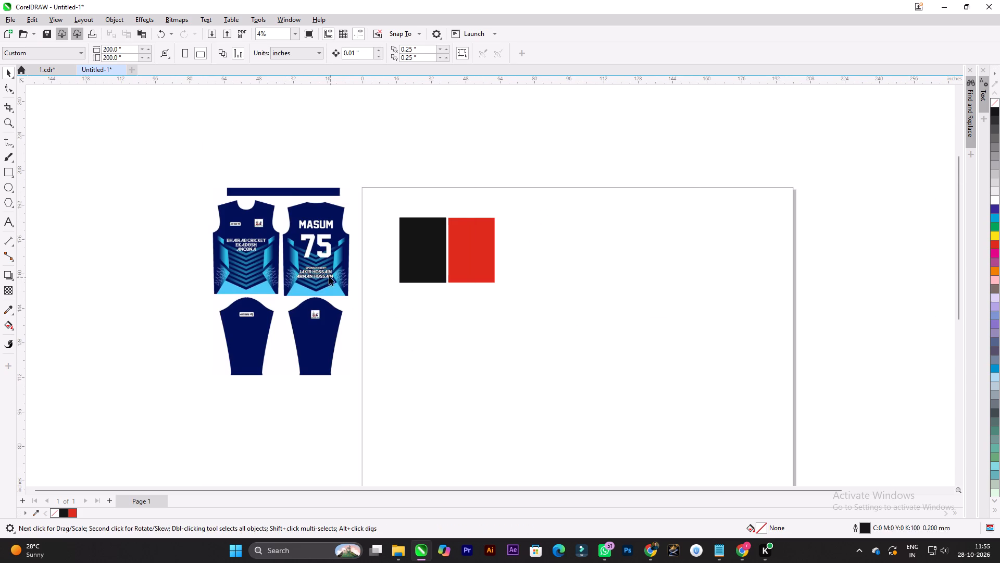
Nudge the jersey reference image slightly further away from the page's left edge and a little upward.
drag(326, 275, 310, 274)
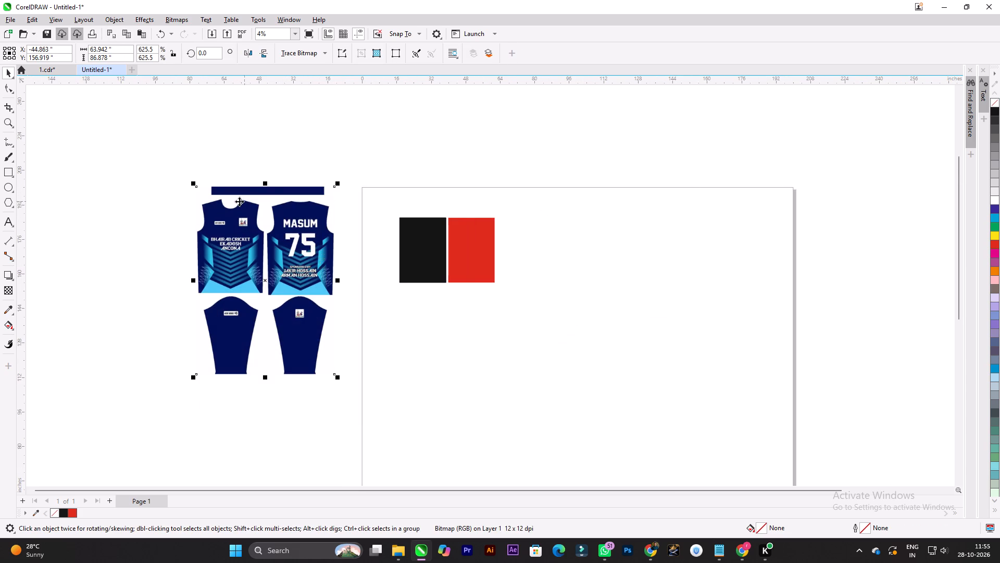
scroll(239, 201, up, 4)
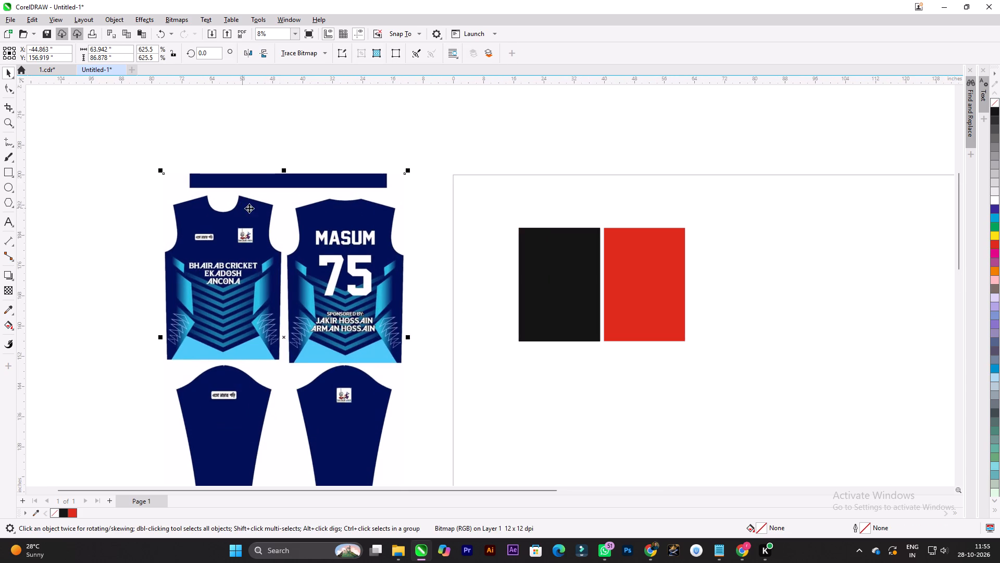
scroll(180, 261, up, 2)
scroll(181, 262, down, 2)
scroll(182, 262, up, 3)
scroll(183, 262, down, 5)
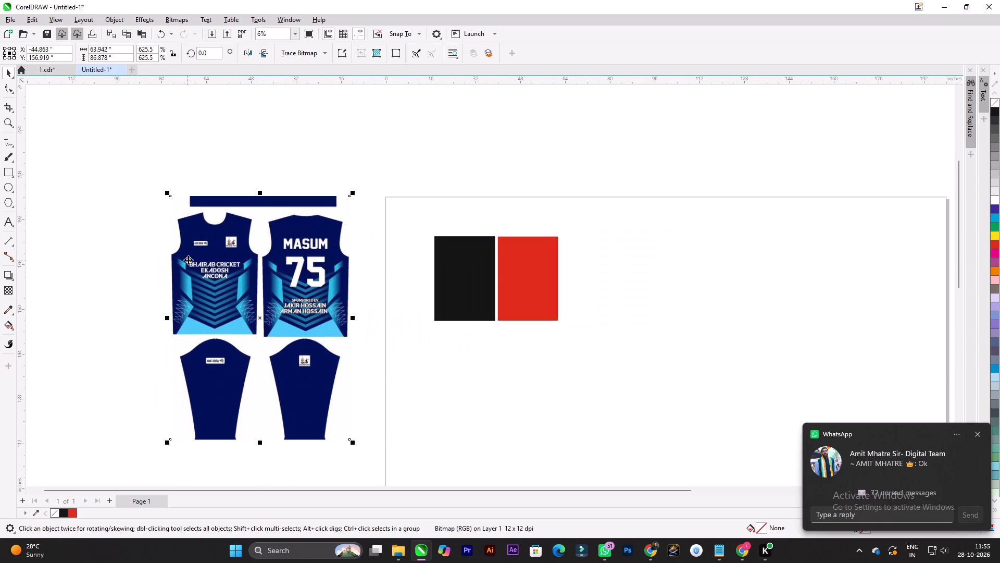
click(350, 159)
drag(265, 244, 258, 230)
click(406, 169)
scroll(103, 241, up, 2)
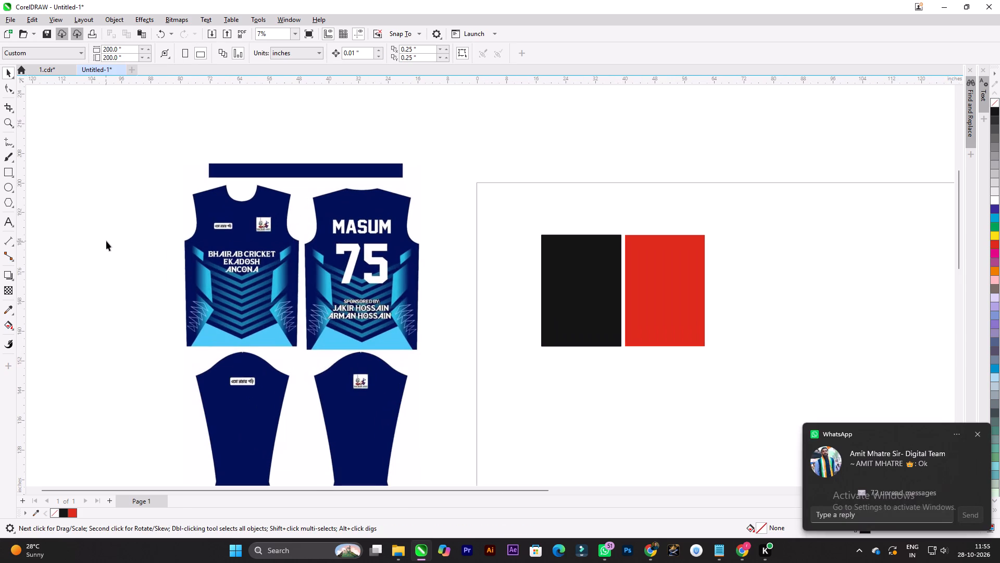
Set a crop area of about 36.9 by 46.4 inches around the front jersey piece in the reference image.
click(241, 240)
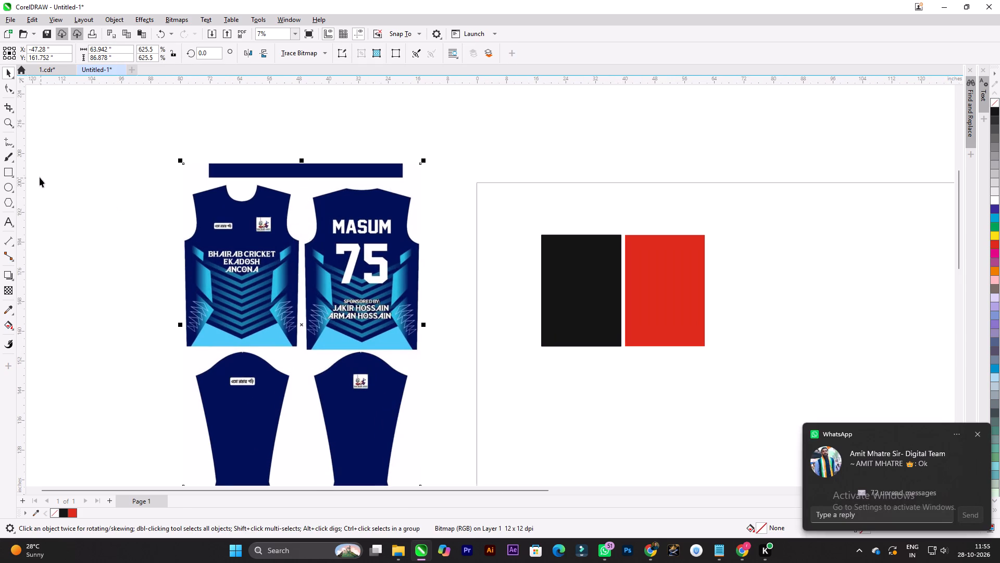
click(3, 107)
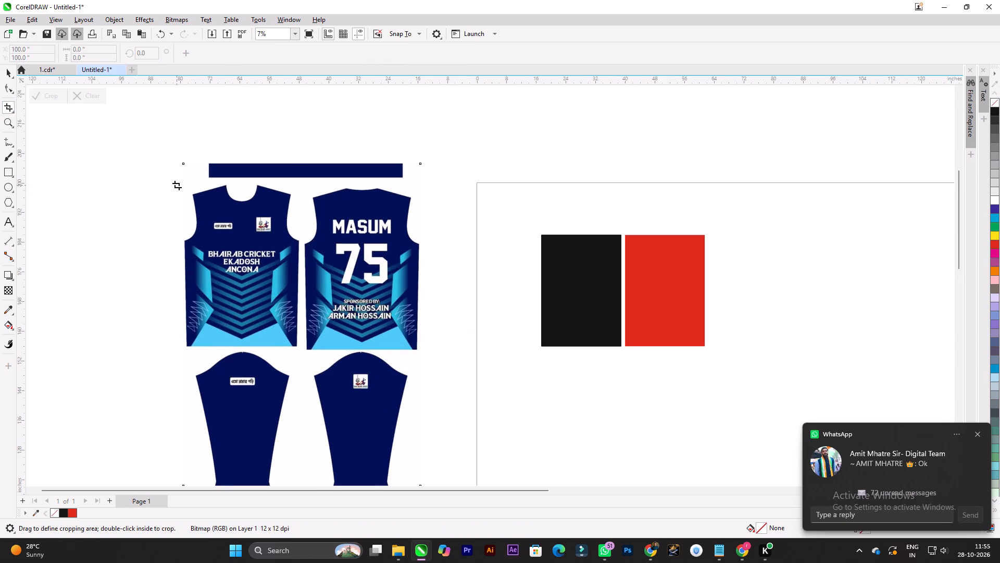
drag(163, 177, 305, 361)
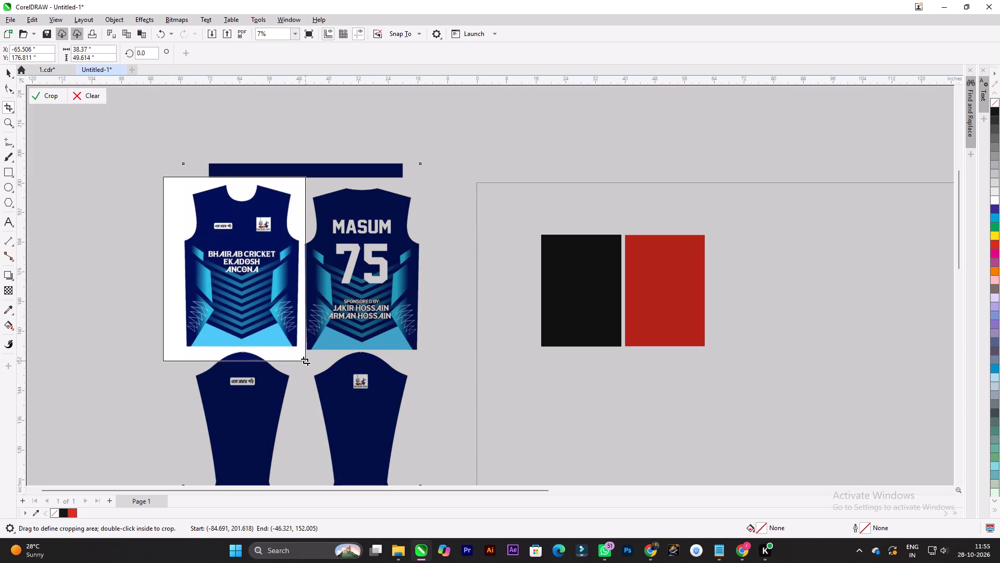
drag(305, 361, 300, 349)
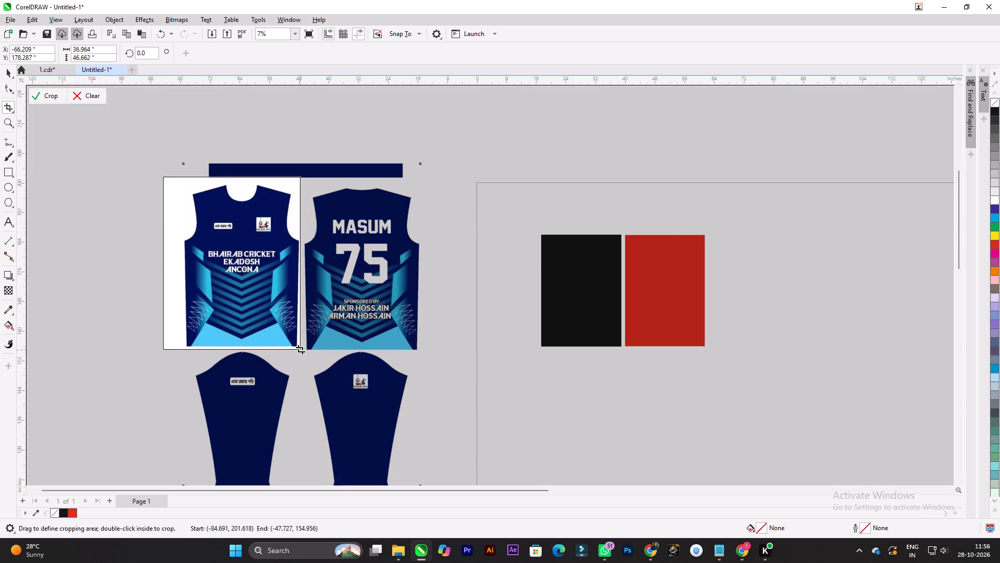
drag(300, 349, 300, 349)
scroll(290, 249, up, 10)
scroll(307, 269, down, 1)
scroll(307, 269, up, 3)
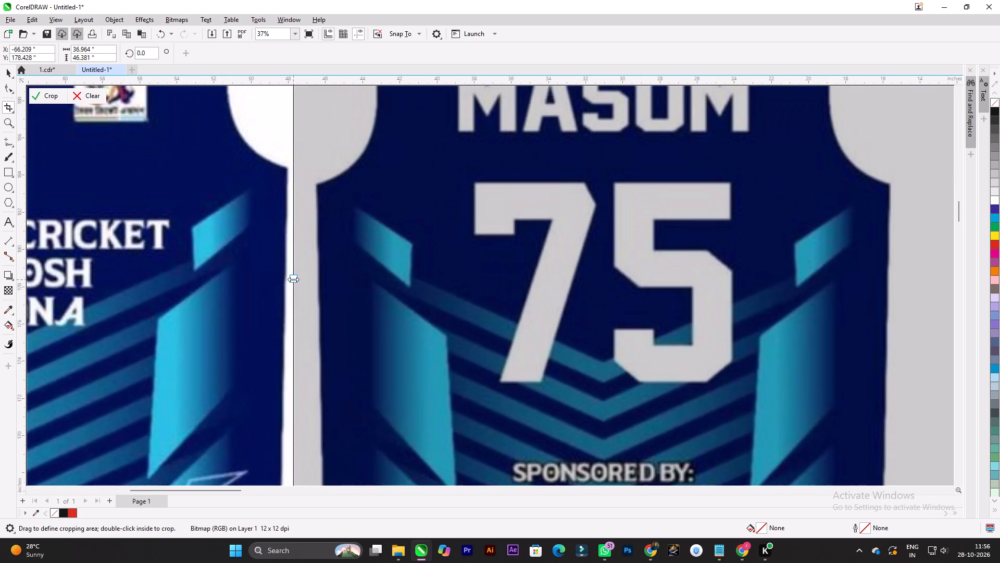
click(293, 279)
scroll(311, 280, down, 2)
scroll(337, 271, up, 1)
scroll(387, 260, down, 13)
scroll(166, 123, up, 2)
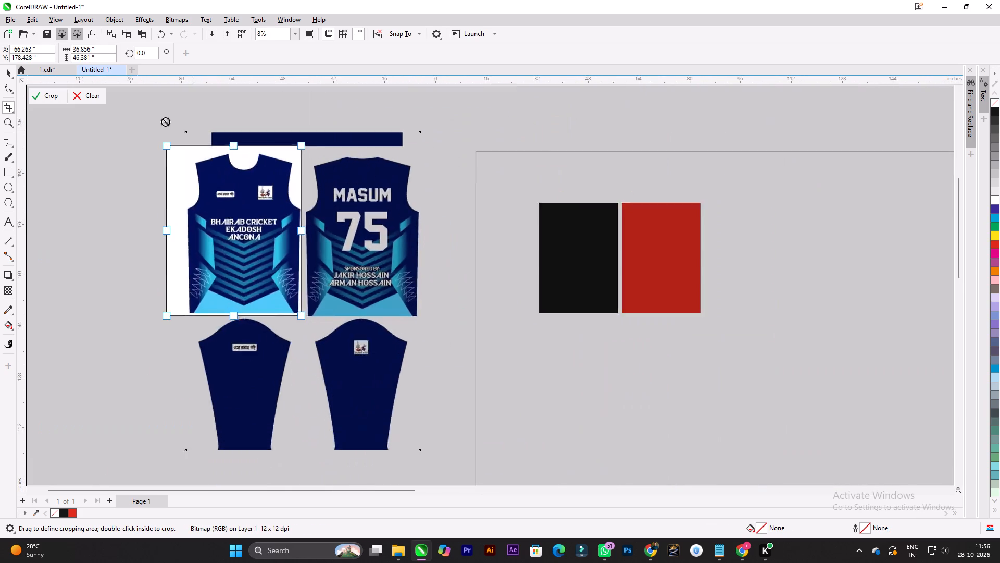
Tighten the crop area's top and left edges to the jersey and crop the image to about 31.4 by 44.9 inches.
scroll(165, 121, up, 13)
drag(399, 202, 402, 241)
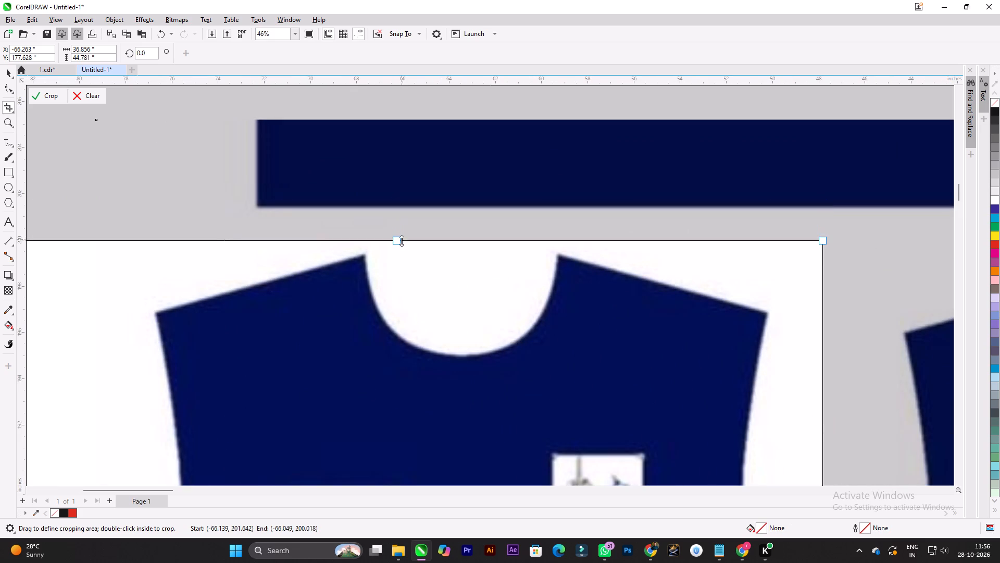
drag(402, 241, 403, 237)
scroll(362, 222, down, 17)
scroll(285, 290, up, 5)
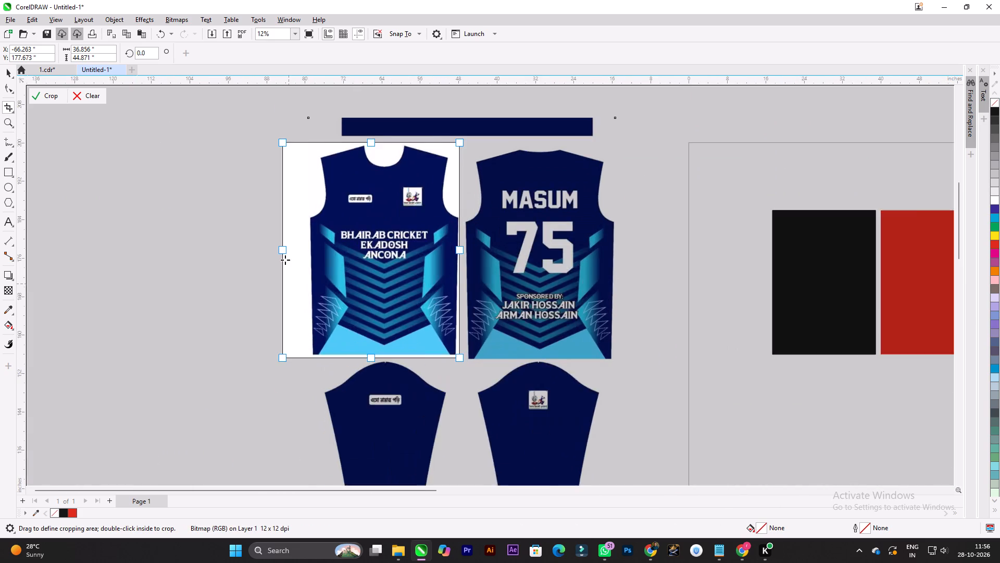
scroll(285, 260, up, 5)
drag(281, 246, 339, 245)
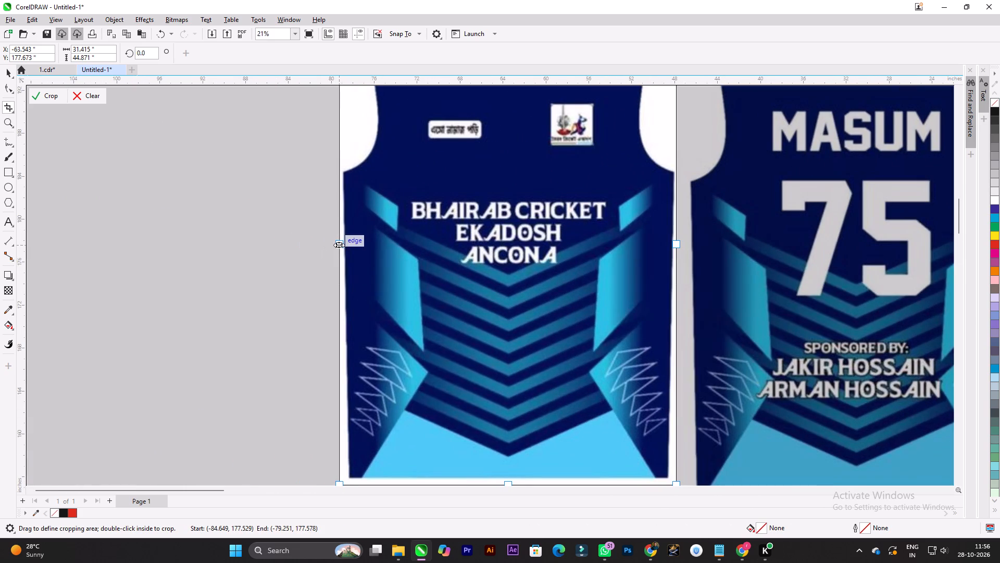
drag(339, 245, 339, 244)
scroll(351, 242, down, 12)
key(Return)
scroll(422, 245, down, 5)
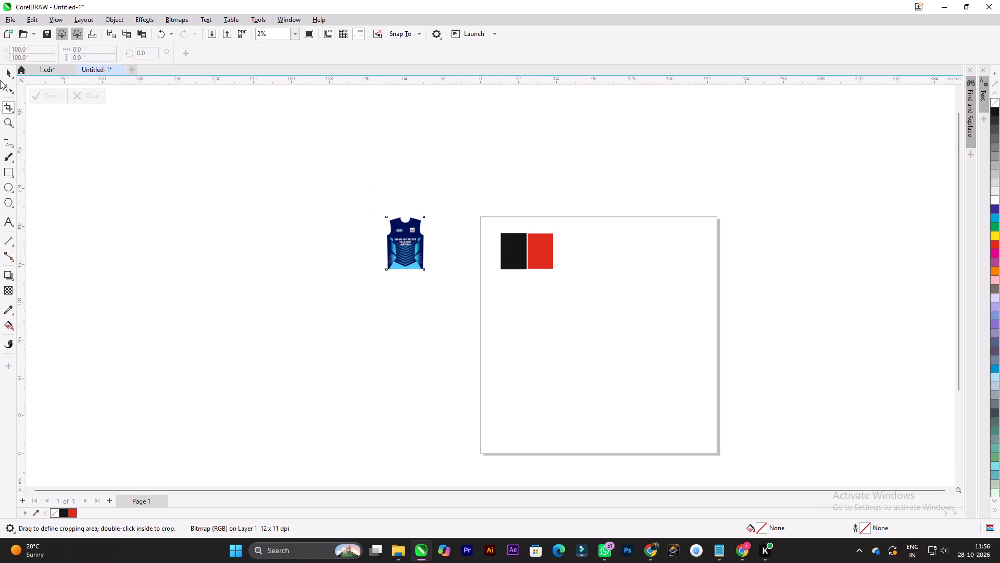
Resize the cropped jersey image to 21.5 inches wide and 30 inches high.
click(6, 77)
drag(211, 168, 216, 168)
click(396, 236)
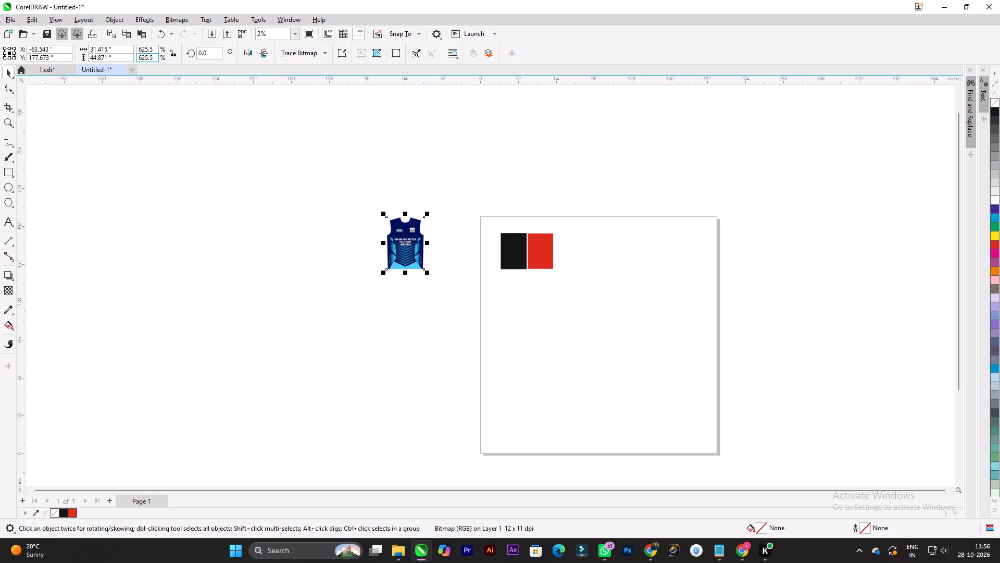
drag(125, 46, 30, 31)
text(21.5)
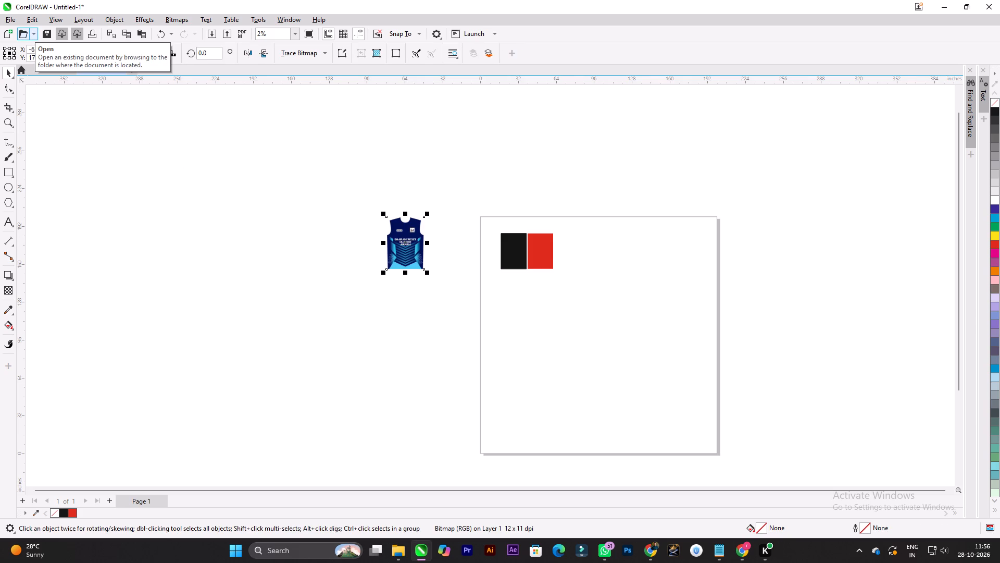
key(Tab)
text(30)
key(Return)
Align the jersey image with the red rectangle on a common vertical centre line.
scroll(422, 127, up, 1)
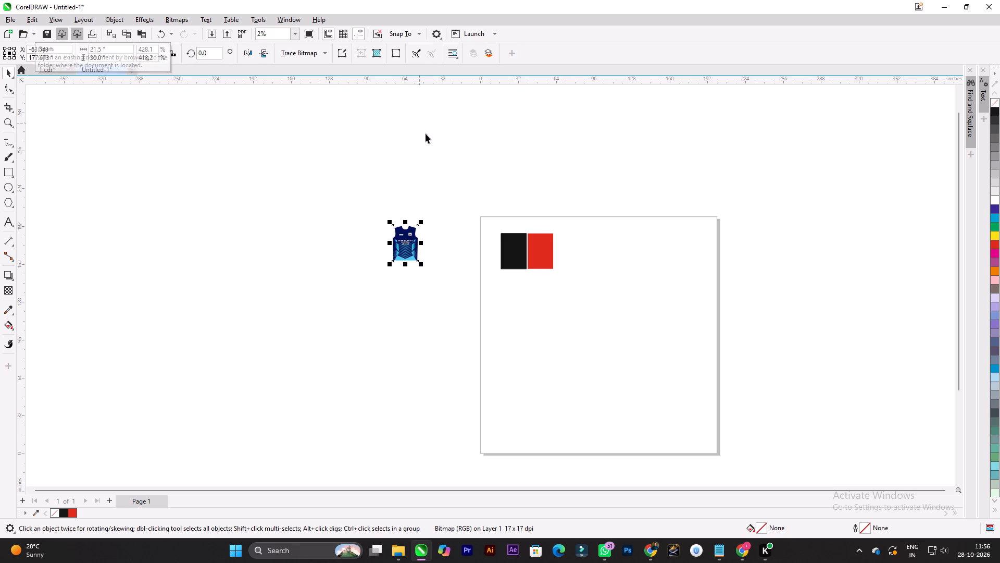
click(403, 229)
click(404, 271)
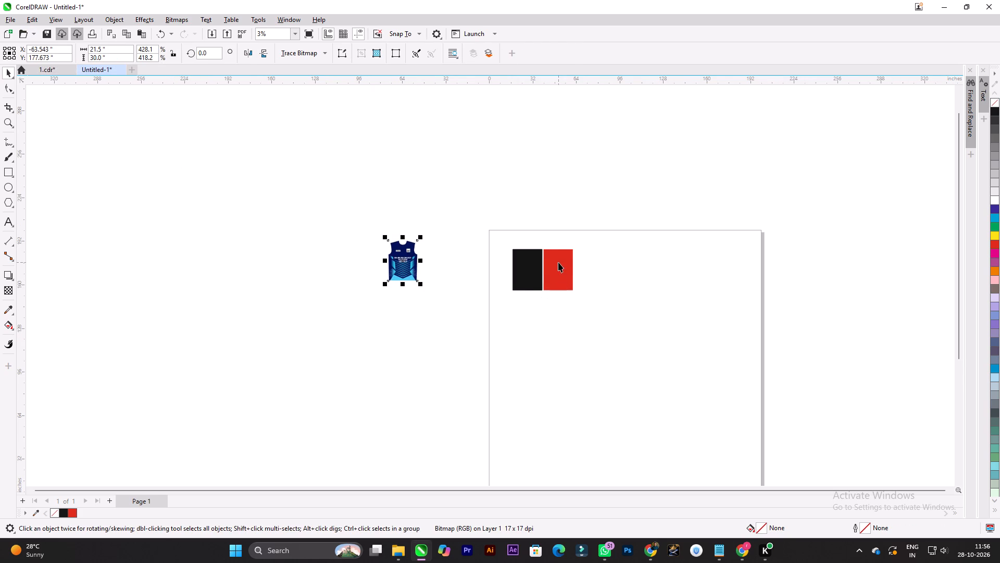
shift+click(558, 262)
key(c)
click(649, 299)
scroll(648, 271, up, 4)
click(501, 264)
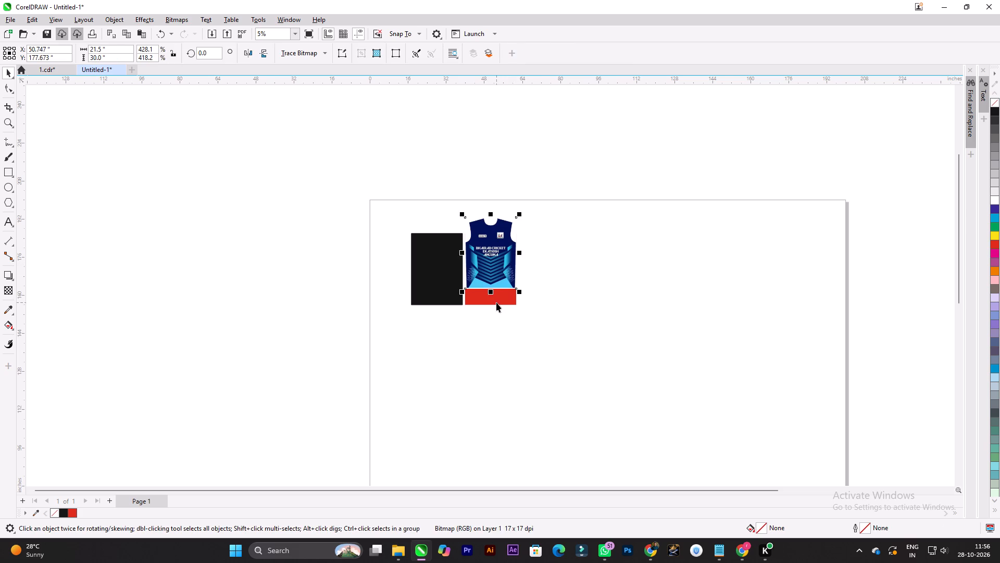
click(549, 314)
Move the jersey image off the red rectangle into the empty page area to its right.
scroll(577, 201, up, 4)
scroll(543, 307, up, 2)
scroll(540, 309, down, 3)
drag(452, 306, 628, 336)
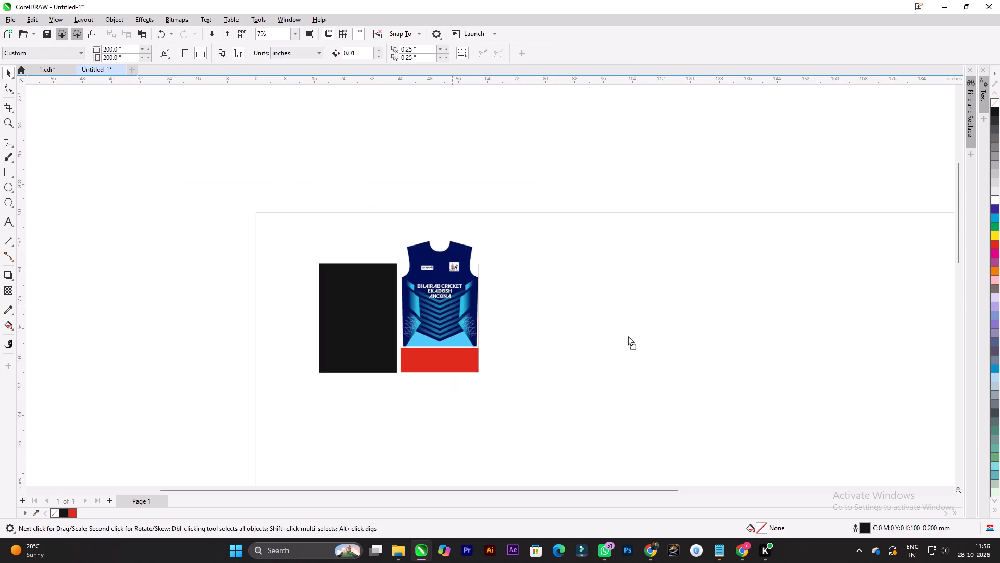
drag(628, 336, 566, 332)
scroll(530, 326, up, 7)
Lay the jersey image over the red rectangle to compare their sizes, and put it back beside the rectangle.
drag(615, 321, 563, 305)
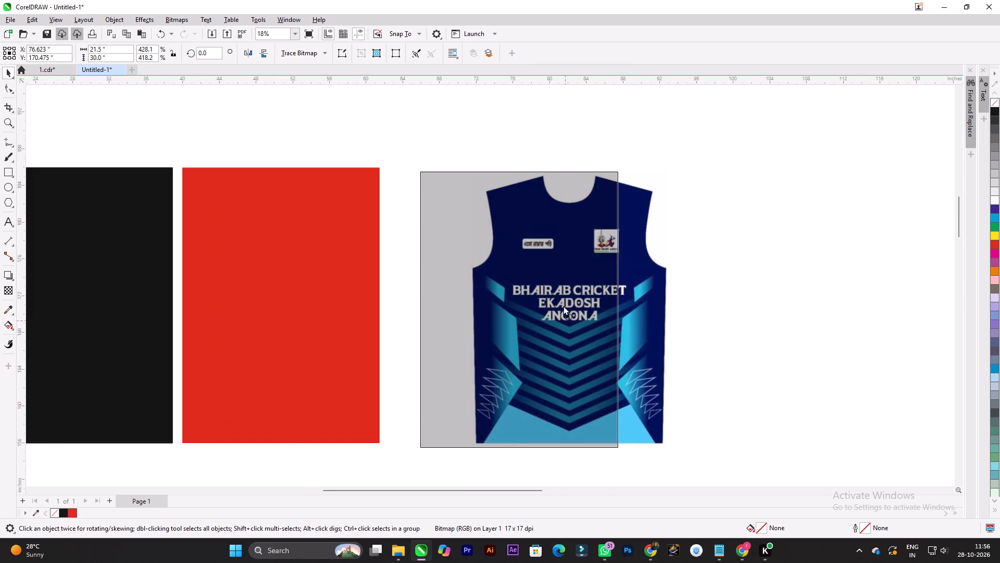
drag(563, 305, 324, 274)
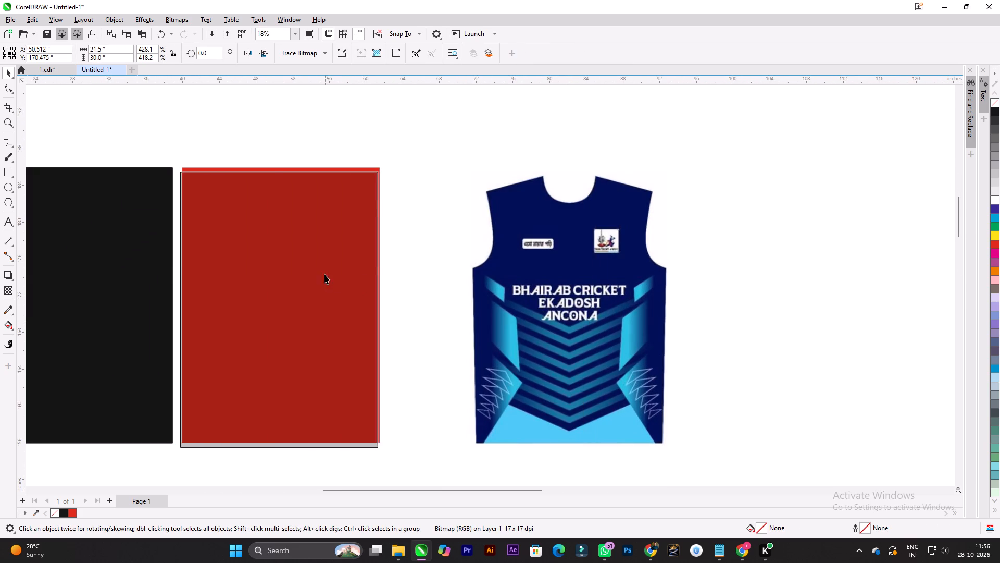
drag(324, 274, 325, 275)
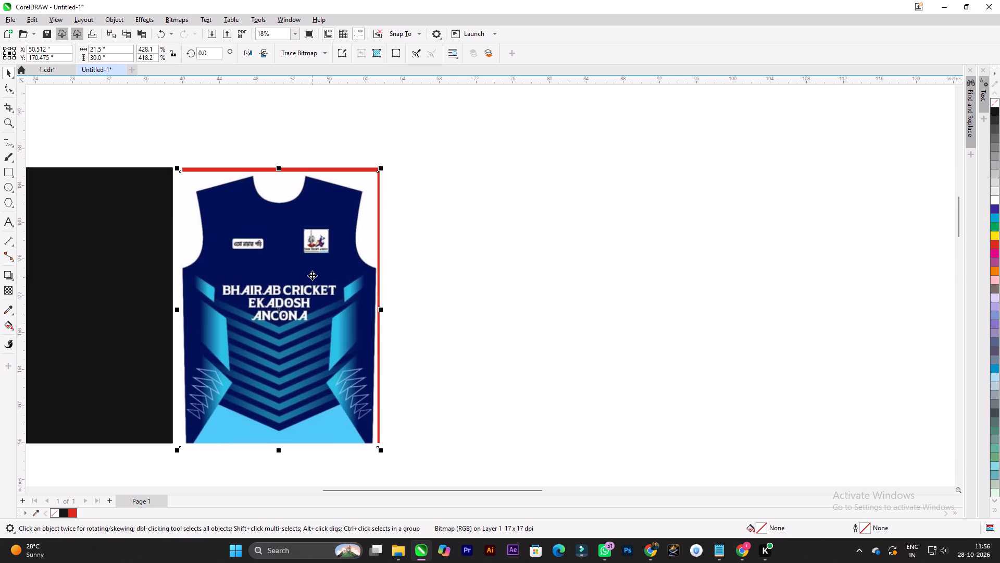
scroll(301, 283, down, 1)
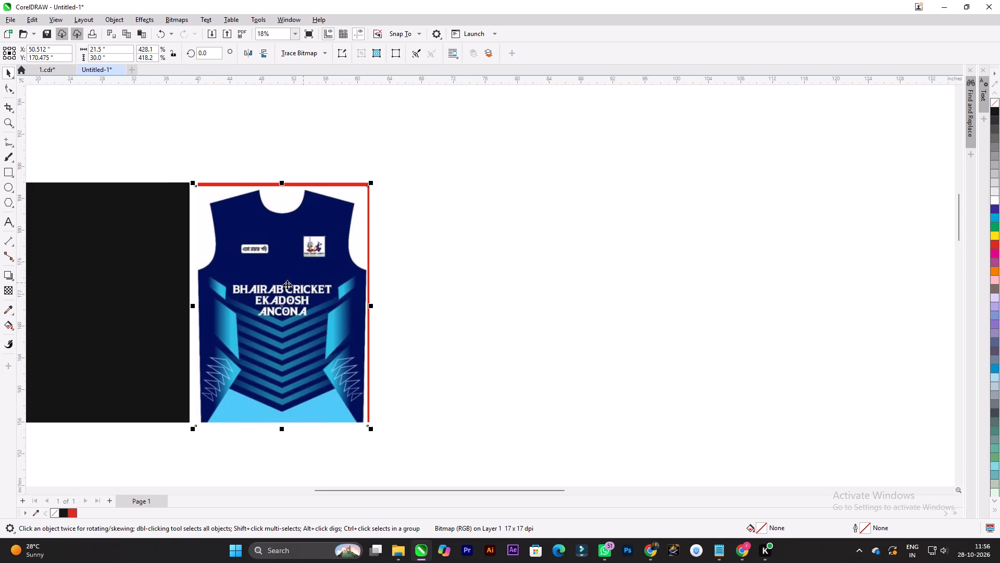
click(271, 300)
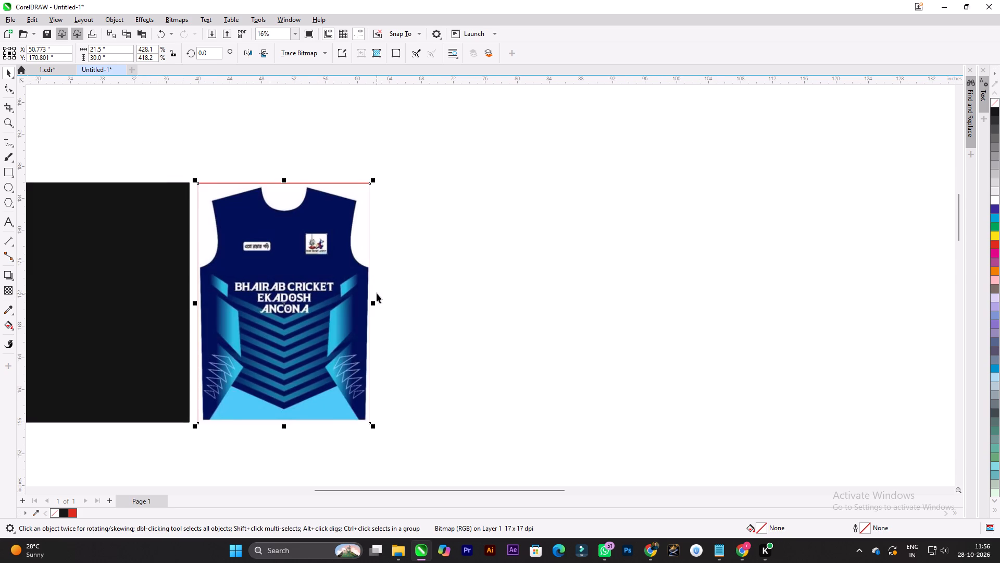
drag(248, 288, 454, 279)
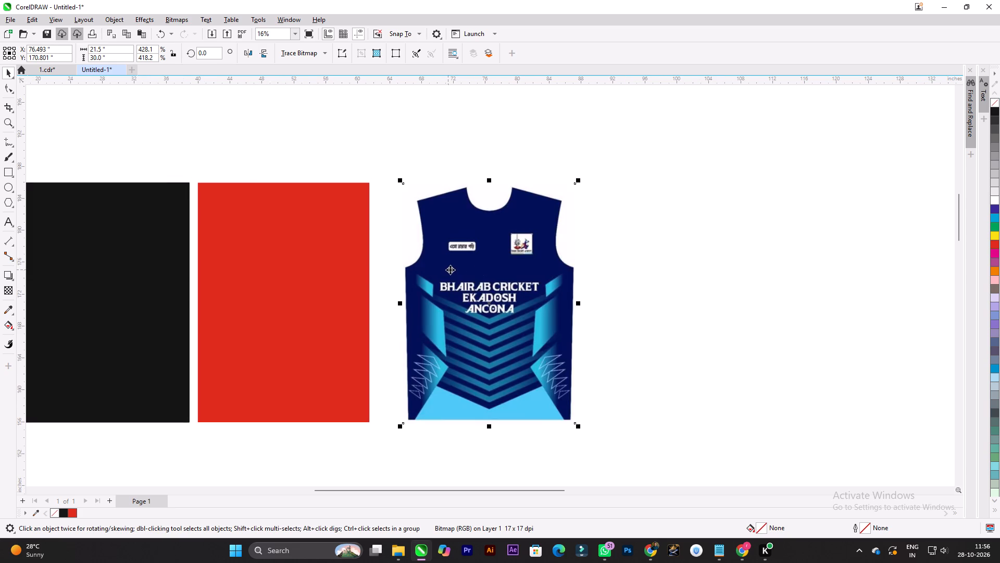
Sample the navy #021057 from the jersey's shoulder and fill the red rectangle with it.
click(619, 314)
scroll(660, 313, down, 2)
click(415, 301)
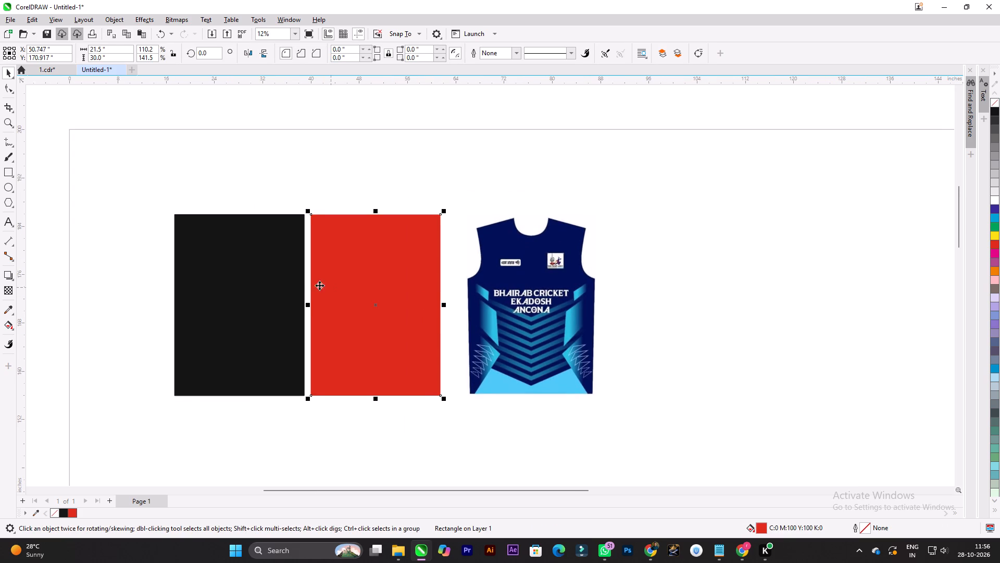
click(11, 309)
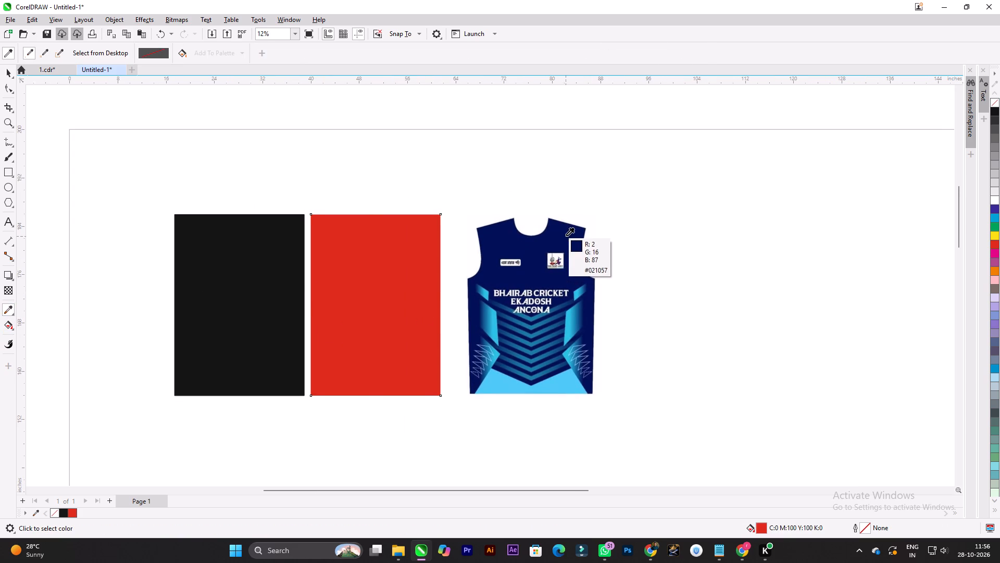
click(566, 236)
click(380, 263)
scroll(721, 311, up, 1)
click(9, 78)
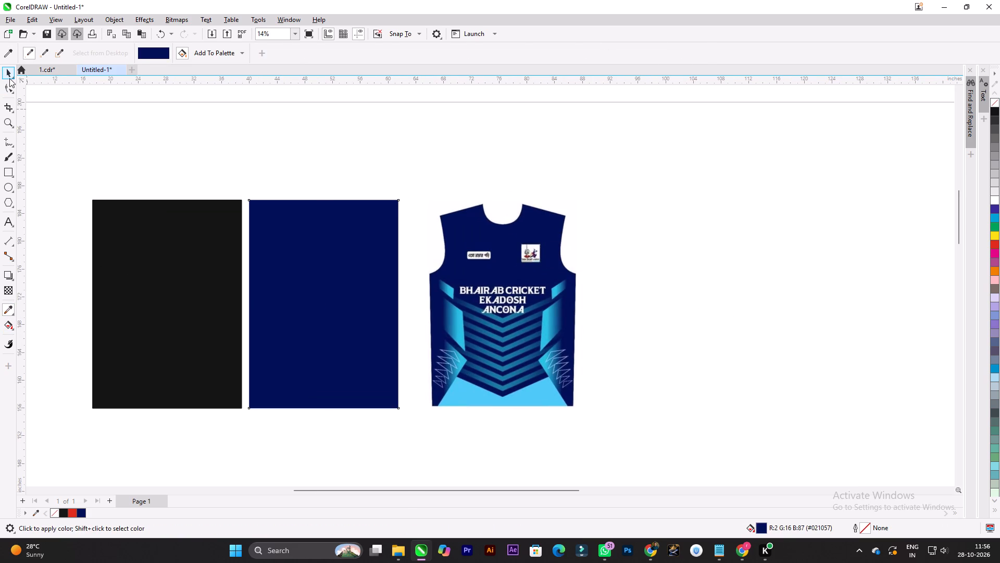
Shift the jersey image slightly up and closer to the navy rectangle.
click(720, 235)
scroll(419, 274, up, 2)
drag(537, 323, 529, 310)
scroll(520, 305, down, 2)
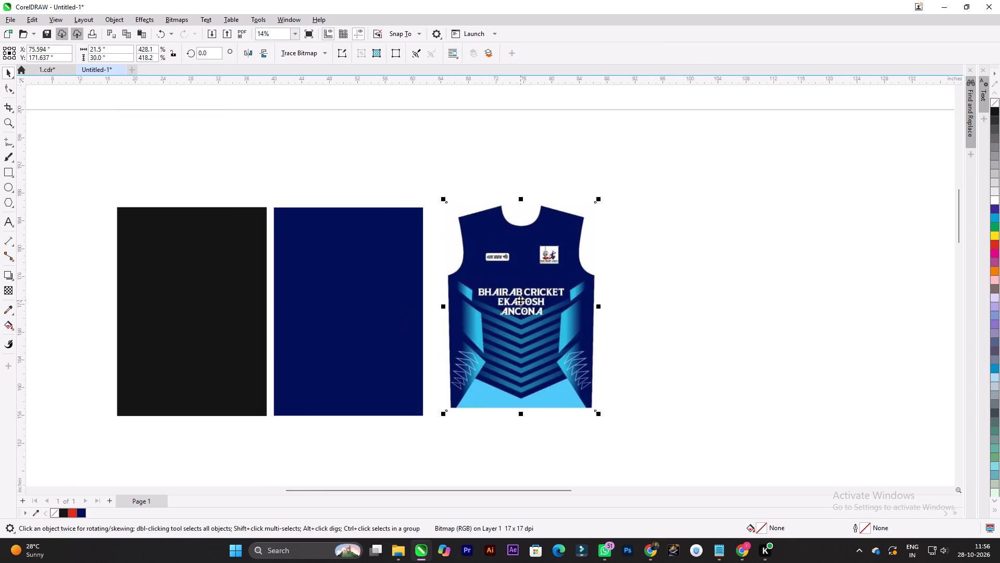
scroll(520, 300, up, 1)
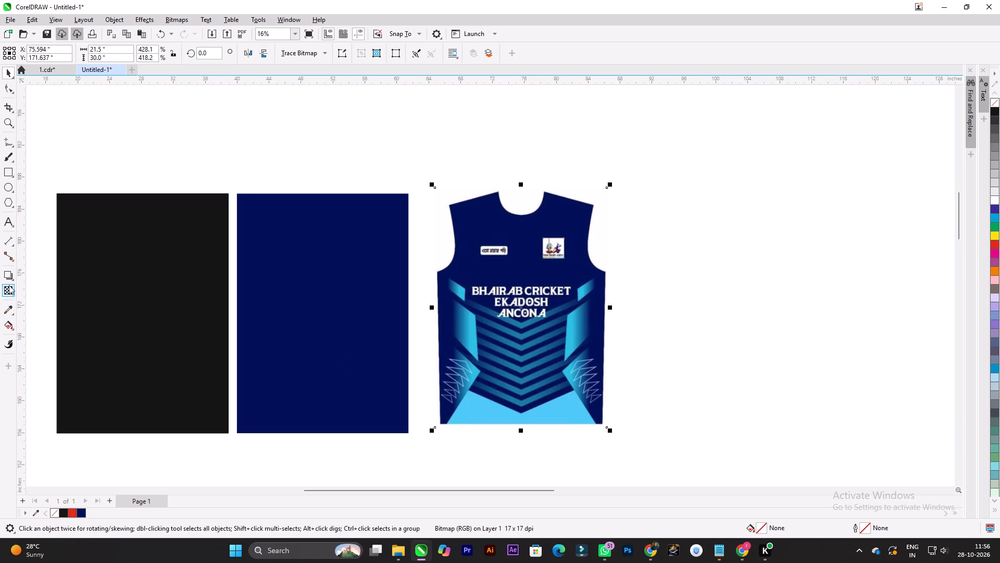
Draw a rectangle about 21.5 by 3.9 inches along the navy rectangle's bottom edge and fill it with the jersey's light blue #4CC9F5.
click(11, 169)
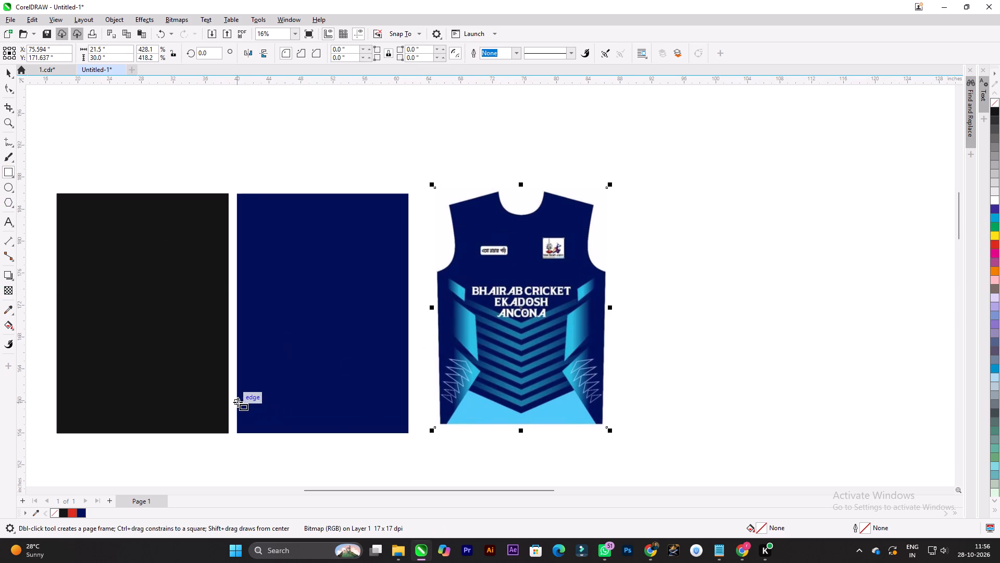
drag(238, 402, 410, 432)
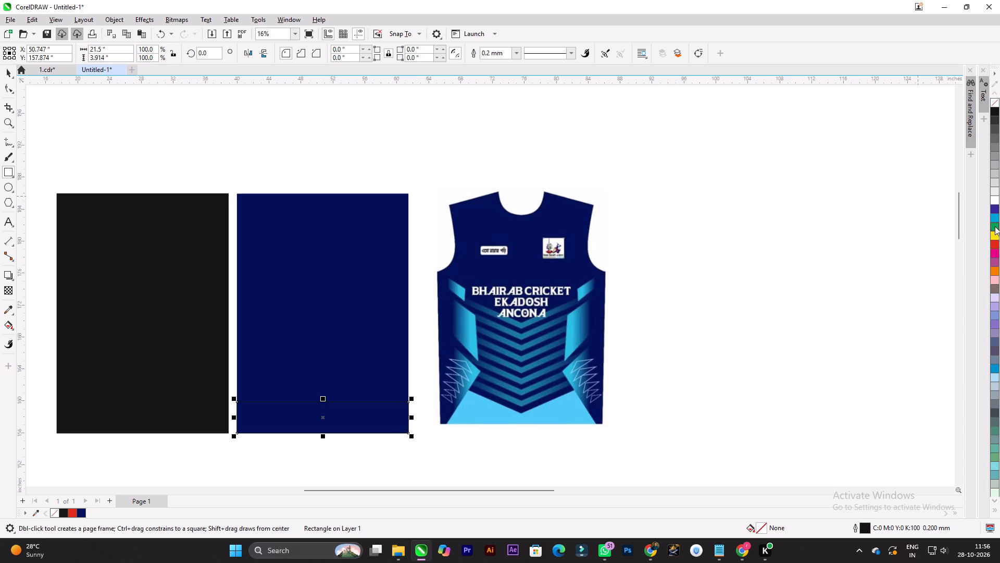
click(7, 310)
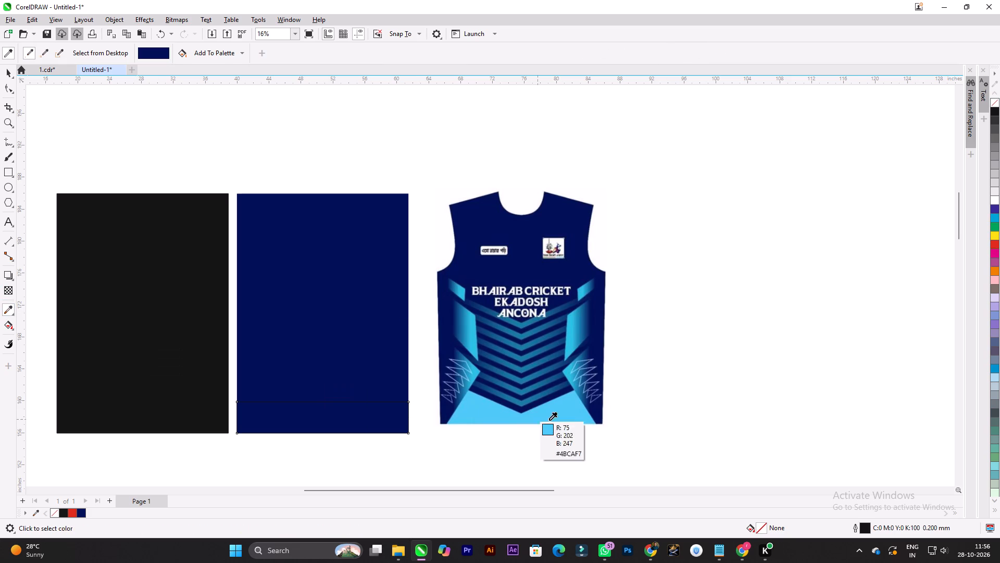
click(553, 412)
click(293, 406)
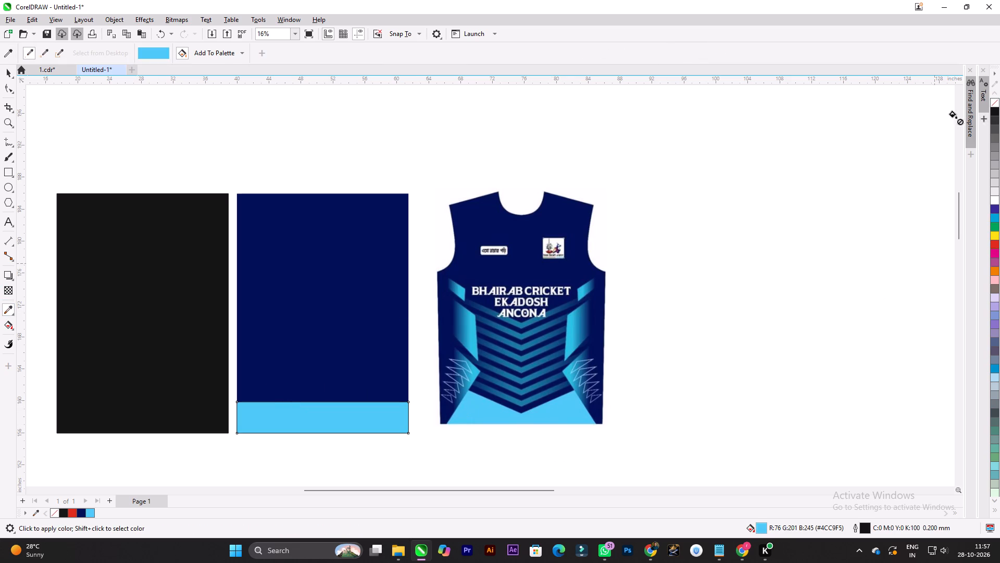
Remove the outline from the light blue rectangle at the bottom of the navy rectangle.
right_click(994, 103)
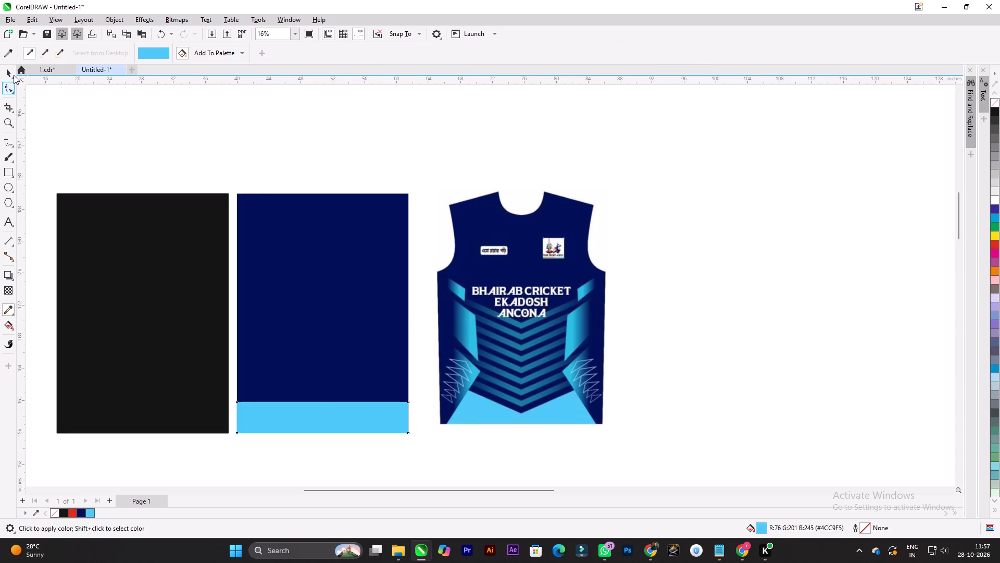
click(8, 73)
click(388, 138)
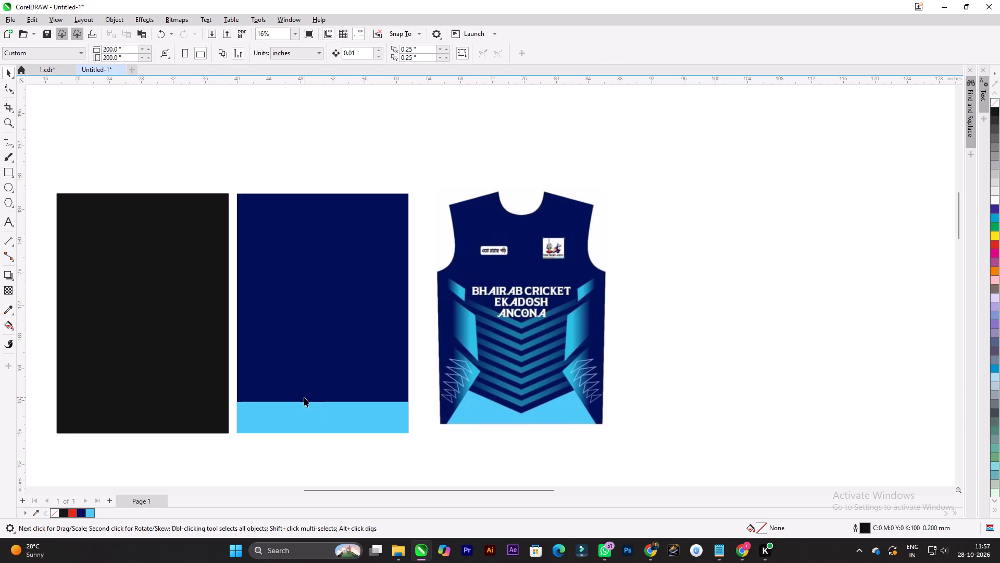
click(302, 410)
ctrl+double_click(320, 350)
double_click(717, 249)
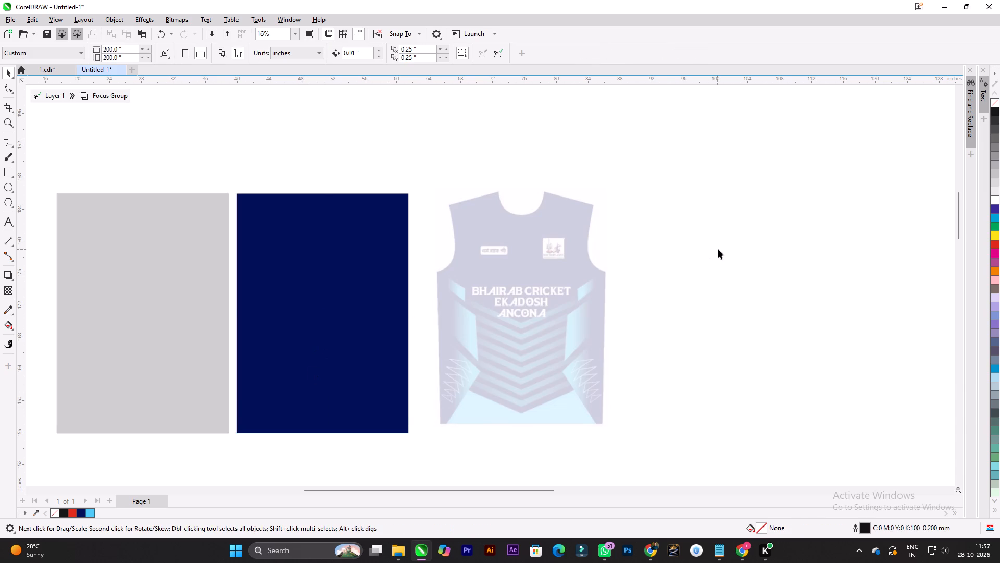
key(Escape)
Align the light blue strip and the navy rectangle on a common vertical centre axis.
click(325, 421)
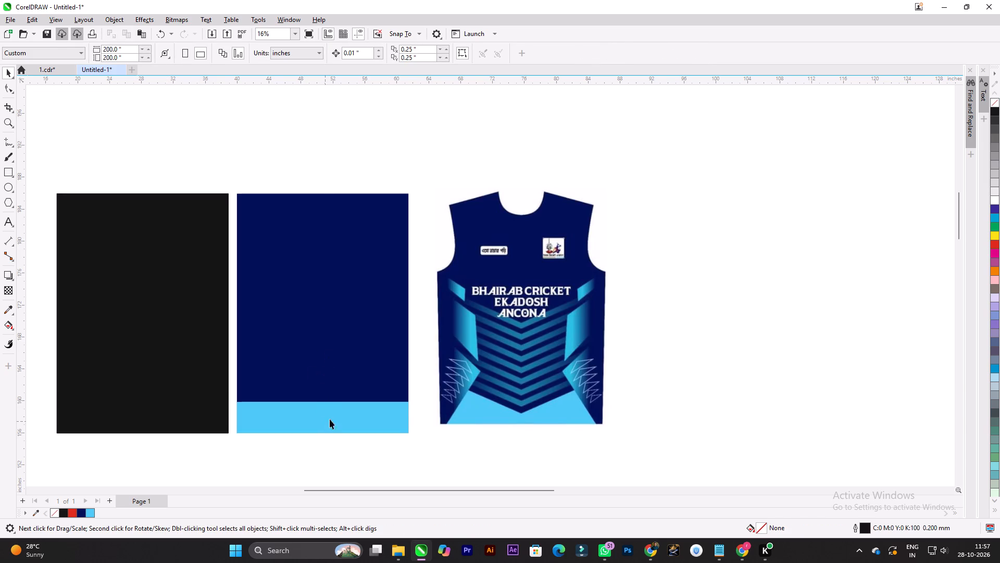
shift+click(343, 342)
key(c)
key(c)
key(c)
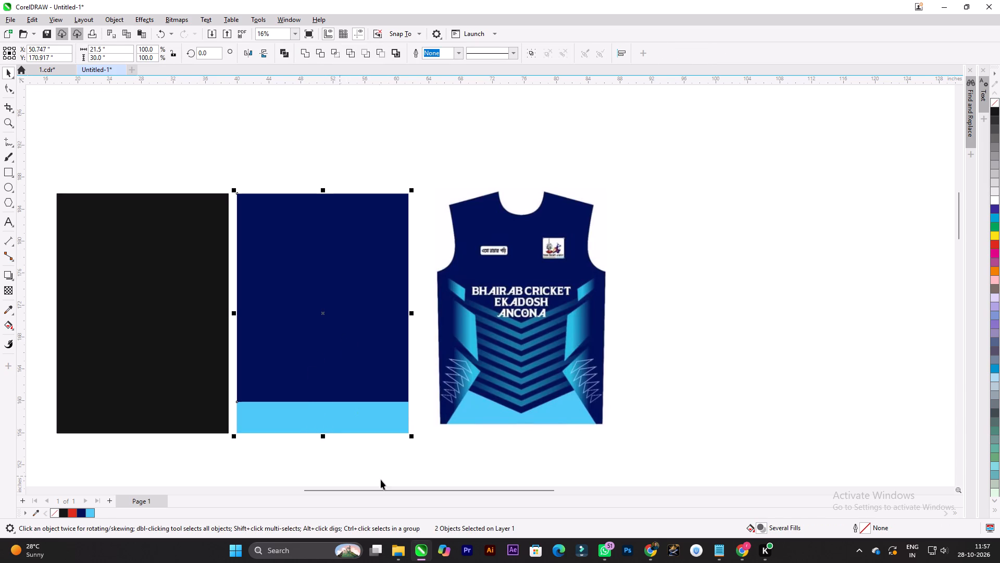
click(385, 454)
Stretch the light blue strip upward to about 5.2 inches tall and convert it to curves.
click(350, 414)
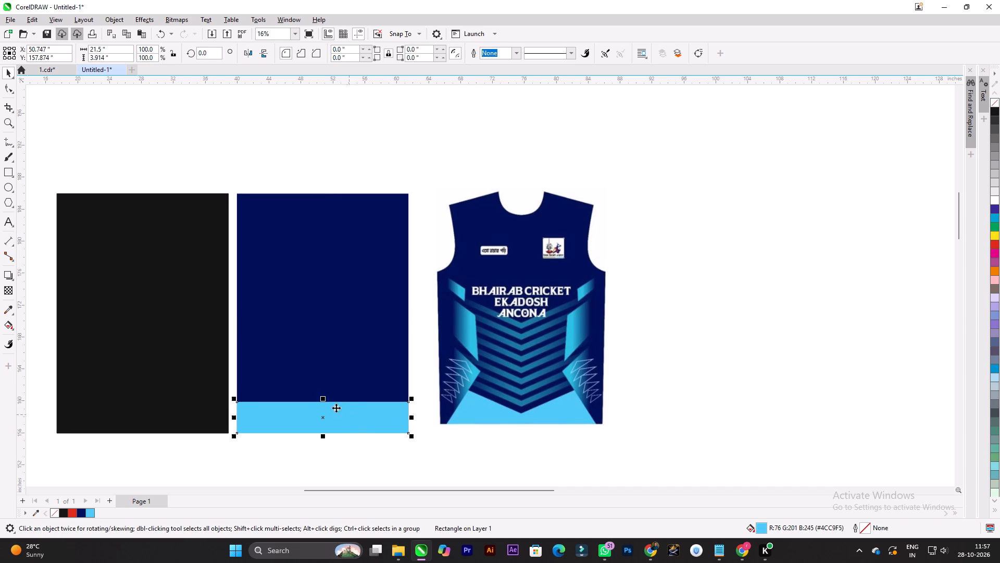
drag(324, 399, 324, 388)
key(ctrl+q)
click(397, 469)
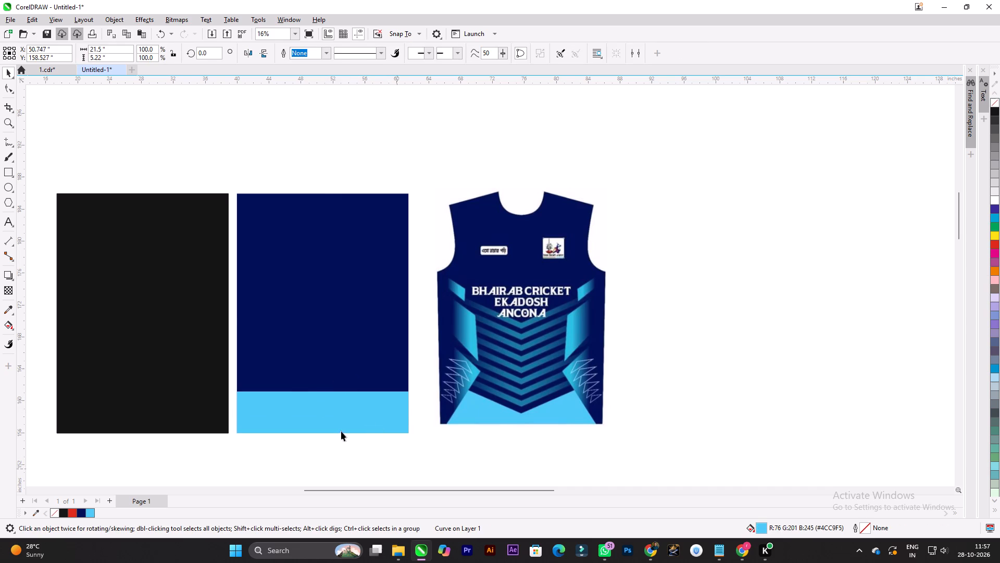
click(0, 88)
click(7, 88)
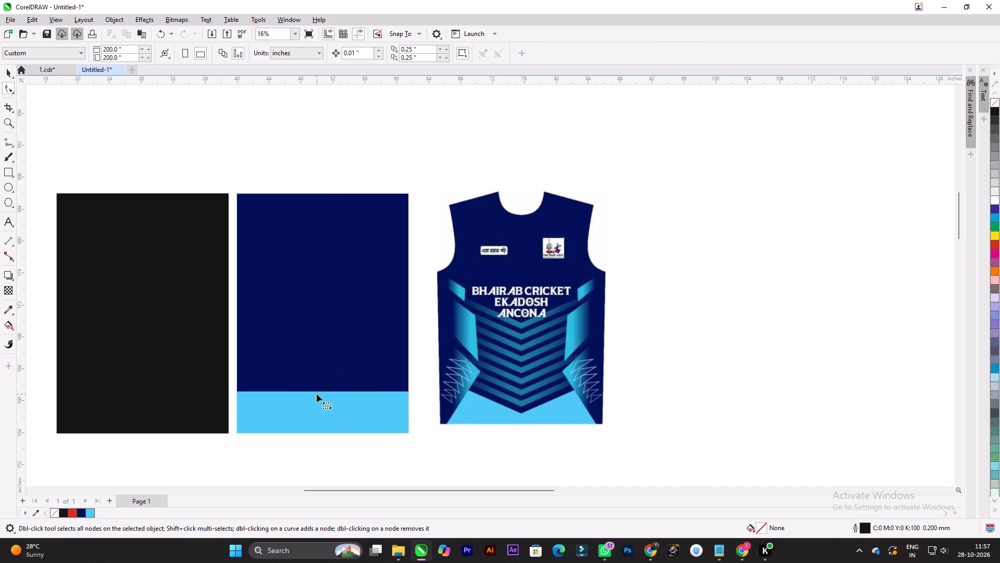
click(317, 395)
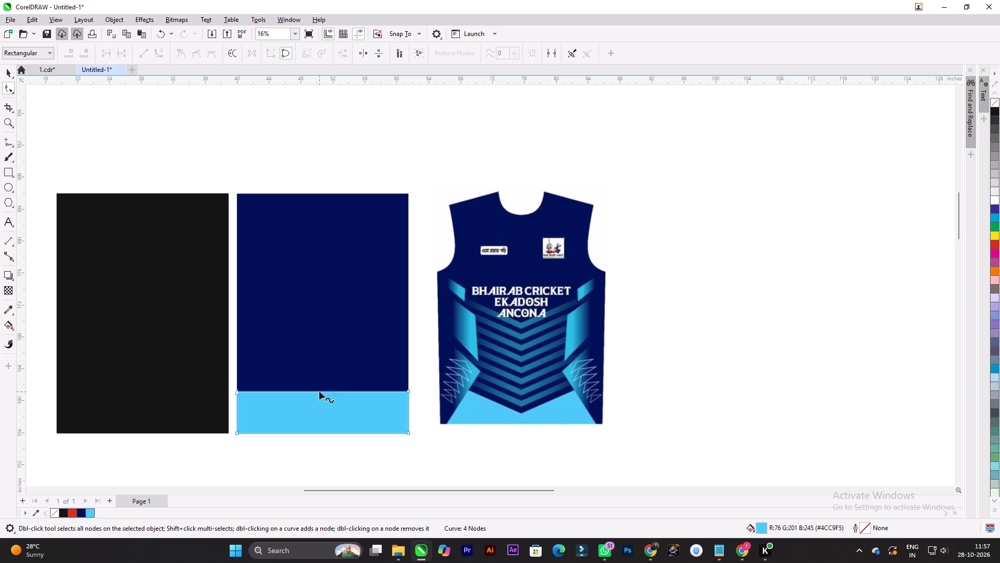
Draw a narrow vertical bar about 0.46 by 15.3 inches across the navy rectangle's top edge, filled red without an outline.
click(11, 173)
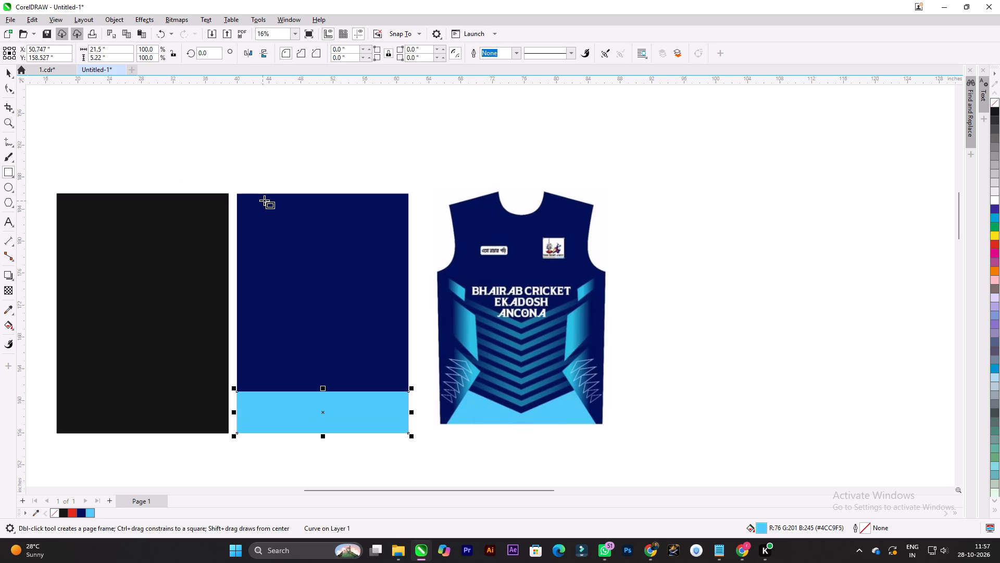
drag(315, 144, 319, 249)
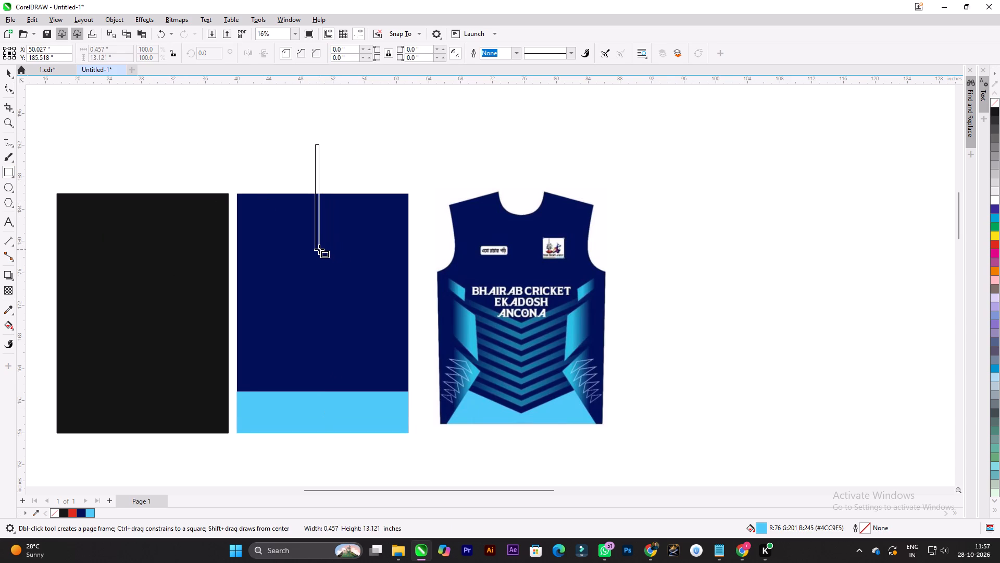
drag(319, 249, 319, 266)
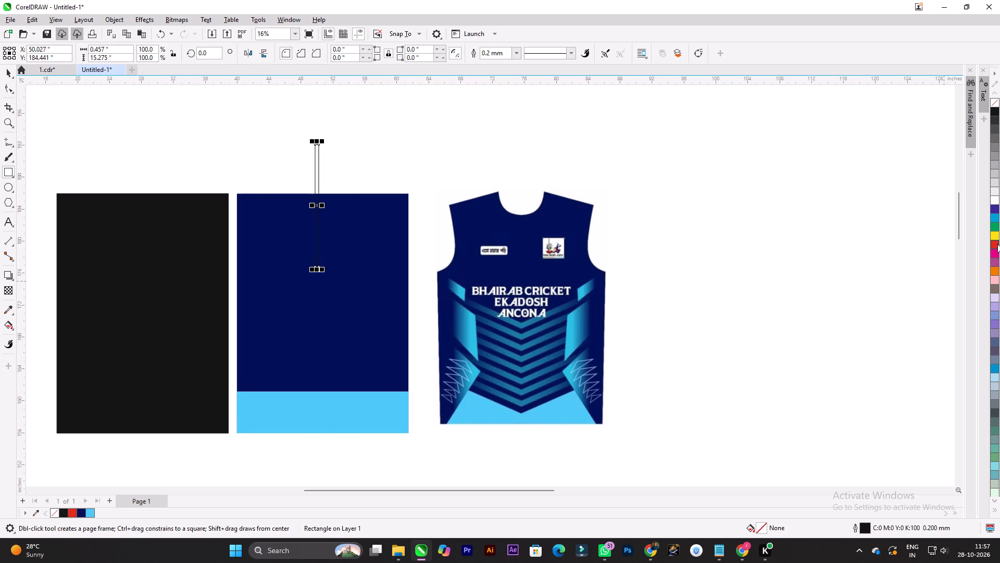
click(997, 243)
right_click(991, 97)
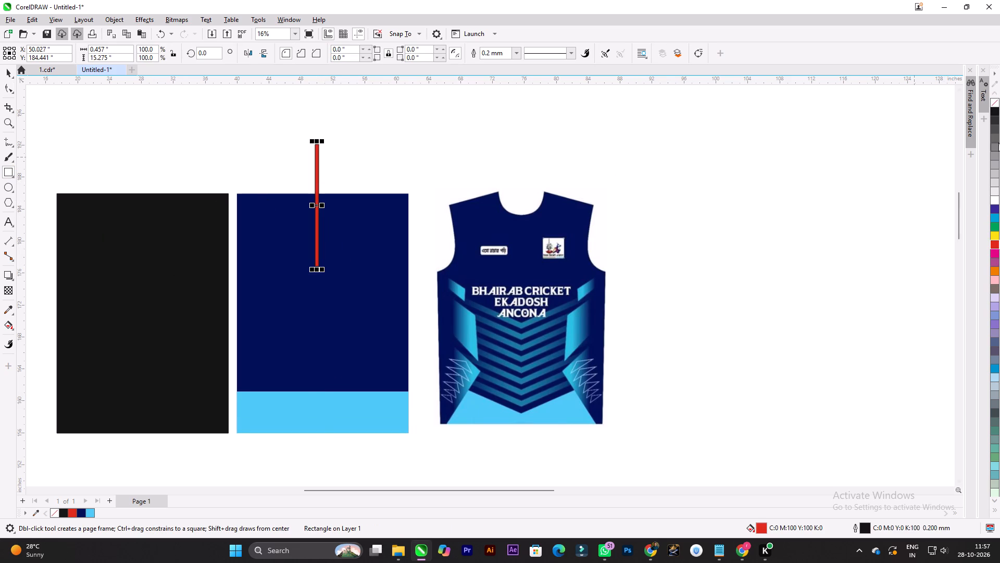
right_click(996, 105)
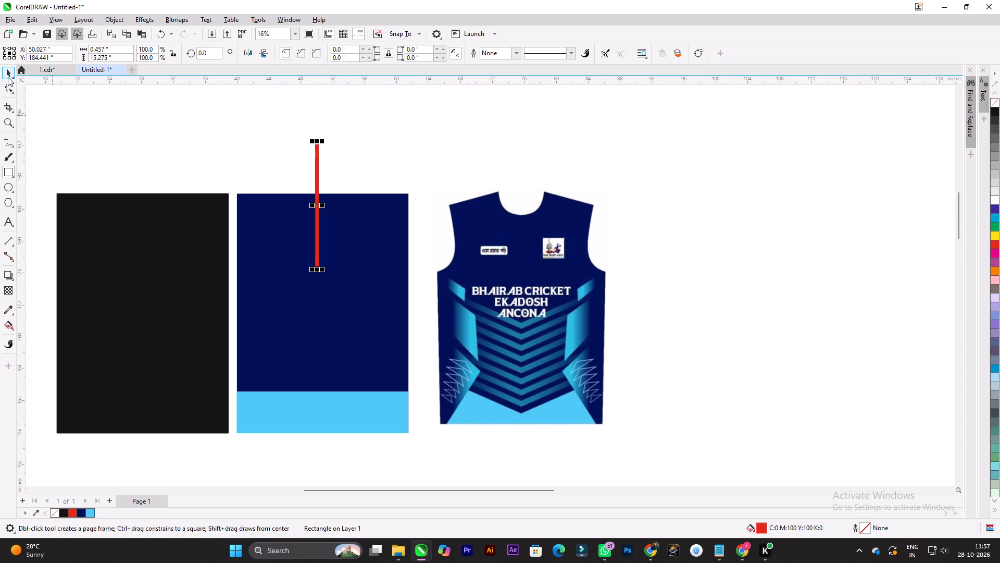
click(8, 76)
click(235, 145)
Narrow the red bar to a thin line about 0.08 inch wide.
scroll(280, 178, up, 12)
click(331, 184)
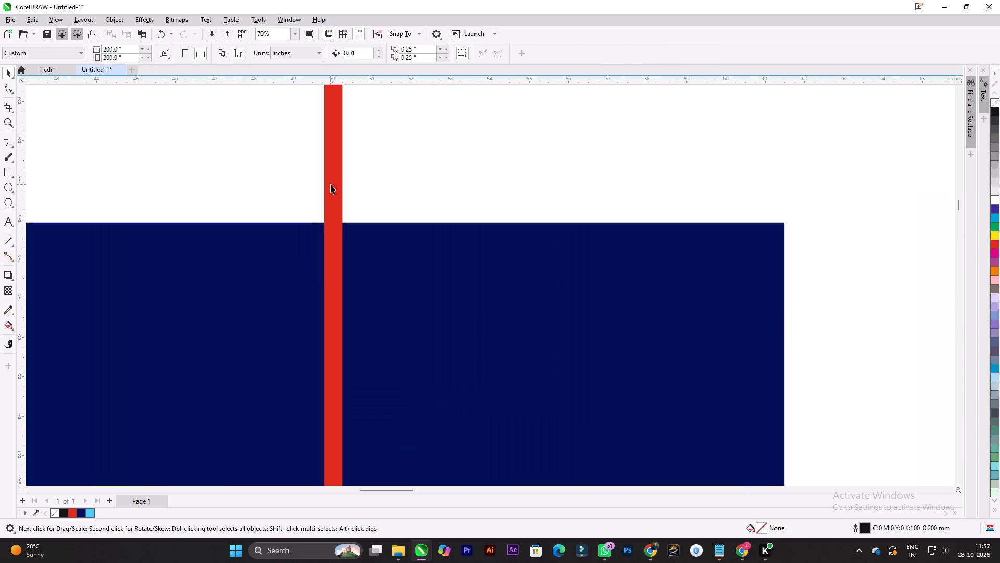
scroll(338, 281, up, 7)
drag(354, 280, 319, 272)
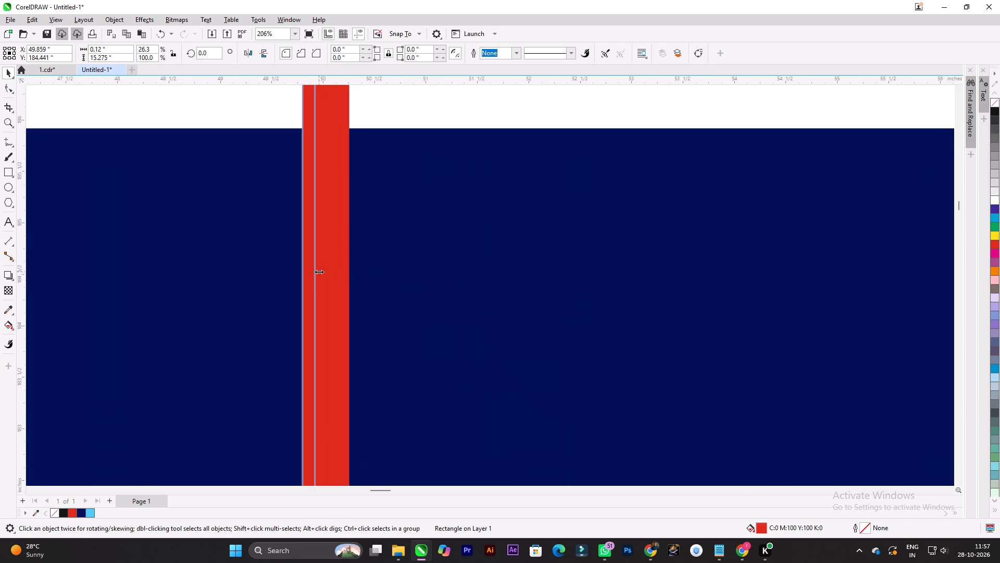
drag(319, 272, 315, 272)
scroll(376, 254, down, 8)
Centre the red line horizontally on the navy rectangle.
shift+click(473, 248)
key(shift+c)
scroll(473, 248, down, 6)
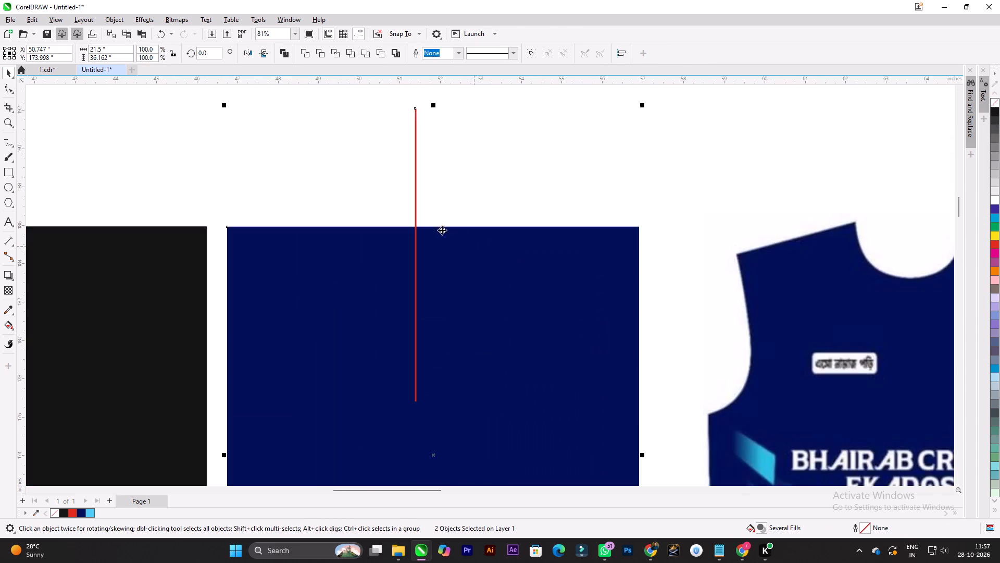
scroll(439, 228, down, 9)
key(c)
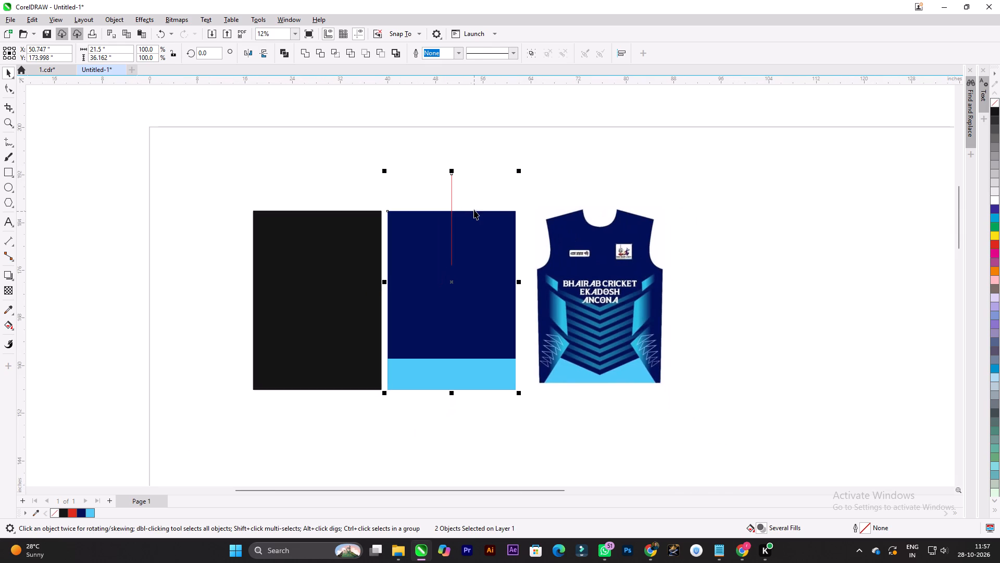
click(535, 179)
Lengthen the red line downward through the navy rectangle until it ends inside the light blue strip.
scroll(423, 236, up, 3)
scroll(441, 230, down, 4)
scroll(459, 394, up, 1)
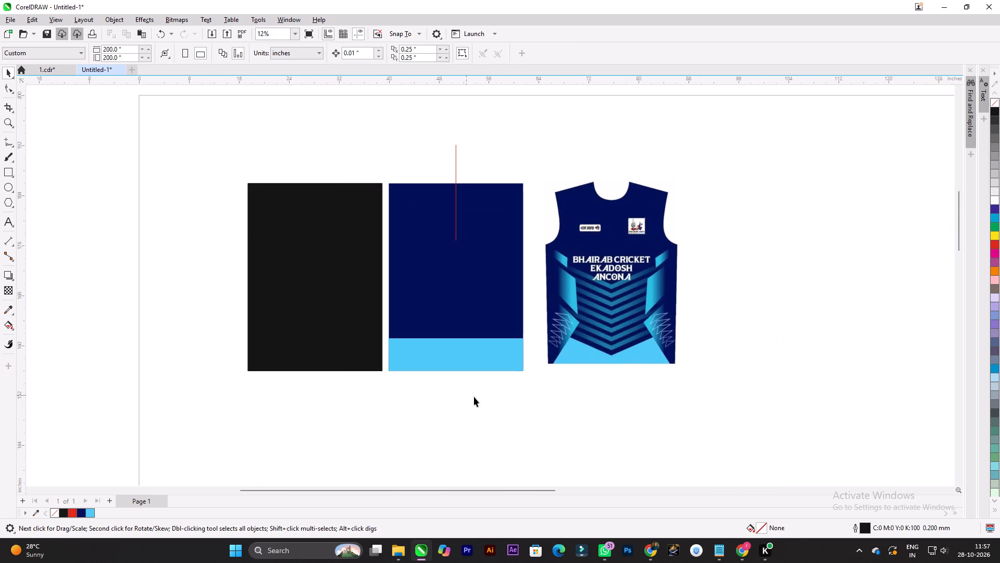
scroll(474, 397, up, 1)
click(454, 130)
scroll(447, 220, up, 3)
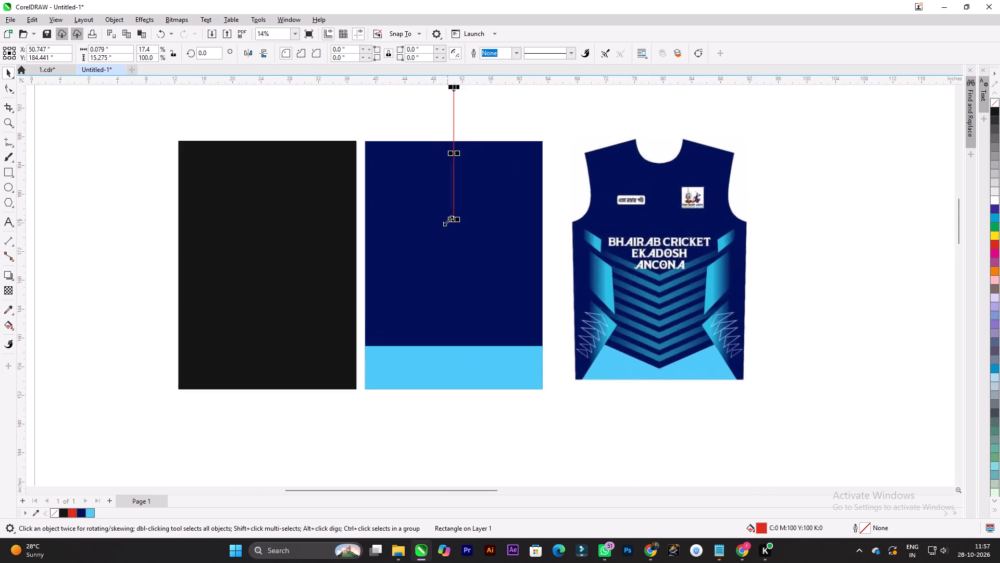
scroll(448, 221, up, 2)
drag(458, 218, 451, 469)
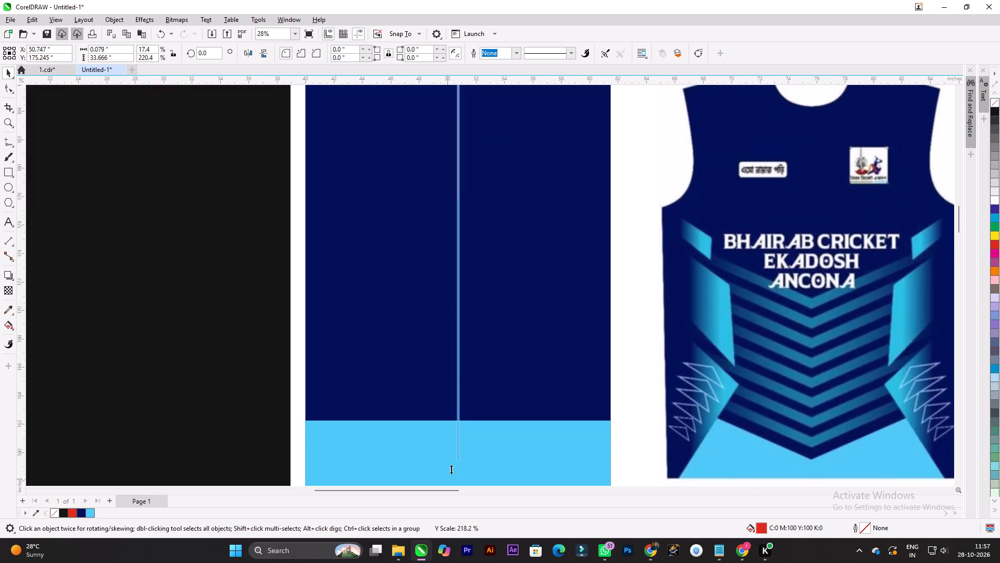
drag(451, 469, 449, 476)
Align the red line, the navy rectangle and the light blue strip on the same vertical centre axis.
shift+click(560, 295)
key(c)
key(c)
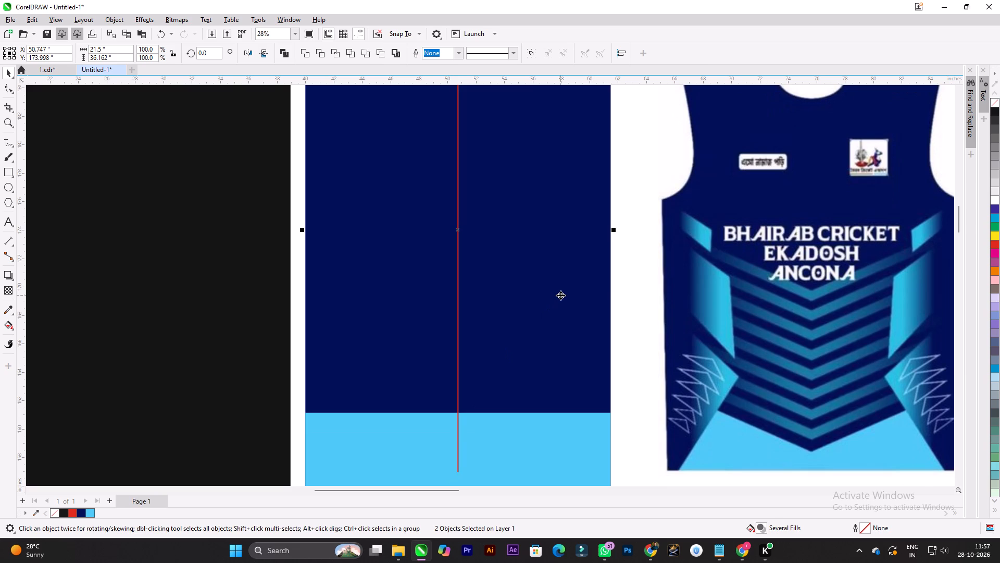
key(c)
key(c)
scroll(515, 285, down, 7)
key(c)
click(541, 406)
drag(424, 136, 456, 225)
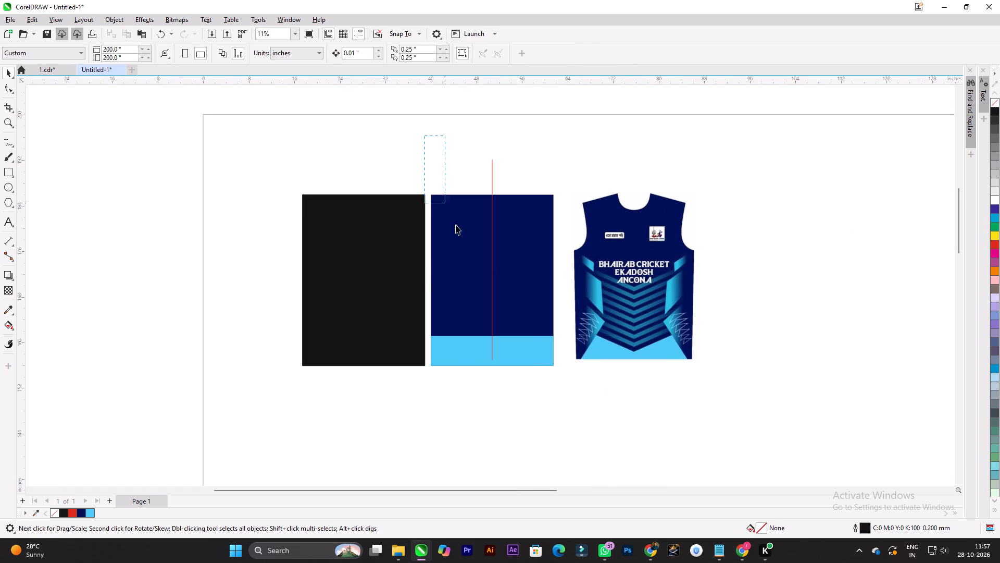
drag(456, 225, 559, 425)
key(c)
text(cc)
click(562, 421)
Add a node on the light blue shape's top edge where the red centre line crosses it.
scroll(592, 299, up, 3)
scroll(432, 308, up, 3)
click(468, 473)
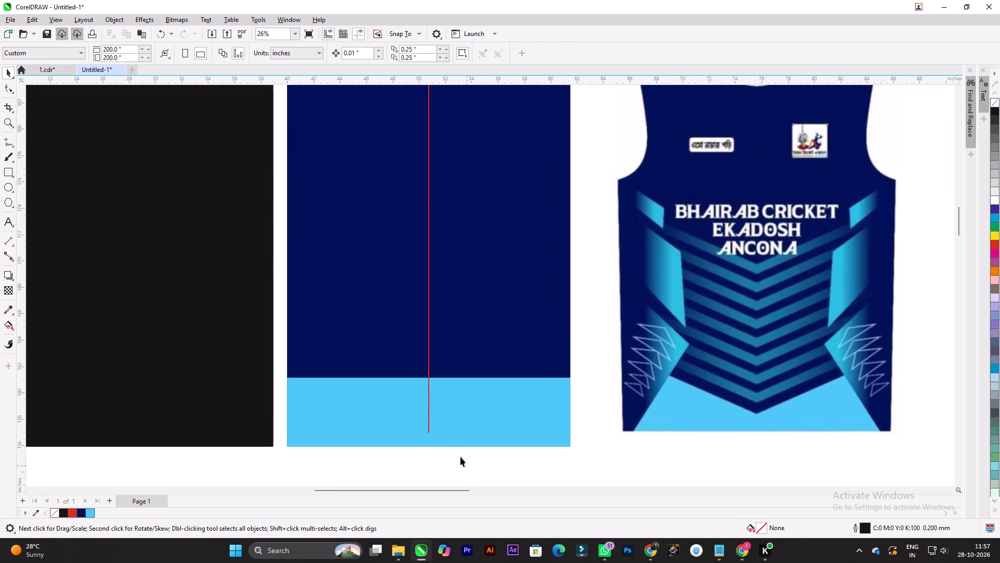
click(454, 429)
scroll(430, 354, up, 3)
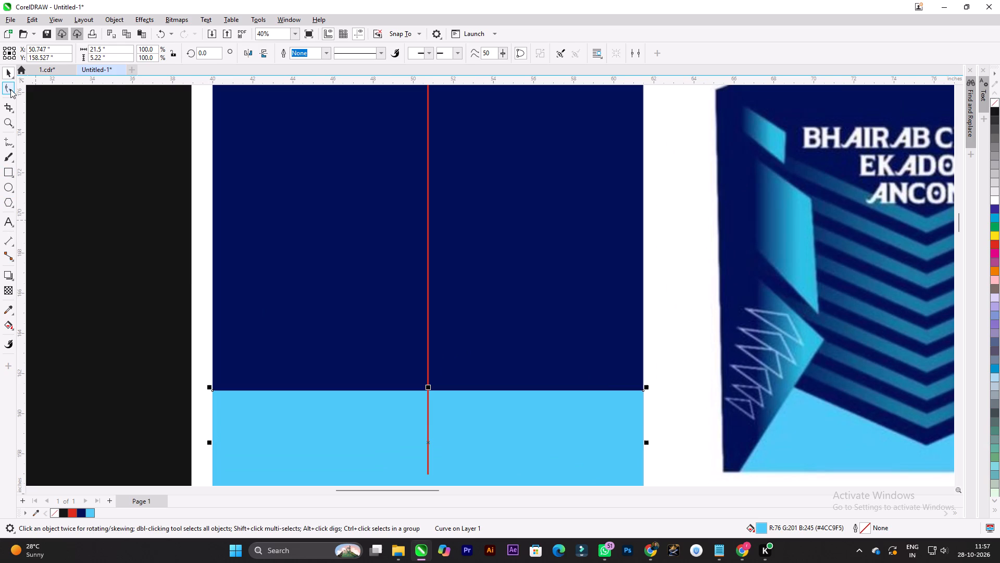
click(10, 89)
scroll(364, 362, up, 3)
click(463, 406)
scroll(445, 400, up, 4)
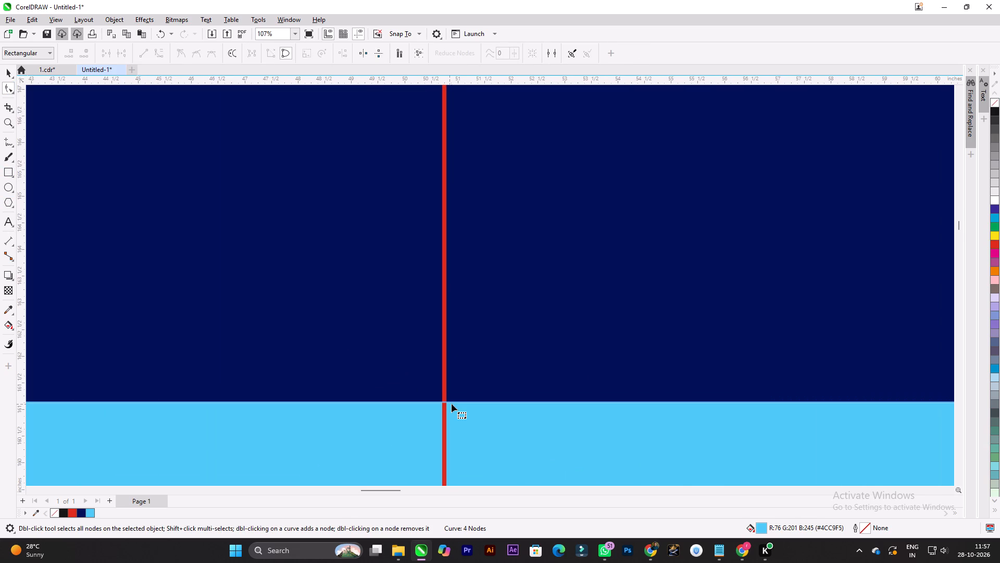
double_click(444, 402)
Move the new middle node straight down along the red line to form a shallow V in the light blue shape's top edge.
scroll(445, 402, down, 13)
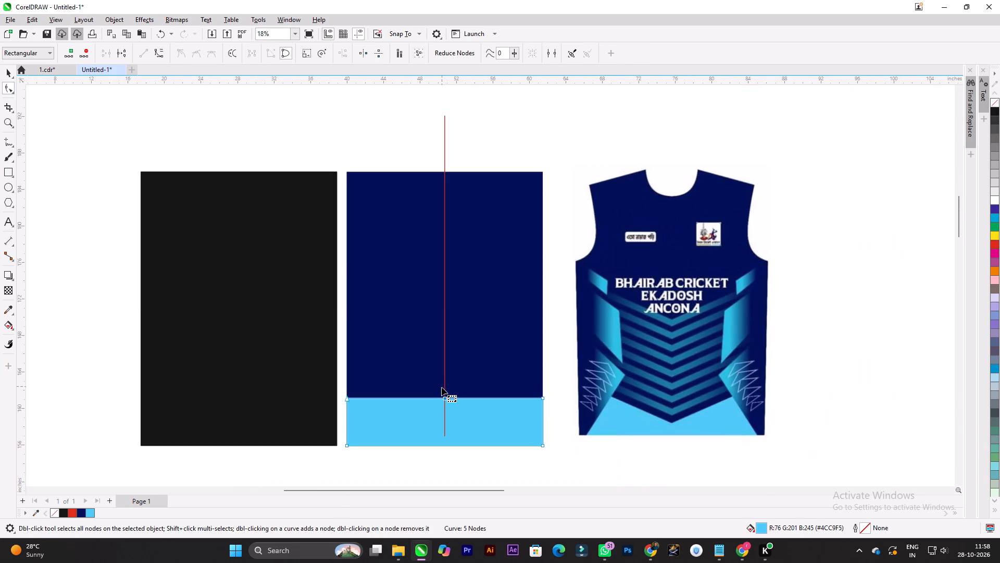
drag(445, 399, 444, 429)
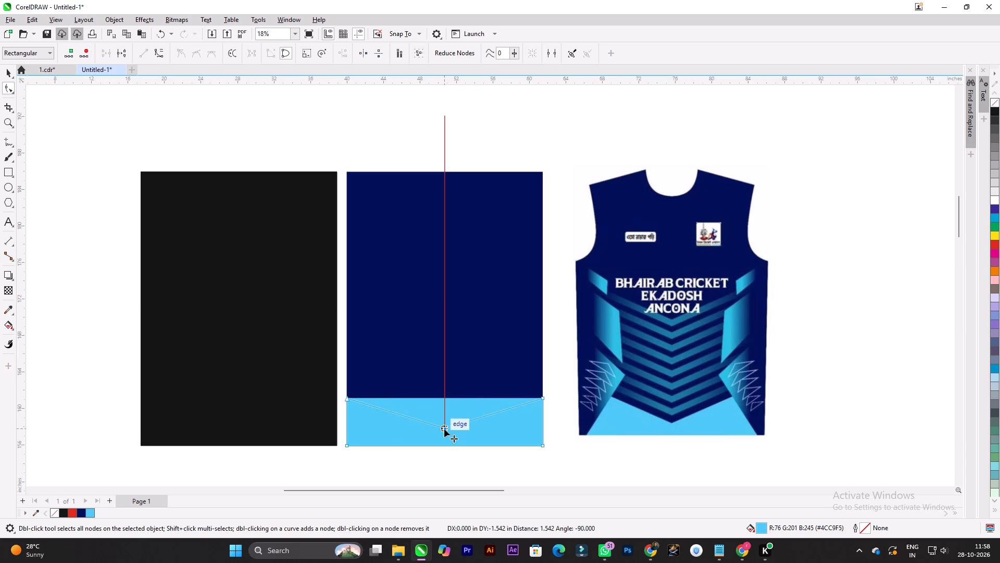
drag(444, 429, 444, 422)
scroll(439, 361, down, 1)
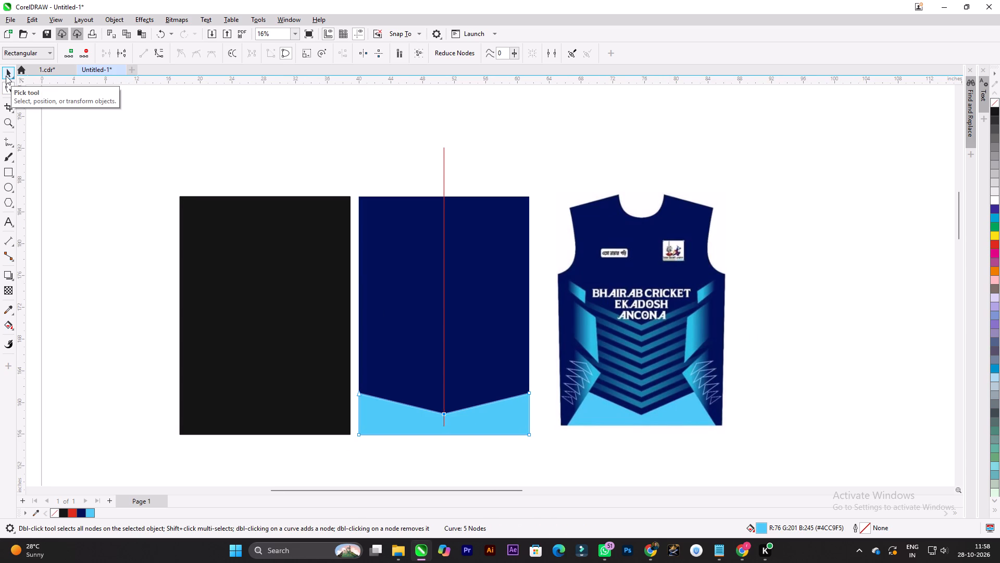
Draw a thin rectangle 21.5 inches wide and about 1.4 inches high across the navy panel, above the V-shaped hem.
click(4, 175)
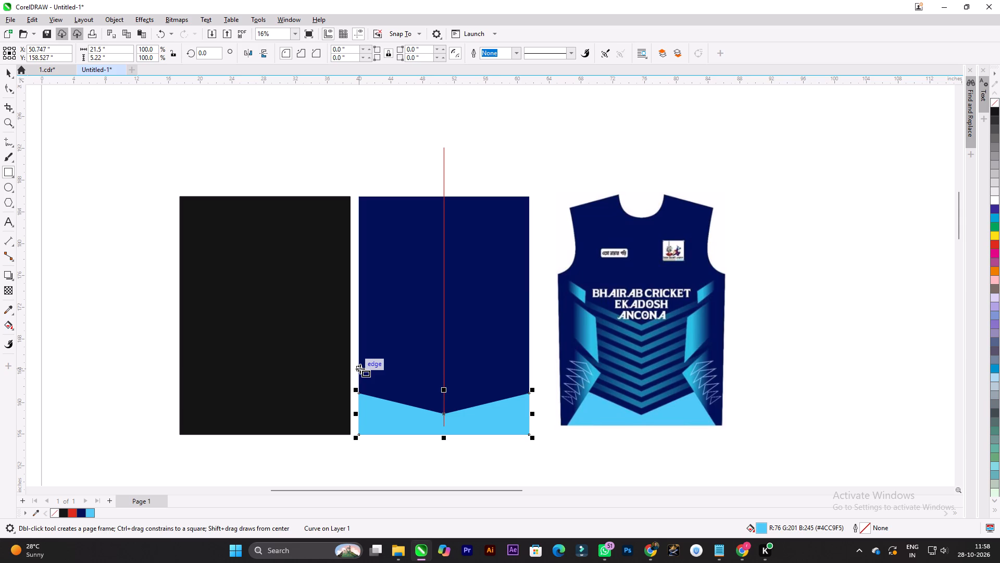
drag(360, 369, 531, 380)
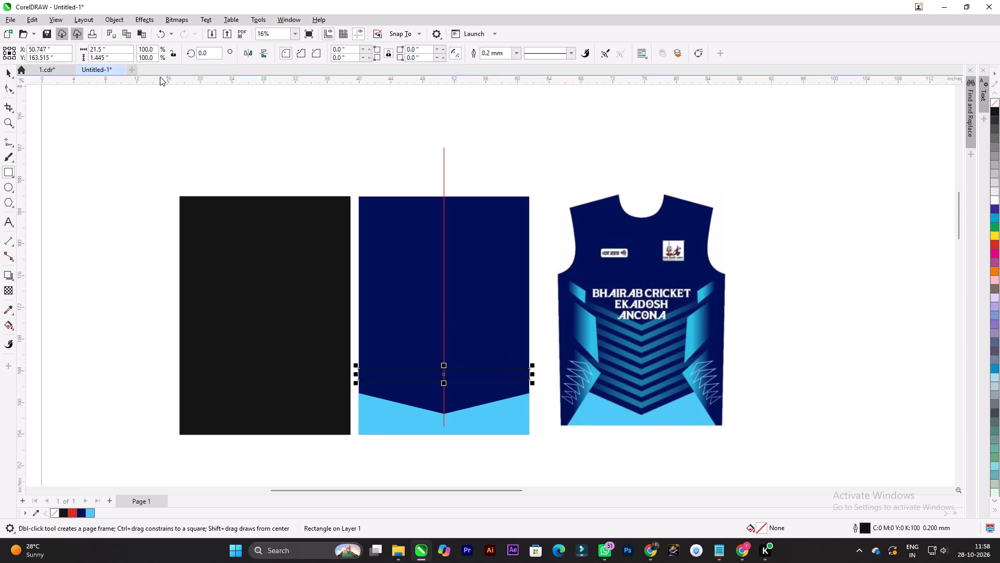
drag(116, 48, 123, 46)
Fill the new strip with the light blue #4CC9F5 and remove its outline.
click(95, 513)
click(6, 70)
click(411, 373)
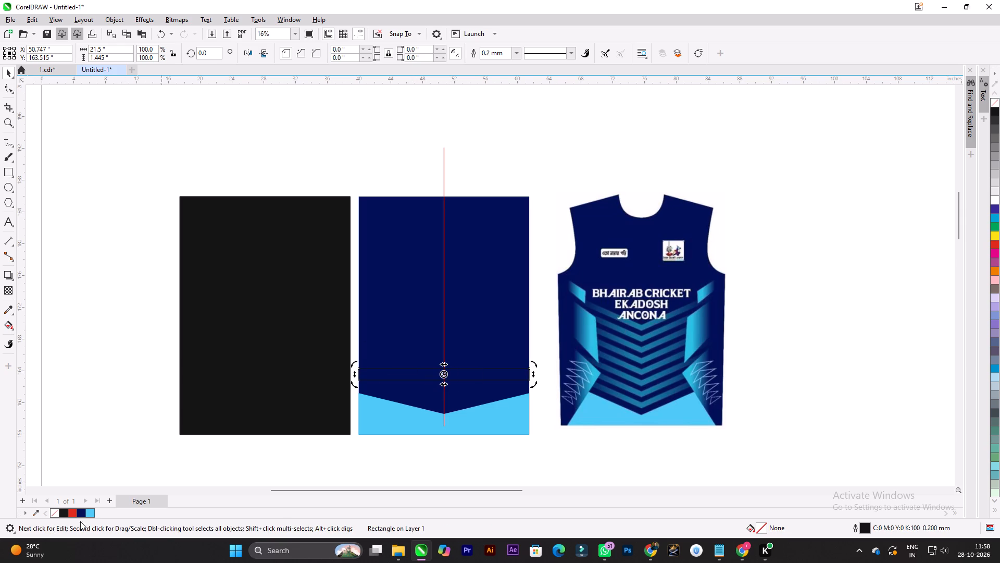
click(91, 511)
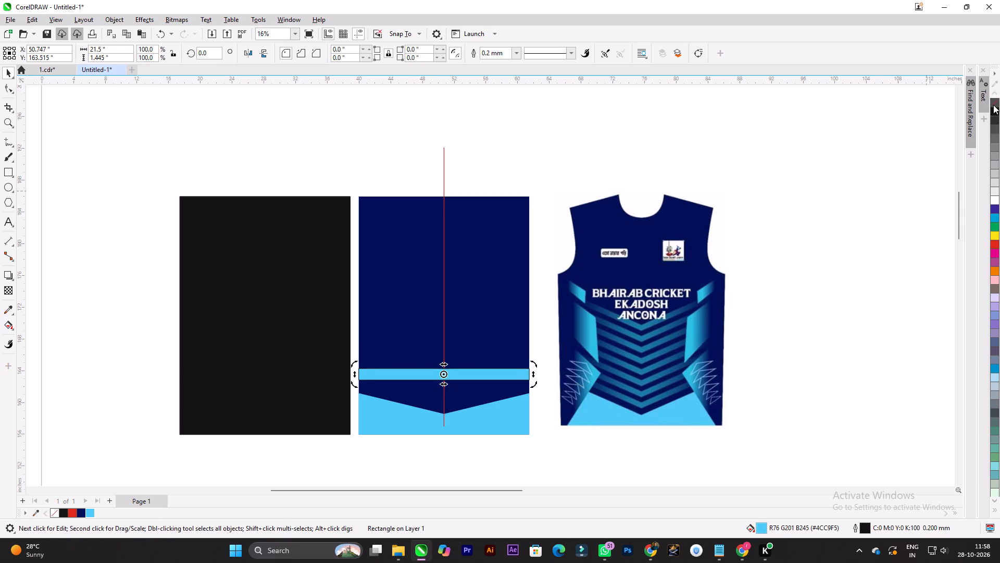
right_click(993, 105)
click(773, 321)
Reduce the light blue strip's height to about 0.84 inch, keeping its centre in place.
scroll(470, 370, up, 1)
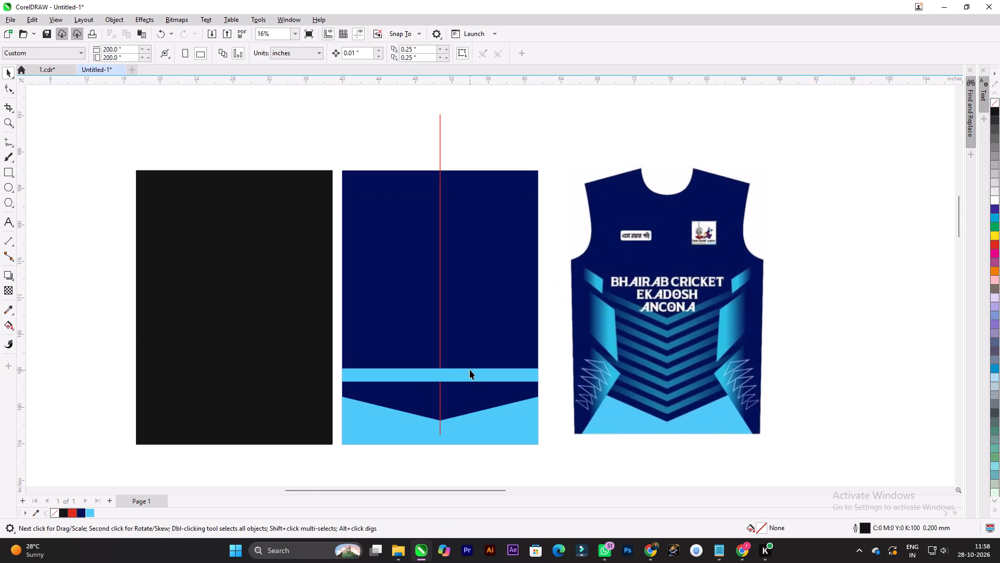
scroll(470, 370, up, 4)
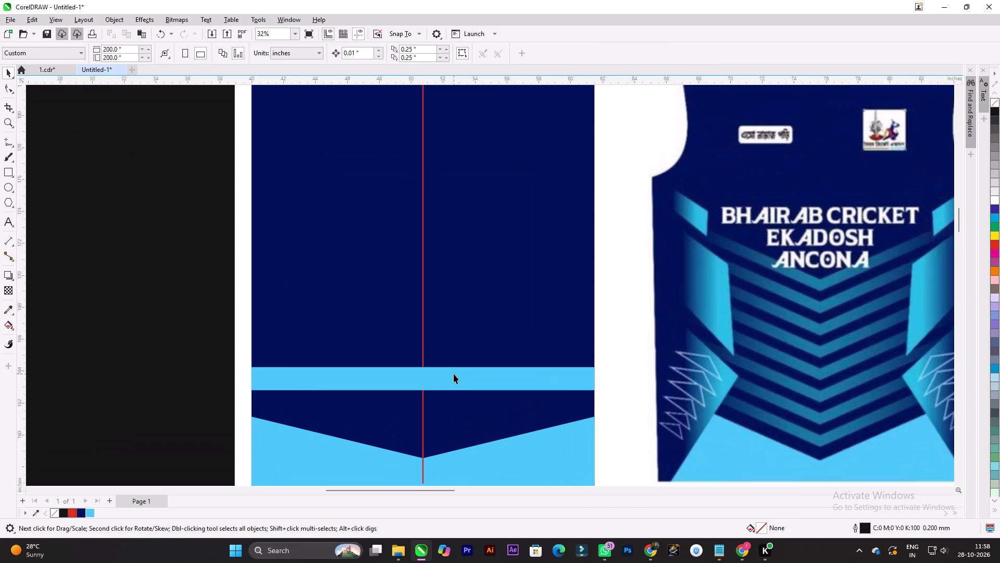
scroll(454, 374, down, 1)
click(457, 374)
scroll(424, 380, up, 5)
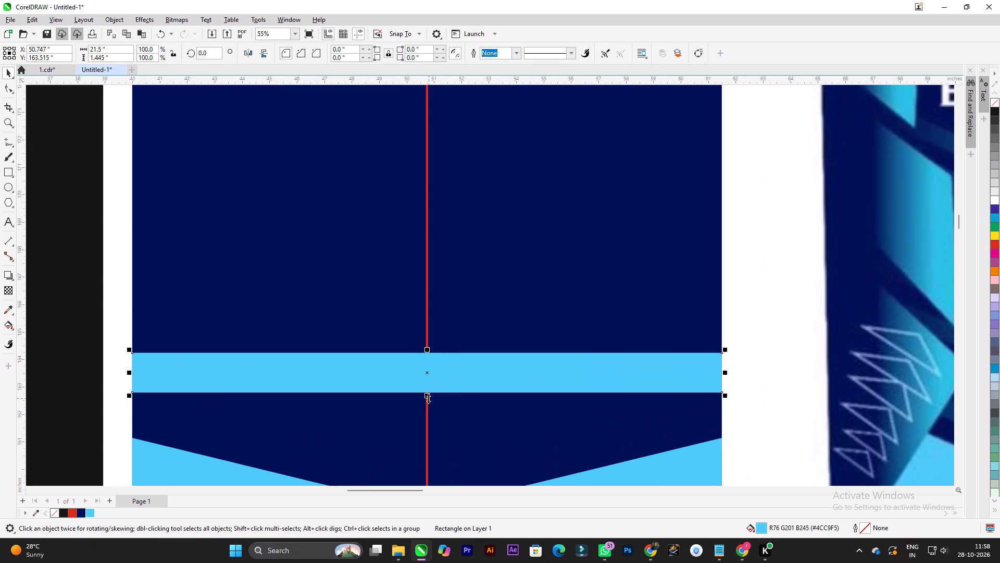
drag(428, 398, 429, 390)
scroll(445, 370, down, 7)
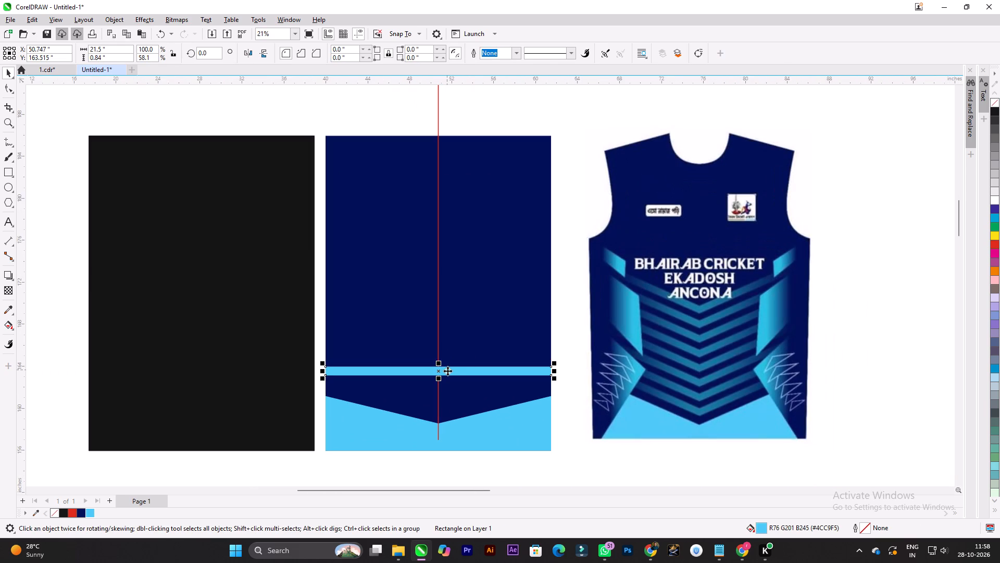
Move the strip straight down about 1.6 inches so it sits just above the light blue hem.
drag(448, 371, 446, 391)
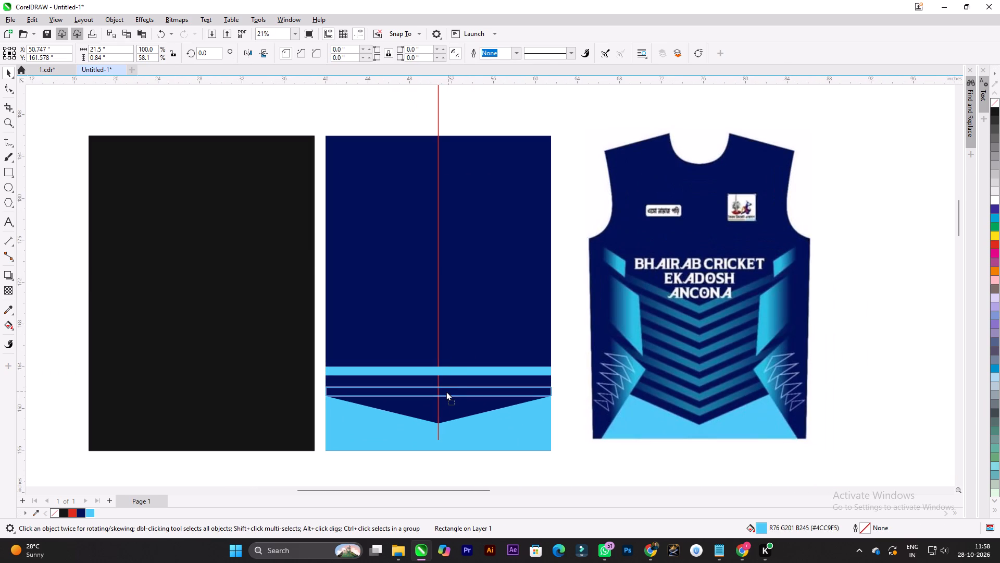
drag(446, 391, 446, 388)
scroll(445, 387, up, 3)
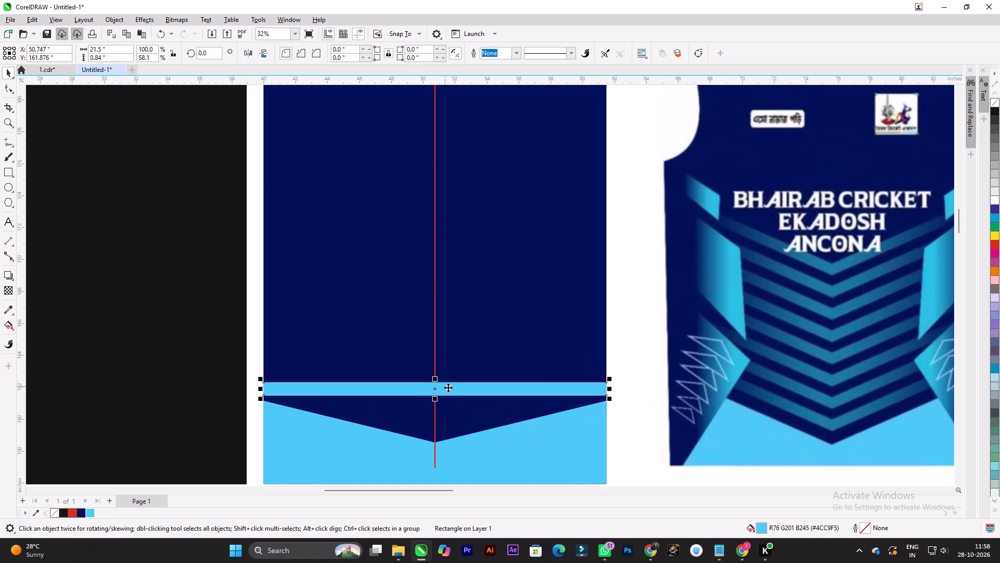
scroll(448, 389, up, 1)
scroll(448, 389, down, 5)
click(448, 390)
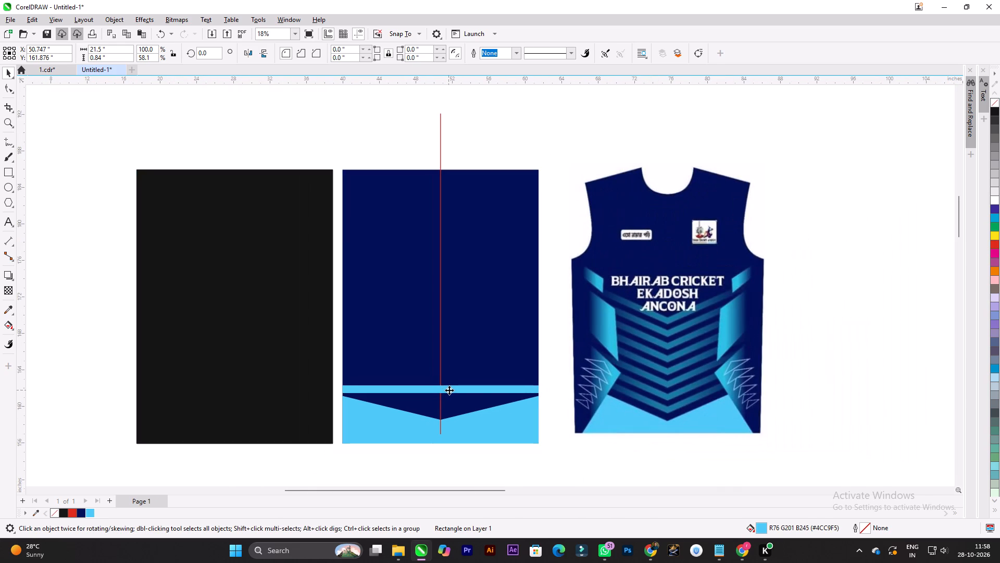
click(842, 339)
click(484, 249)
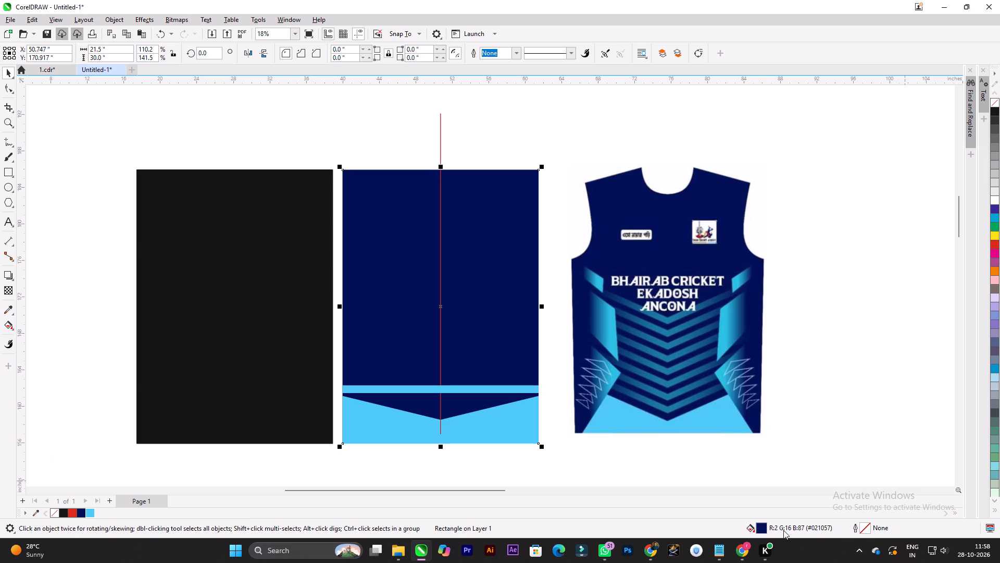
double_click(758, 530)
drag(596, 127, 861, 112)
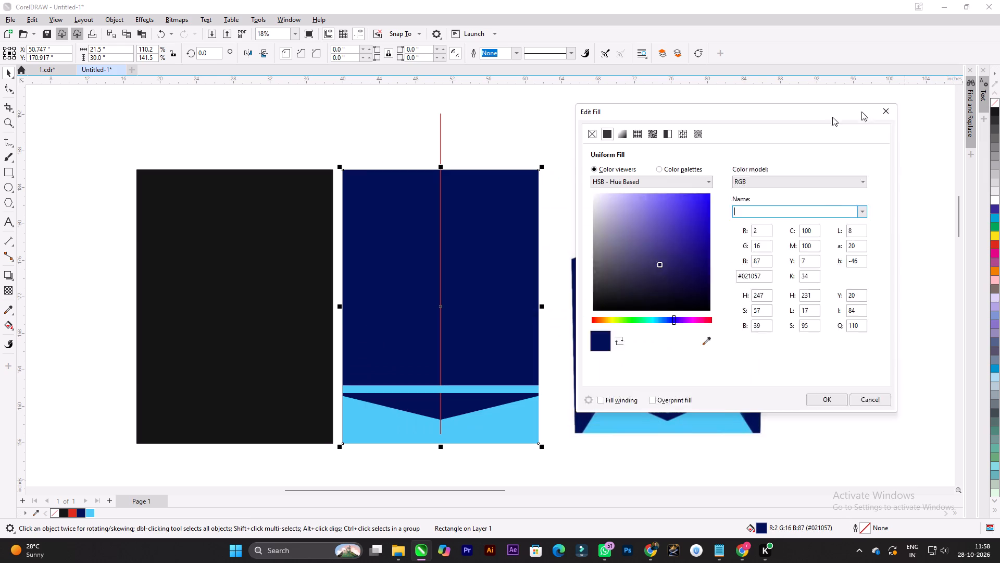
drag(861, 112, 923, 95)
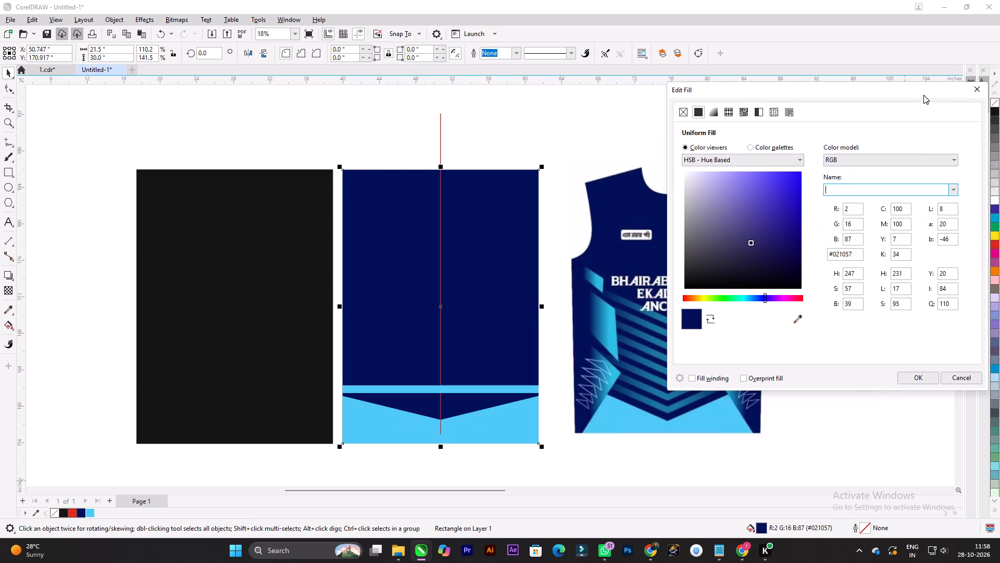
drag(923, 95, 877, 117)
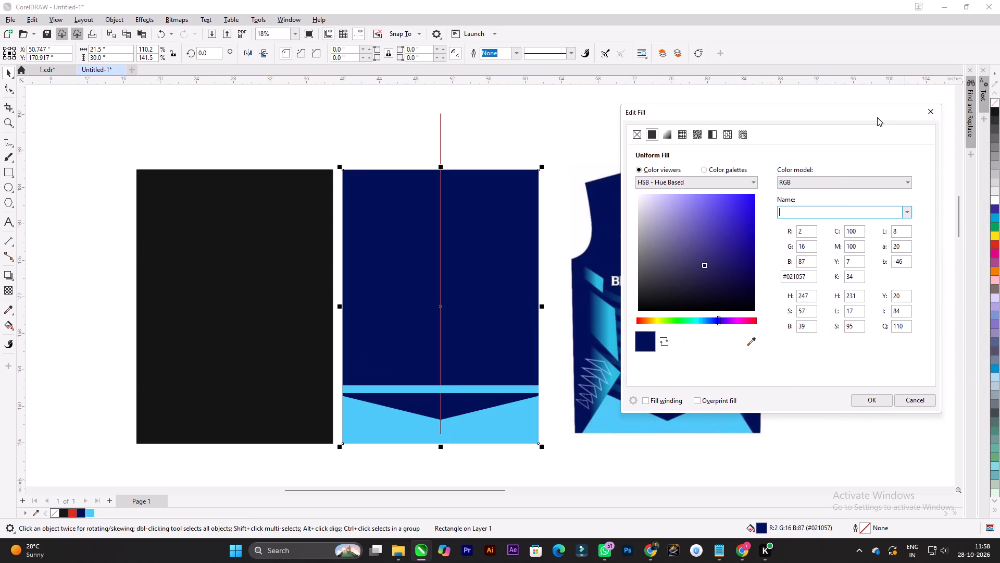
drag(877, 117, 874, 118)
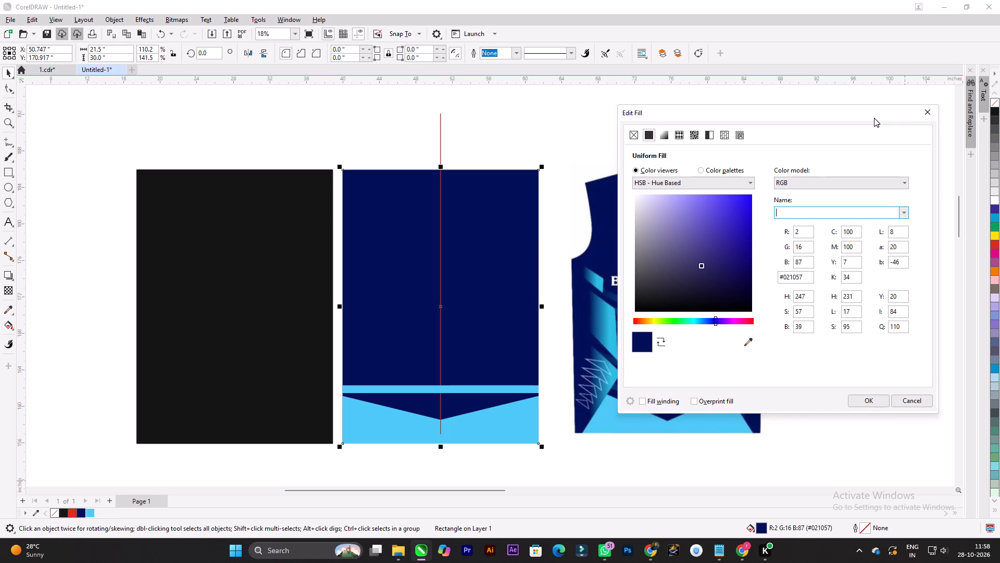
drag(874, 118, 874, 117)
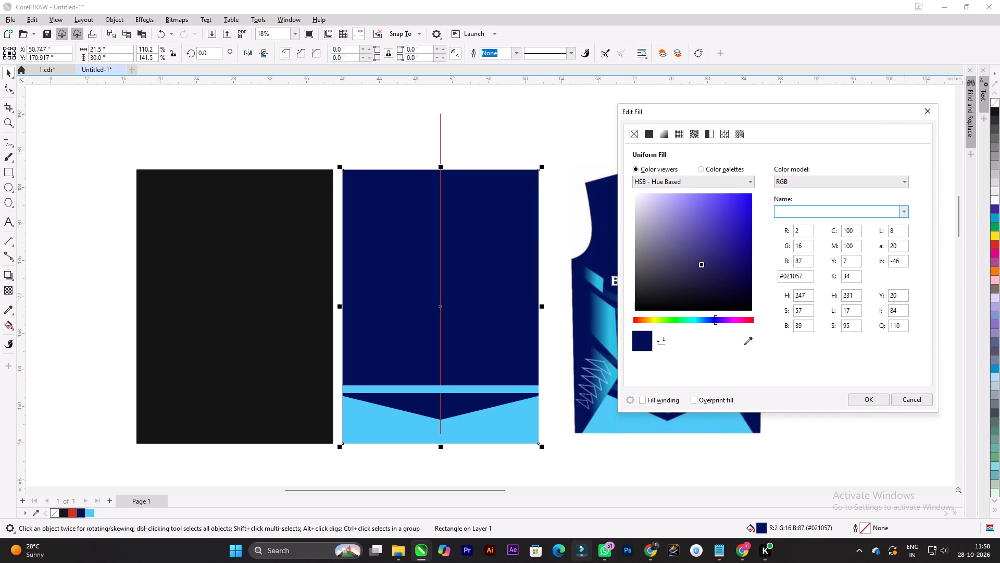
Switch to Chrome and browse the related jersey designs on Pinterest, opening the magenta and black jersey pin.
click(649, 551)
scroll(733, 269, down, 1)
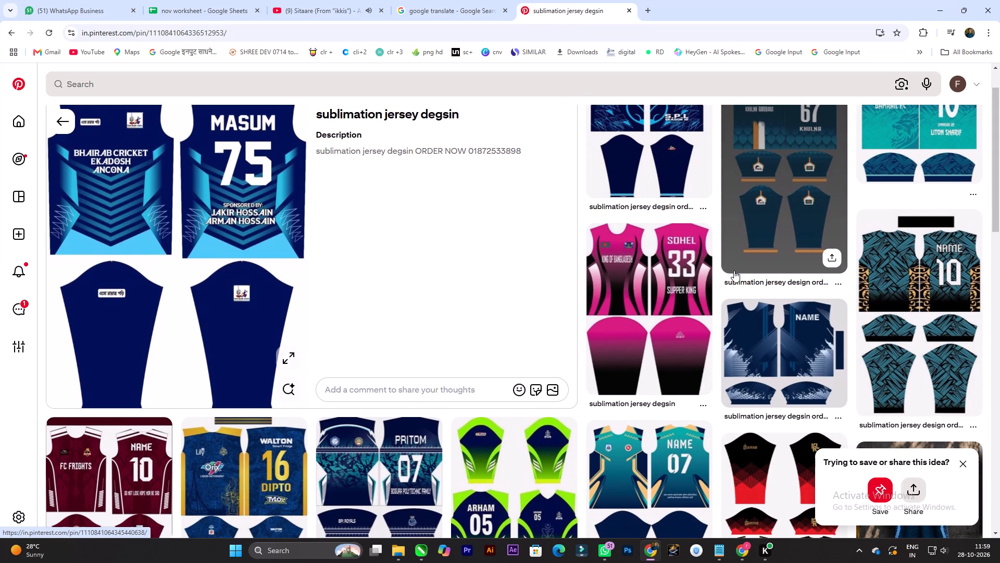
click(680, 258)
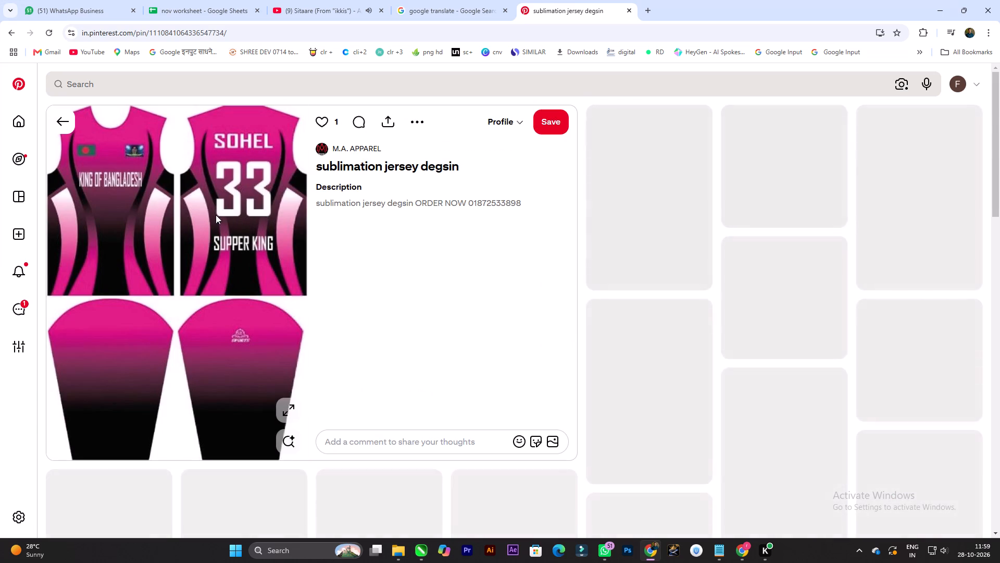
right_click(216, 215)
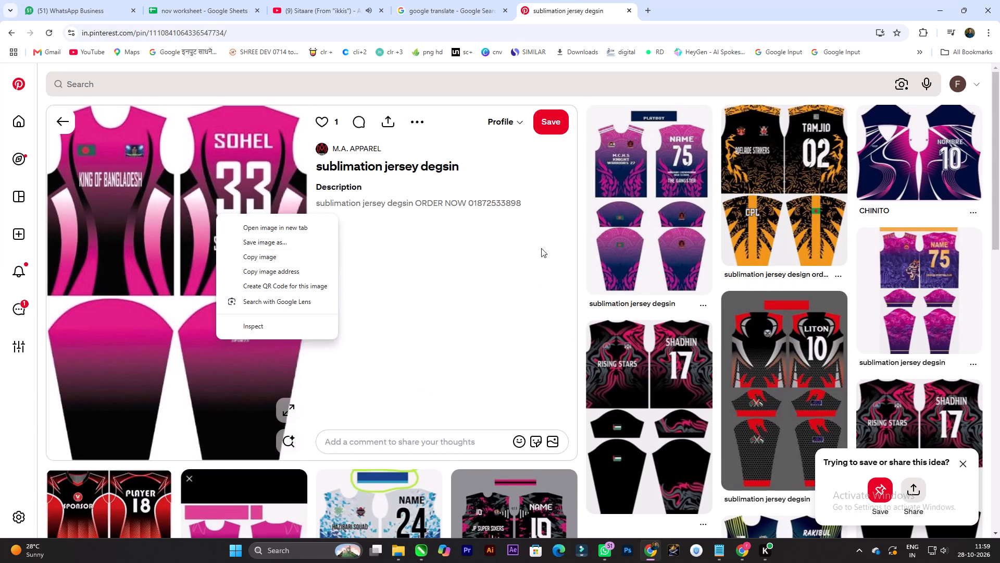
scroll(849, 263, down, 3)
scroll(178, 197, down, 2)
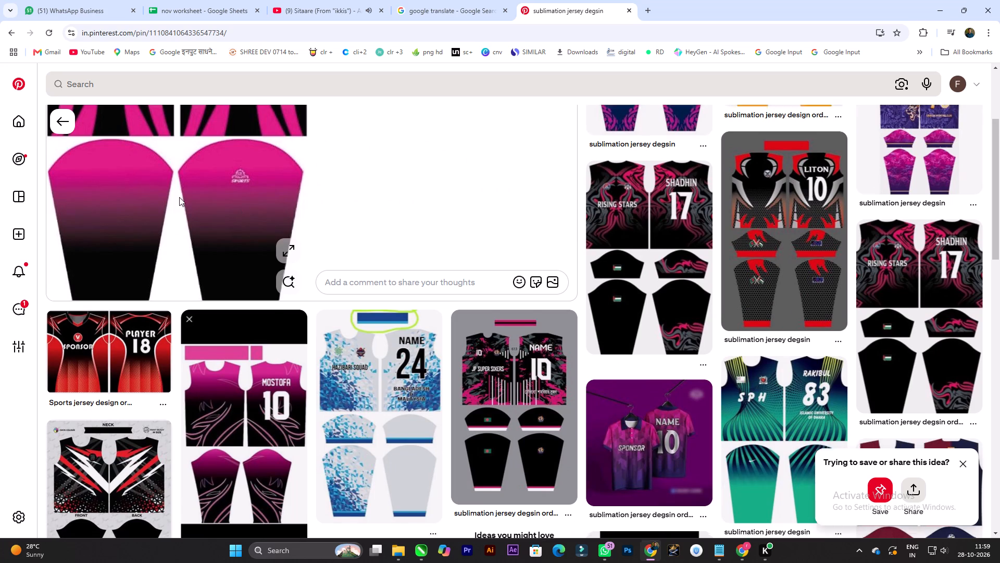
scroll(179, 197, down, 1)
scroll(91, 159, up, 5)
click(57, 120)
scroll(952, 372, down, 4)
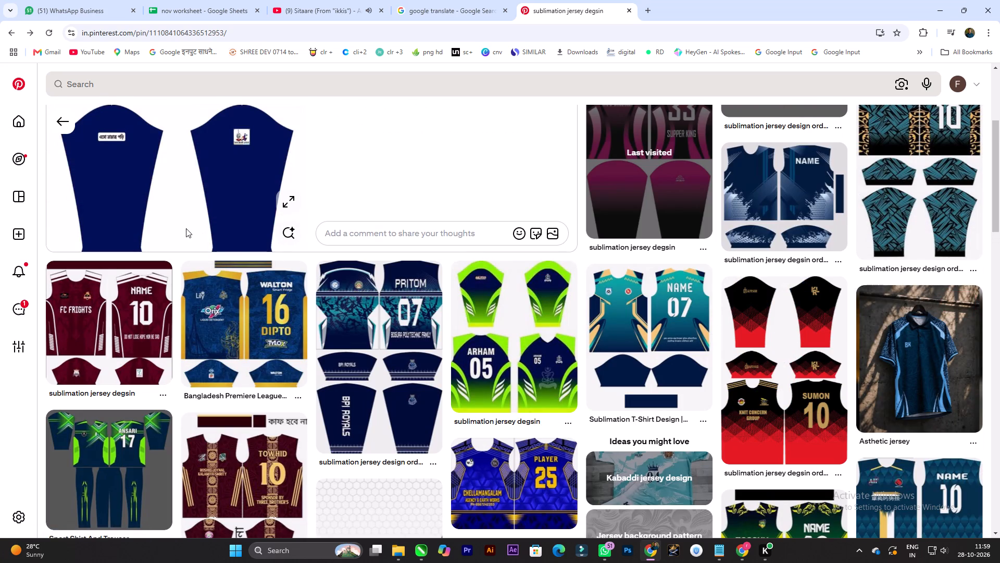
Copy the image of the teal and navy sublimation T-shirt pin, and return to CorelDRAW.
click(640, 312)
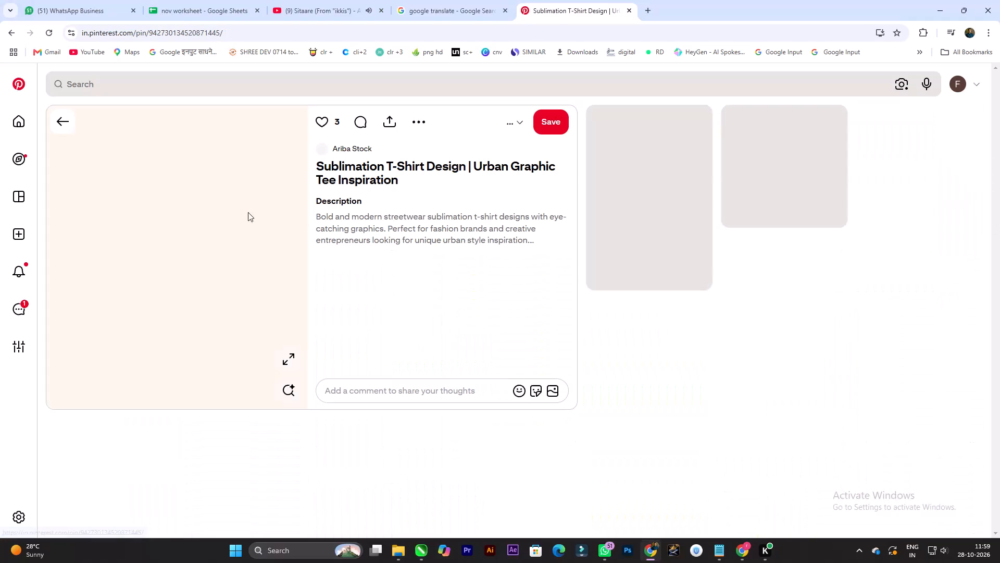
right_click(211, 192)
click(259, 237)
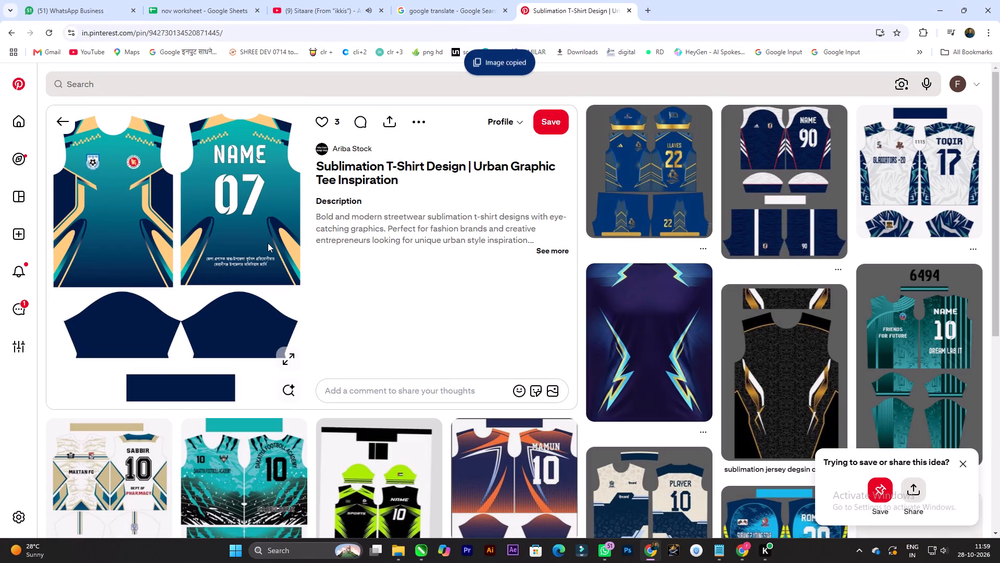
click(67, 126)
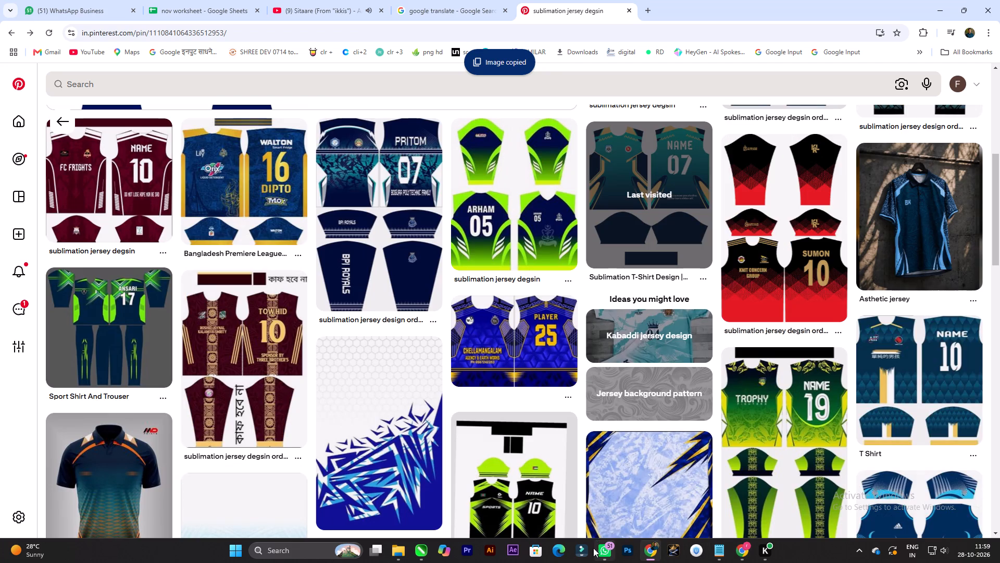
click(655, 552)
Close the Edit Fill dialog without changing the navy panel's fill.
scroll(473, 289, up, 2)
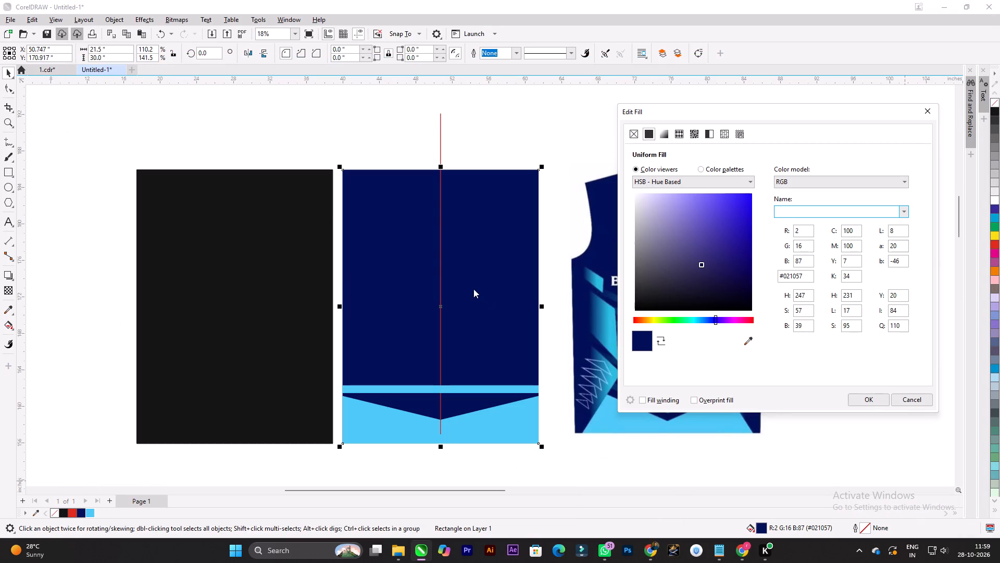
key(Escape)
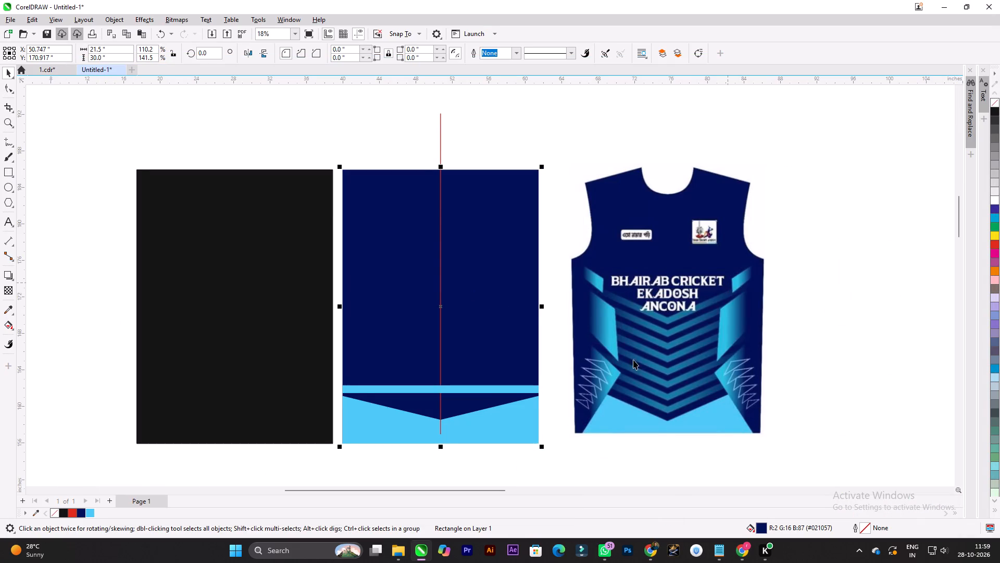
Thin the light blue strip to about 0.66 inch high by raising its bottom edge.
scroll(486, 381, up, 1)
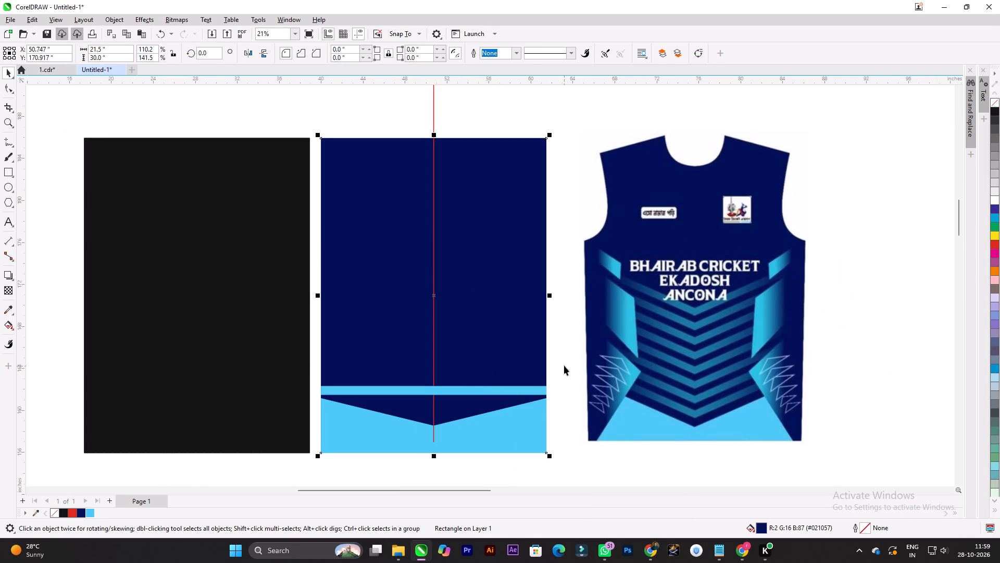
click(564, 365)
scroll(430, 391, up, 9)
click(449, 389)
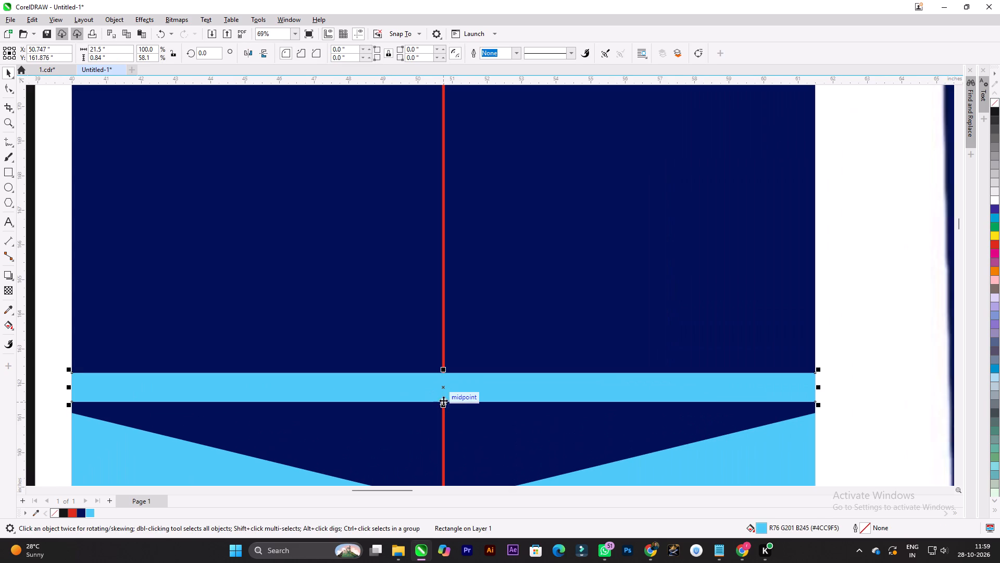
drag(443, 405, 445, 398)
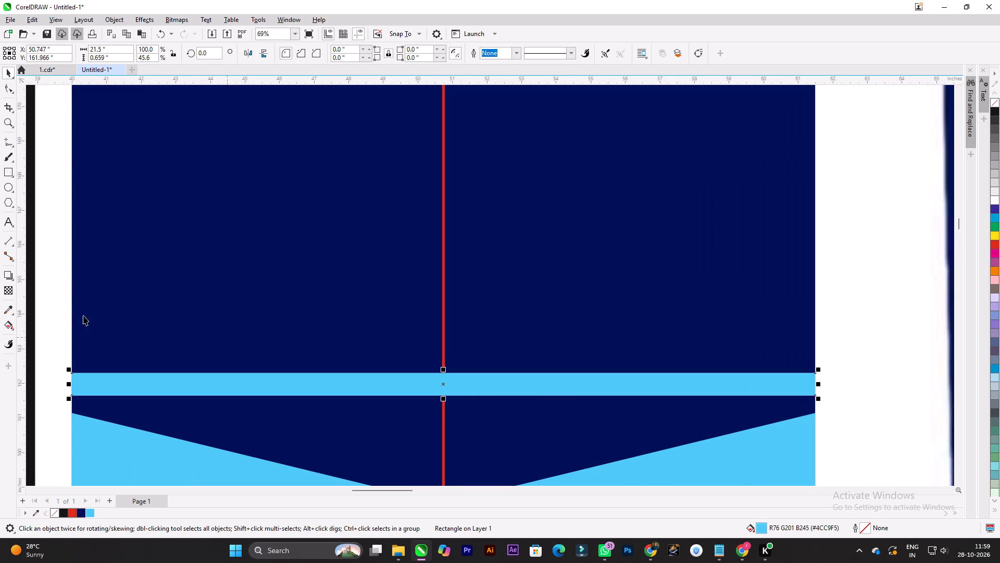
Convert the strip to curves and add a node on its top edge where the red centre line crosses it.
key(ctrl+q)
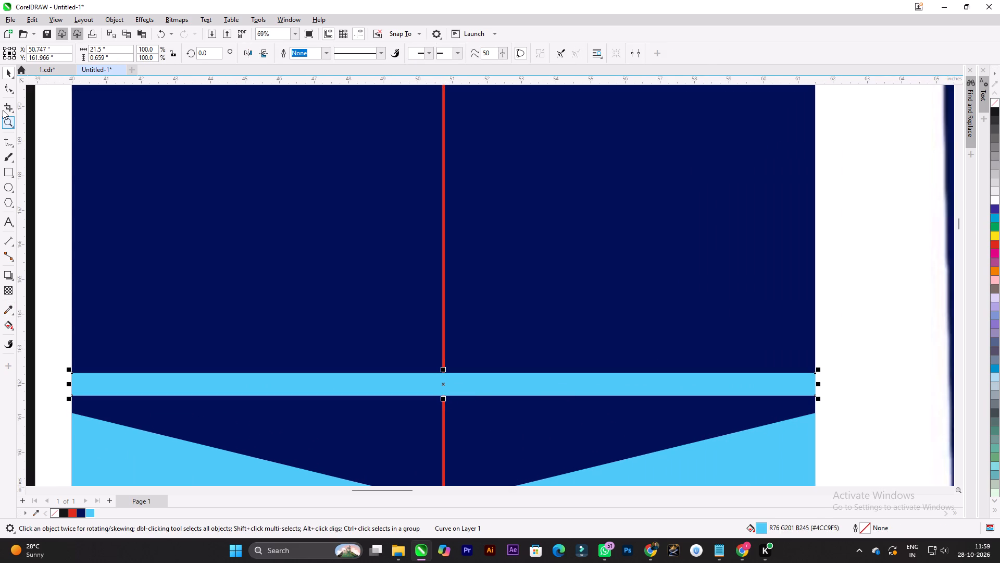
click(4, 92)
scroll(424, 383, up, 2)
click(457, 381)
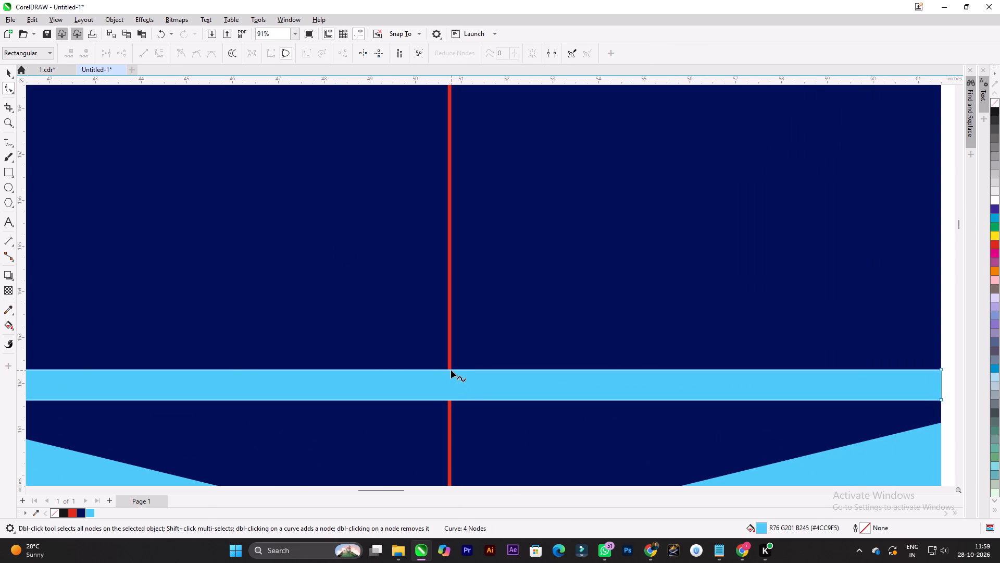
double_click(451, 370)
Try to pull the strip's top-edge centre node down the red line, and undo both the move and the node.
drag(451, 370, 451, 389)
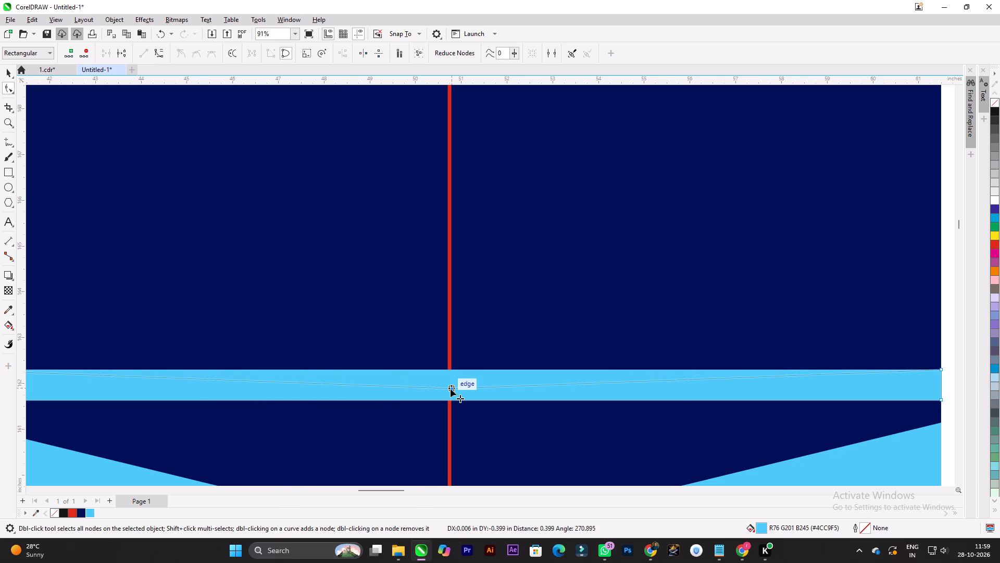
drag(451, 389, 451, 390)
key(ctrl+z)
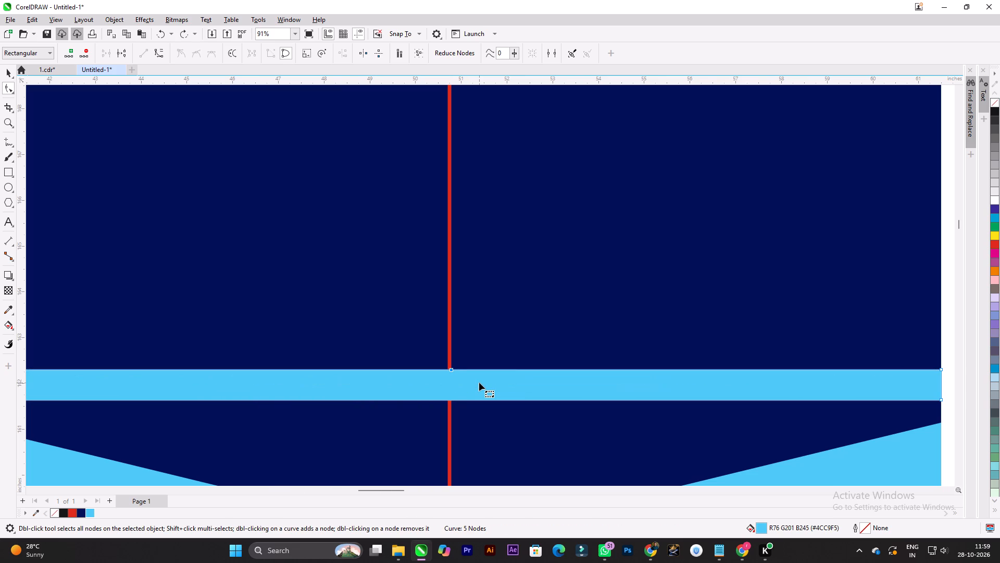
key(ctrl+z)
Thicken the light blue strip to about 1.53 inches high by raising its top edge.
click(6, 75)
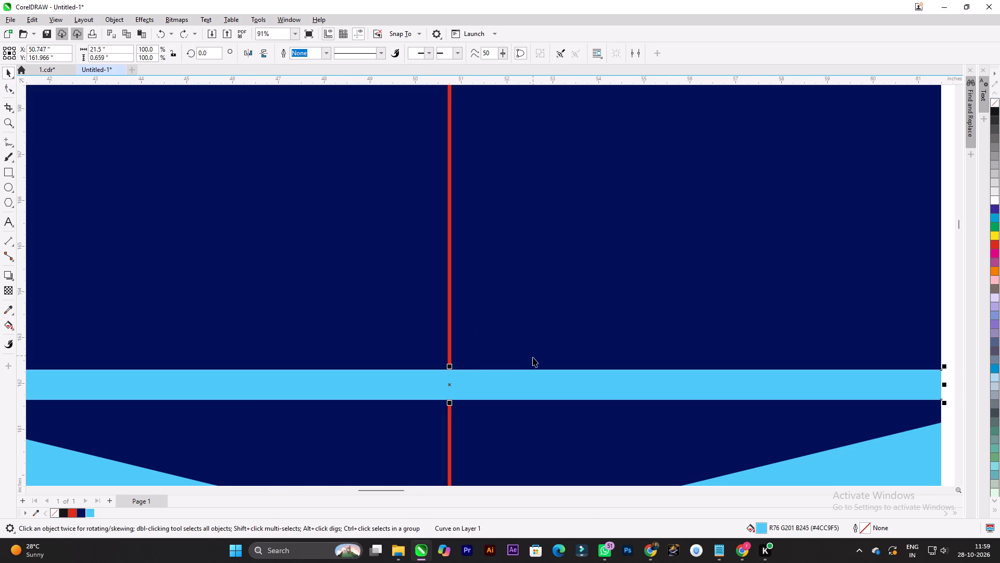
click(517, 388)
click(472, 378)
drag(448, 365, 448, 325)
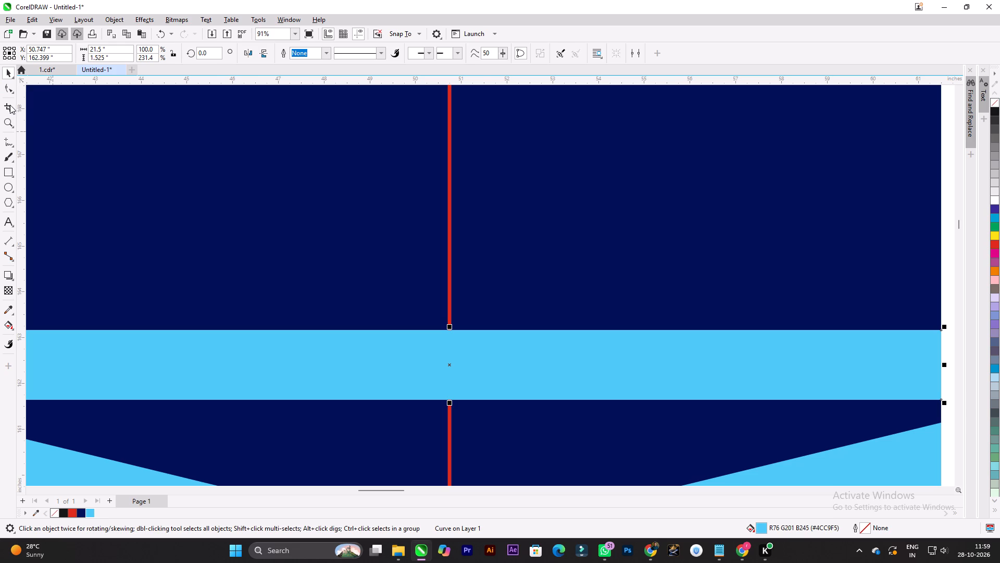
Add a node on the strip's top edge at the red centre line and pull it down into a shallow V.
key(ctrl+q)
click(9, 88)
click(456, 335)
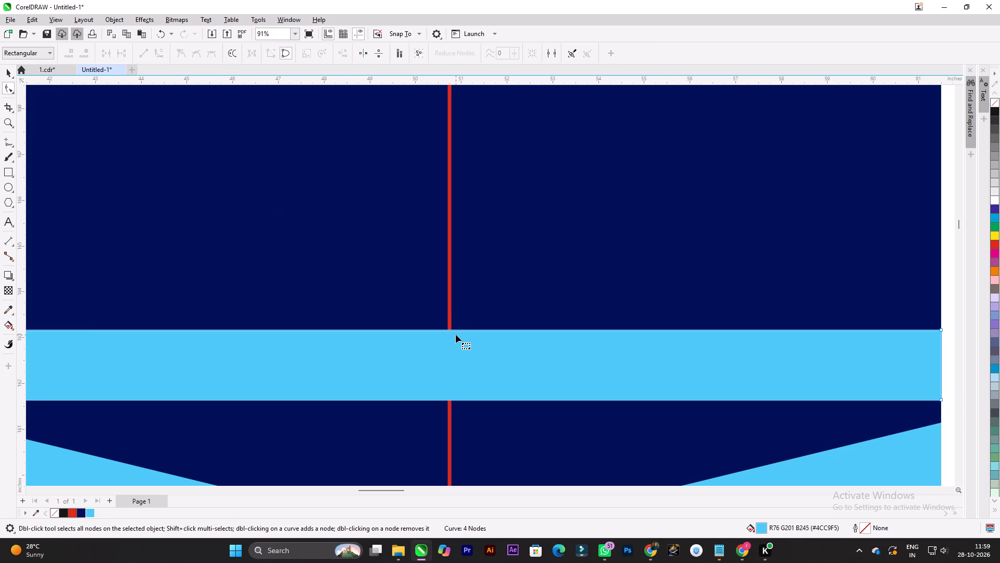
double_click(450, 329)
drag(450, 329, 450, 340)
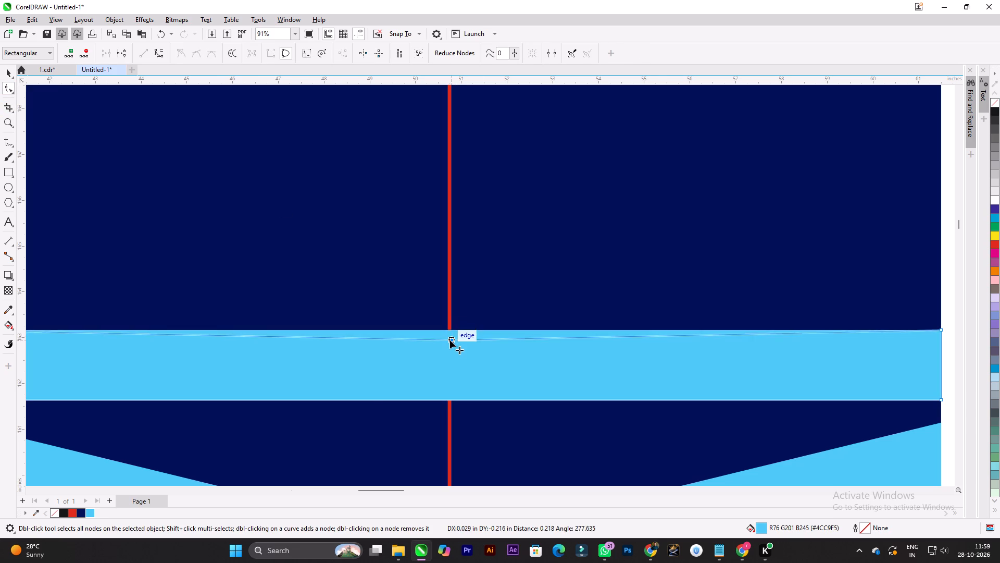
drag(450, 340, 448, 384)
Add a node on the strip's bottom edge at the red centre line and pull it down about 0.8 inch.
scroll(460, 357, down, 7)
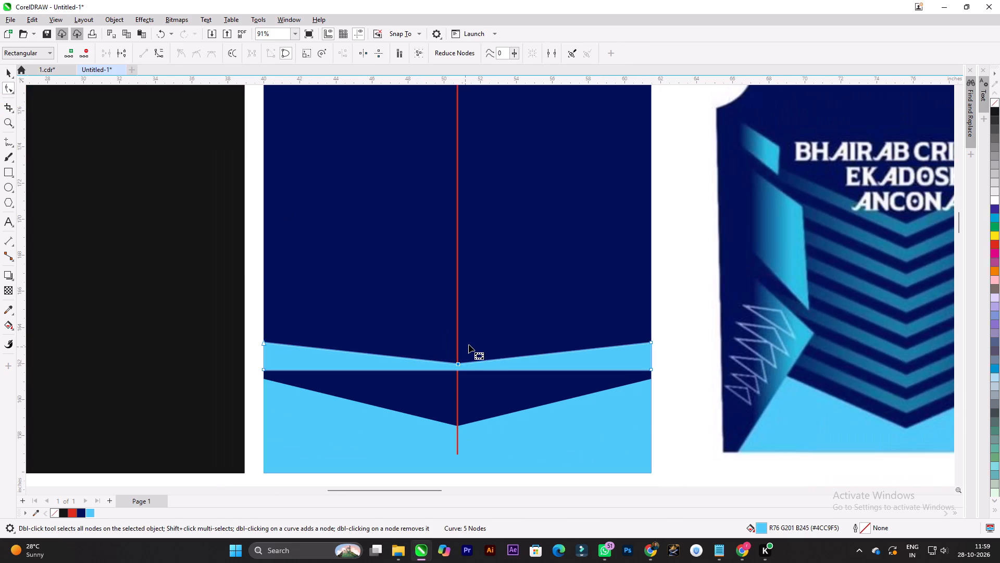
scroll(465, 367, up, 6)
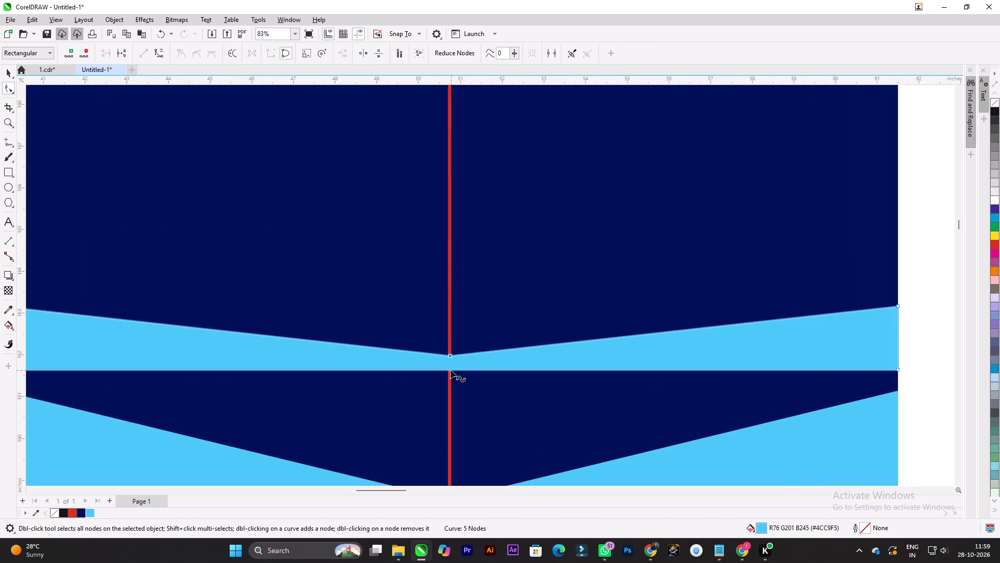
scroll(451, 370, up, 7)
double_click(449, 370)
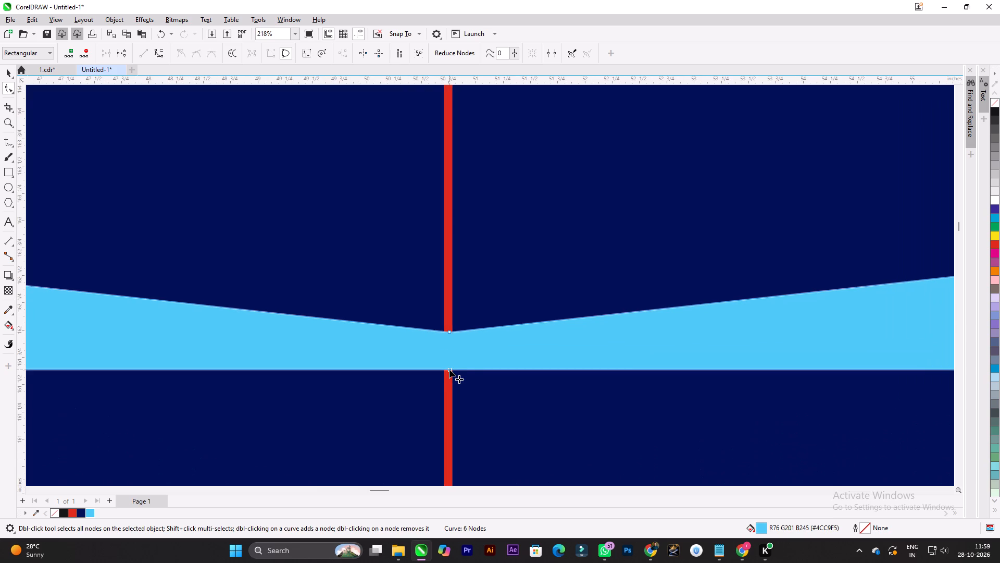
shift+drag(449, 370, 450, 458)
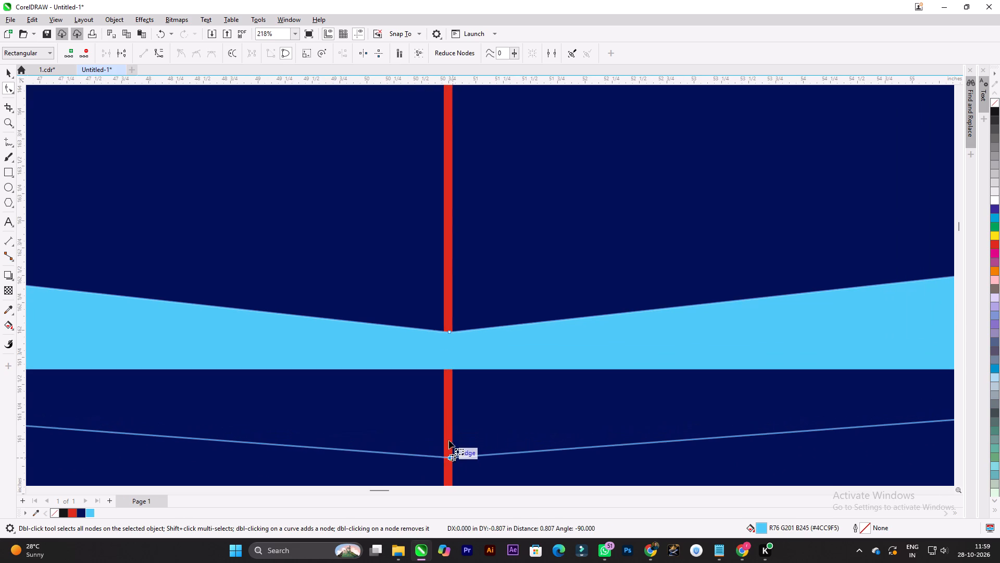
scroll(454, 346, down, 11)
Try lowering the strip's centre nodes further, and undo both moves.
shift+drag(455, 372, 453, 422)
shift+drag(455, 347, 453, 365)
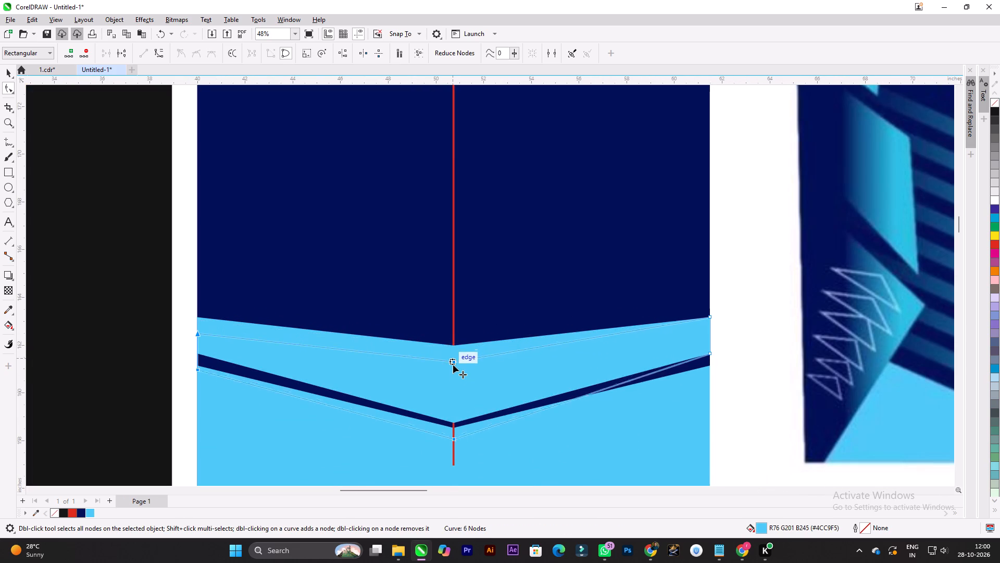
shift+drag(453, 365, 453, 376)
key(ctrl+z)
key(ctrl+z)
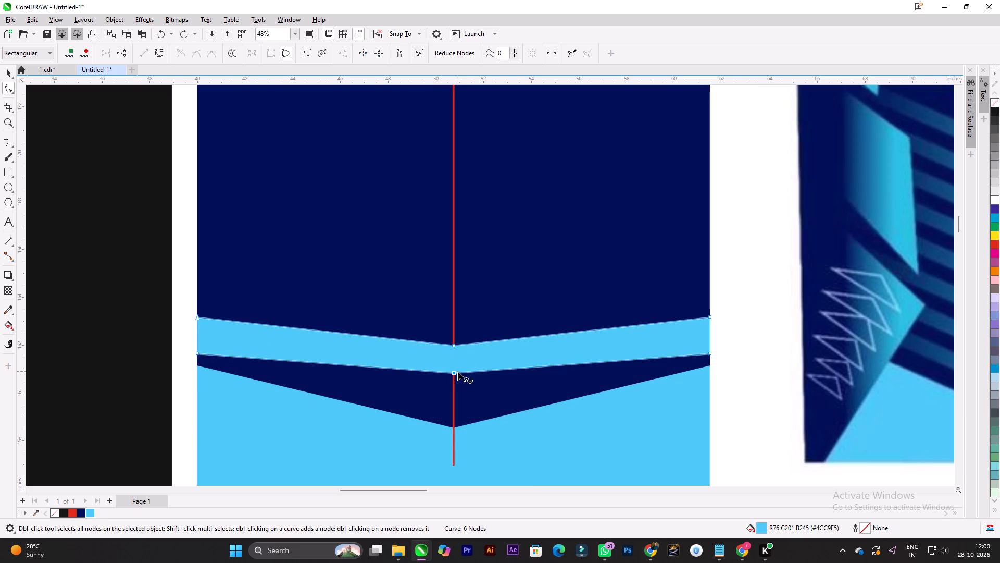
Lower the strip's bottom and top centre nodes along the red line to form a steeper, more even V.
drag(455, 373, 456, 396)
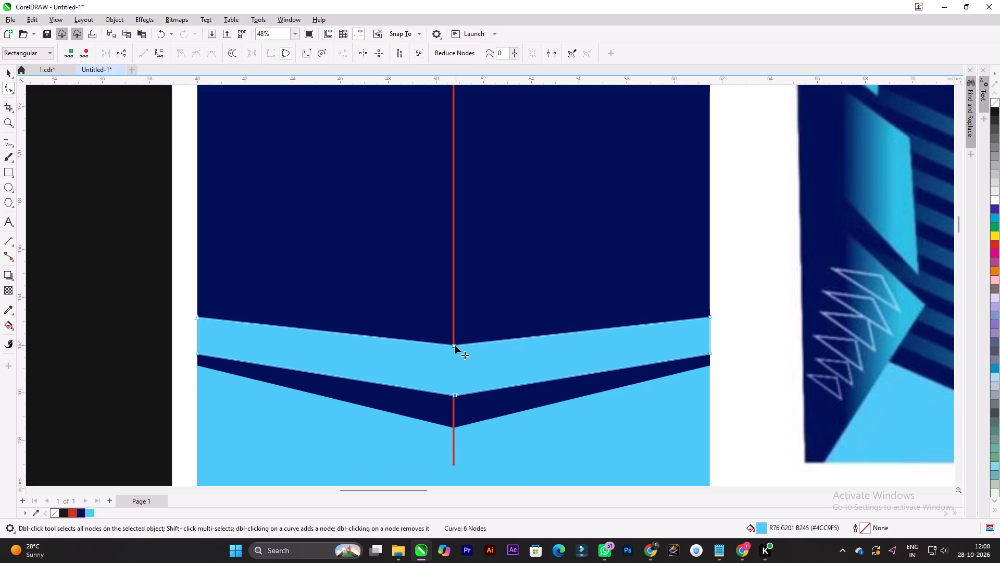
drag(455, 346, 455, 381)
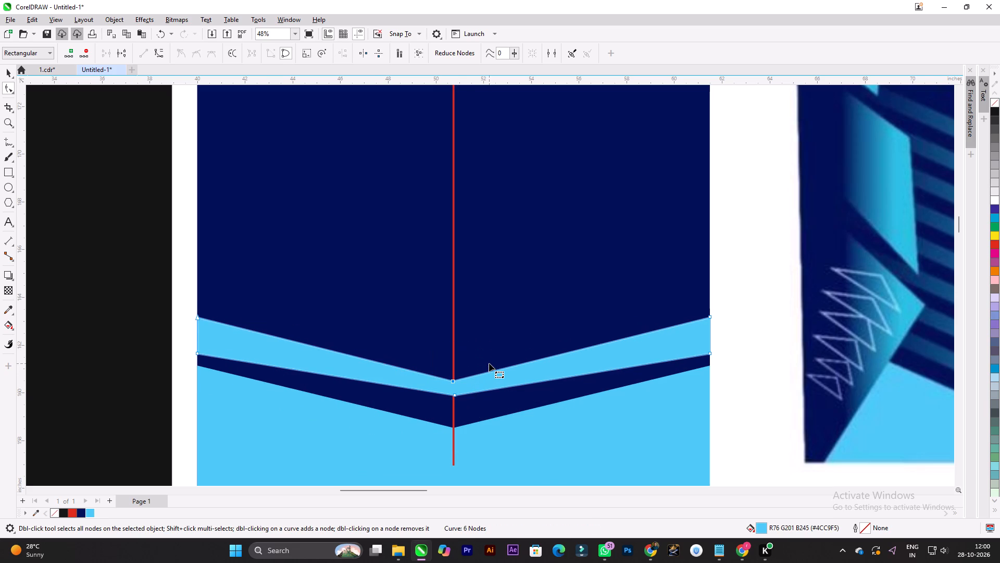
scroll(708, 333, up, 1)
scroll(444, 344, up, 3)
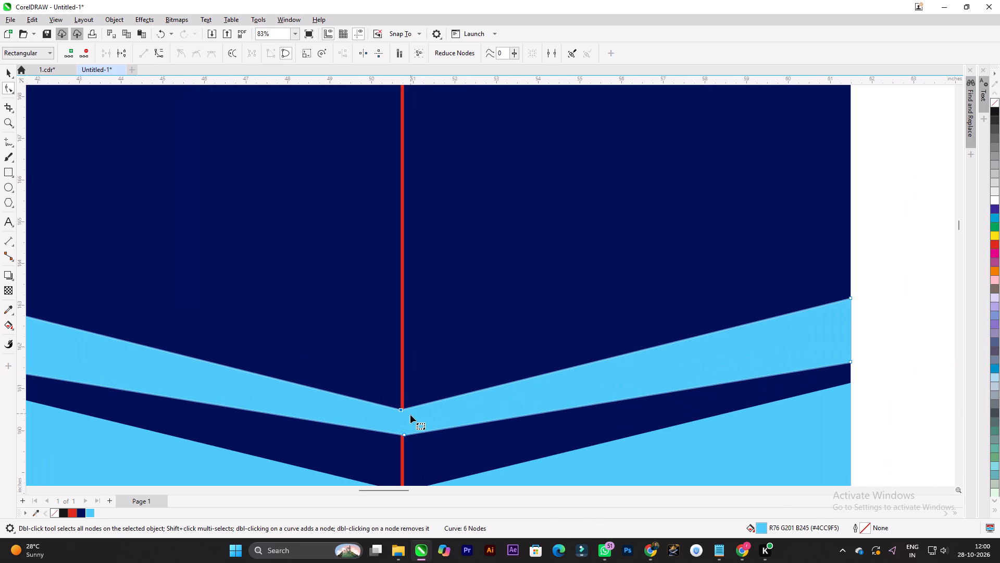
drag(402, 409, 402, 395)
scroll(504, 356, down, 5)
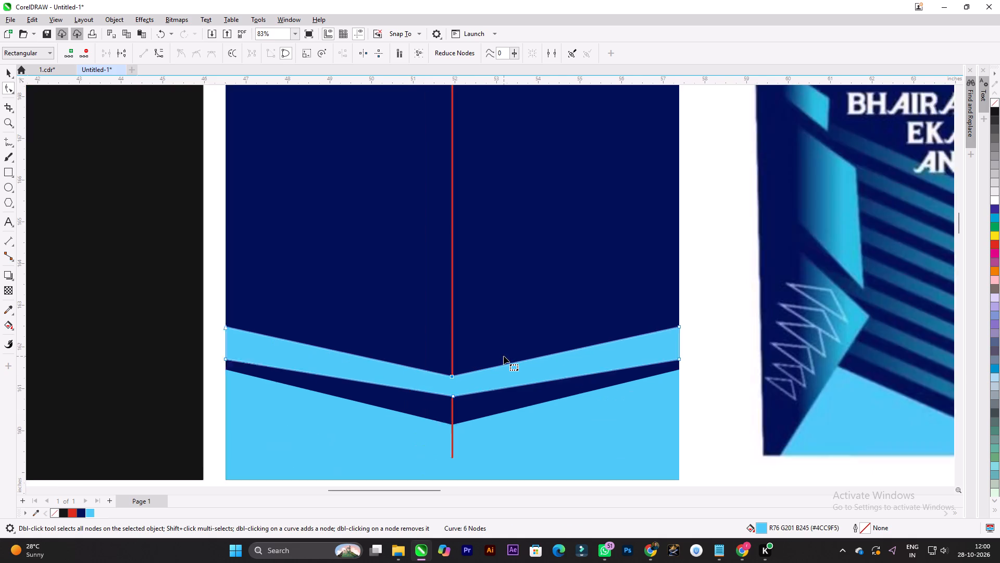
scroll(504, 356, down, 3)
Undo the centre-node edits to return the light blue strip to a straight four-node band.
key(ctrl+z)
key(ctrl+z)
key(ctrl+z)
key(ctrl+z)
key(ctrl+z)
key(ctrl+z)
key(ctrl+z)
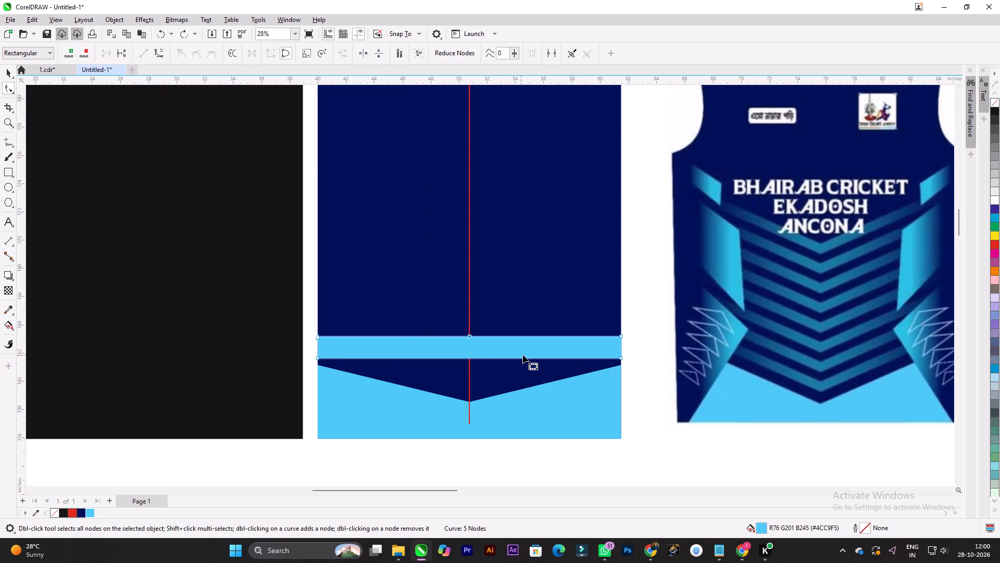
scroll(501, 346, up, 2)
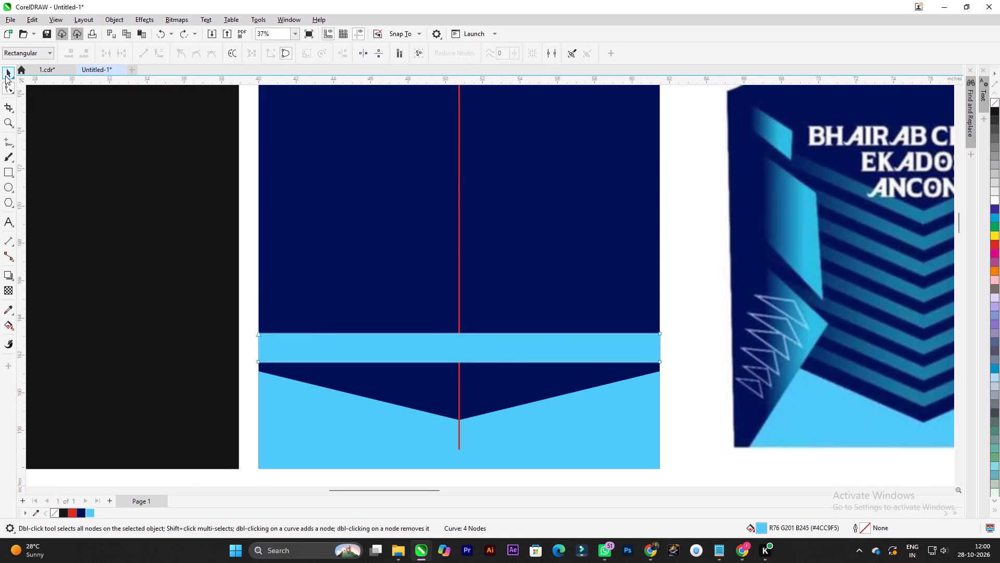
Thin the light blue strip to about 0.92 inch high by raising its bottom edge.
click(5, 76)
click(248, 209)
scroll(579, 359, up, 2)
click(553, 345)
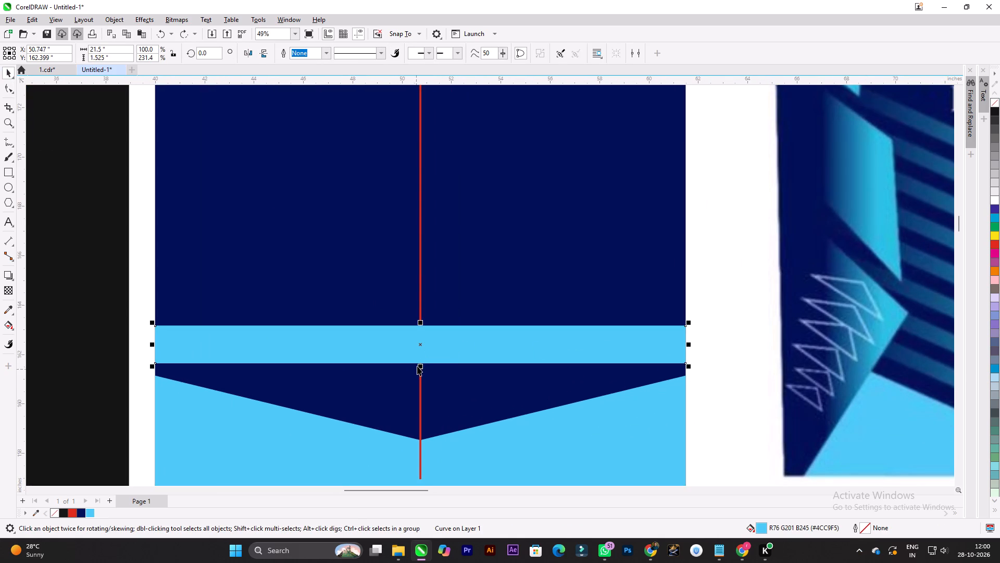
drag(421, 366, 421, 351)
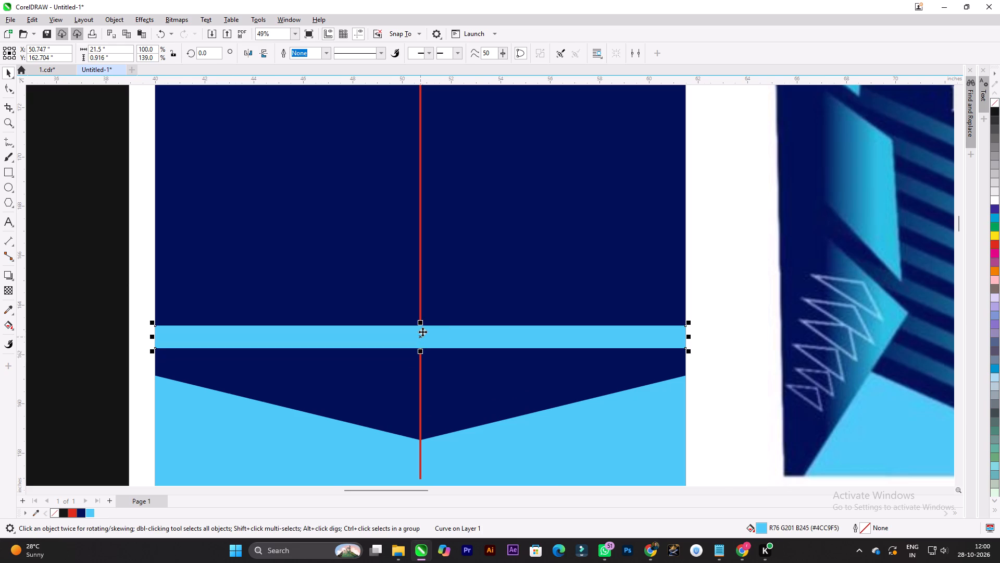
Move the black rectangle farther away from the navy panel, centred at about X 13.65 inches.
scroll(422, 332, up, 2)
scroll(424, 333, down, 9)
click(192, 273)
drag(223, 276, 77, 264)
click(232, 279)
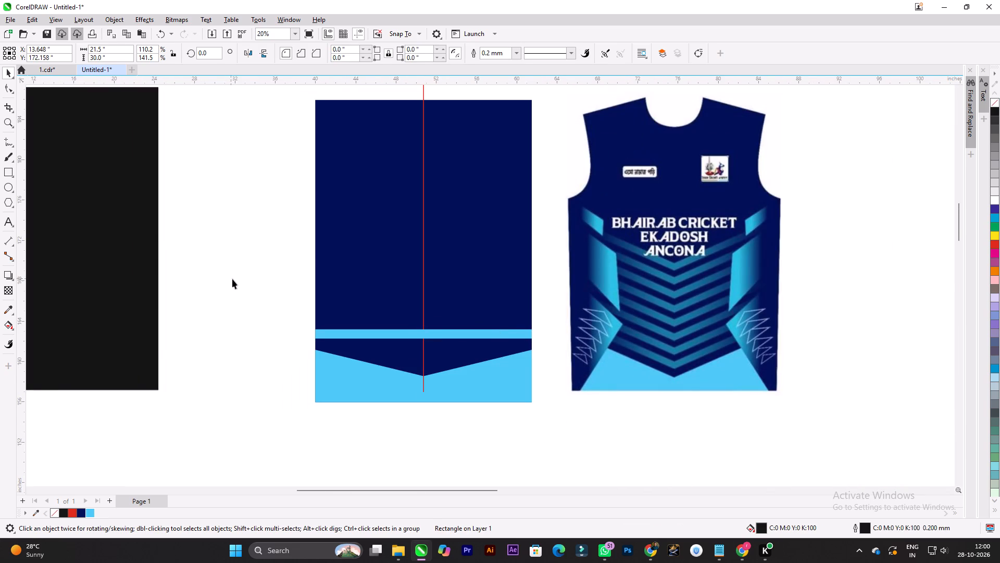
Thin the light blue strip further to about 0.73 inch high by raising its bottom edge.
scroll(531, 371, up, 5)
scroll(312, 303, down, 5)
scroll(259, 300, up, 7)
click(347, 305)
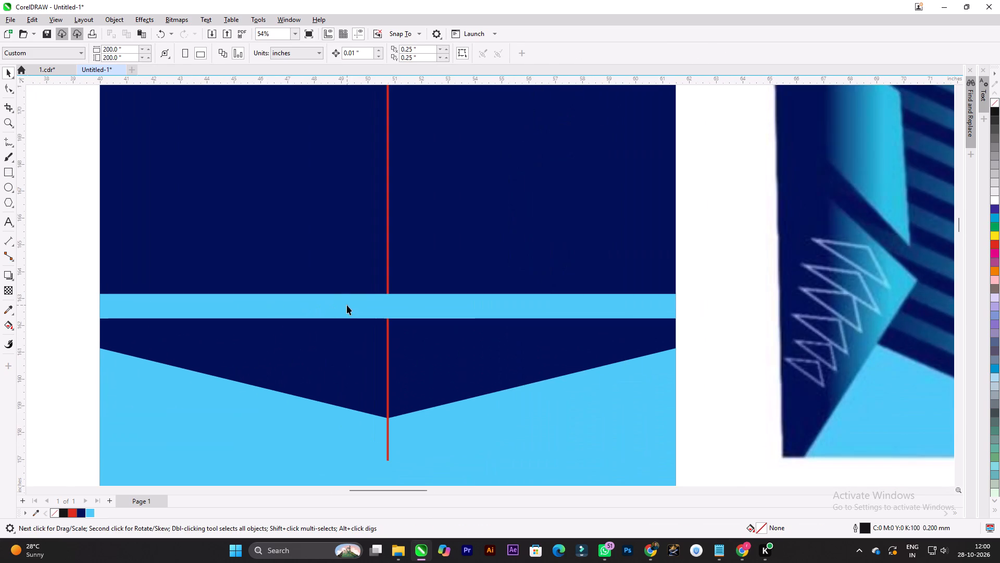
scroll(392, 319, up, 2)
drag(385, 324, 386, 317)
scroll(424, 318, down, 6)
Move the light blue strip straight up the navy panel to about Y 167.2 inches.
click(157, 279)
scroll(463, 316, up, 4)
scroll(427, 323, down, 5)
drag(416, 312, 416, 247)
scroll(416, 247, up, 8)
scroll(393, 258, down, 6)
scroll(373, 257, up, 5)
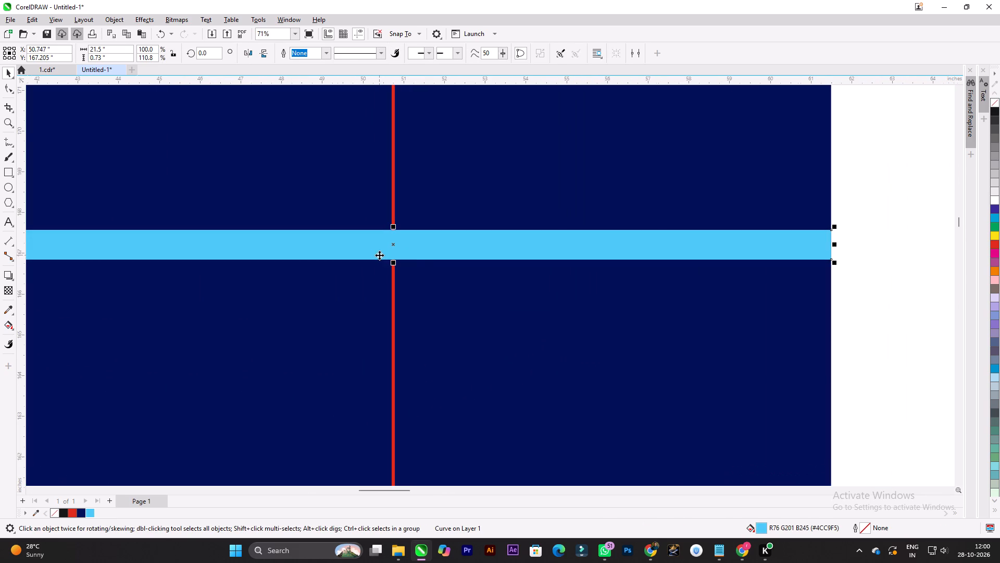
Convert the strip to curves, add a bottom-edge node at the red centre line and pull it down into a V point.
key(ctrl+q)
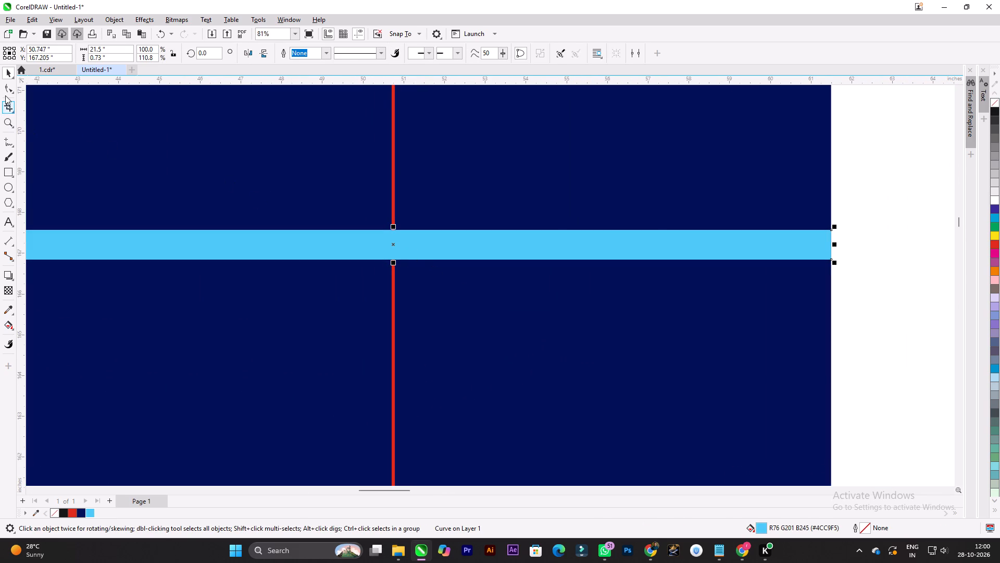
click(5, 94)
scroll(663, 258, up, 2)
scroll(378, 227, down, 1)
scroll(298, 223, up, 9)
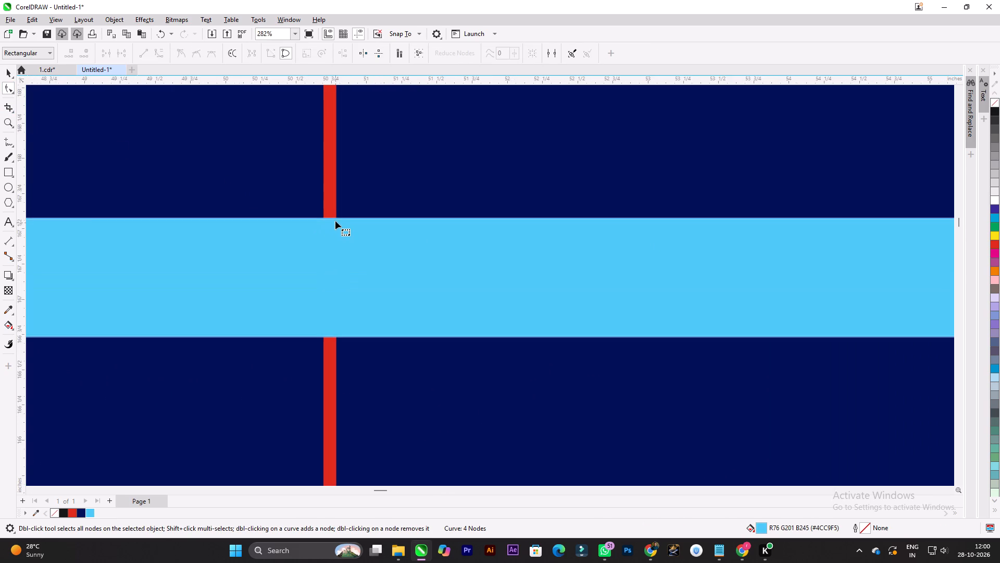
double_click(328, 219)
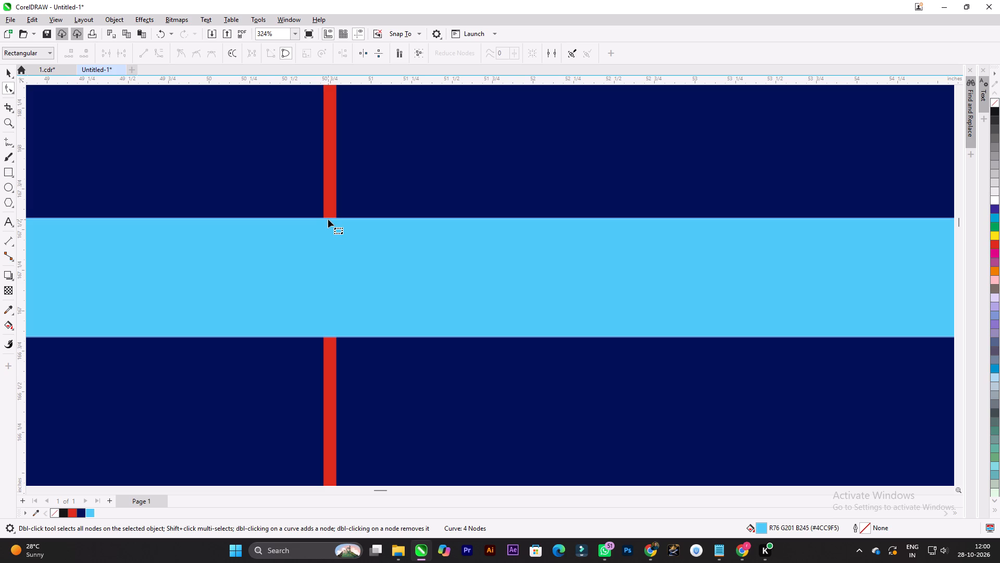
double_click(330, 336)
scroll(330, 336, down, 9)
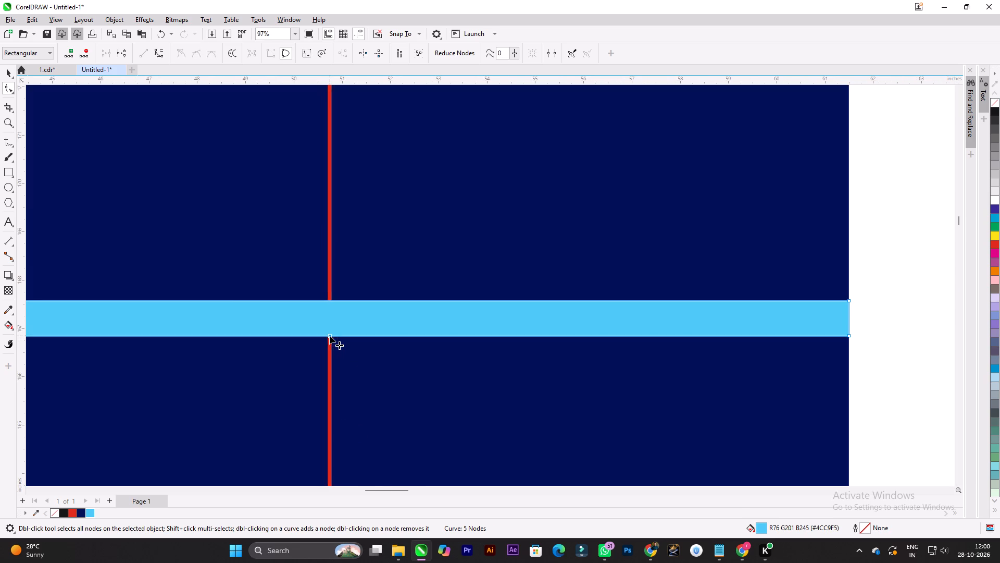
drag(330, 336, 329, 486)
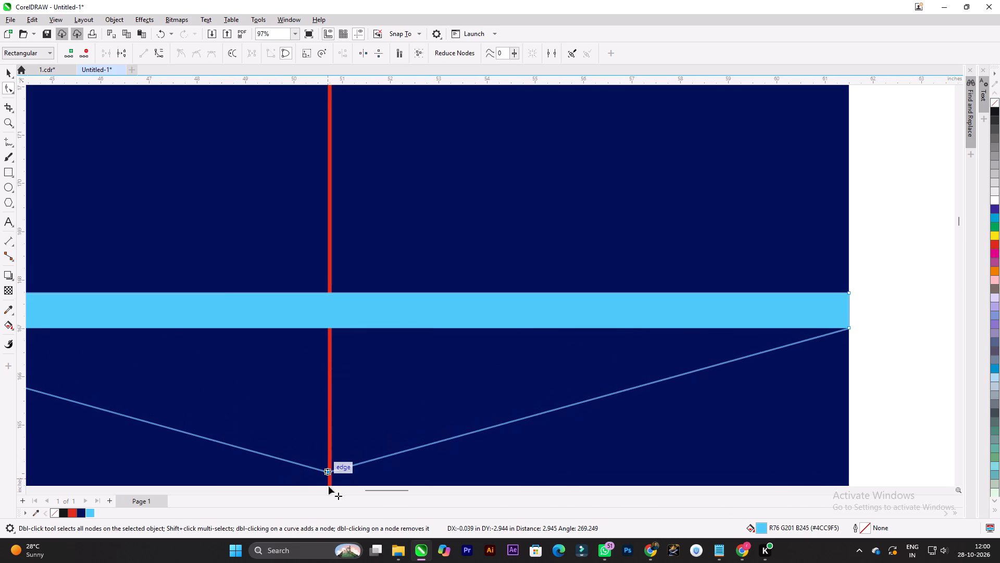
drag(329, 486, 329, 419)
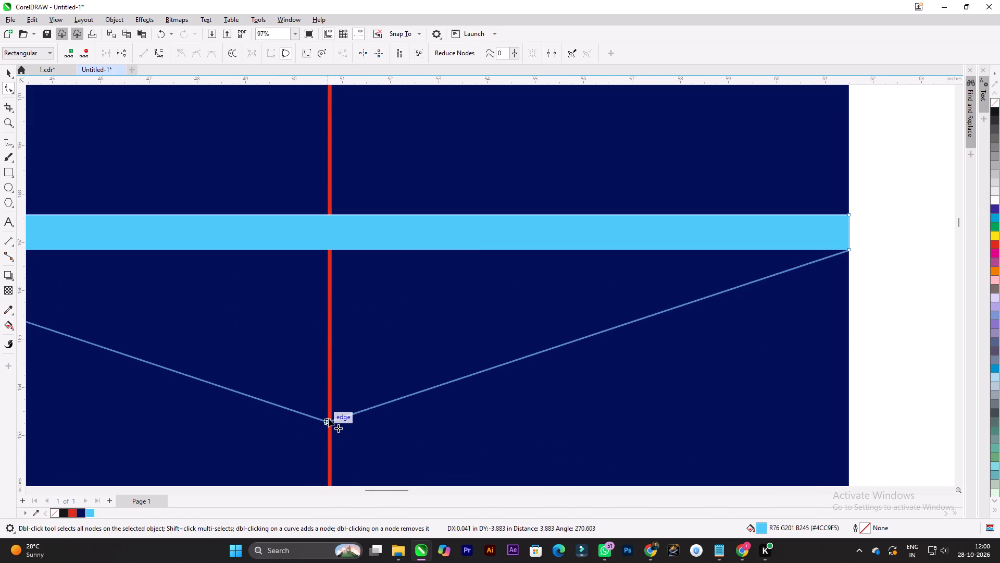
drag(329, 419, 330, 398)
Add a top-edge node at the red centre line and pull it down about 3.4 inches to form a thin chevron stripe.
scroll(324, 215, up, 3)
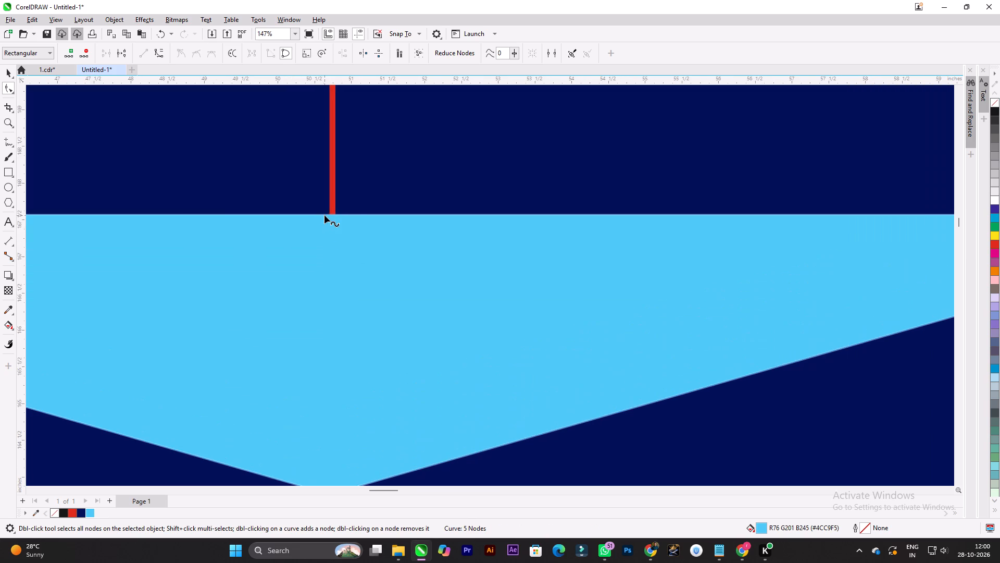
scroll(324, 215, down, 5)
scroll(324, 215, up, 17)
click(342, 210)
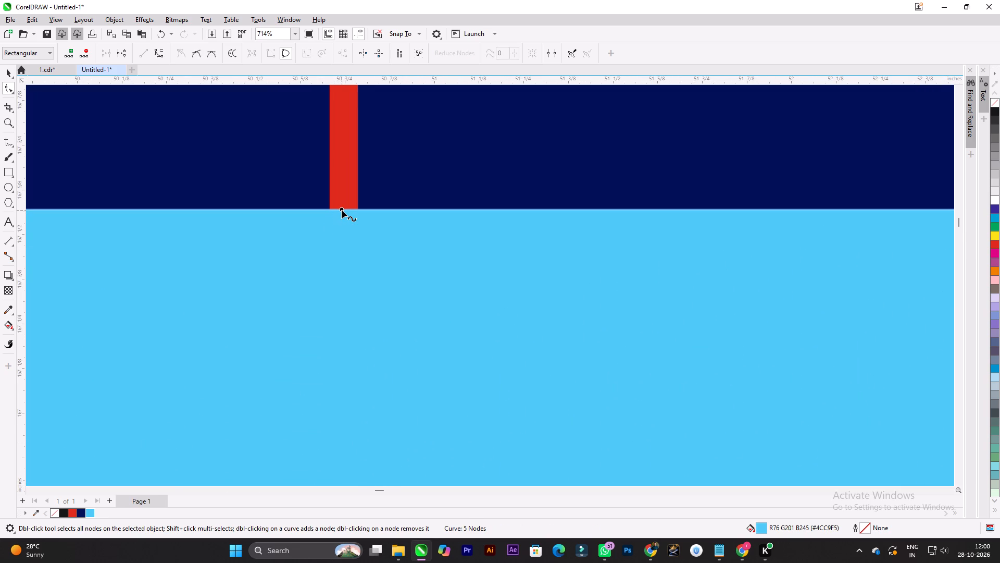
double_click(342, 210)
scroll(342, 210, down, 13)
drag(342, 210, 342, 413)
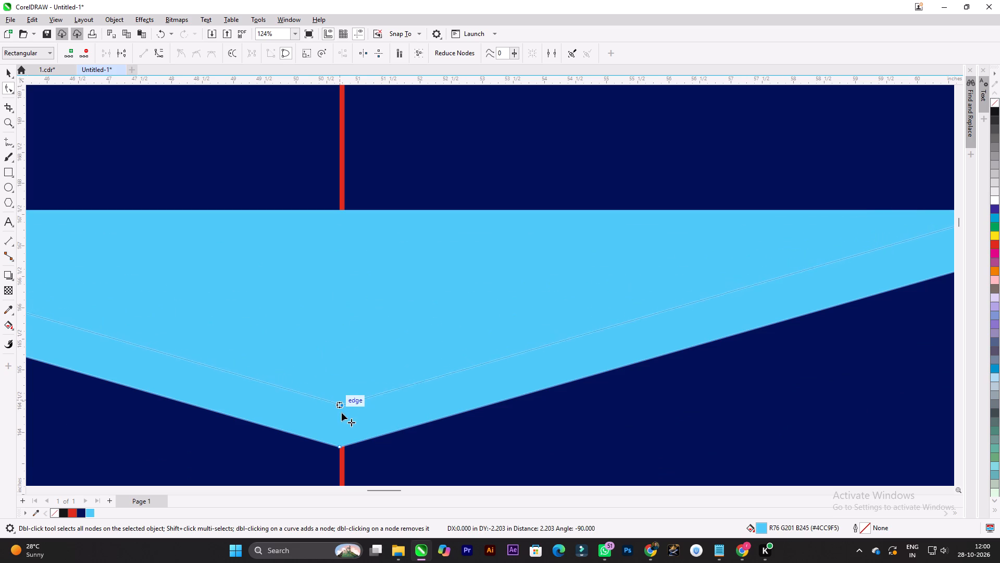
drag(342, 413, 340, 418)
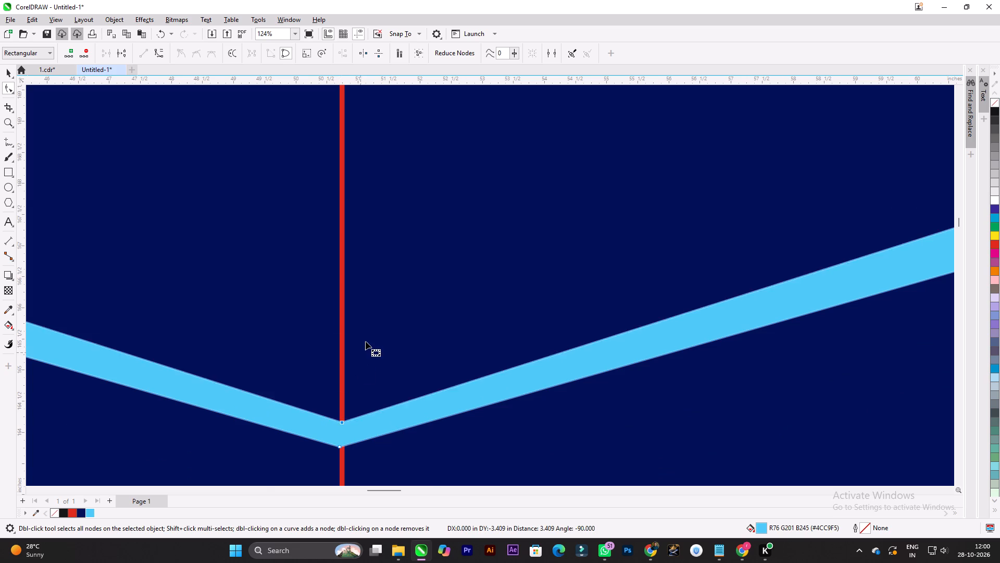
scroll(366, 341, down, 7)
scroll(367, 347, up, 5)
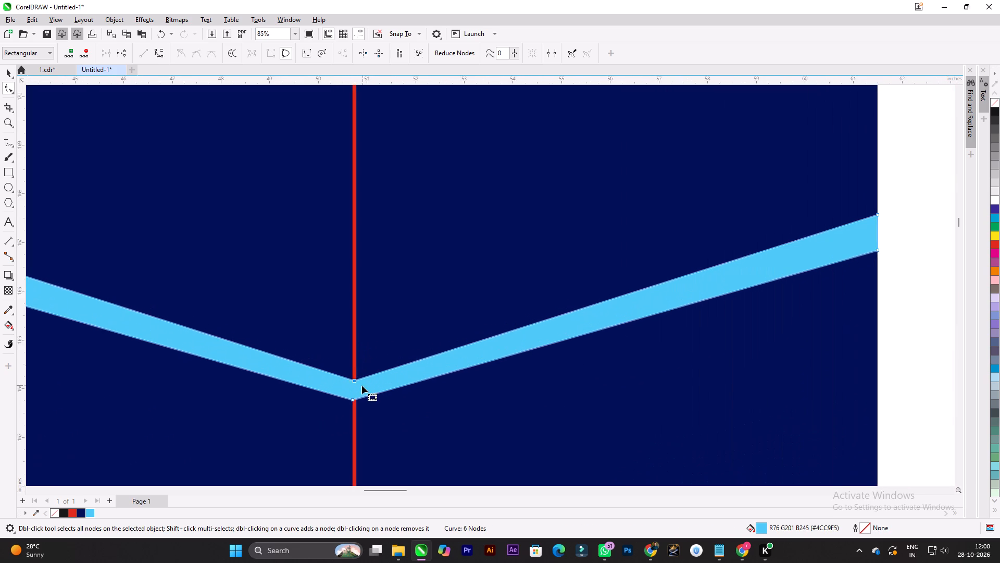
Raise the chevron stripe's top and bottom V nodes slightly along the red centre line.
scroll(362, 386, up, 10)
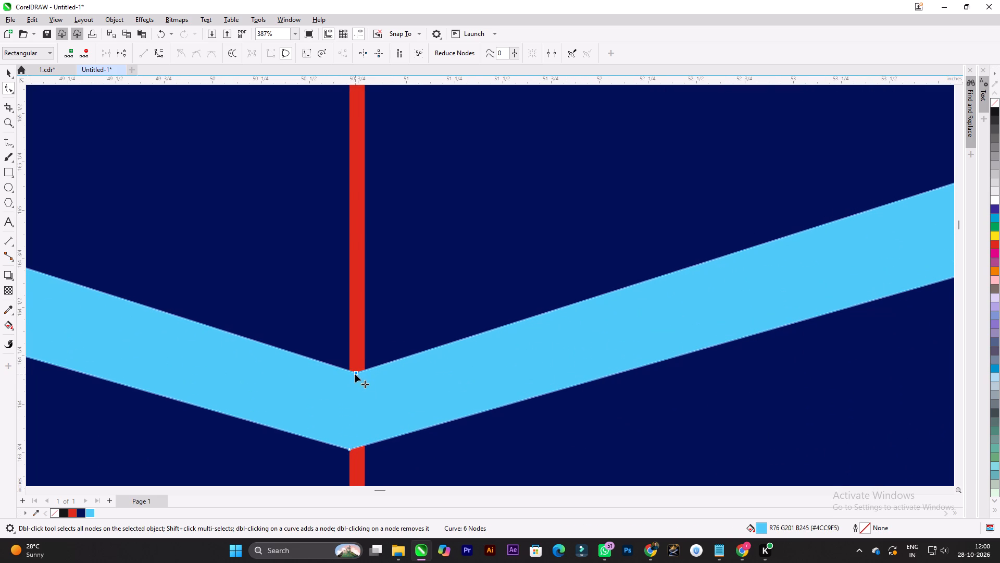
drag(356, 374, 354, 346)
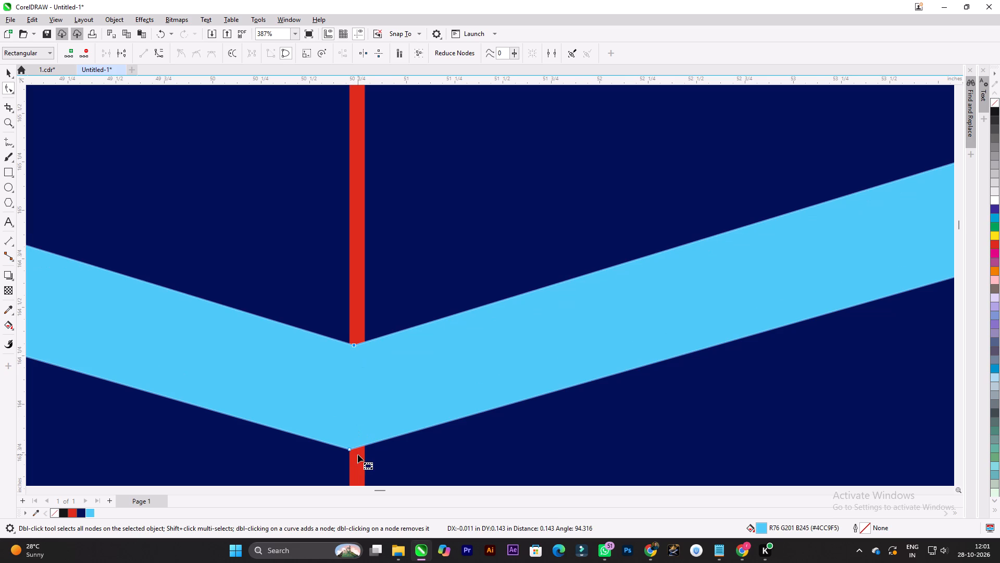
drag(351, 451, 356, 428)
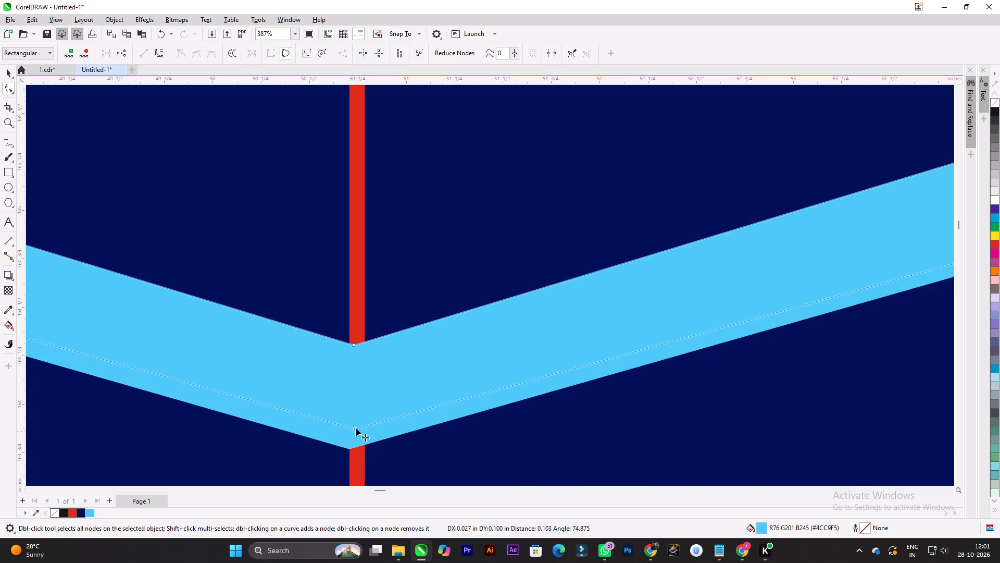
drag(356, 428, 357, 414)
scroll(356, 400, up, 3)
drag(356, 420, 353, 394)
scroll(353, 394, down, 19)
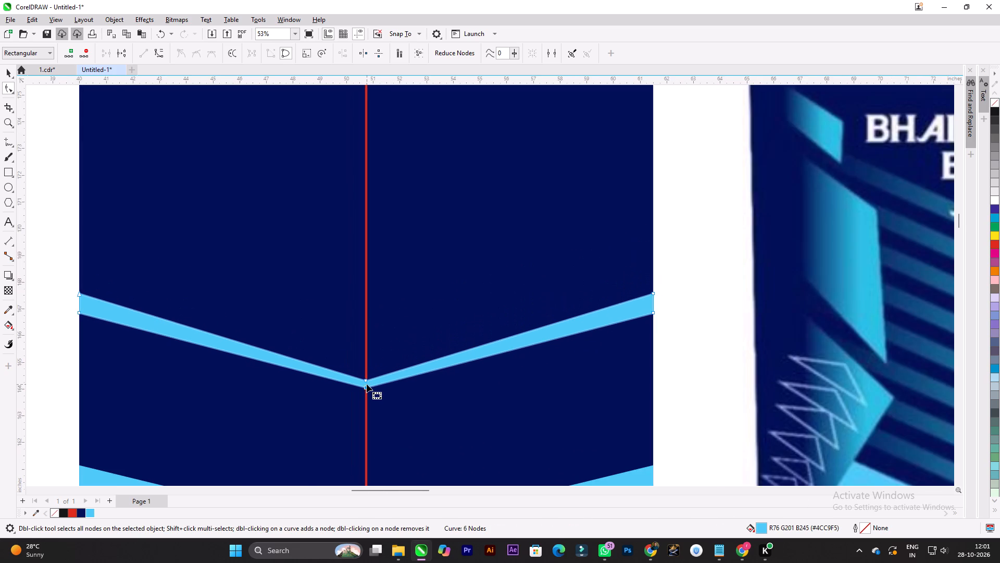
scroll(367, 384, down, 2)
scroll(364, 379, up, 2)
scroll(364, 379, down, 6)
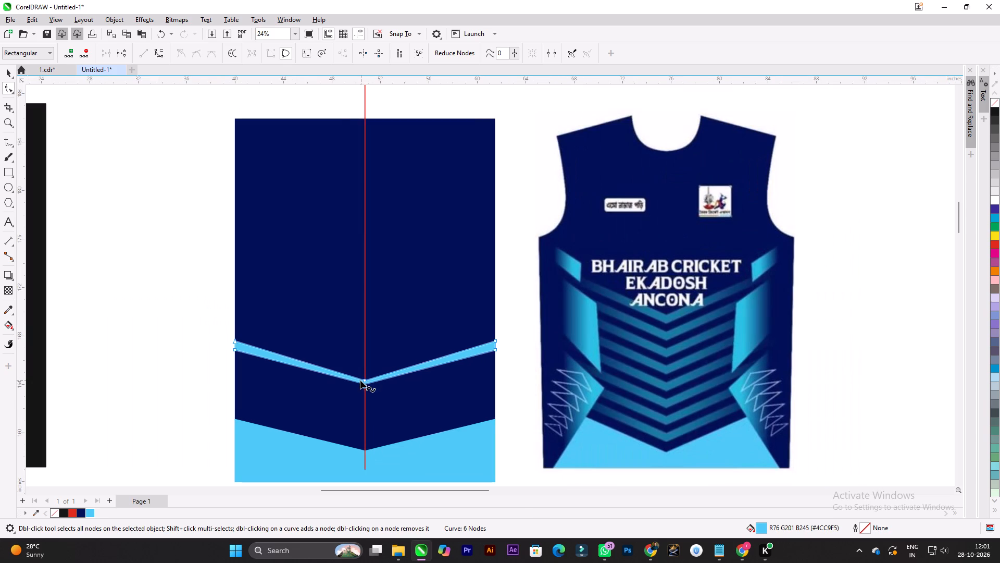
Fine-tune the stripe's top and bottom V nodes so both sit exactly on the red centre line.
scroll(359, 382, up, 14)
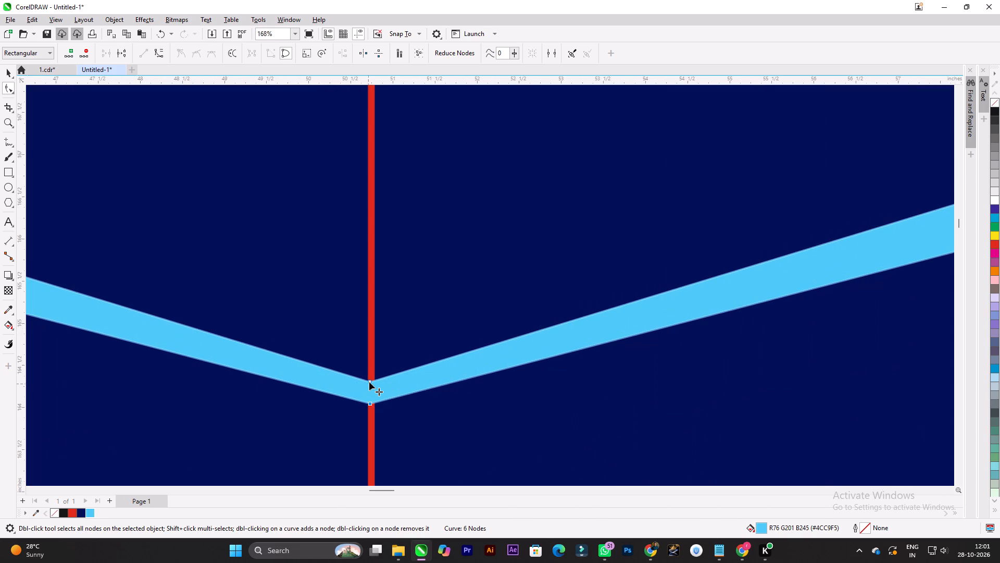
scroll(369, 382, up, 2)
drag(370, 381, 369, 372)
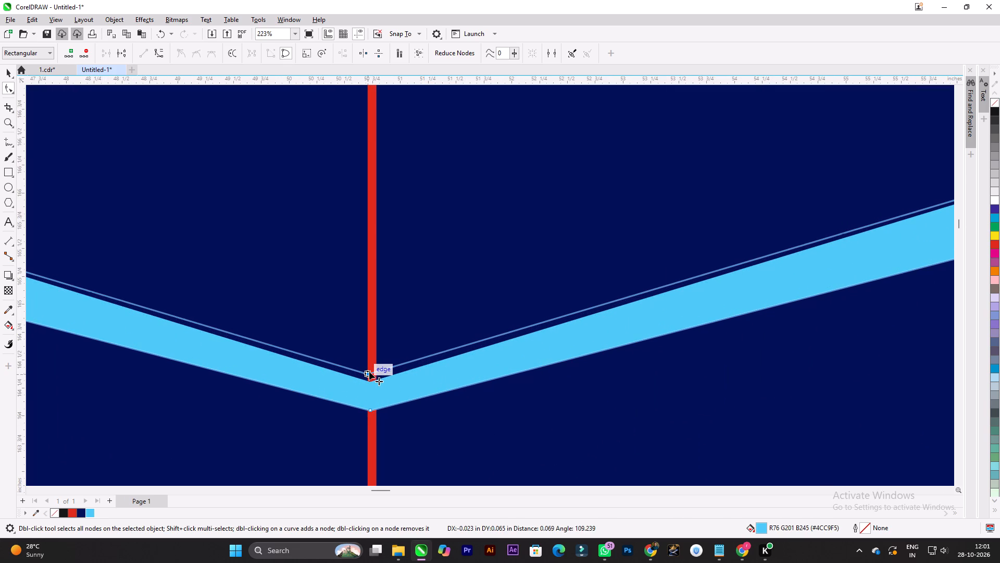
drag(369, 372, 371, 368)
scroll(369, 370, up, 3)
scroll(369, 381, down, 4)
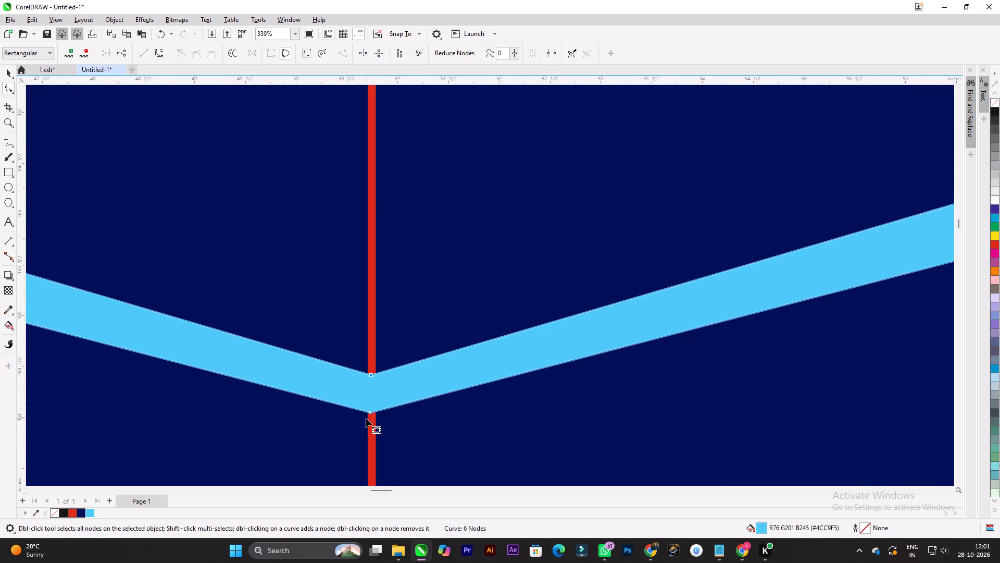
scroll(366, 419, up, 6)
scroll(368, 418, down, 1)
scroll(368, 418, up, 4)
drag(373, 405, 377, 406)
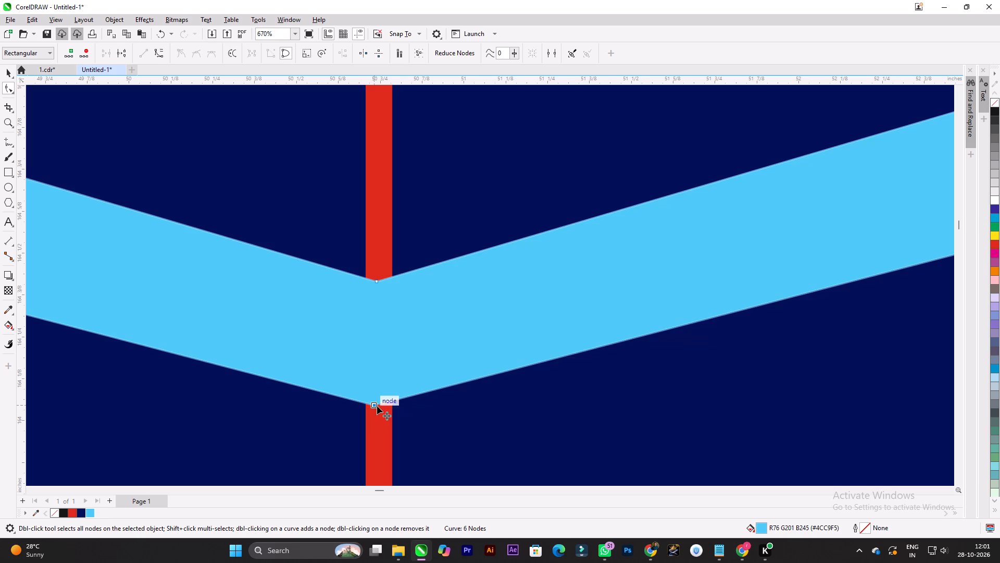
drag(377, 406, 379, 407)
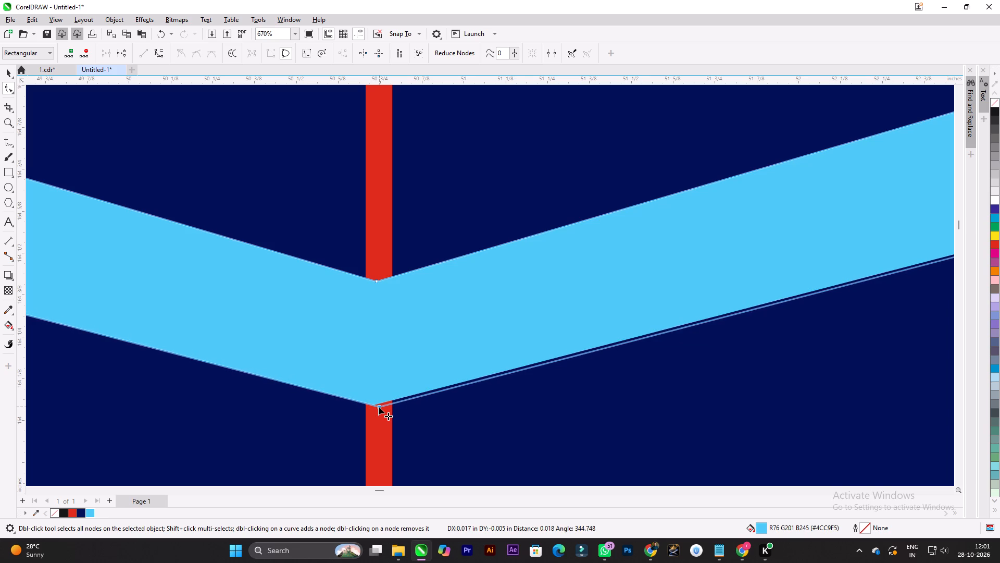
scroll(379, 407, up, 2)
click(380, 407)
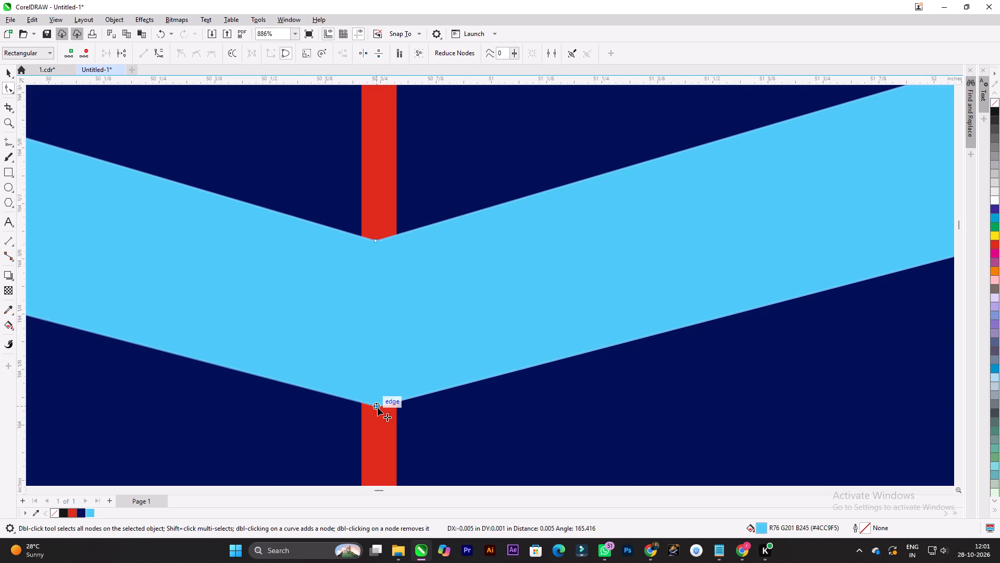
Adjust the top V node up along the red centre line until the chevron stripe has an even thickness throughout.
scroll(378, 376, down, 6)
scroll(391, 282, down, 12)
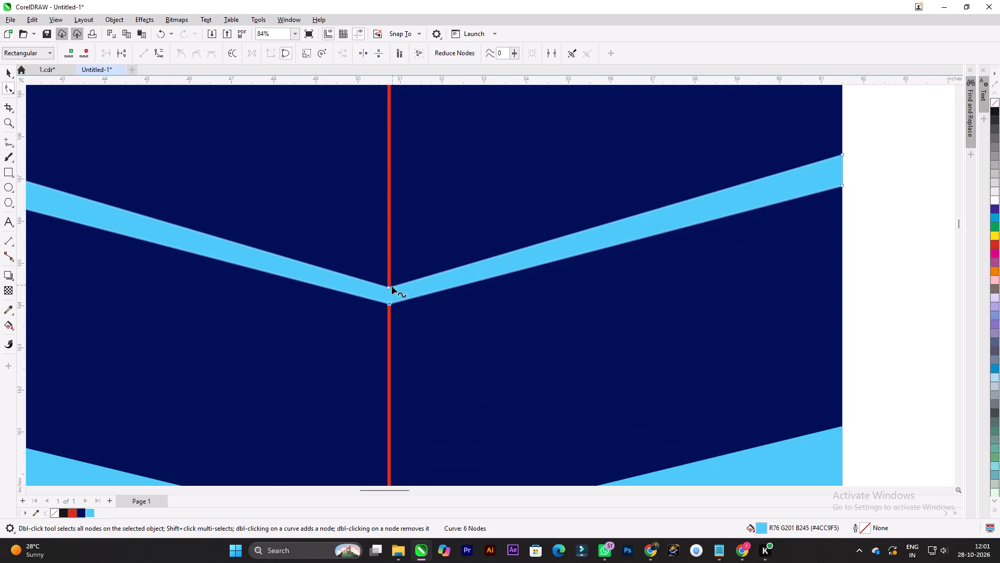
scroll(390, 287, up, 7)
drag(387, 287, 387, 280)
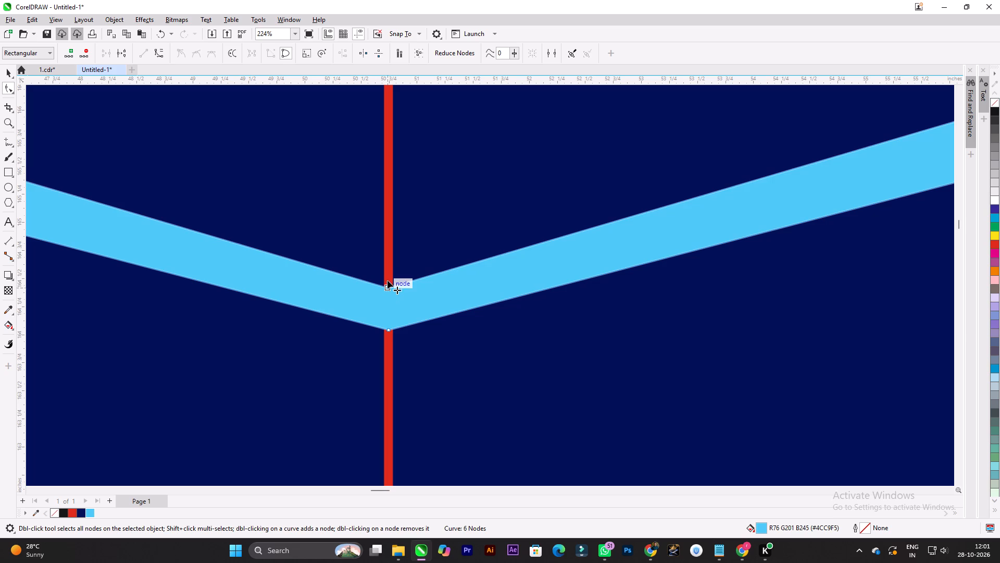
drag(387, 280, 387, 279)
scroll(389, 280, down, 15)
scroll(389, 285, up, 3)
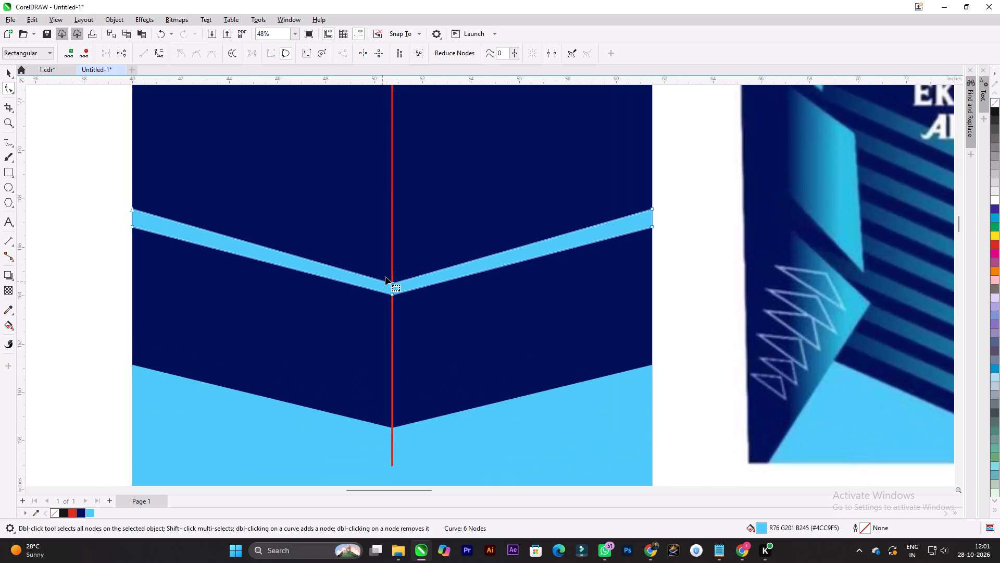
scroll(385, 277, up, 13)
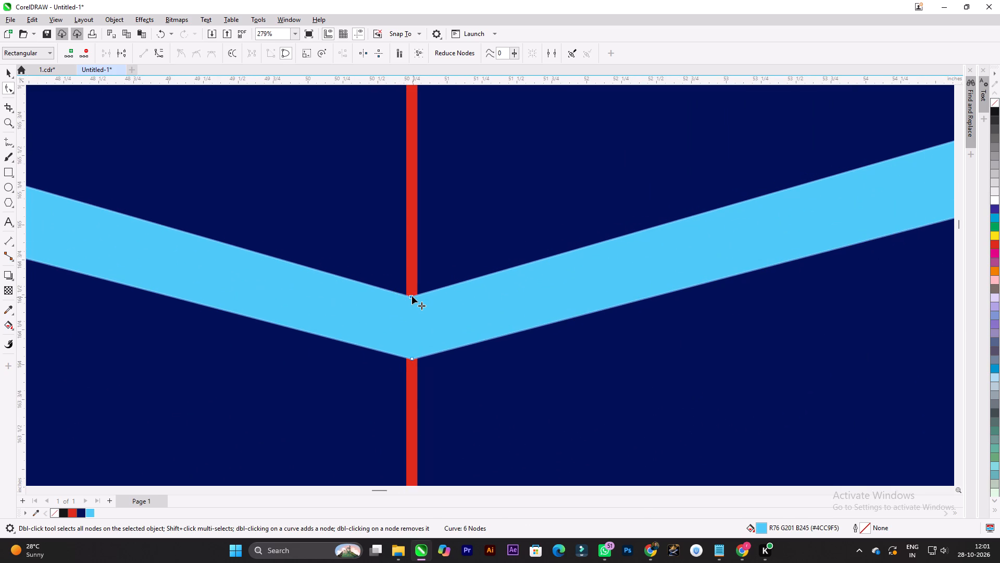
drag(412, 296, 412, 264)
scroll(412, 264, down, 8)
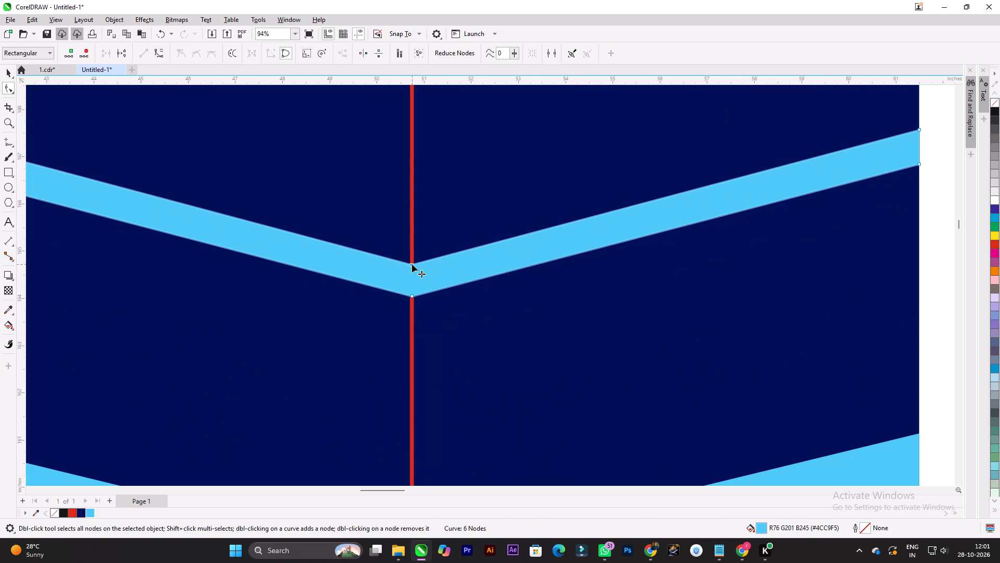
drag(411, 264, 411, 248)
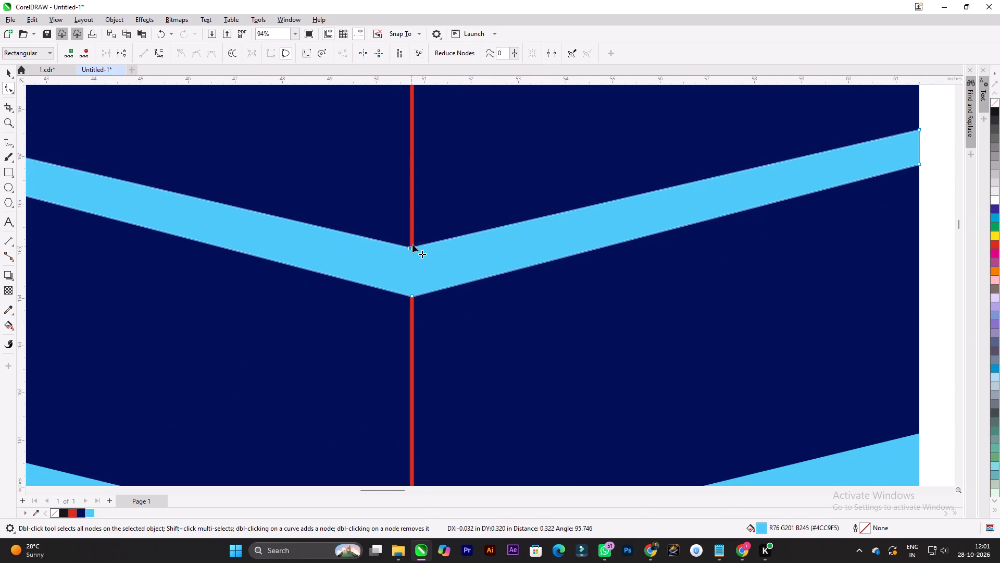
scroll(415, 241, down, 10)
scroll(415, 243, up, 13)
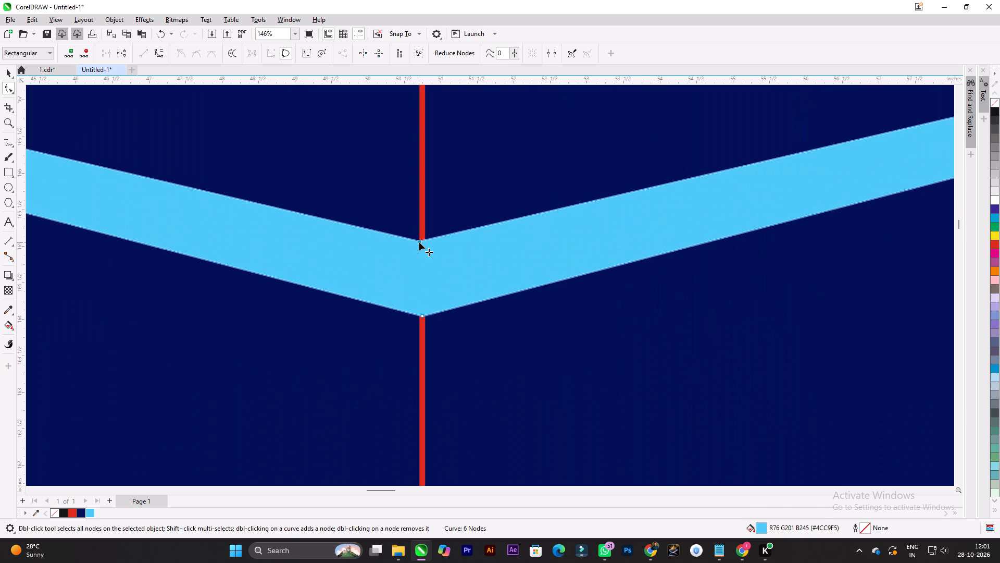
drag(420, 241, 423, 263)
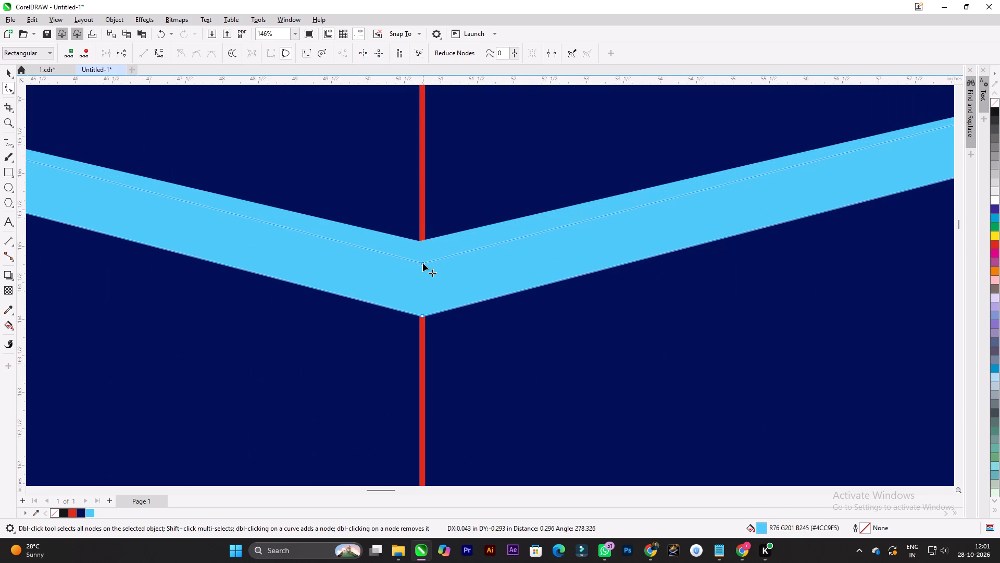
drag(423, 263, 422, 265)
scroll(421, 265, up, 2)
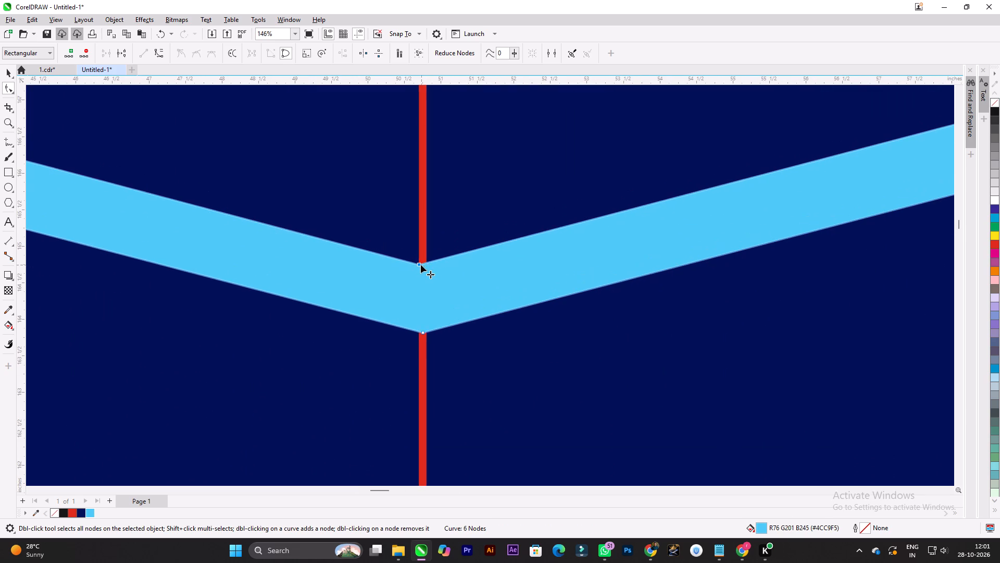
scroll(421, 265, up, 6)
drag(417, 263, 426, 267)
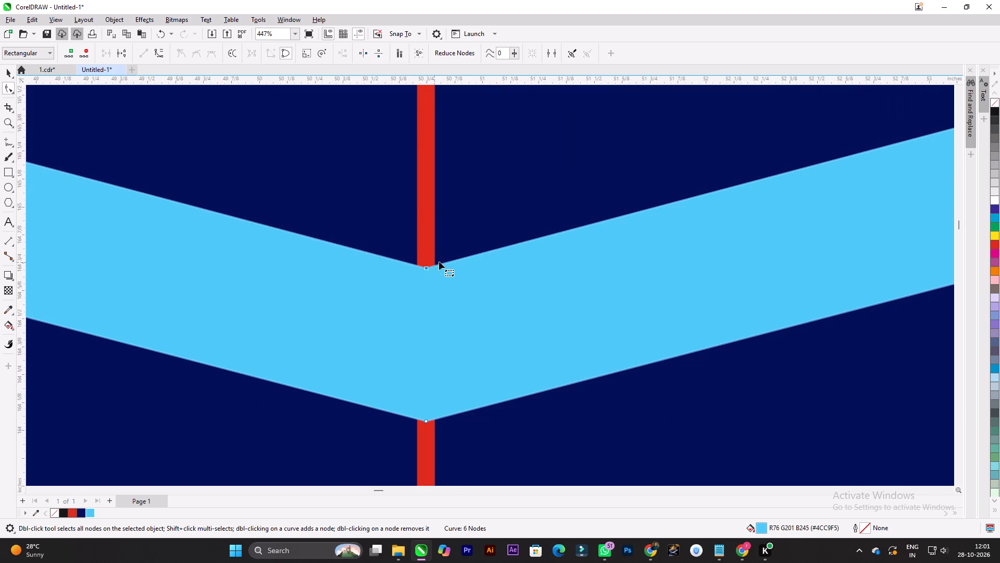
scroll(440, 262, down, 20)
scroll(440, 262, down, 3)
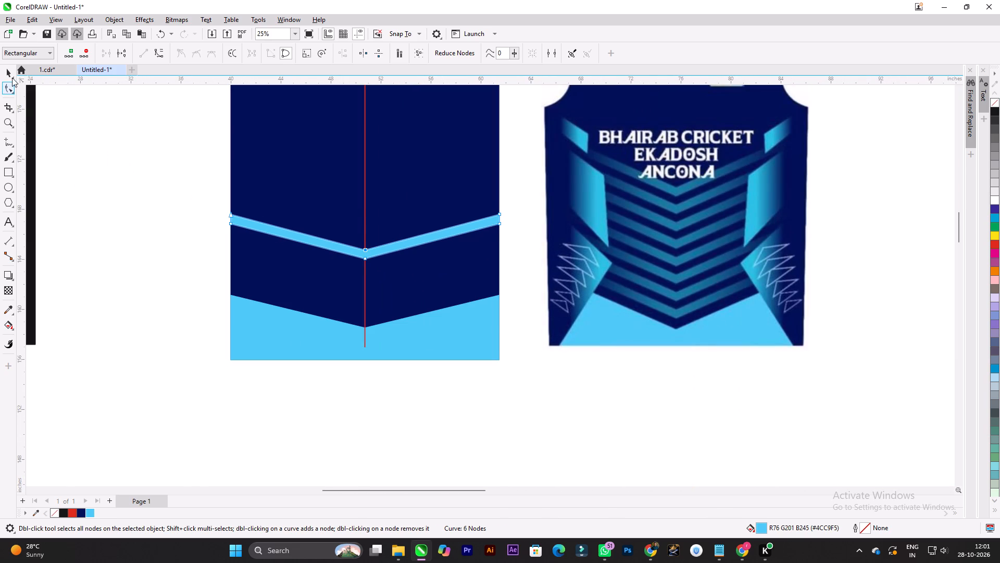
Stretch the chevron stripe upward to about 6.1 inches high for a steeper V.
click(11, 76)
click(144, 190)
scroll(490, 252, down, 3)
click(453, 242)
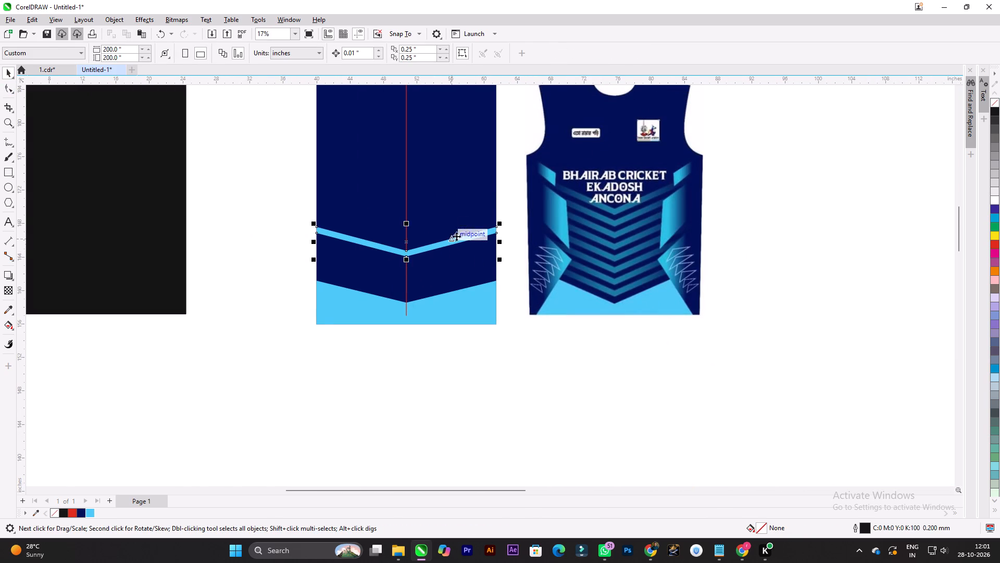
shift+click(466, 206)
click(521, 415)
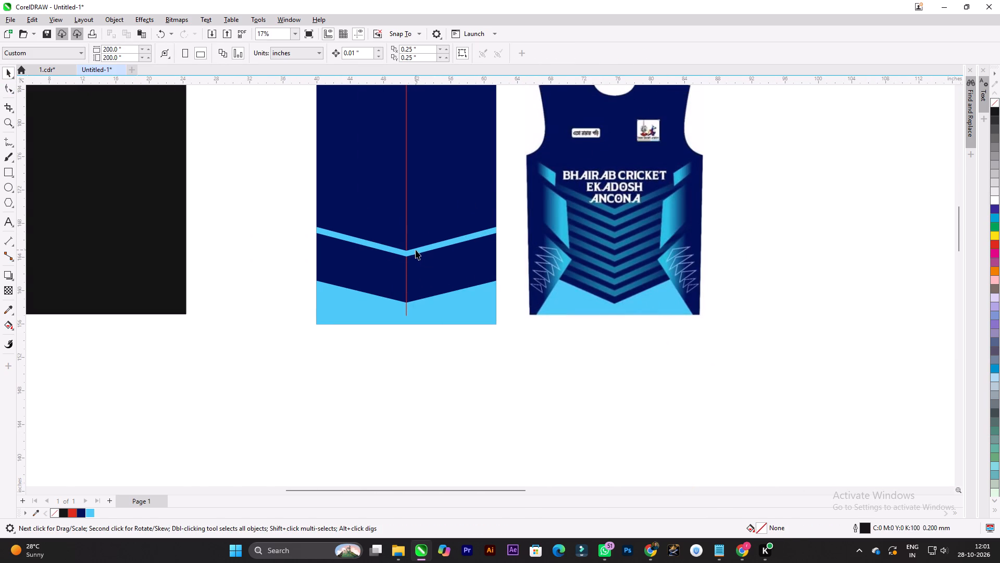
click(430, 249)
scroll(430, 249, up, 7)
drag(371, 187, 368, 129)
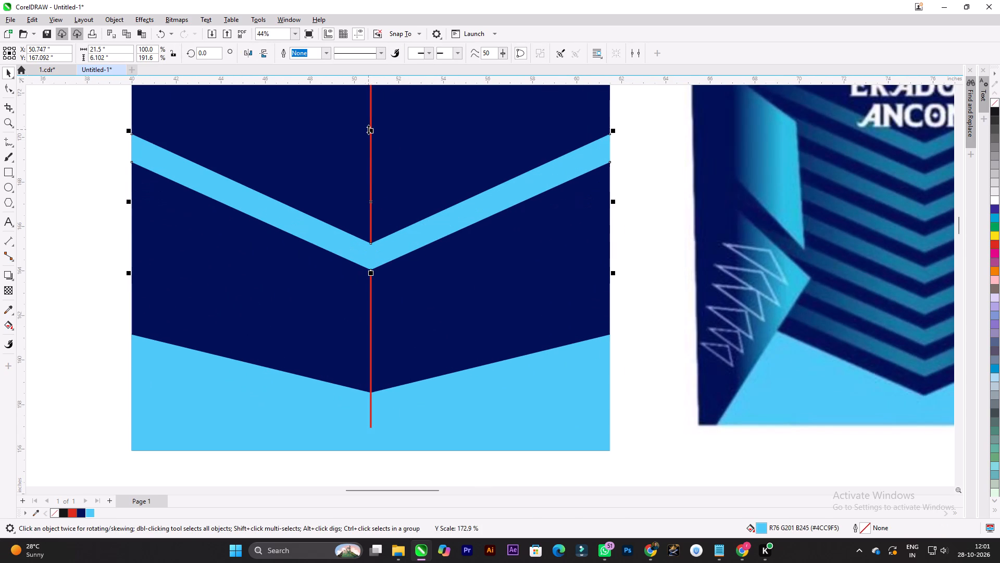
scroll(413, 231, down, 5)
click(181, 209)
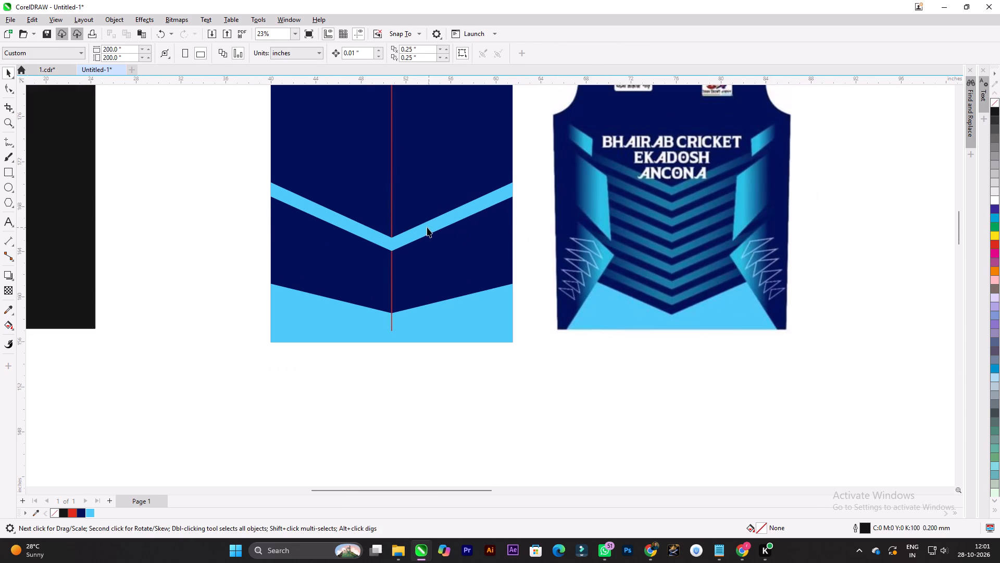
Move the chevron stripe down towards the hem and reduce its height to about 5.06 inches from the top.
drag(427, 227, 422, 272)
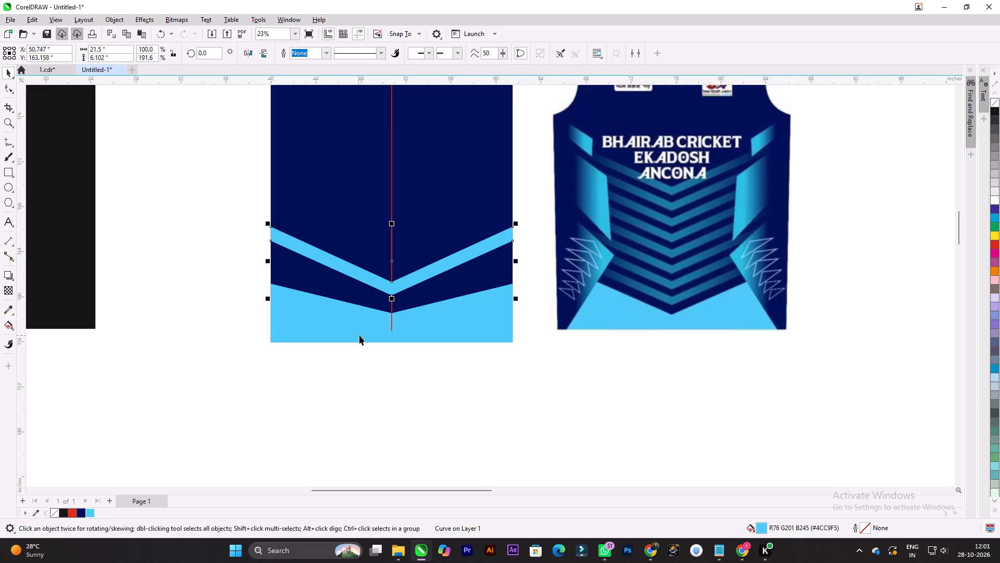
scroll(384, 281, up, 4)
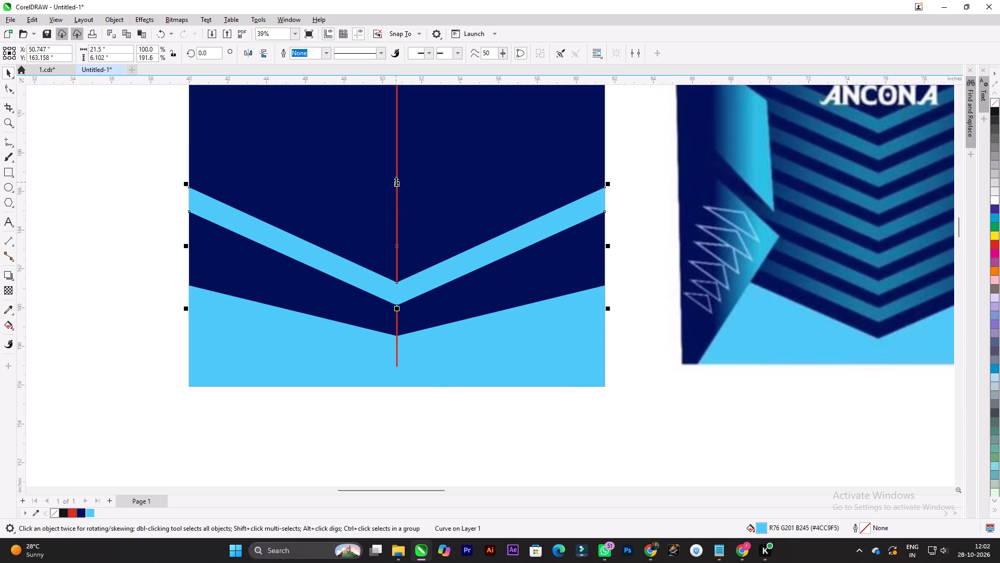
drag(396, 181, 396, 202)
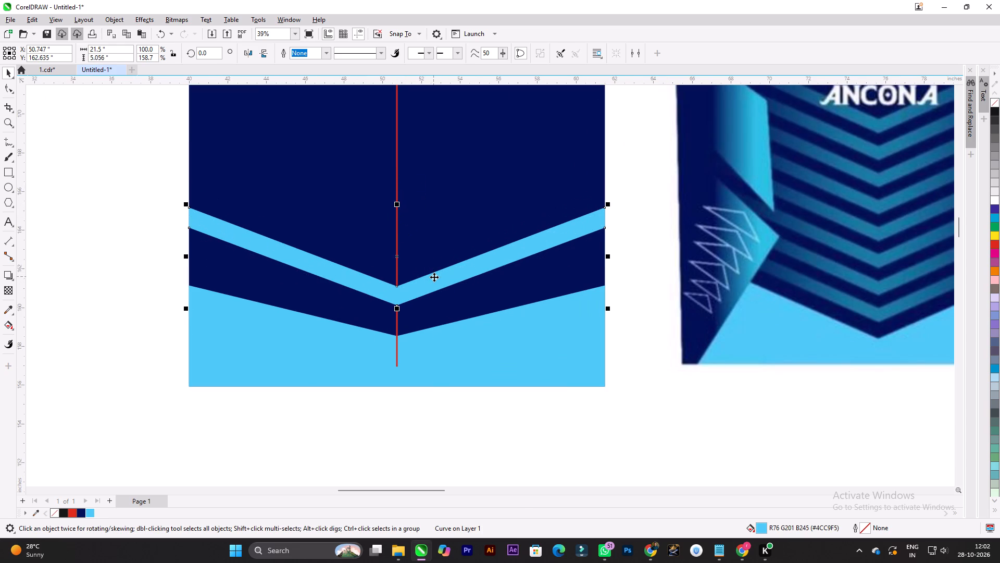
Lower the chevron stripe to about Y 161.47 inches so its V point sits just above the hem shape.
drag(434, 279, 432, 305)
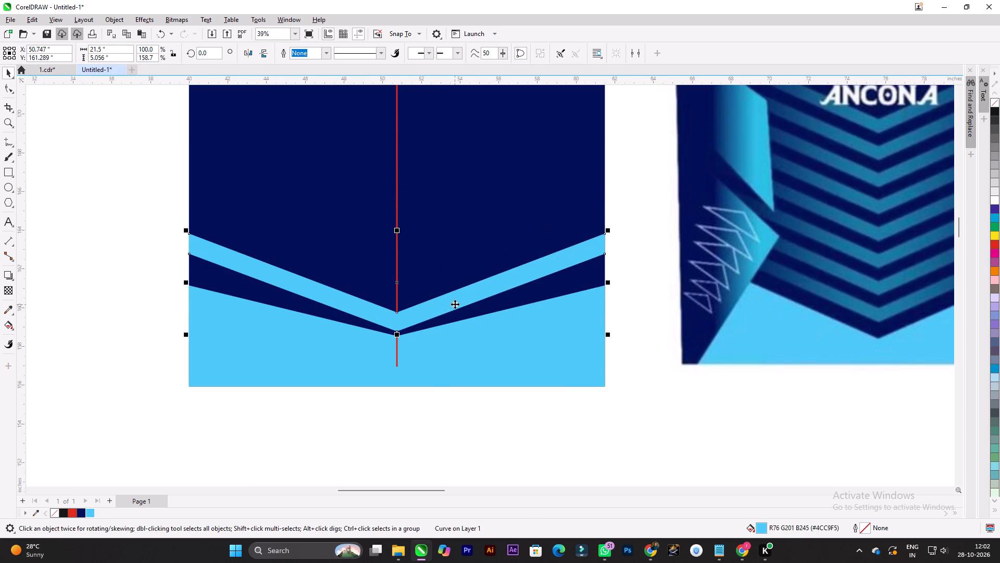
scroll(433, 312, down, 5)
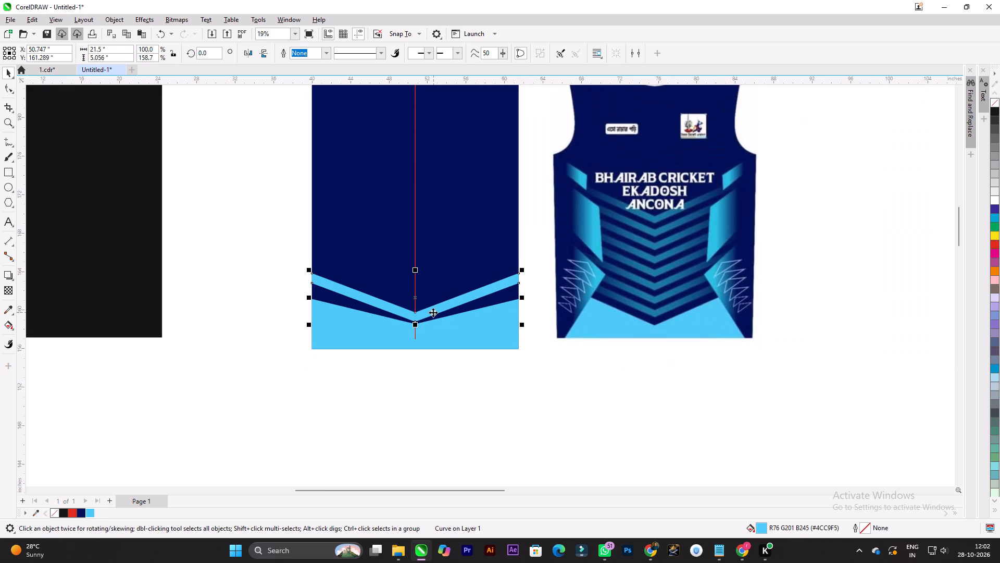
scroll(433, 312, up, 4)
click(431, 311)
scroll(428, 323, down, 4)
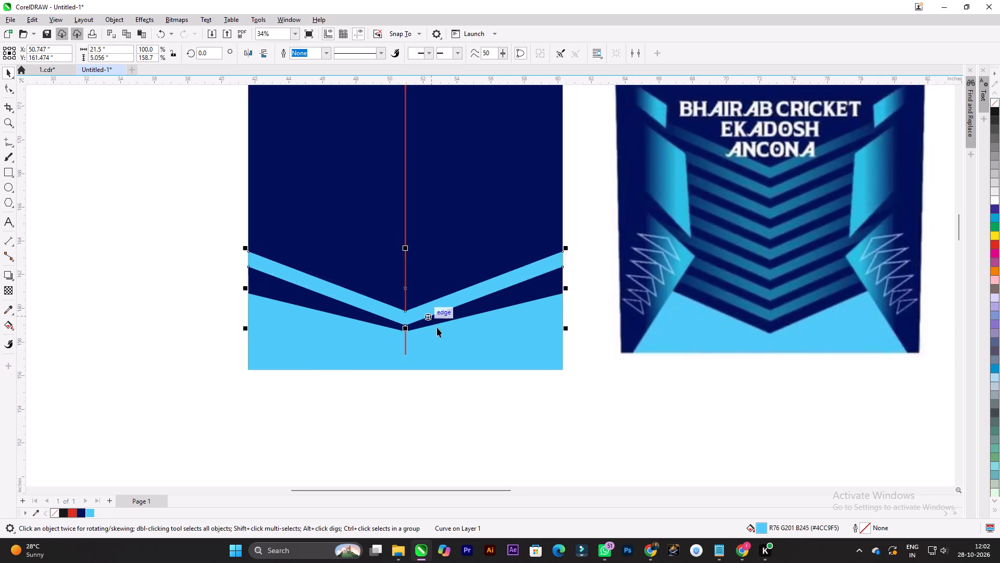
scroll(437, 327, down, 3)
click(510, 387)
scroll(442, 299, up, 4)
Align the chevron stripe and the light blue hem shape on a common vertical centre axis.
click(428, 326)
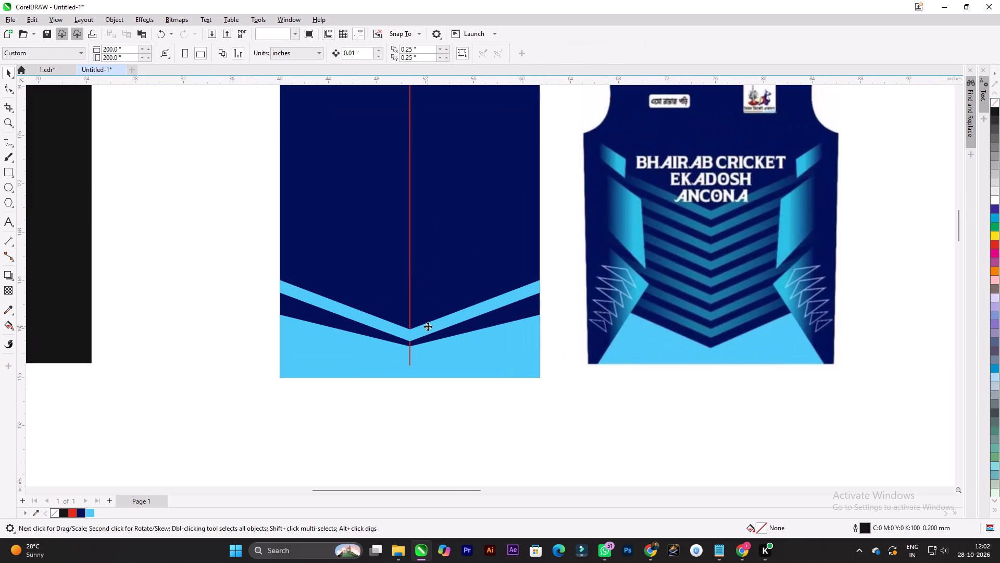
scroll(430, 325, up, 1)
shift+click(447, 358)
key(c)
click(454, 415)
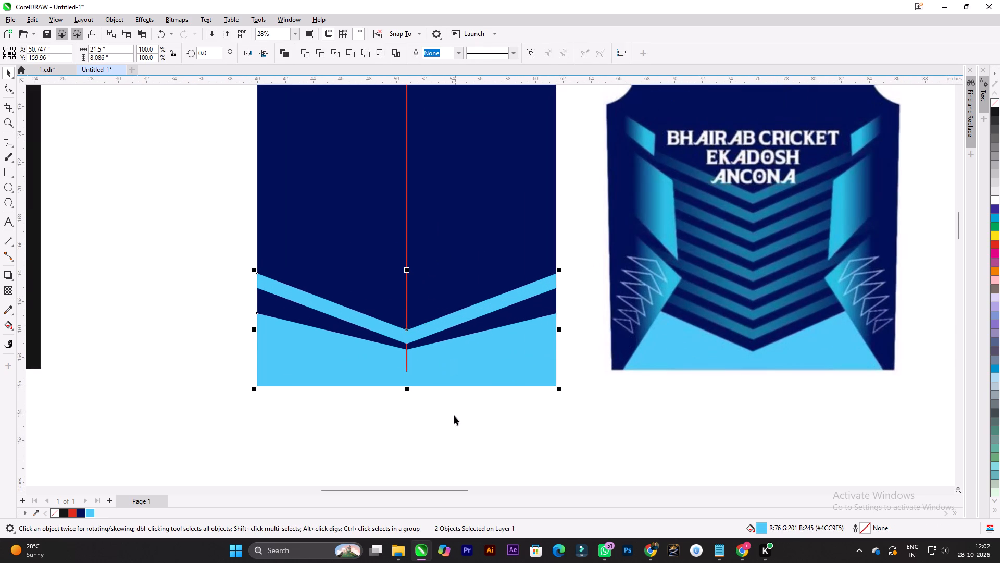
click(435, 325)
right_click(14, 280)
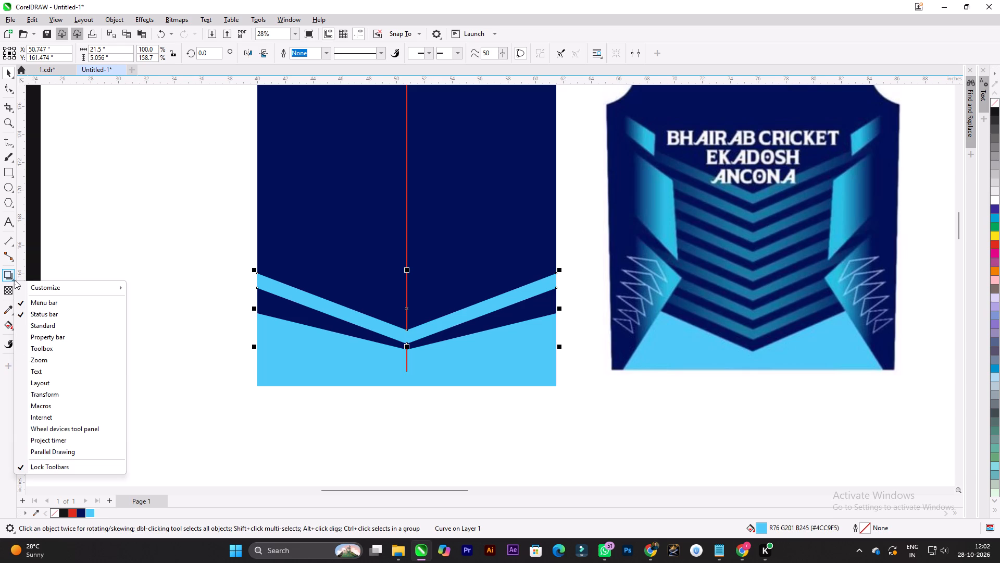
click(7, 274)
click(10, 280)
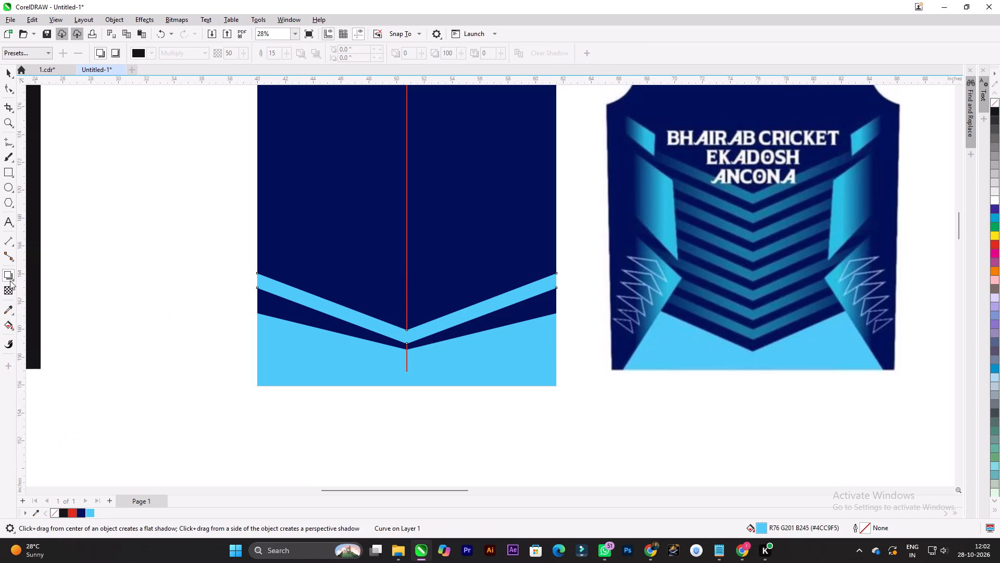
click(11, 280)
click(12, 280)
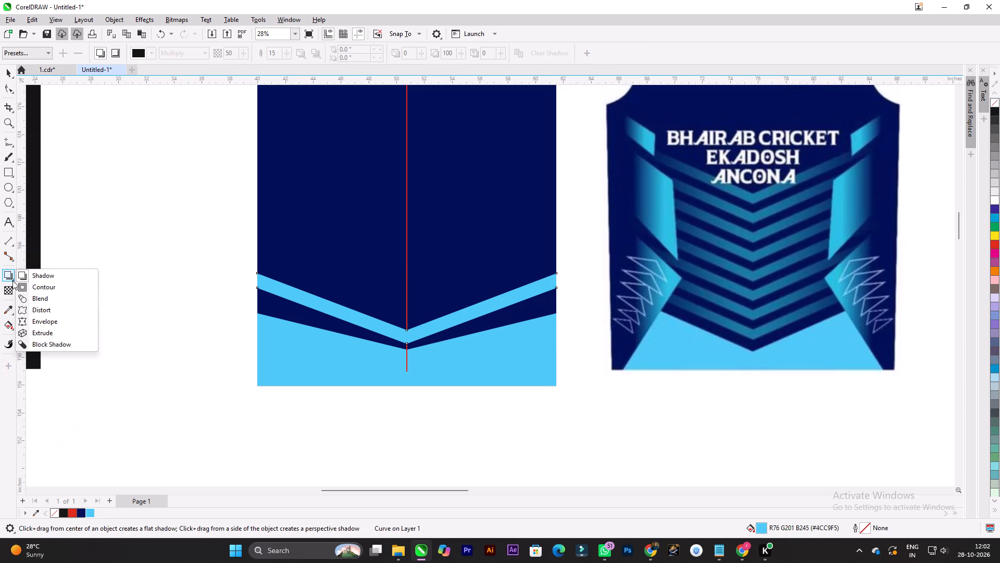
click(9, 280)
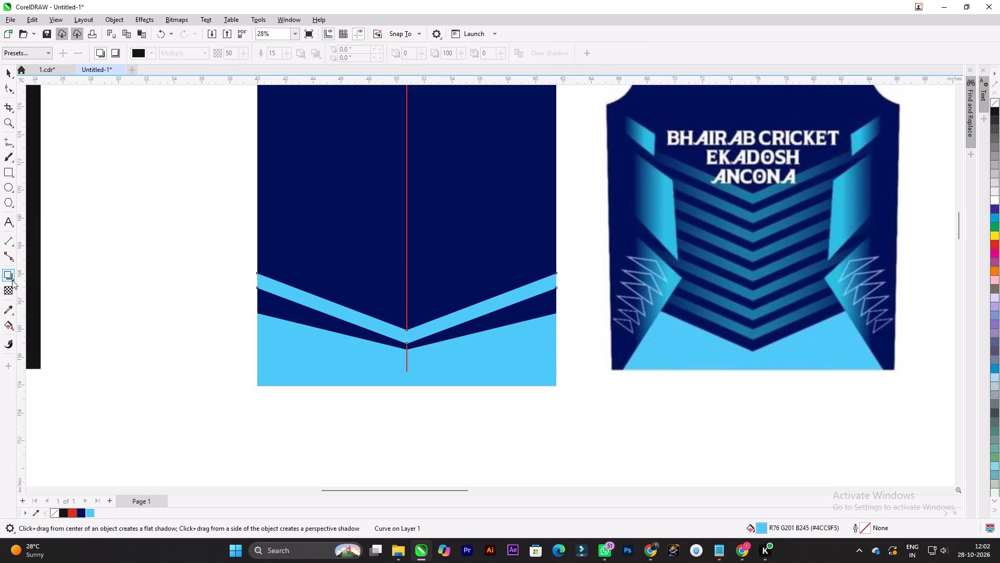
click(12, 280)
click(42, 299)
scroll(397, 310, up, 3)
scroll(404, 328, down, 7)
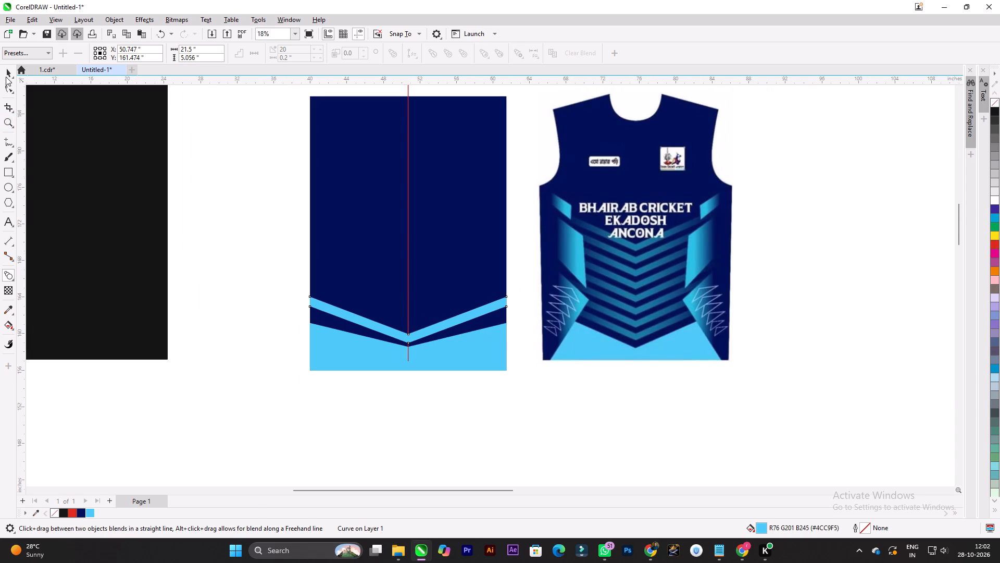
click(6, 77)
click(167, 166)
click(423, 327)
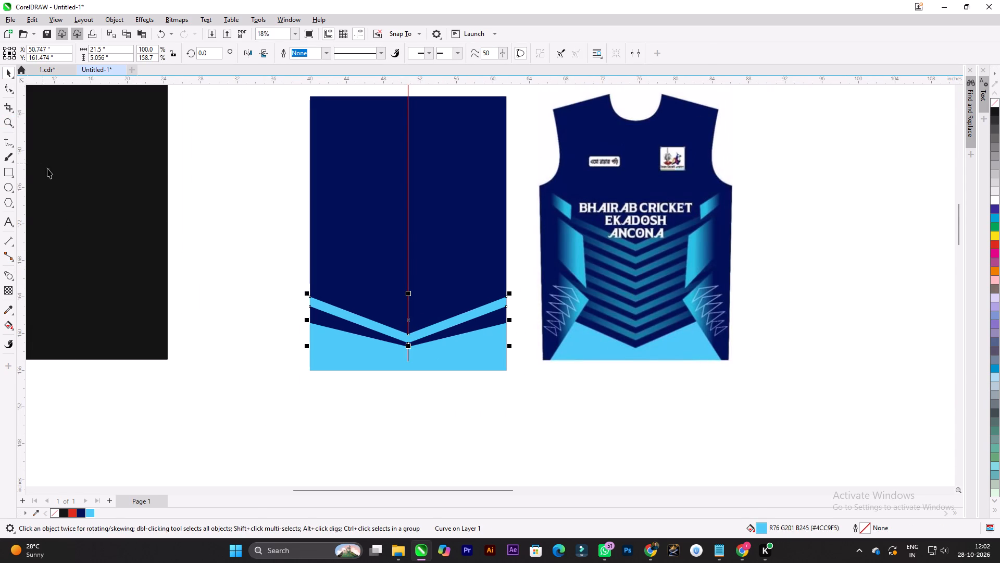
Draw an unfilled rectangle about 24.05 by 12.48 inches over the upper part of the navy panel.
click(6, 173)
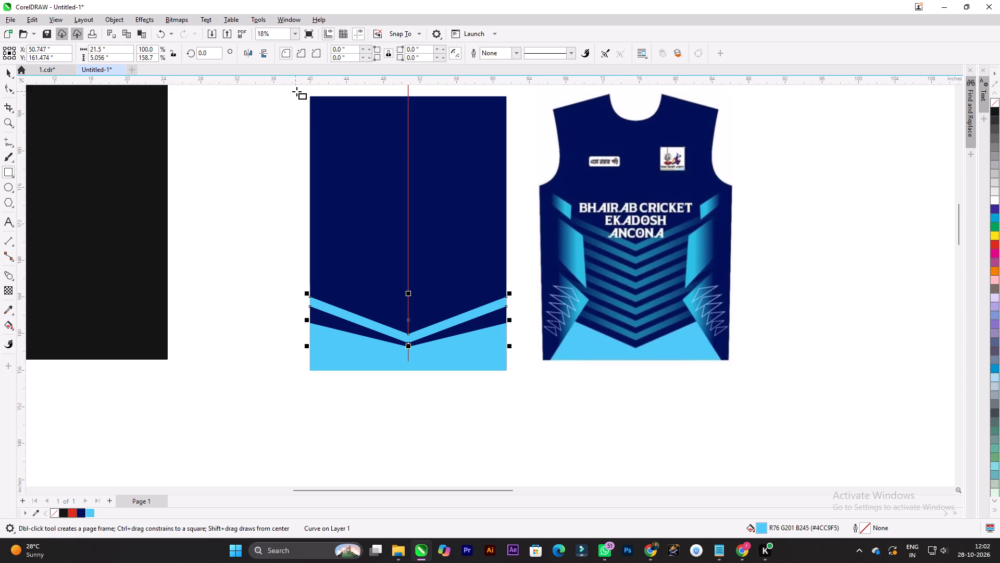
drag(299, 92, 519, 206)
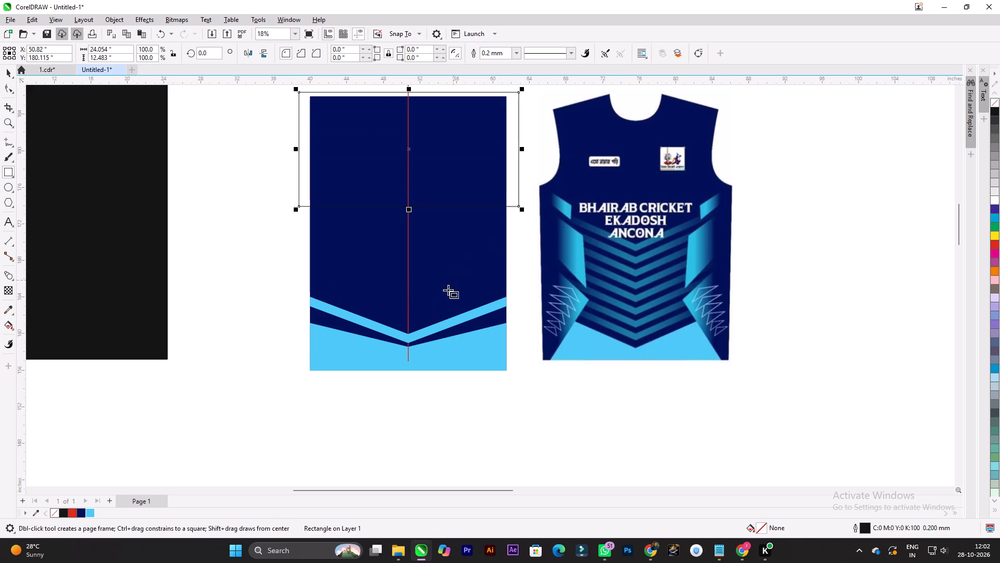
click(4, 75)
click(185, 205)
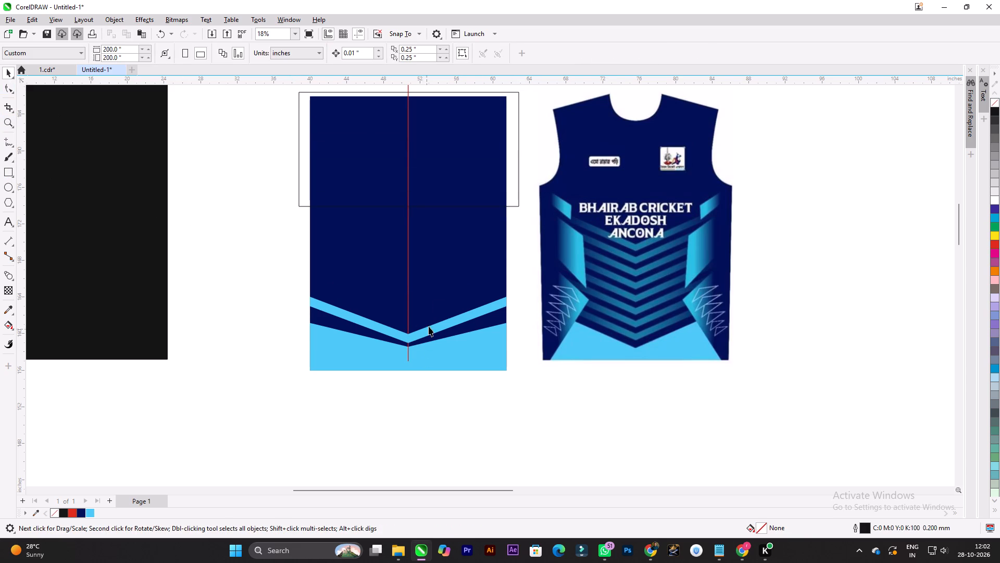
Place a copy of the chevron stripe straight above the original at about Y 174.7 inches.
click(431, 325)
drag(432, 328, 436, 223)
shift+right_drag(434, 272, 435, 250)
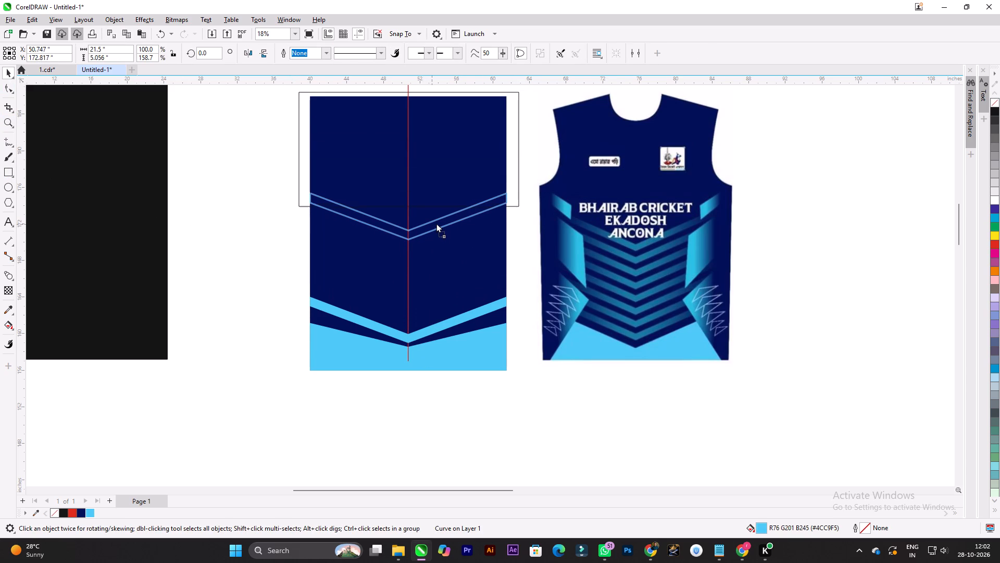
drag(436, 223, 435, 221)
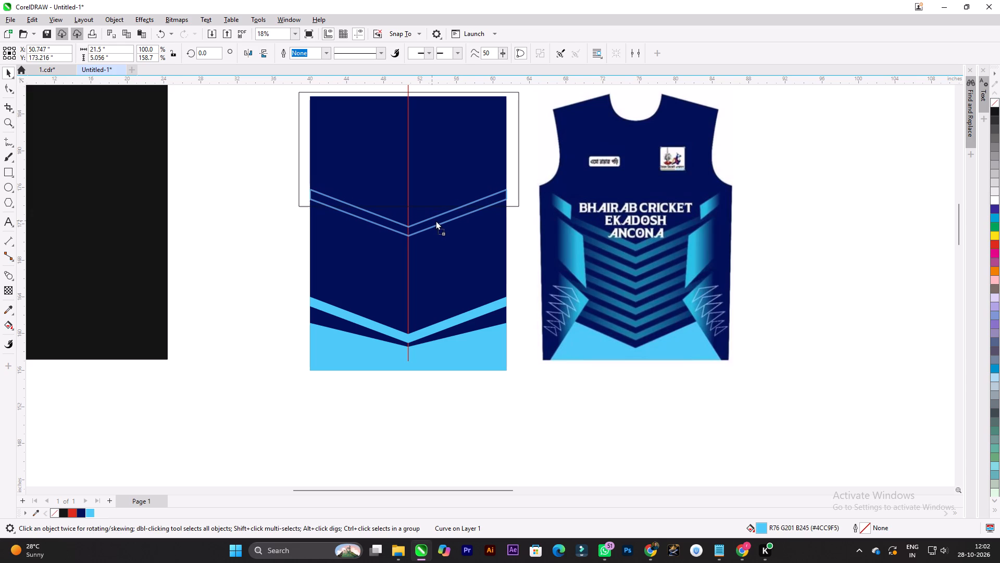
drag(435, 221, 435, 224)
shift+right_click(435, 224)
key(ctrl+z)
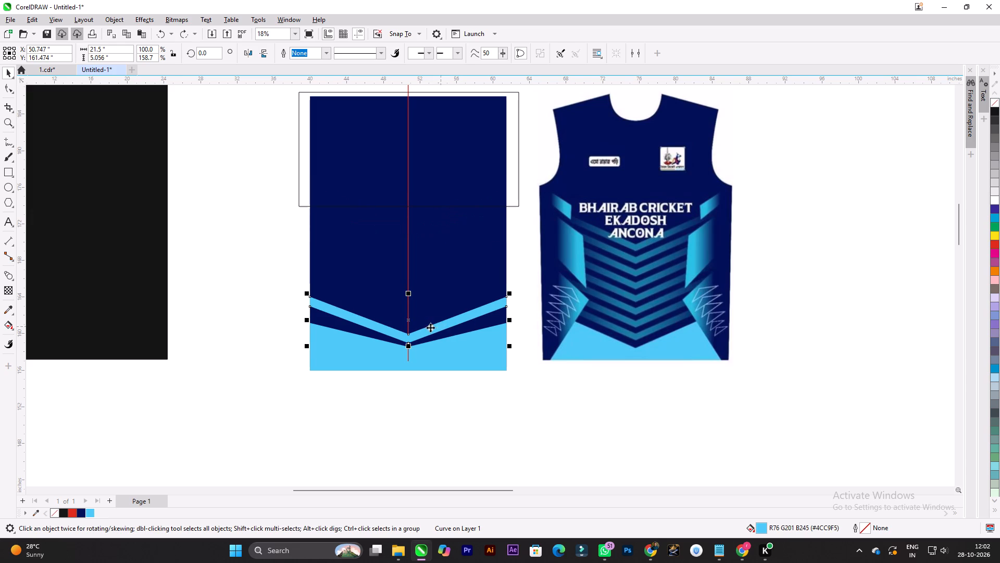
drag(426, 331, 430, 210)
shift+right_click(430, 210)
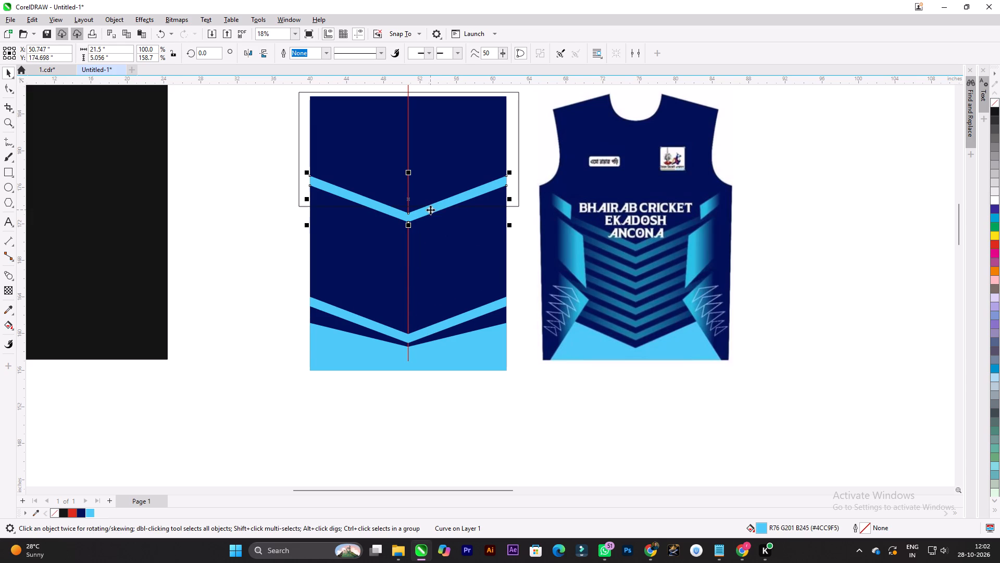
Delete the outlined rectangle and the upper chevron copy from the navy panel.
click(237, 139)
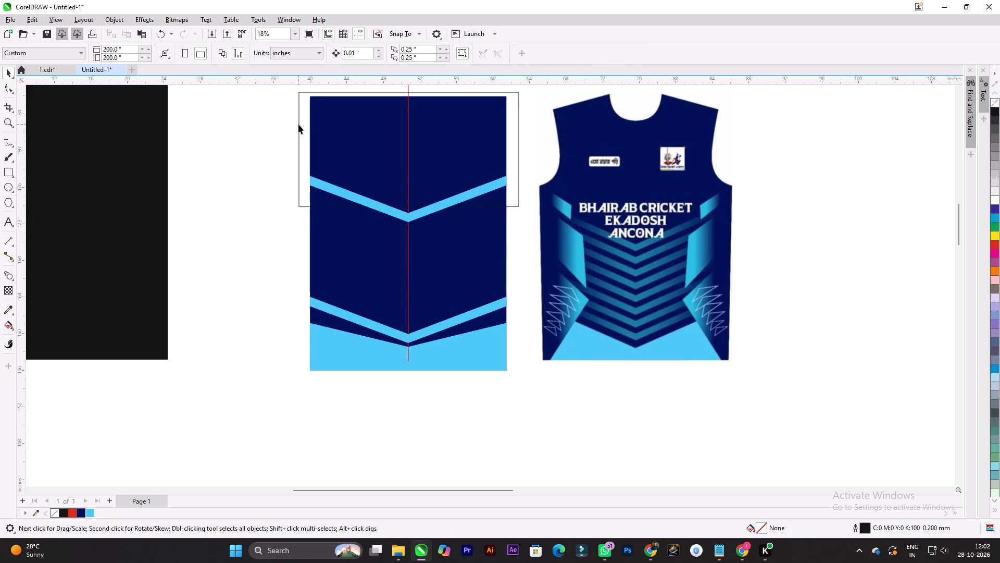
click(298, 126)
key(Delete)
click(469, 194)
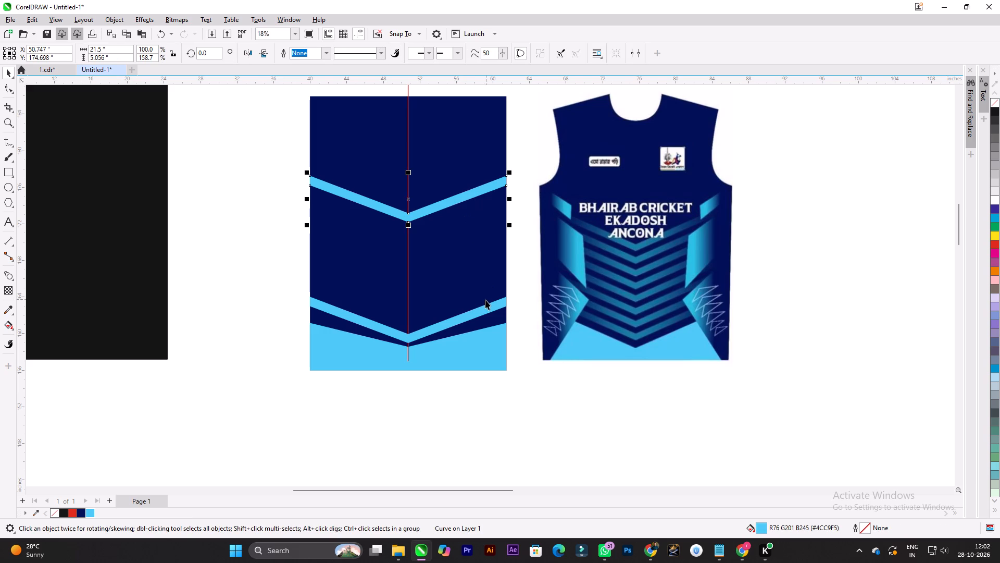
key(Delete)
Reduce the chevron stripe's height to about 4.07 inches by raising its V point, keeping its upper edge in place.
click(473, 316)
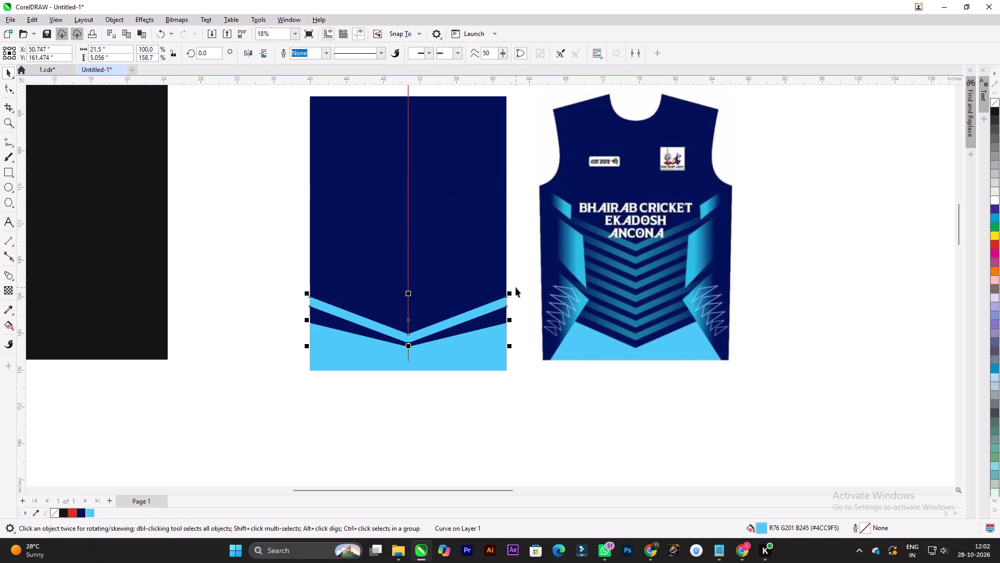
shift+click(510, 294)
click(244, 266)
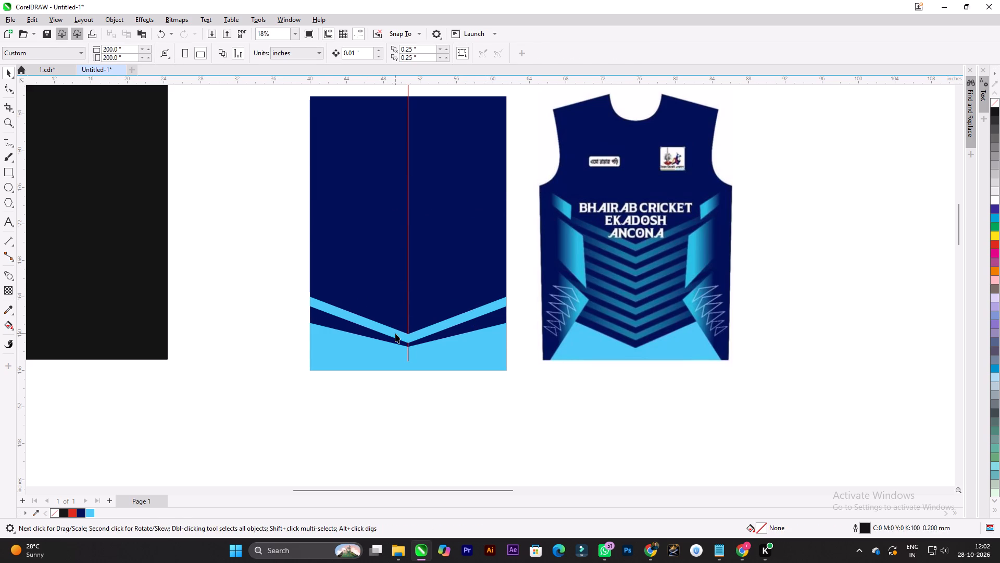
click(395, 333)
drag(409, 348, 410, 340)
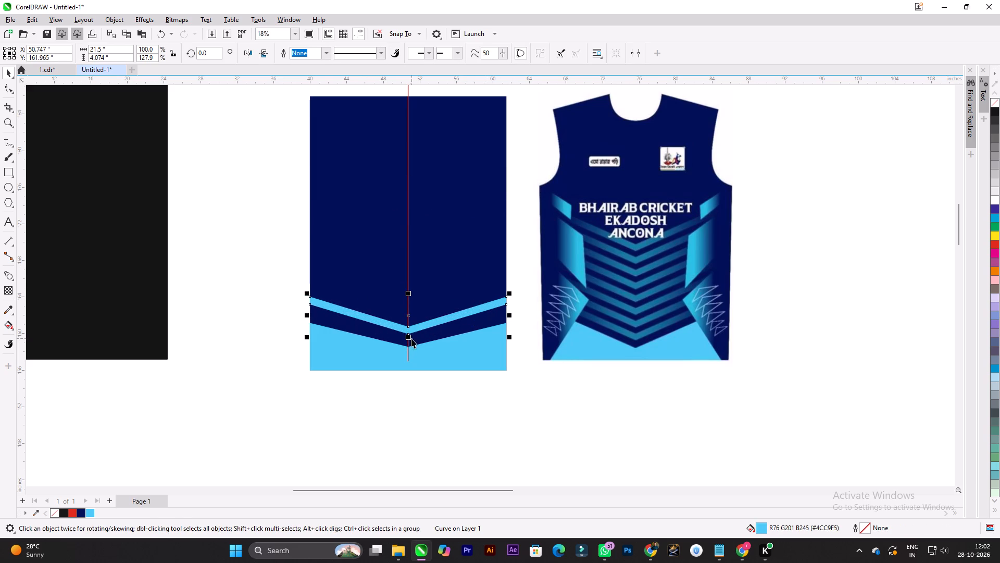
Lower the chevron stripe to about Y 161.24 inches, closer to the light blue hem shape.
scroll(419, 333, up, 5)
drag(415, 324, 415, 328)
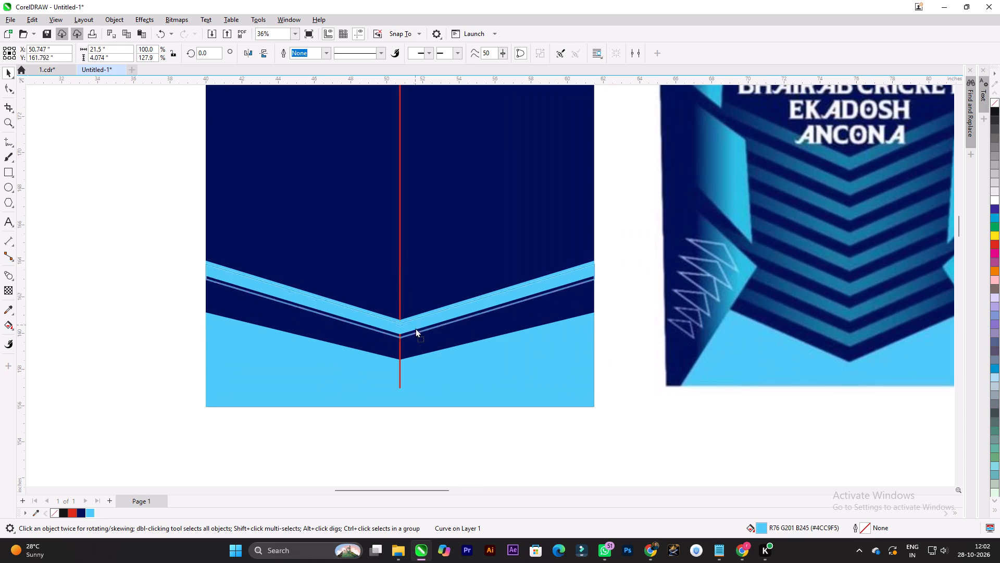
drag(415, 328, 415, 337)
Place a copy of the flattened chevron stripe straight above the original at about Y 170.86 inches.
scroll(385, 329, up, 3)
scroll(384, 329, down, 11)
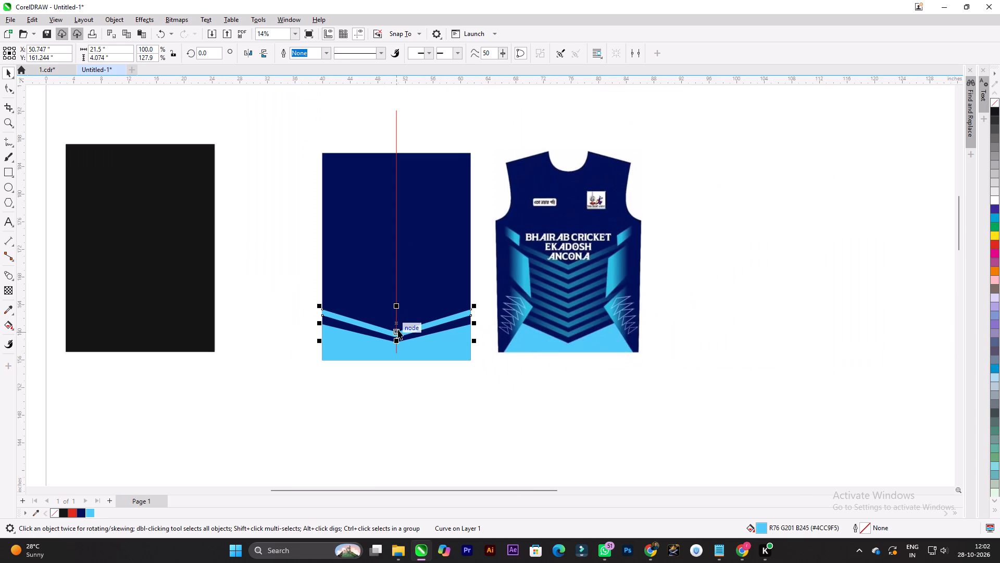
scroll(403, 330, up, 3)
scroll(404, 337, down, 2)
scroll(404, 337, up, 2)
scroll(405, 335, down, 2)
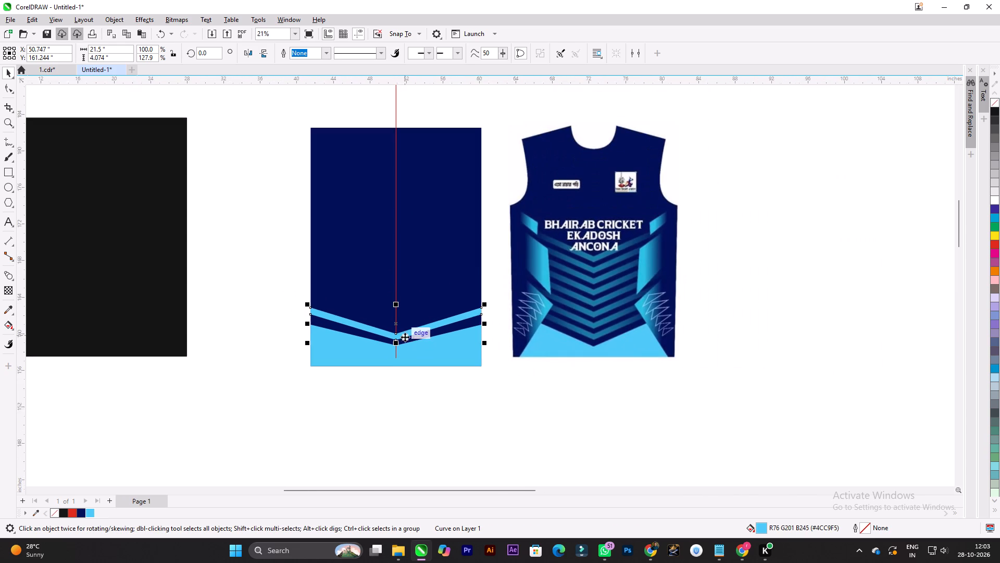
drag(409, 335, 409, 263)
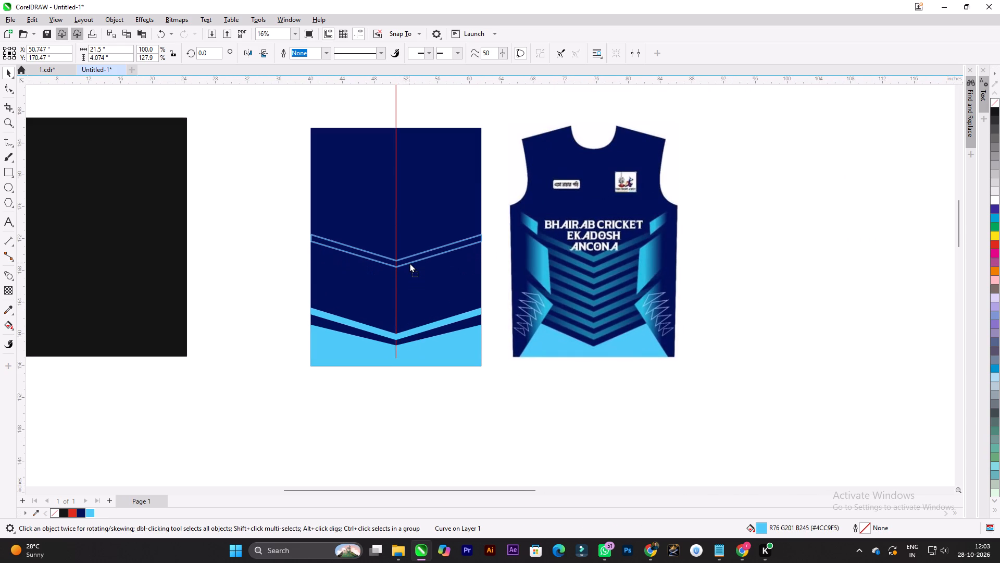
drag(409, 263, 409, 260)
shift+right_click(409, 260)
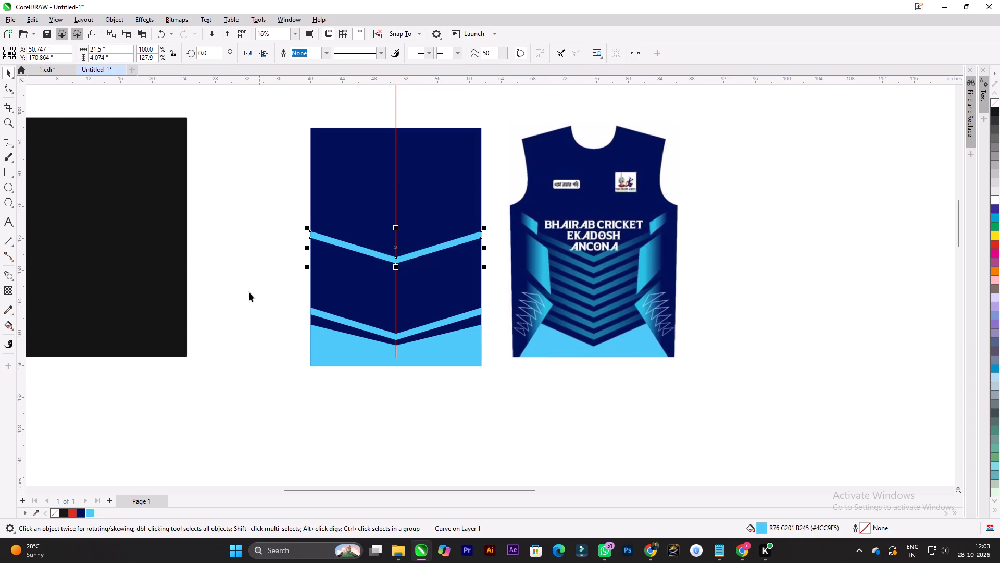
Blend the lower chevron stripe into the upper copy with 5 intermediate steps.
click(6, 279)
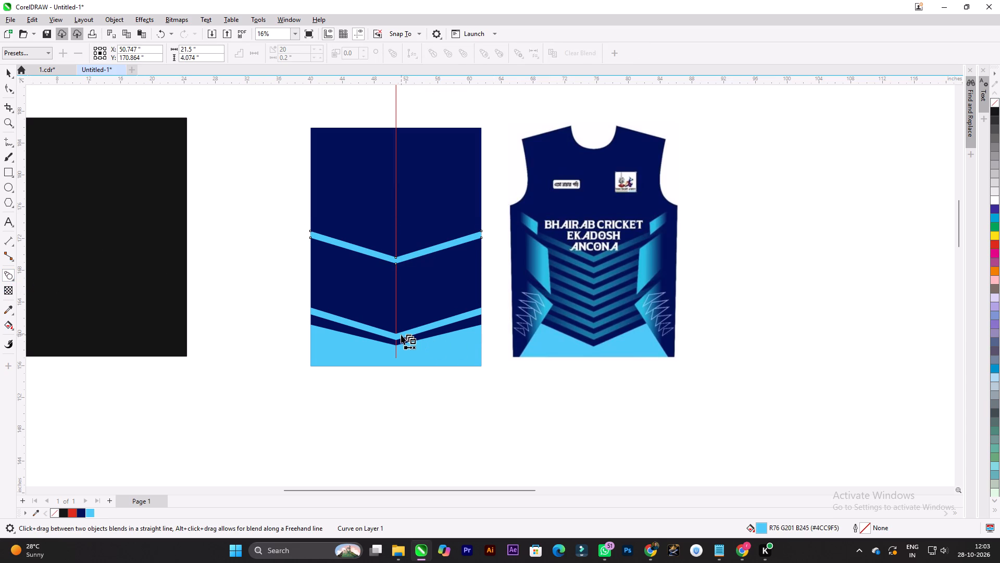
drag(397, 336, 401, 258)
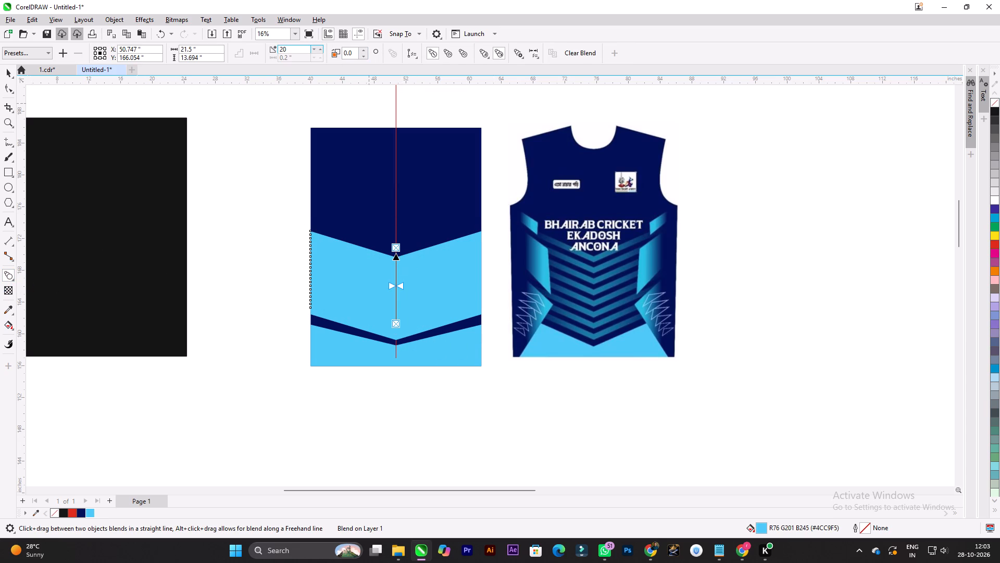
drag(292, 49, 244, 42)
key(5)
key(Return)
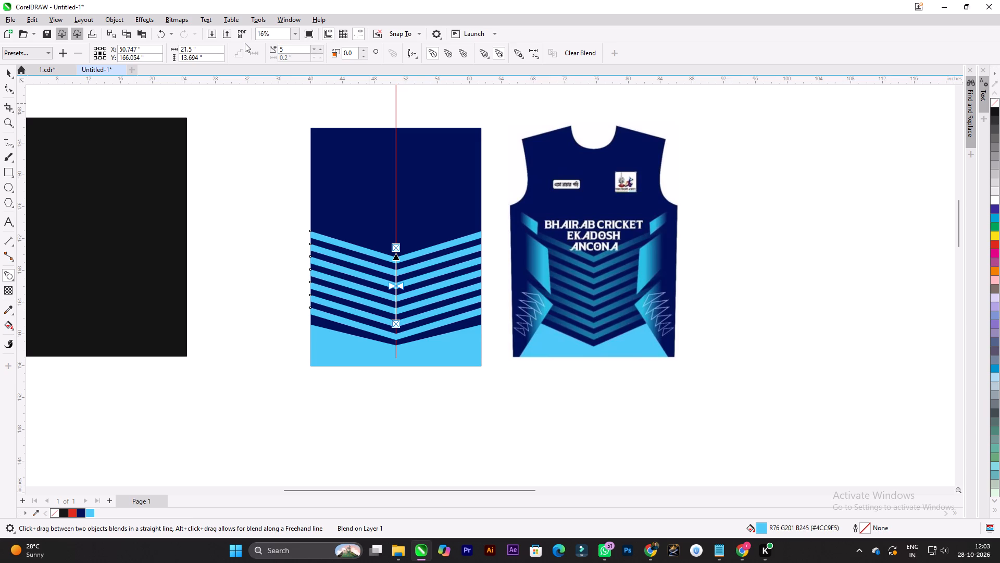
click(1, 71)
click(9, 74)
click(165, 108)
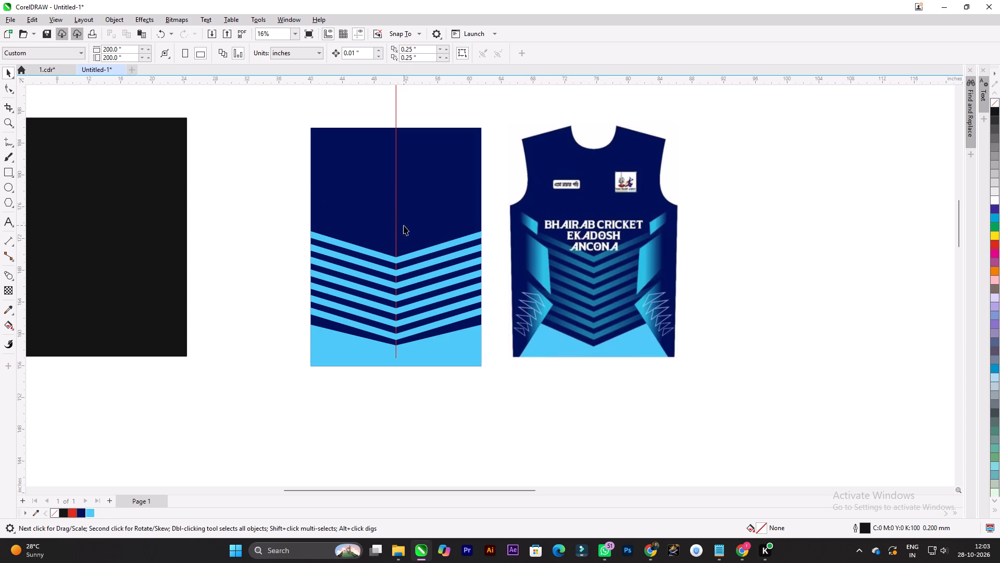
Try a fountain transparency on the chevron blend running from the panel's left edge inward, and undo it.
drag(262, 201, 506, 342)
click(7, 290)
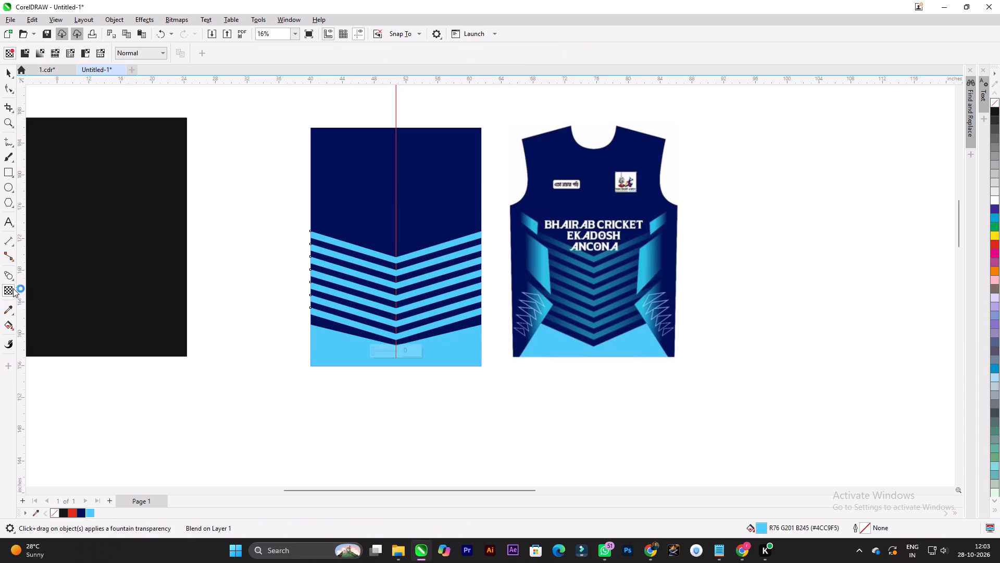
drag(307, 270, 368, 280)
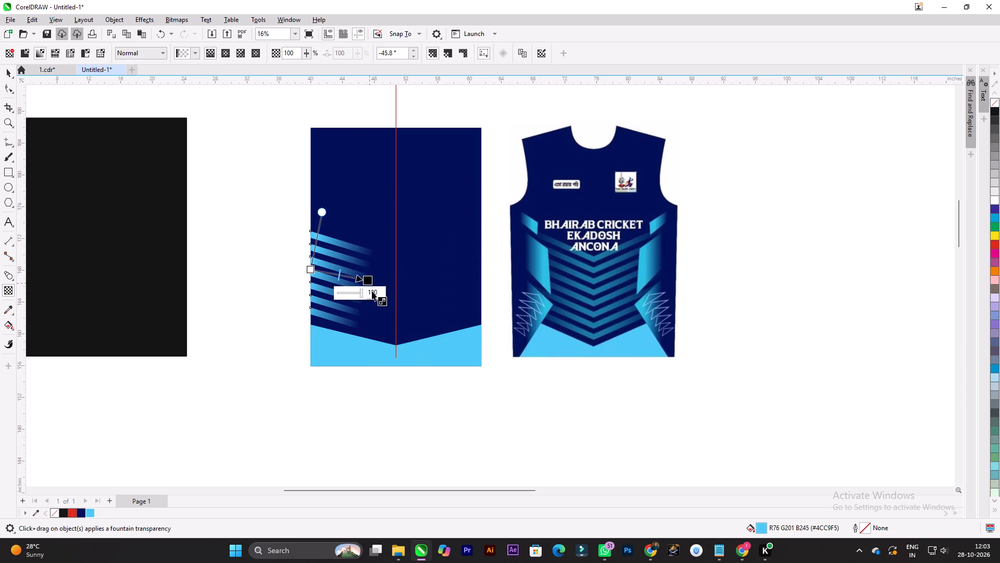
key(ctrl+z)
Apply a near-vertical fountain transparency to the chevron blend, opaque at the lowest V point and fading out at the topmost chevron.
drag(398, 338, 393, 290)
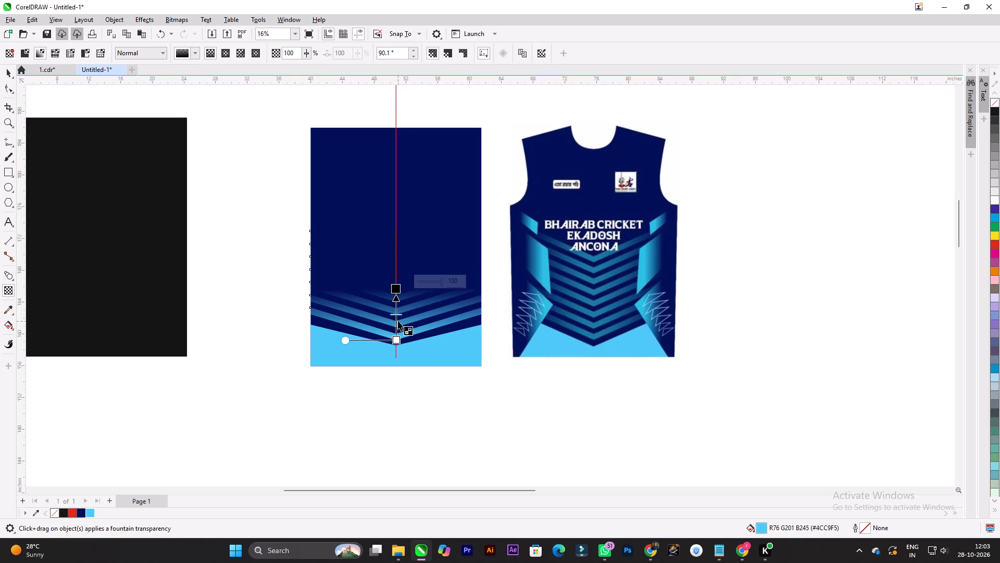
drag(396, 314, 397, 324)
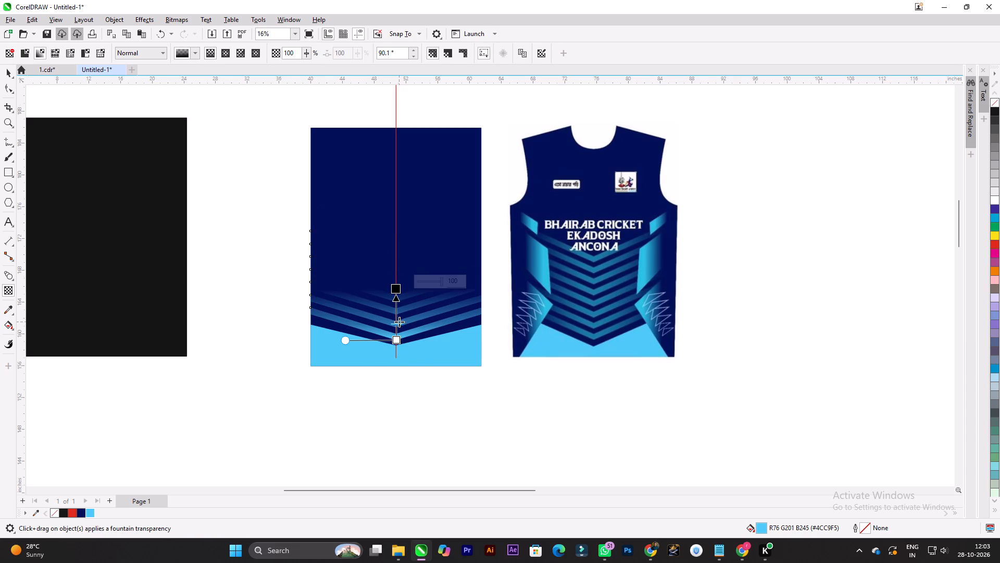
drag(399, 322, 398, 306)
drag(396, 288, 398, 219)
drag(397, 219, 398, 231)
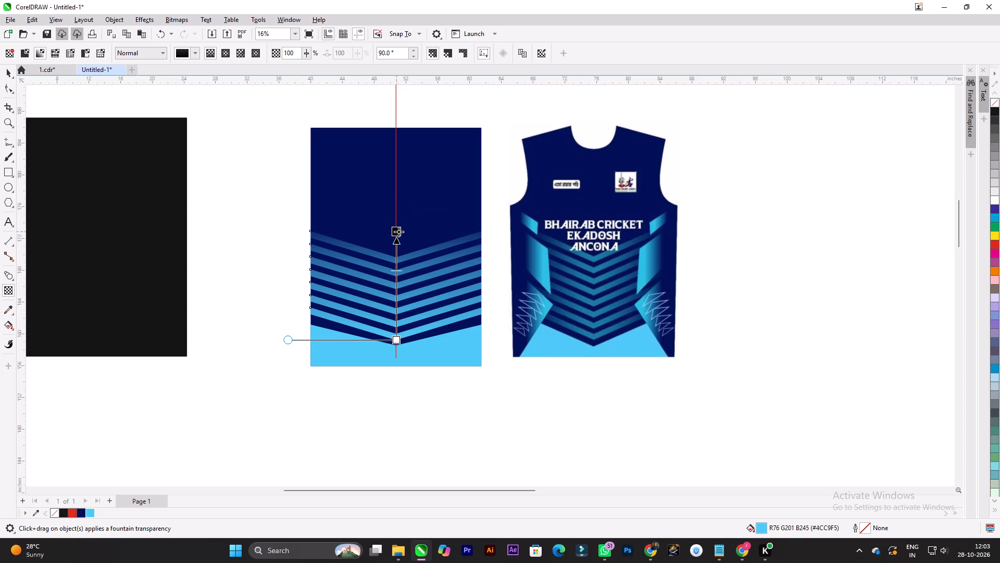
drag(398, 231, 398, 232)
drag(399, 232, 399, 238)
drag(395, 339, 396, 334)
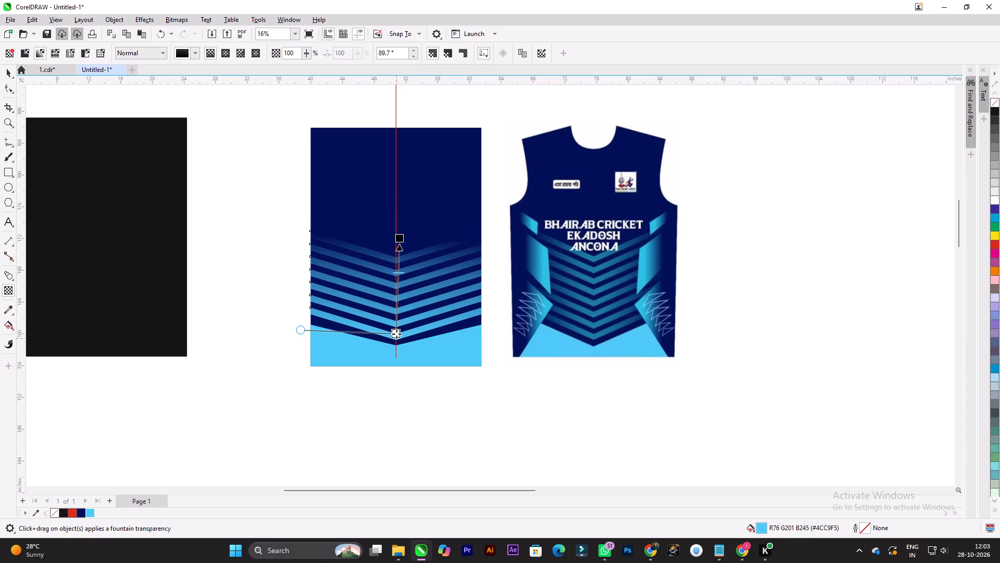
drag(396, 334, 397, 334)
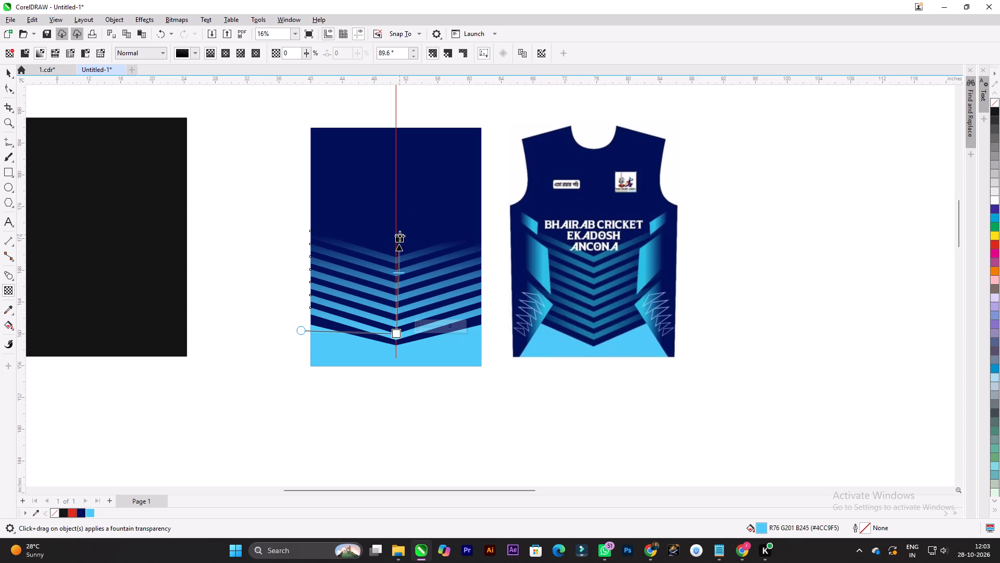
click(399, 236)
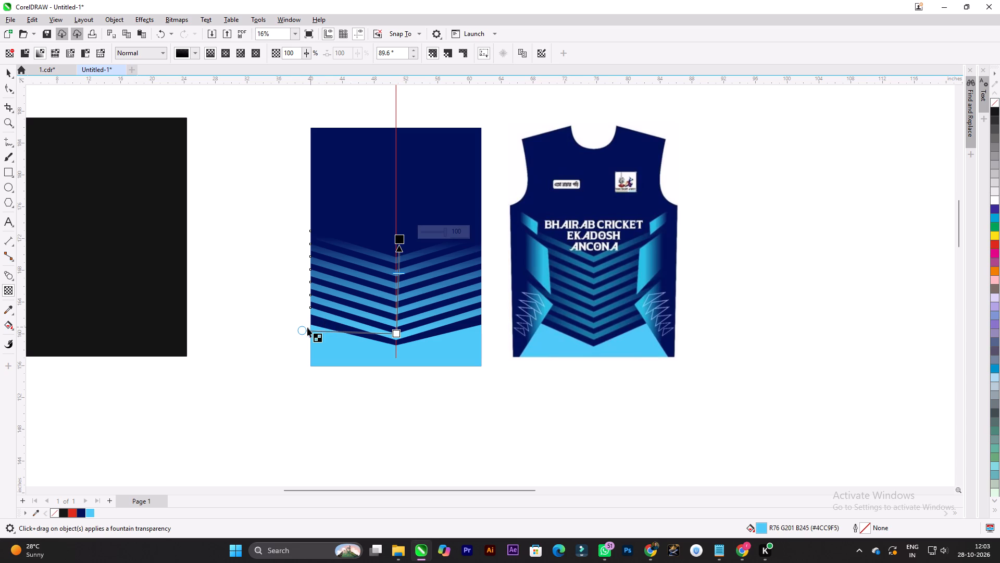
Adjust the side handle of the chevron blend's fountain transparency to meet the panel's left edge at the top of the cyan hem.
drag(302, 329, 310, 312)
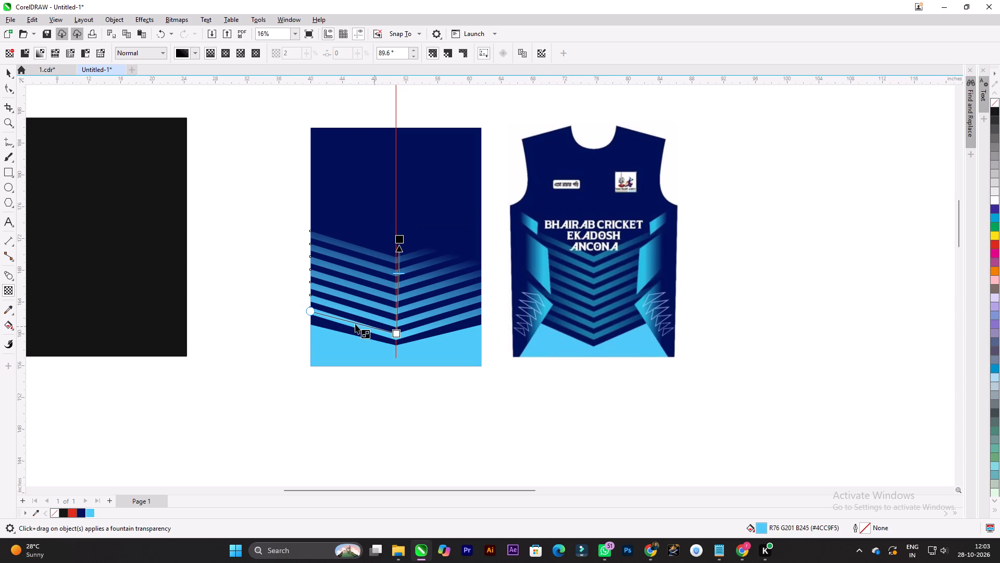
drag(308, 311, 307, 327)
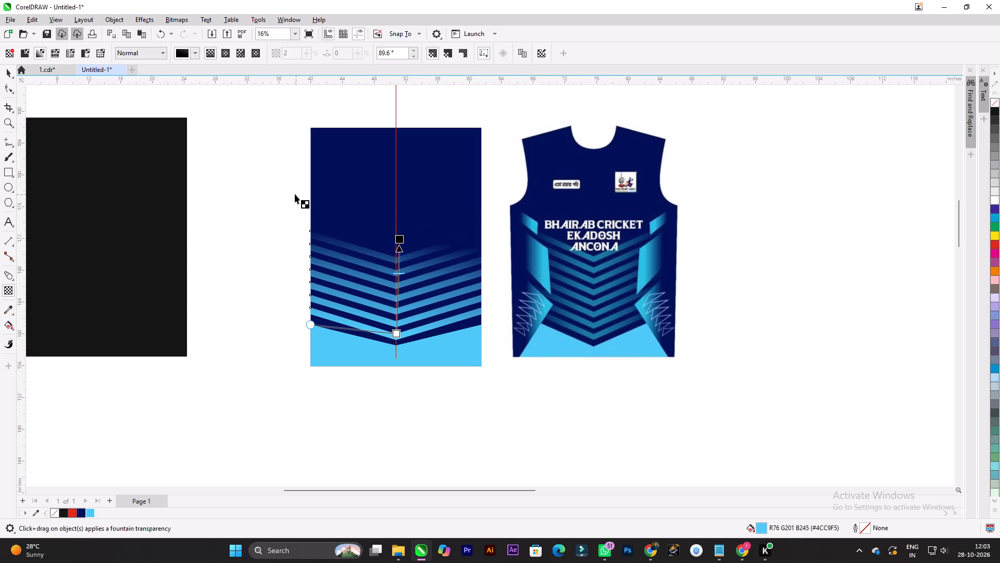
click(8, 73)
click(707, 243)
scroll(730, 248, up, 3)
scroll(751, 243, down, 4)
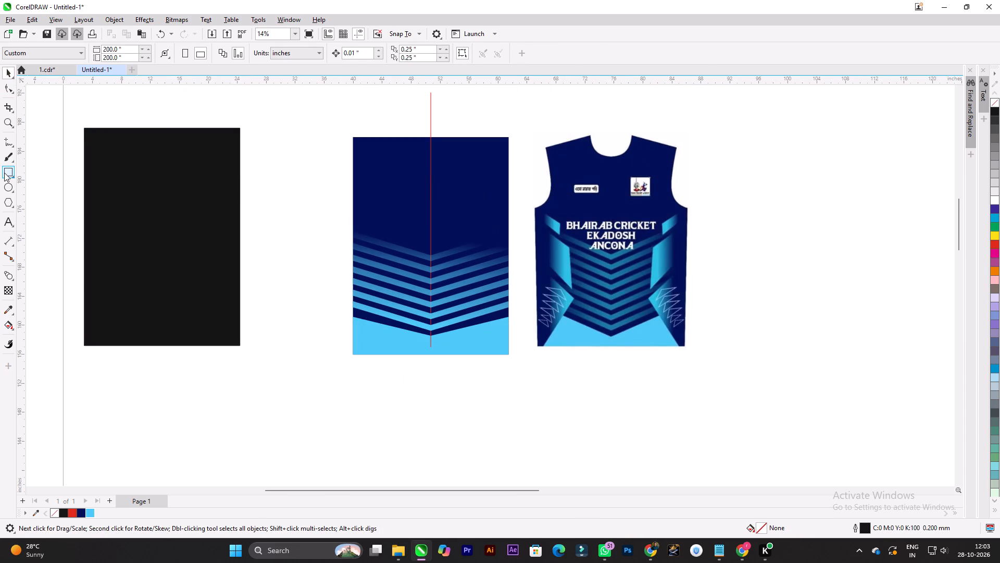
Draw a rectangle about 5.98 by 4.57 inches on the panel's upper left area, filled cyan #4CC9F5 with no outline.
click(4, 173)
scroll(348, 256, up, 2)
drag(369, 148, 422, 191)
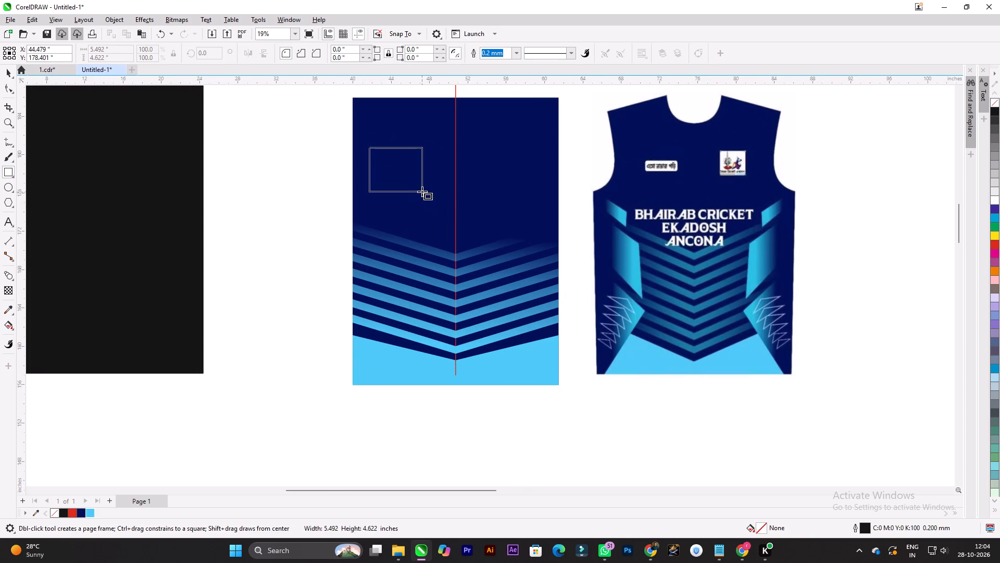
drag(422, 191, 427, 191)
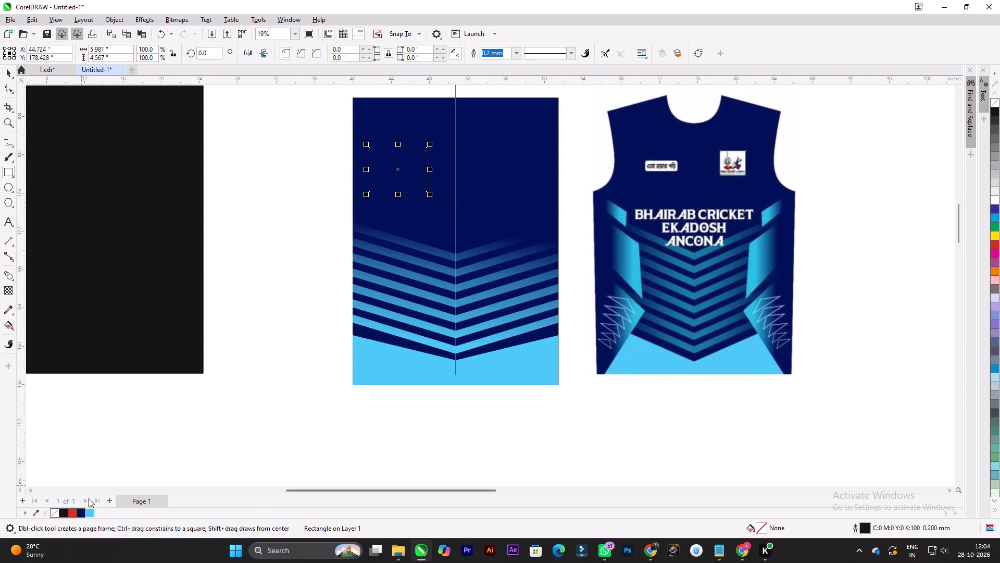
click(89, 512)
right_click(994, 103)
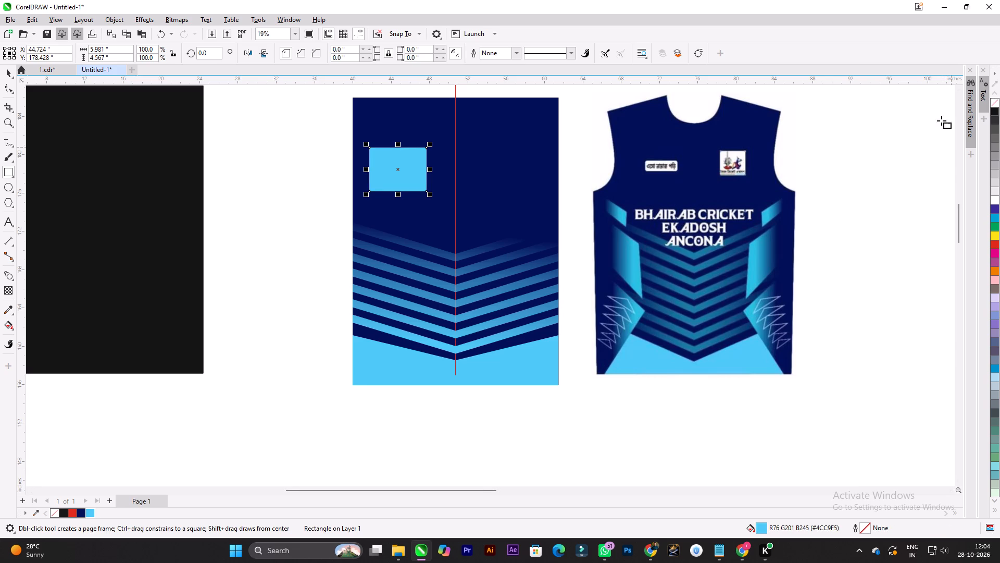
click(5, 73)
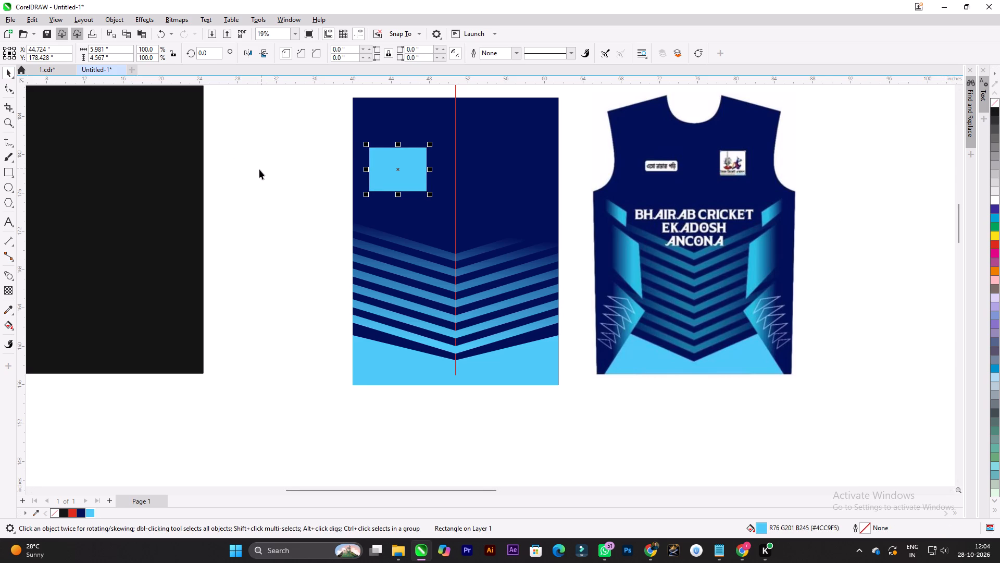
click(6, 74)
click(291, 162)
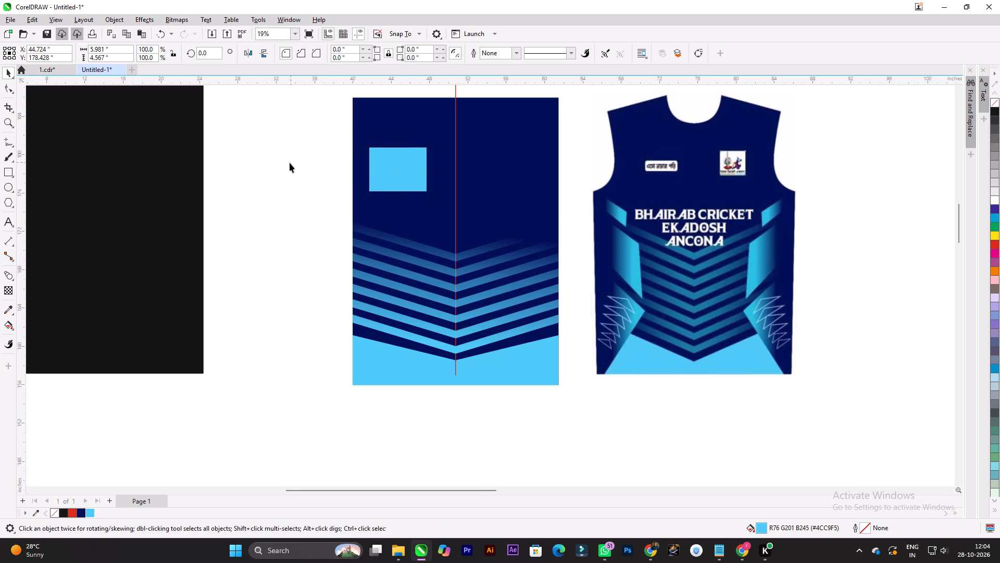
Move the cyan rectangle onto the jersey image's large left side accent, centred at about X 66.82, Y 168.38 inches.
drag(397, 170, 613, 255)
scroll(630, 248, up, 6)
drag(628, 271, 569, 303)
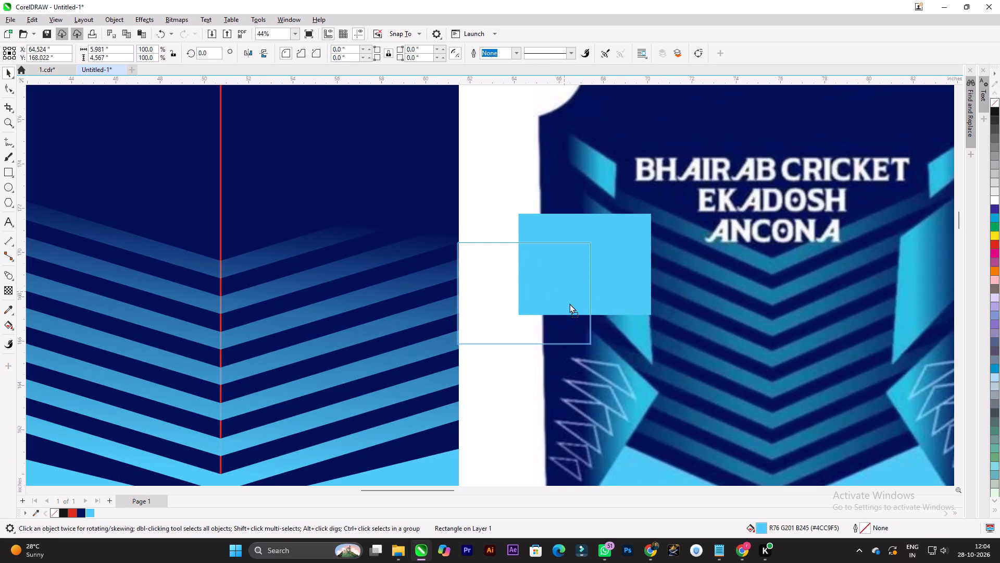
drag(569, 303, 569, 304)
scroll(559, 299, down, 6)
scroll(699, 312, up, 1)
scroll(766, 322, up, 1)
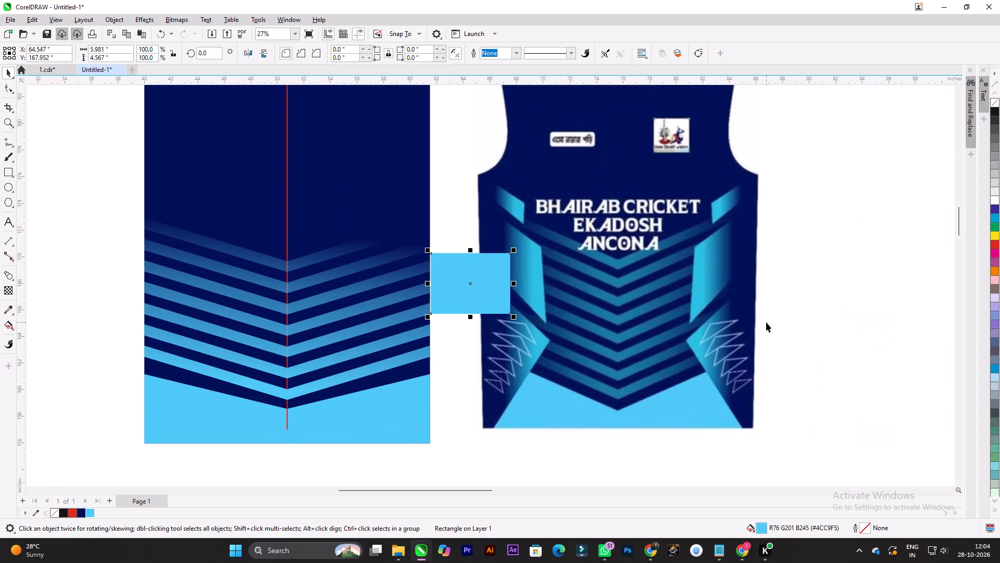
drag(483, 296, 513, 288)
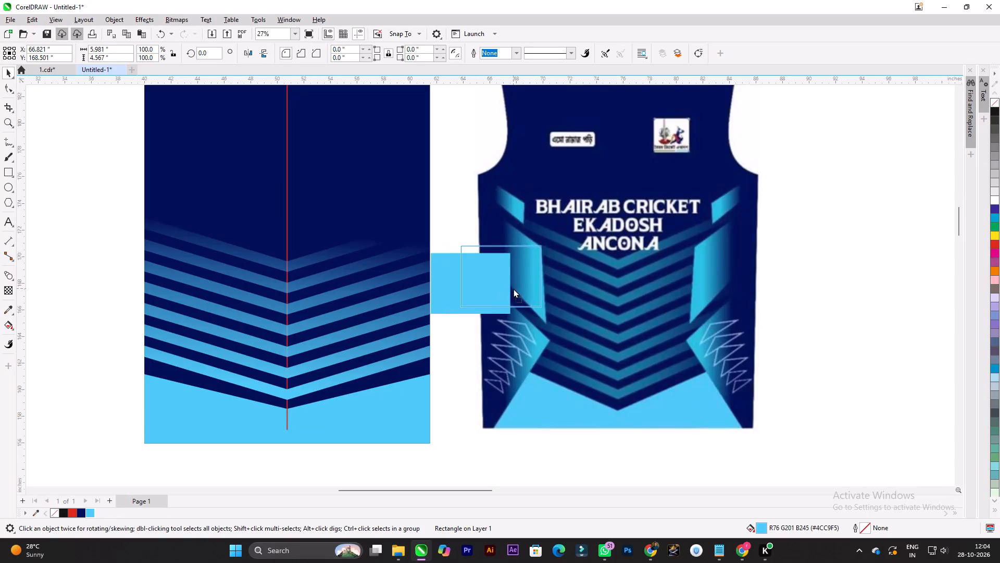
drag(513, 288, 513, 290)
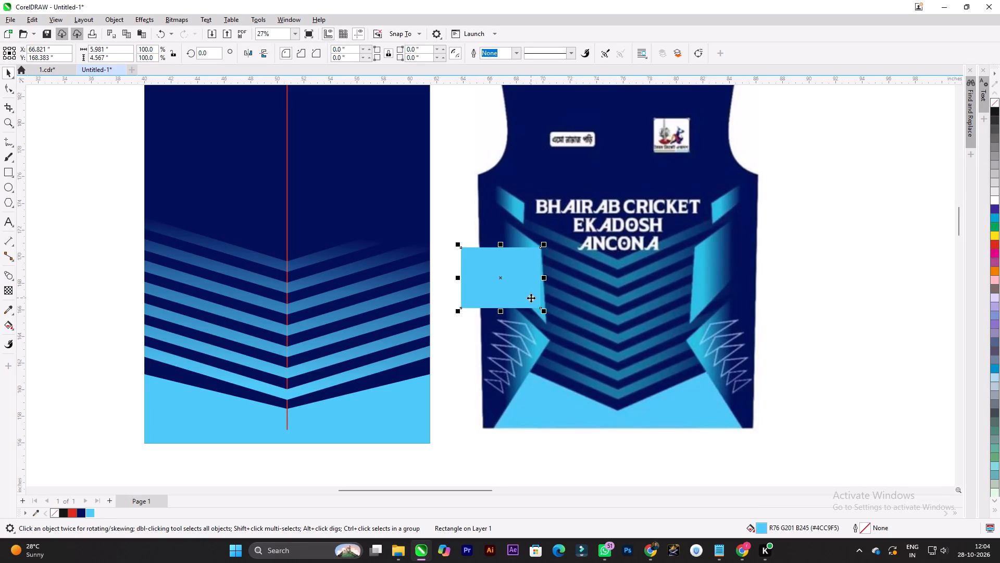
Convert the cyan rectangle to curves and move its four corner nodes into a slanted quadrilateral over the jersey image's large left accent.
key(ctrl+q)
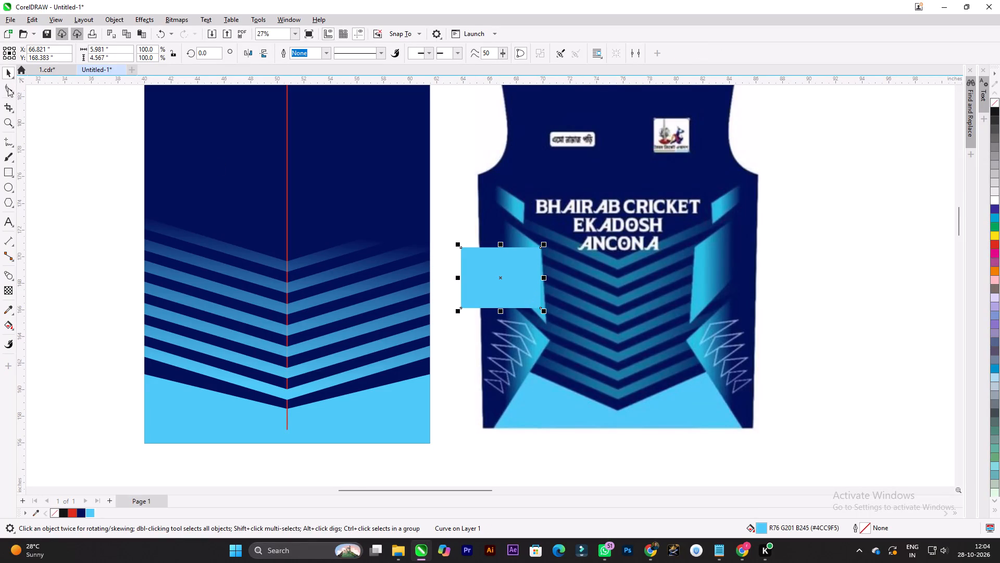
click(8, 88)
scroll(538, 310, up, 2)
drag(542, 309, 546, 324)
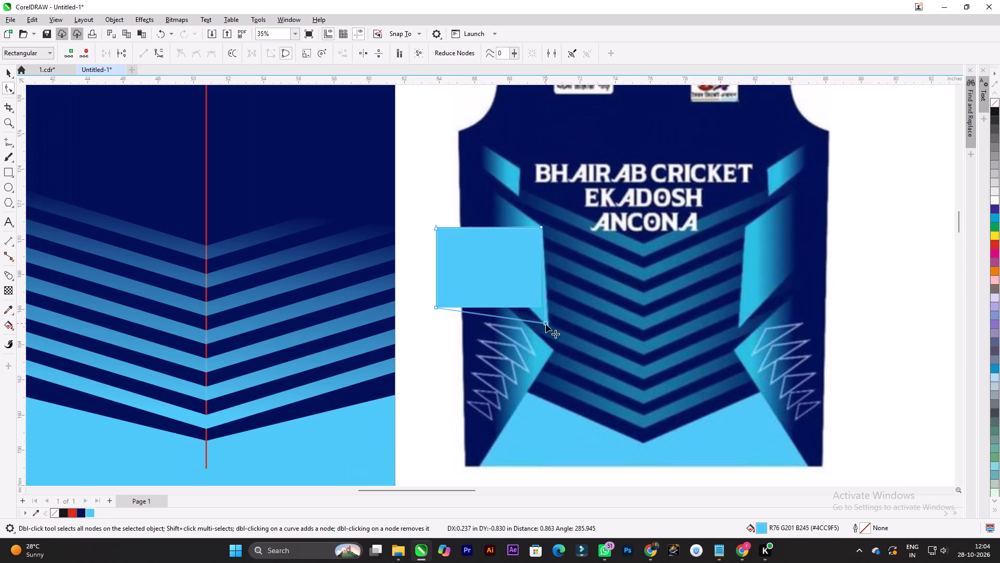
drag(546, 324, 548, 326)
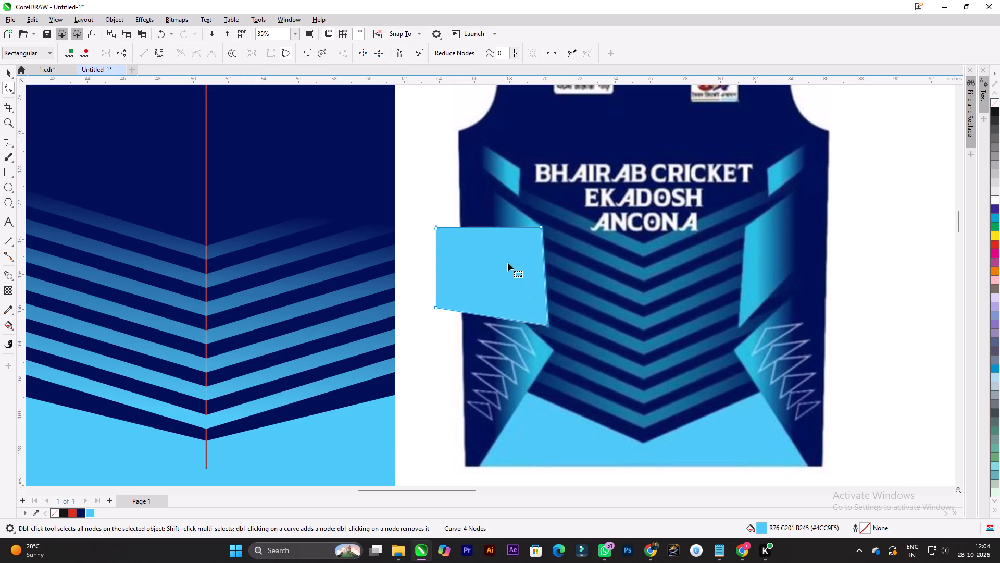
scroll(534, 227, up, 2)
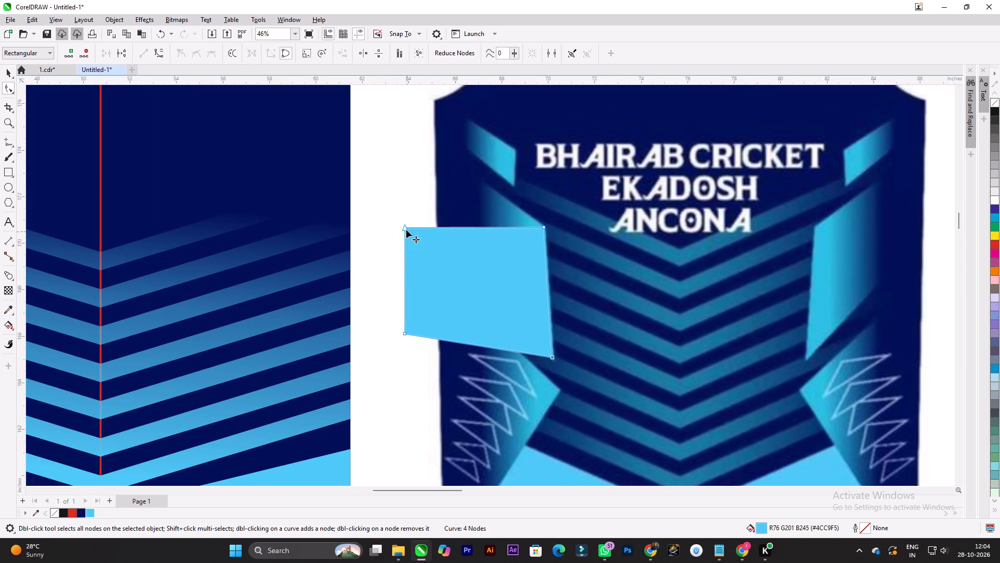
drag(406, 228, 459, 170)
drag(404, 333, 470, 293)
scroll(474, 295, up, 2)
drag(473, 293, 503, 259)
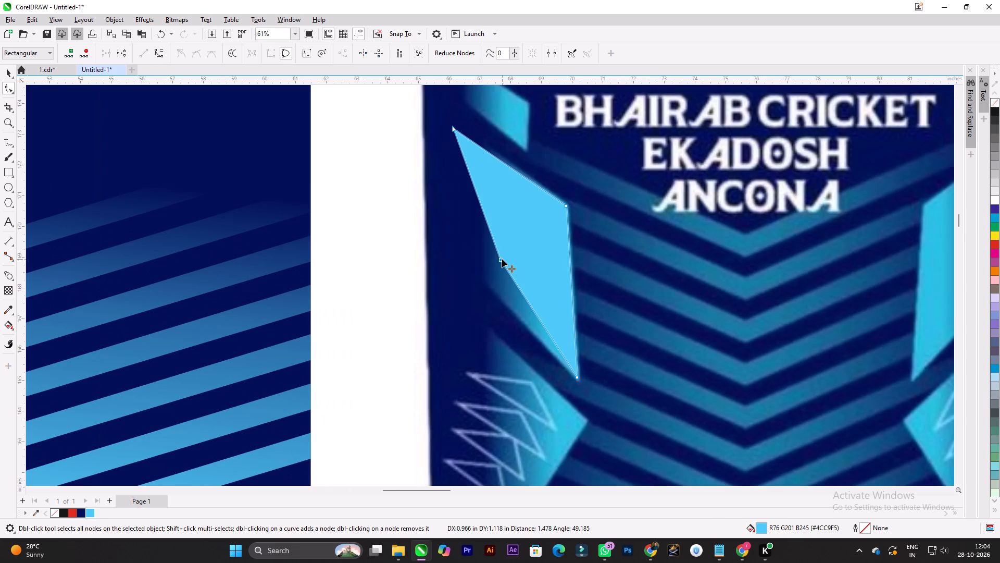
drag(502, 259, 475, 271)
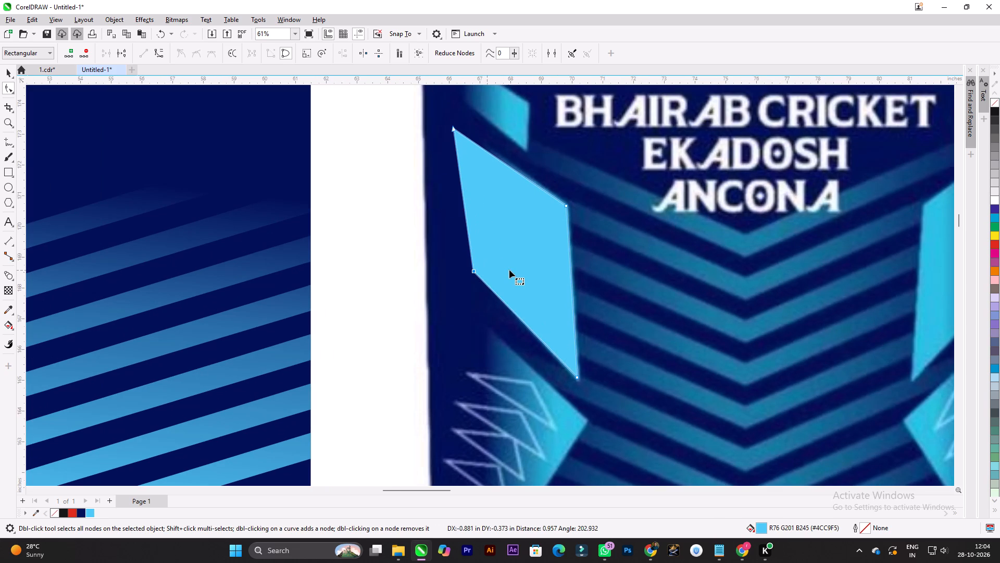
drag(474, 272, 460, 277)
drag(453, 130, 460, 127)
drag(566, 206, 568, 204)
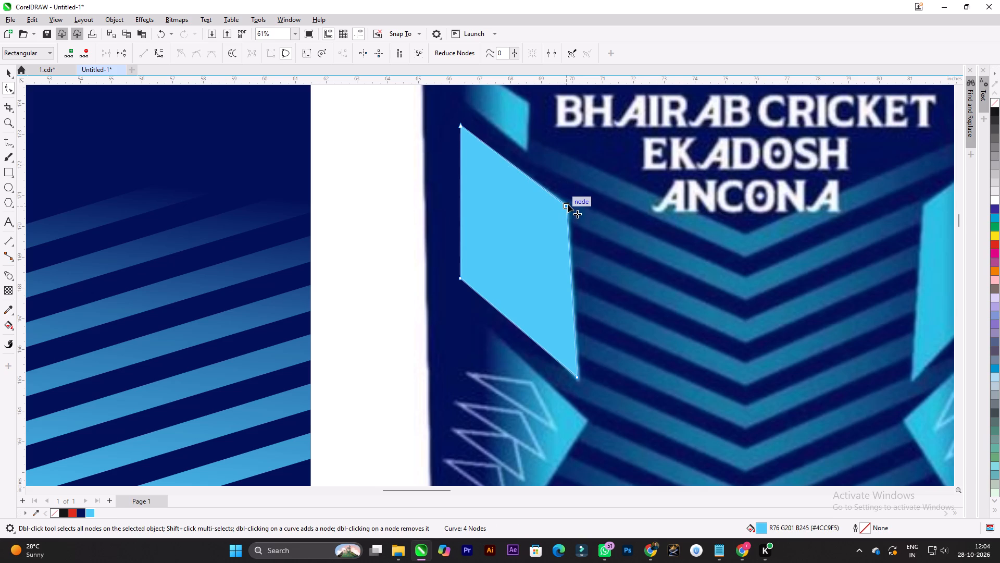
drag(568, 204, 570, 204)
Refine the quadrilateral by shifting its upper inner corner toward the chevrons and its lower outer corner slightly outward.
scroll(531, 237, down, 7)
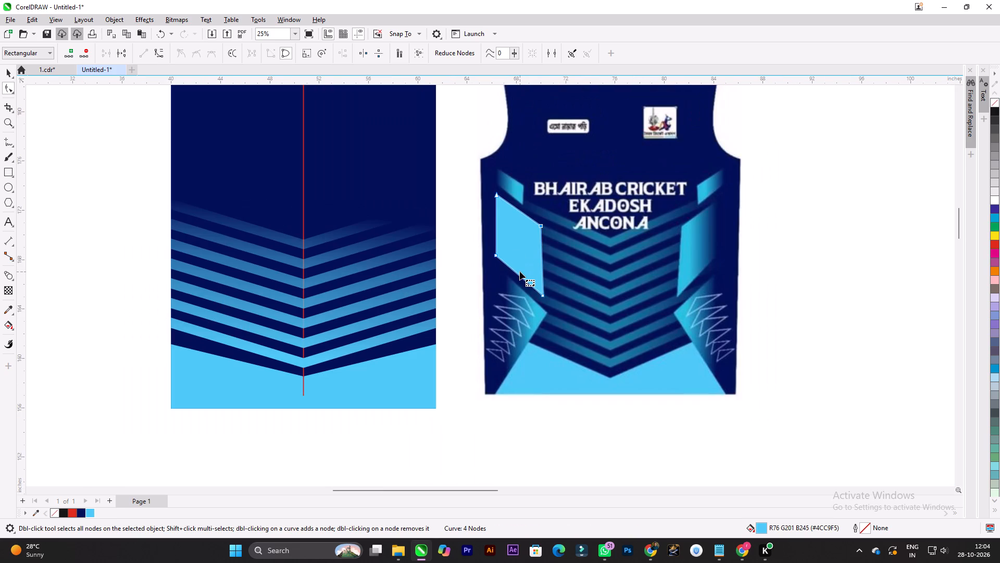
scroll(536, 238, up, 8)
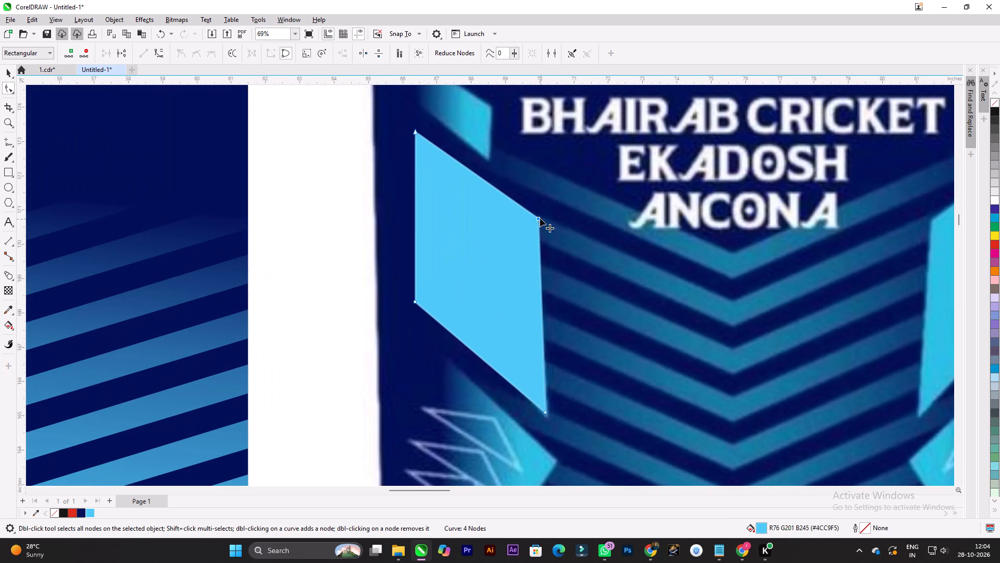
drag(540, 218, 550, 216)
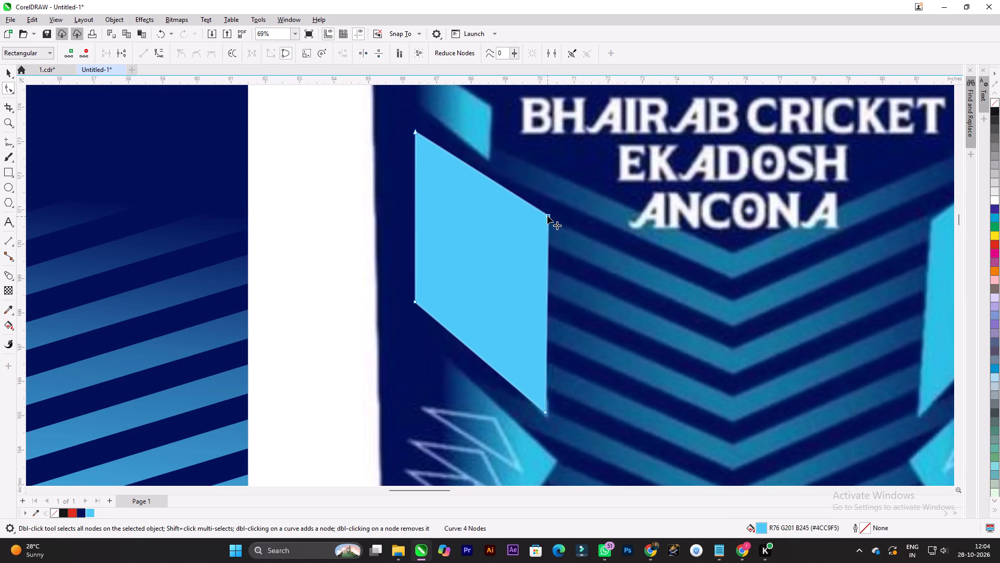
shift+click(547, 216)
scroll(493, 229, down, 7)
scroll(503, 227, up, 3)
click(516, 224)
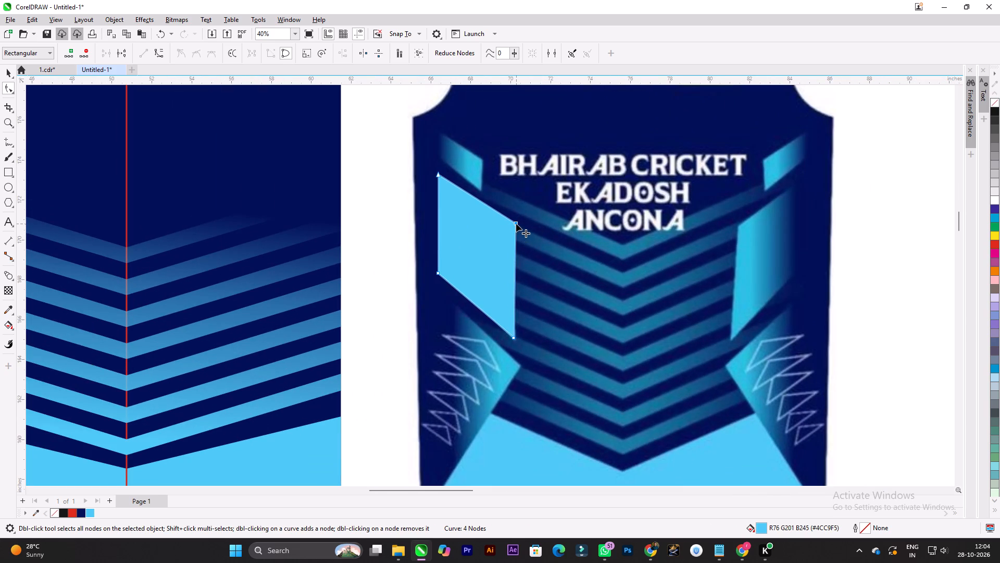
drag(517, 224, 511, 223)
scroll(510, 225, up, 3)
drag(510, 221, 518, 221)
scroll(515, 227, down, 6)
scroll(459, 261, up, 6)
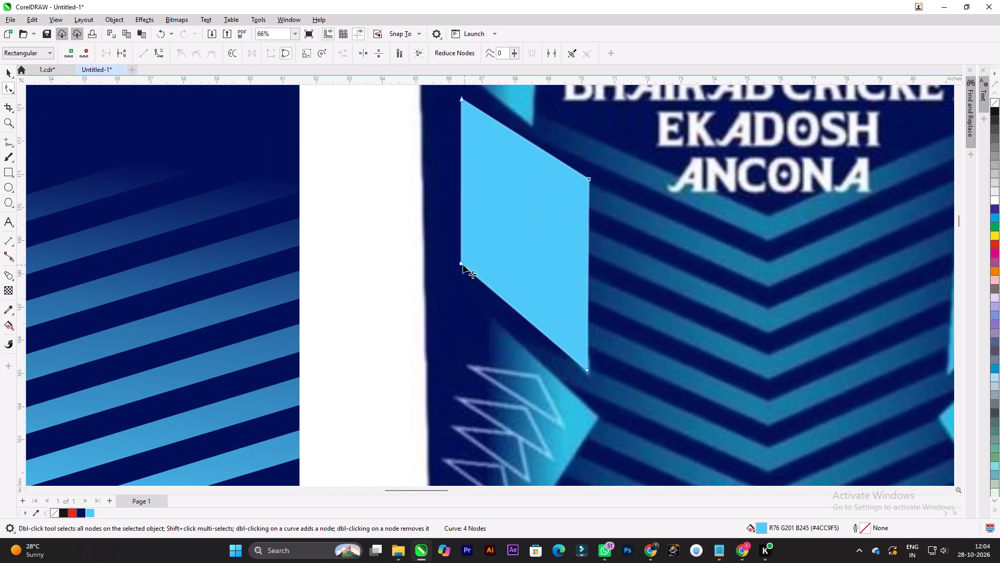
drag(462, 264, 456, 263)
scroll(498, 262, down, 6)
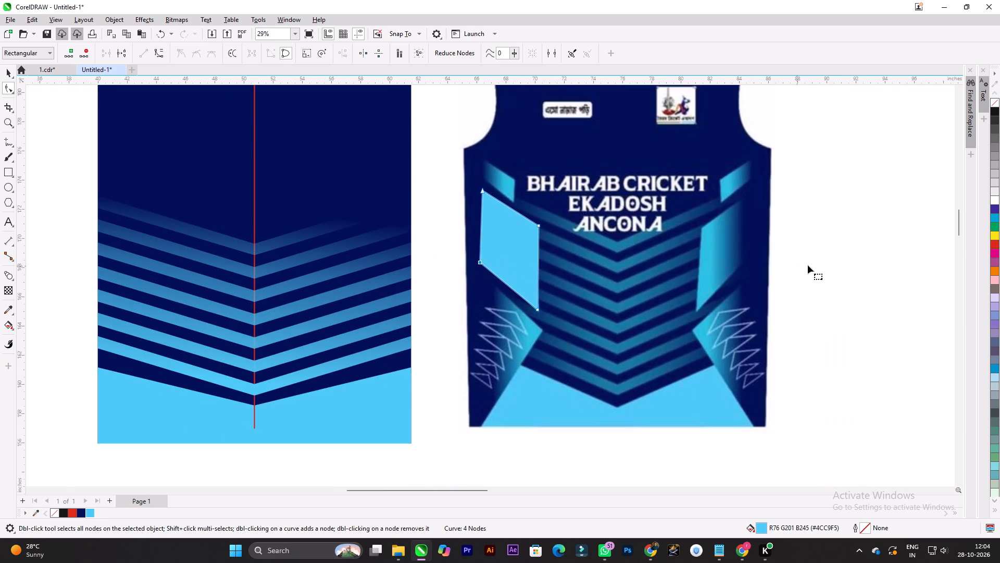
scroll(809, 265, up, 1)
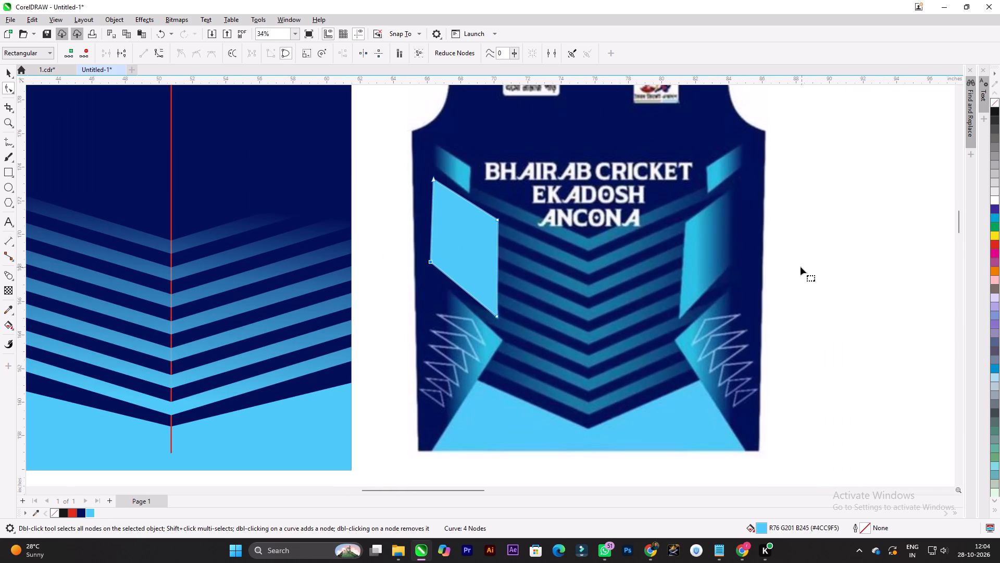
scroll(463, 221, up, 2)
scroll(498, 218, down, 2)
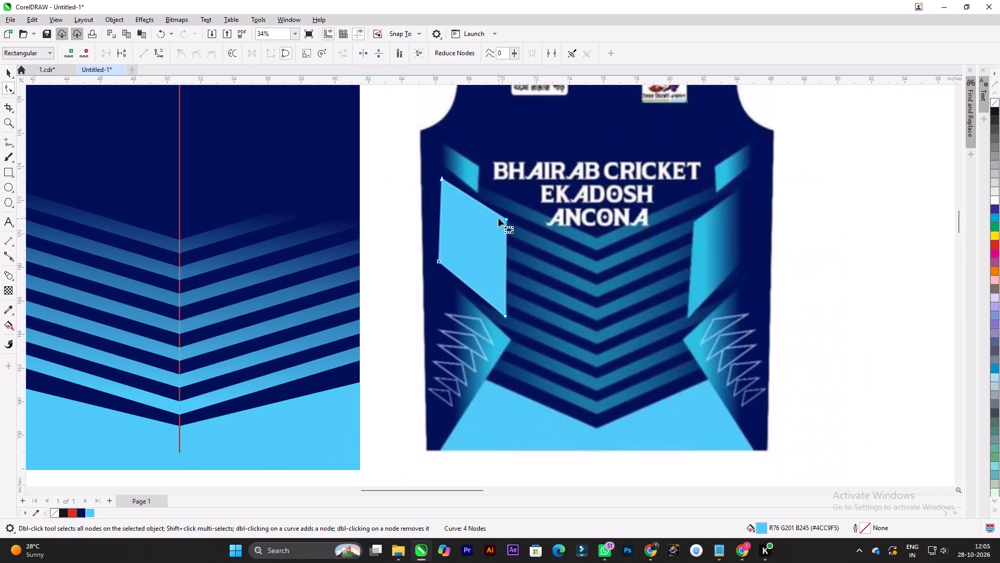
click(5, 72)
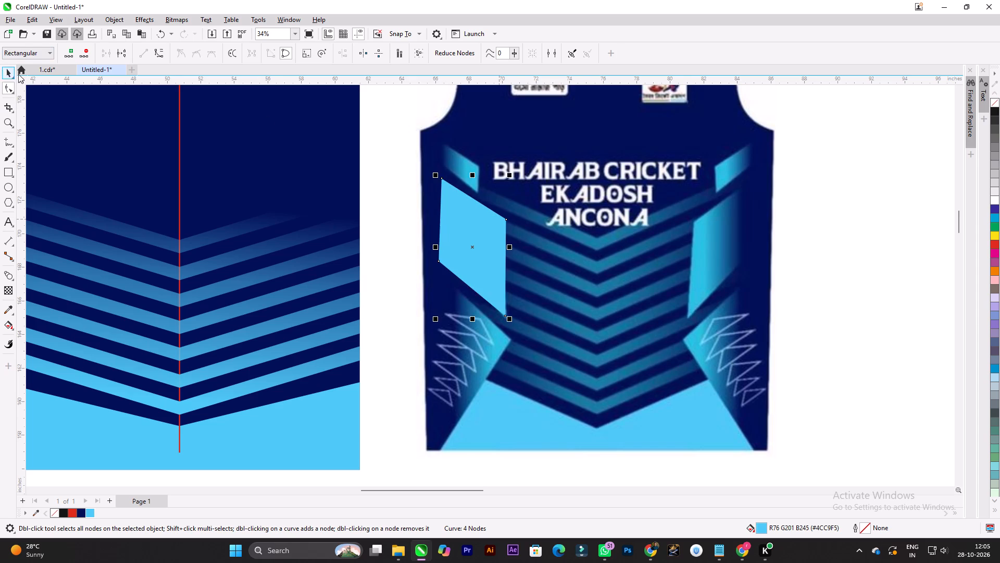
click(380, 132)
Draw a rectangle about 2.51 by 2.07 inches over the jersey image's small upper left accent, filled cyan #4CC9F5 with no outline.
scroll(459, 166, up, 3)
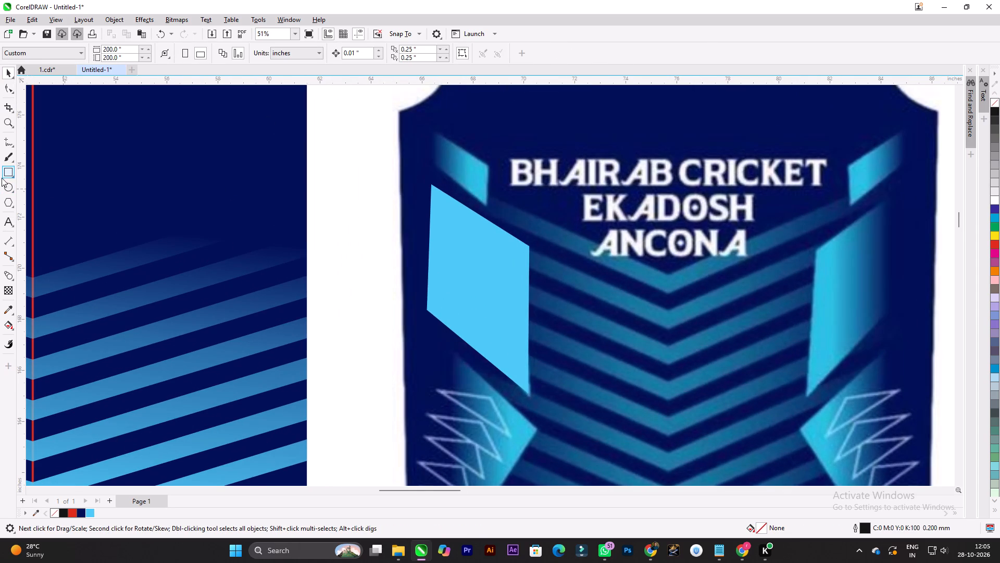
click(4, 174)
scroll(516, 180, up, 3)
drag(379, 111, 472, 195)
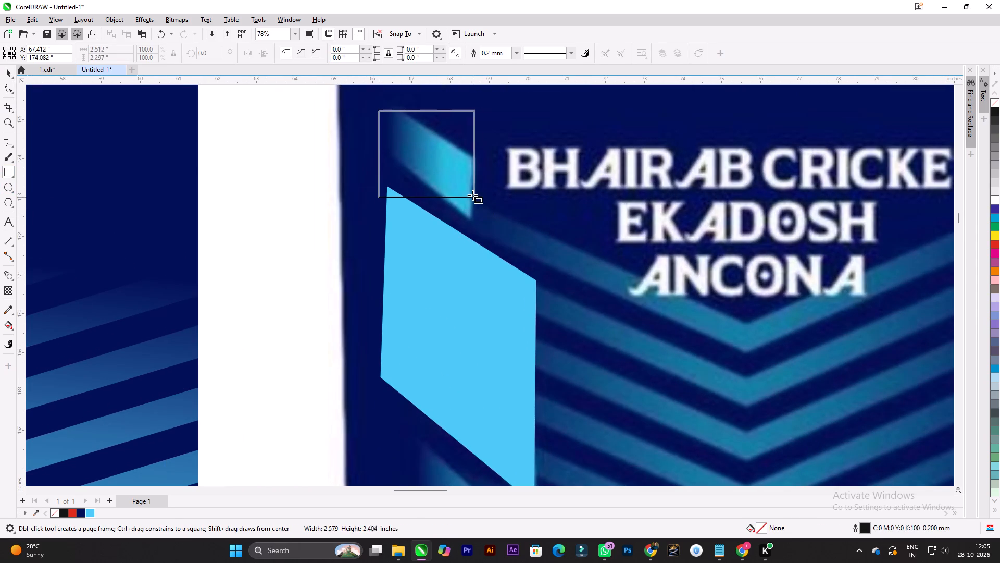
drag(472, 195, 476, 191)
click(91, 516)
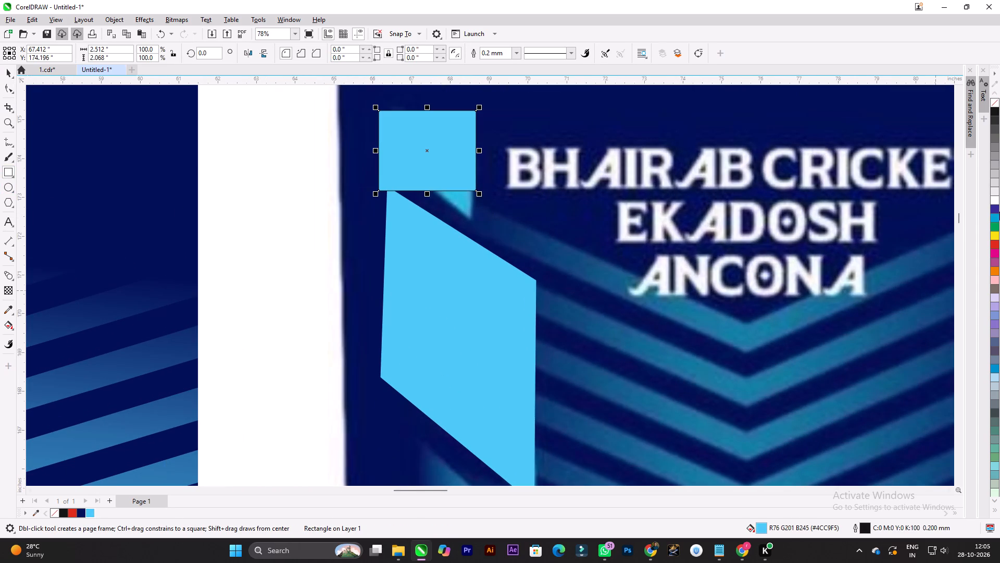
right_click(996, 104)
Scale the small cyan rectangle down to about 1.15 by 0.94 inches and move it onto the image's small upper left accent.
scroll(110, 144, down, 2)
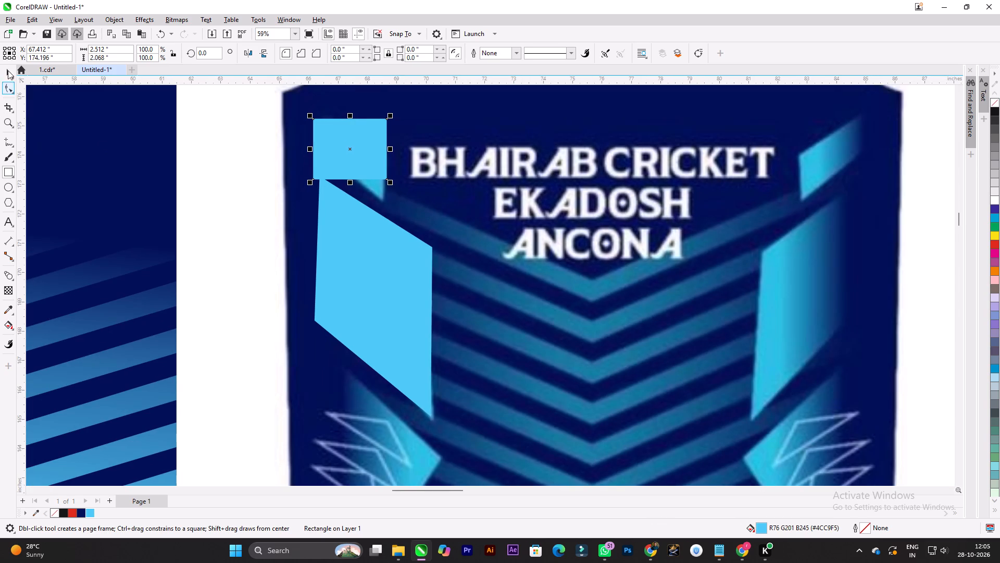
click(8, 70)
click(140, 140)
click(386, 159)
drag(389, 181, 371, 158)
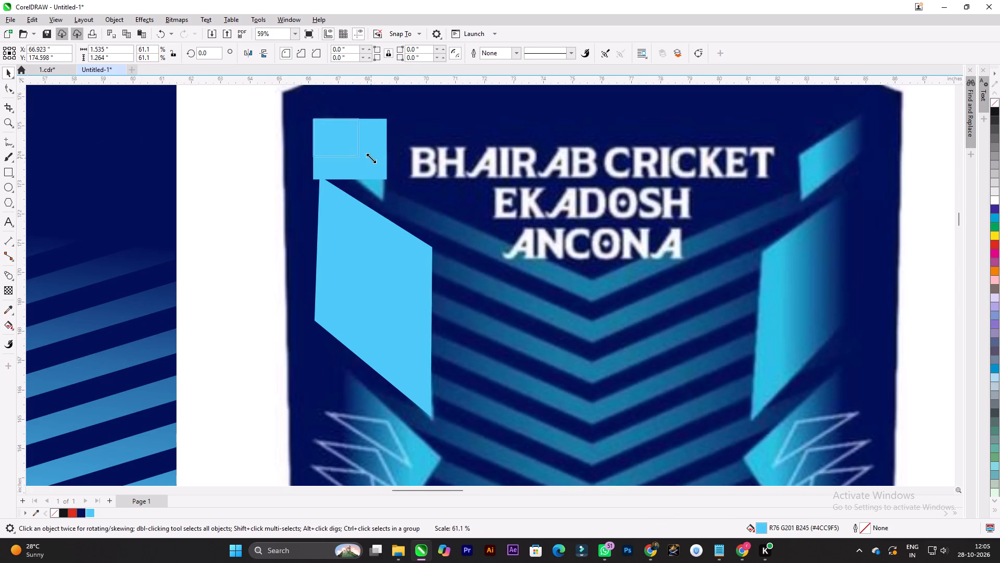
drag(371, 158, 358, 149)
scroll(215, 163, up, 2)
drag(362, 127, 382, 149)
Convert the small cyan rectangle to curves and shift it inward over the jersey image's small upper left accent.
key(ctrl+q)
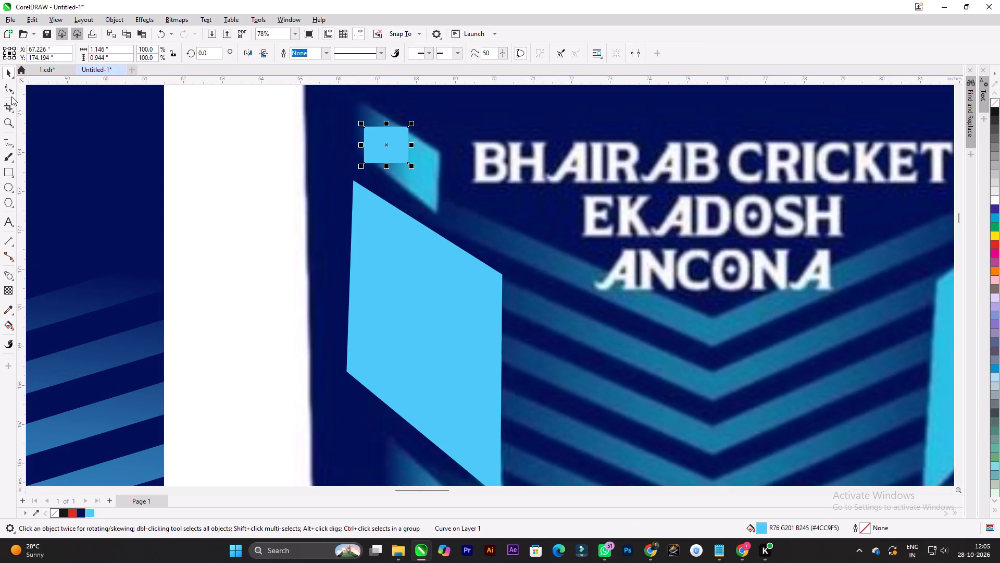
click(11, 96)
double_click(13, 90)
drag(410, 165, 431, 203)
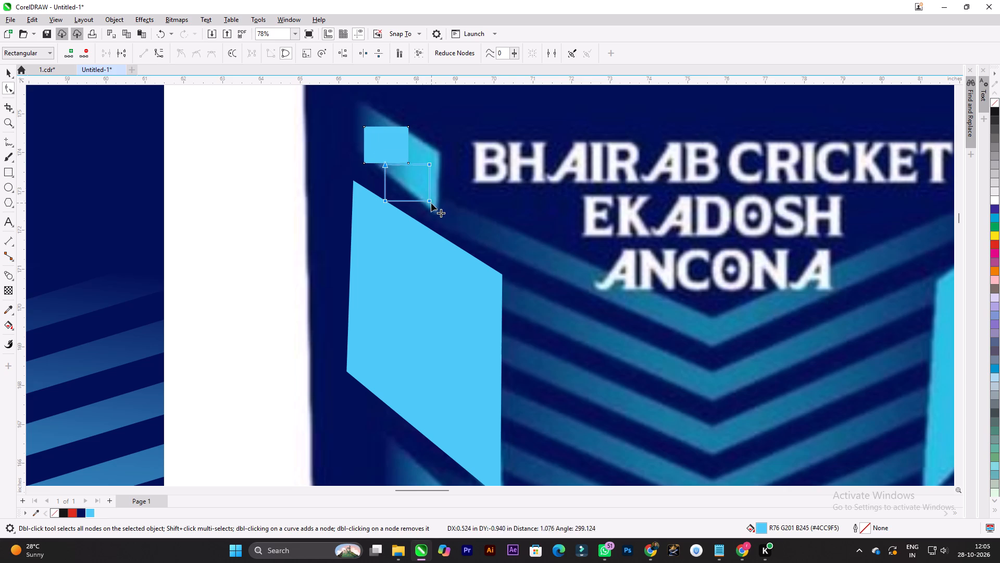
drag(431, 203, 399, 162)
drag(399, 162, 434, 207)
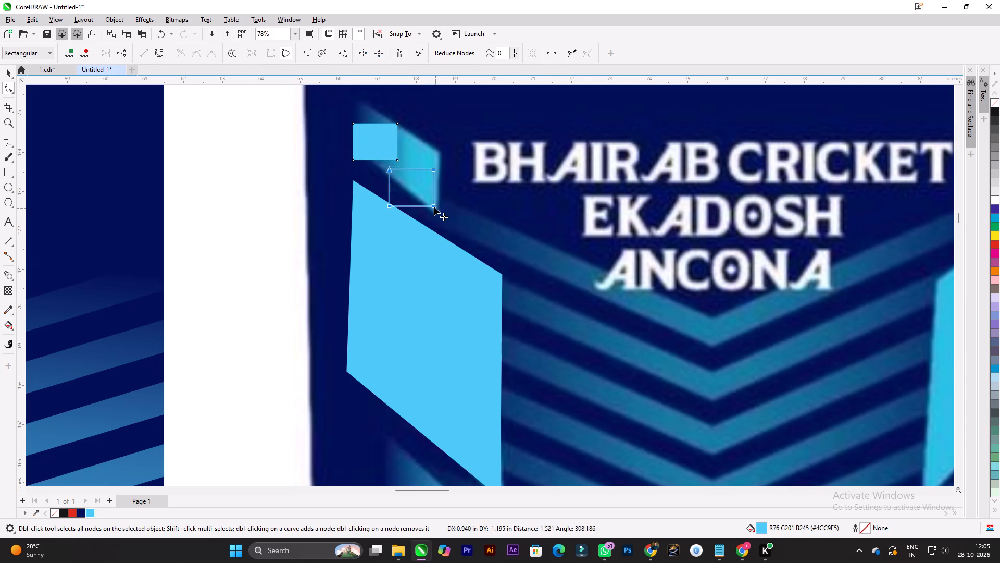
drag(434, 207, 420, 168)
drag(419, 165, 426, 181)
ctrl+drag(425, 182, 426, 194)
ctrl+drag(426, 194, 425, 181)
key(ctrl+q)
key(ctrl+q)
key(ctrl+q)
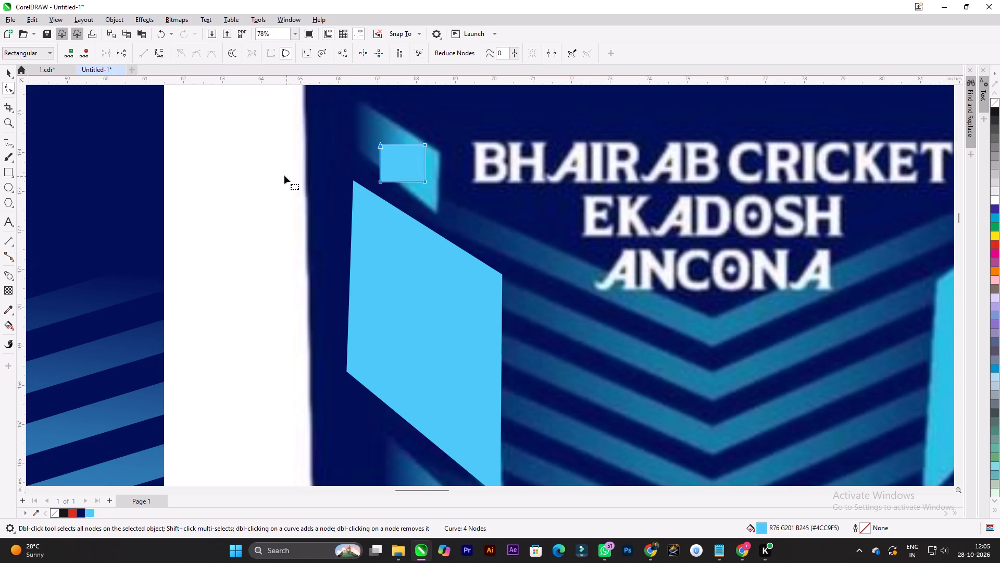
Move the small cyan shape's four corner nodes into a slanted quadrilateral covering the image's small upper left accent.
click(282, 175)
click(394, 172)
alt+drag(426, 182, 433, 206)
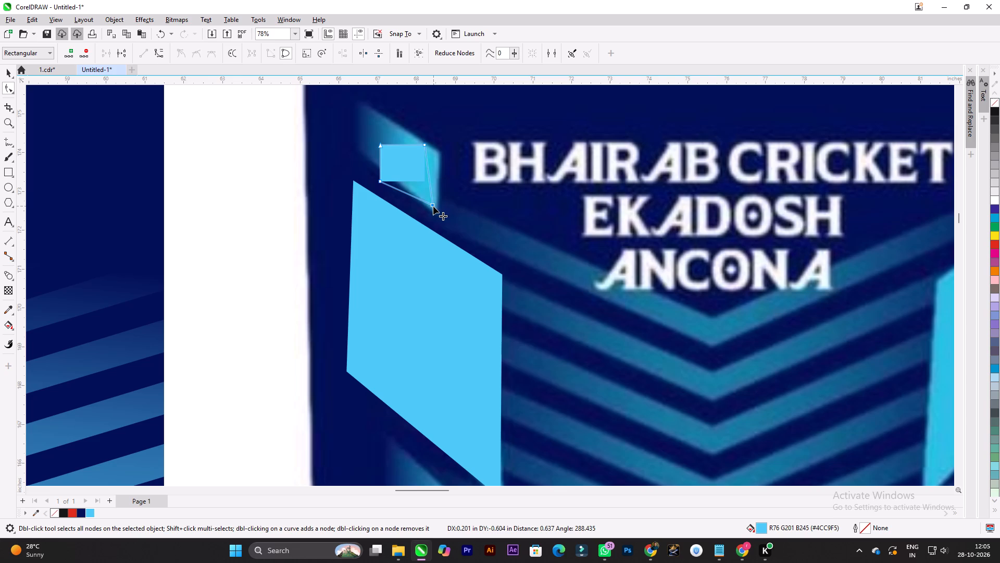
alt+drag(433, 206, 436, 211)
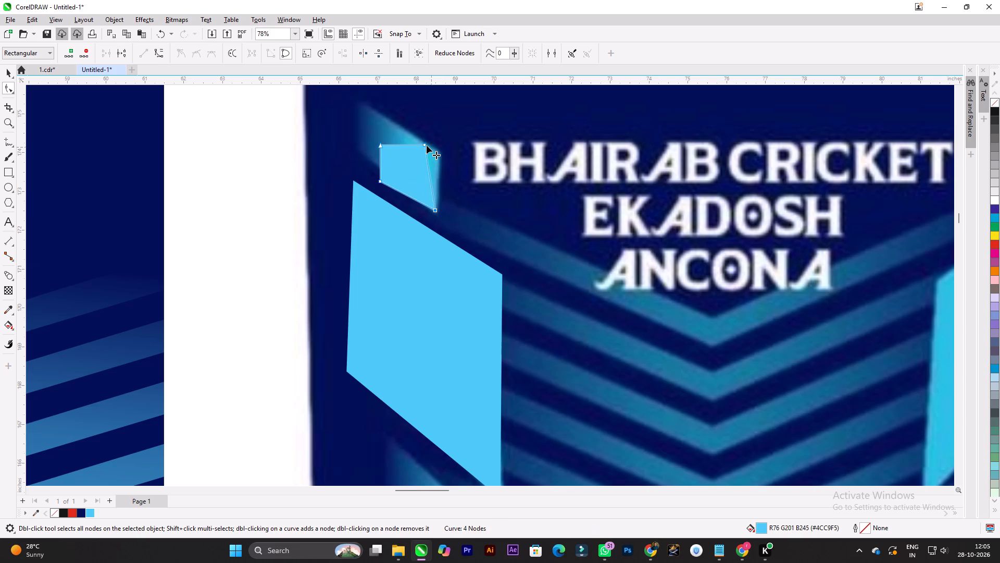
alt+drag(426, 145, 442, 157)
scroll(365, 160, down, 6)
scroll(347, 144, up, 3)
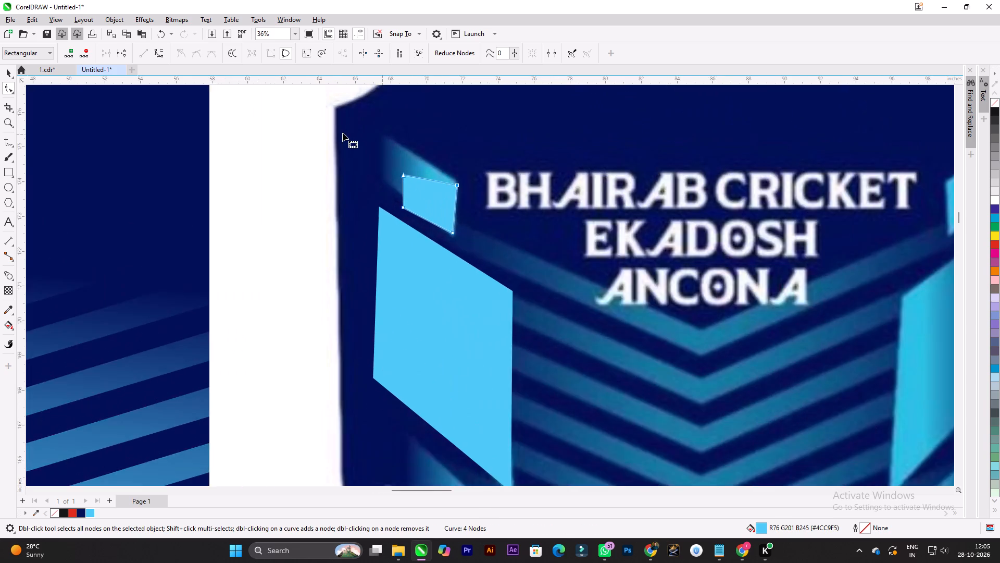
scroll(343, 133, up, 4)
drag(417, 186, 392, 134)
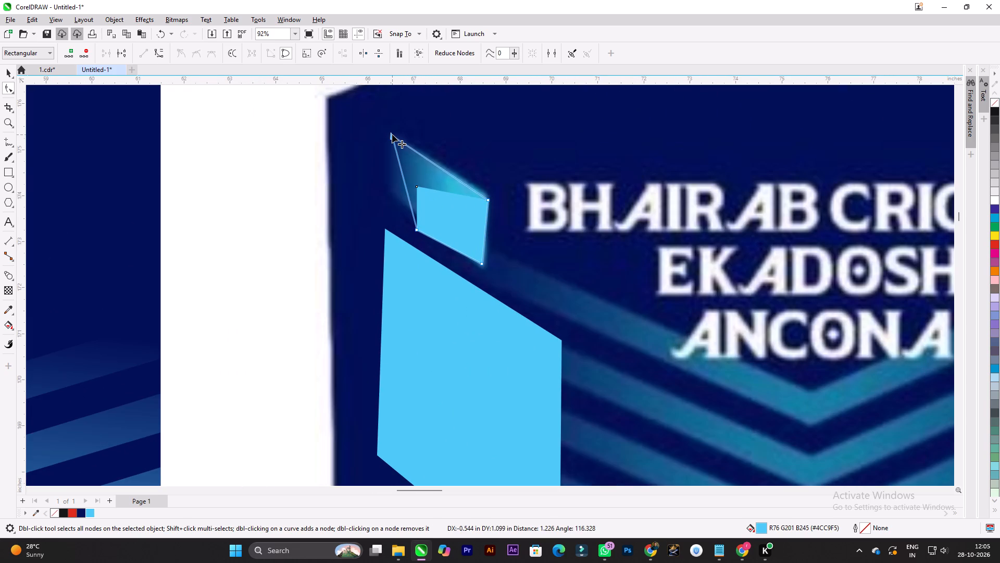
drag(392, 134, 392, 131)
drag(417, 229, 389, 188)
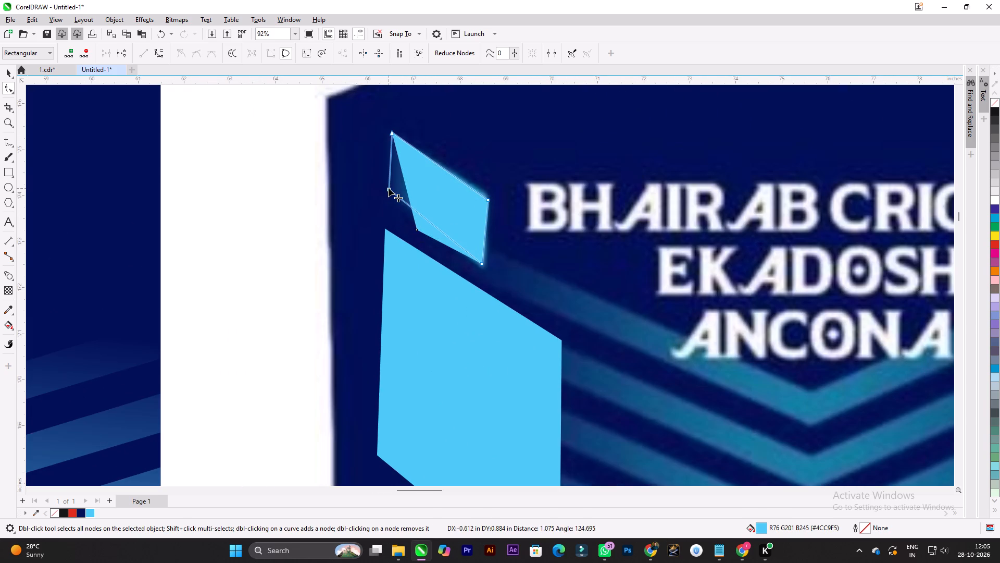
drag(389, 188, 387, 192)
Raise the small quadrilateral's upper inner corner node slightly to match the accent's edge, and deselect the shape.
scroll(402, 194, down, 7)
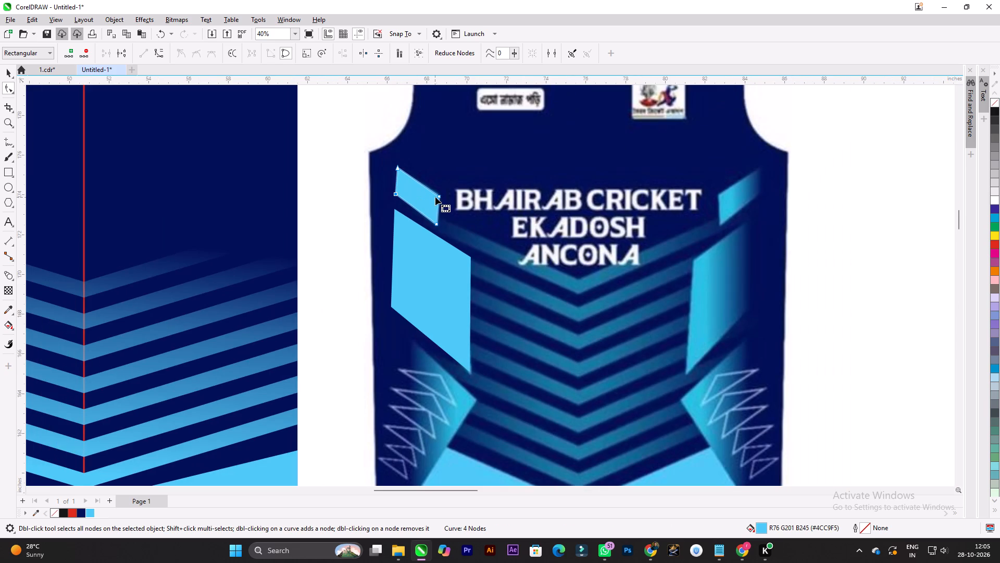
scroll(437, 197, up, 7)
click(441, 195)
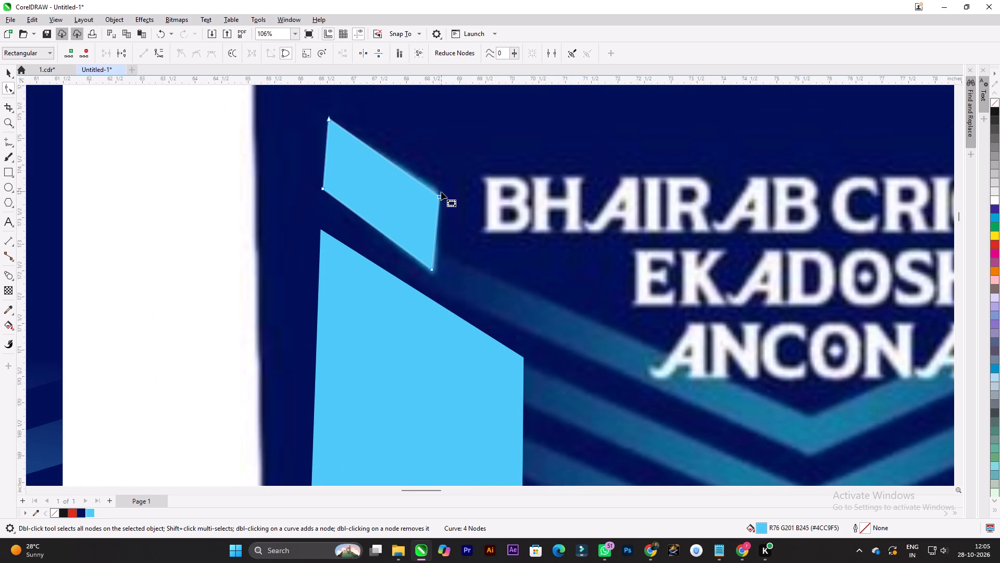
click(440, 195)
scroll(431, 194, up, 5)
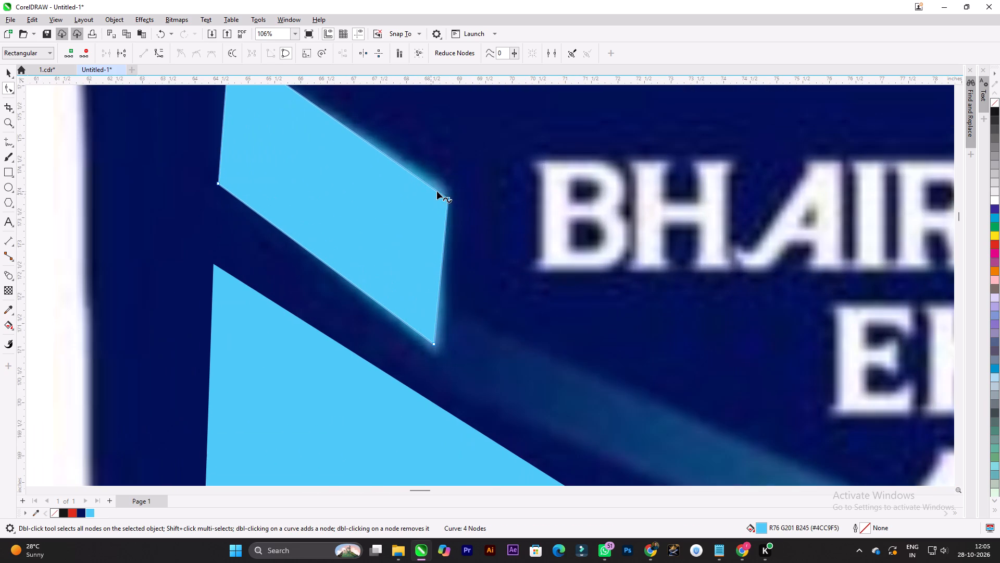
alt+drag(447, 198, 449, 186)
right_click(223, 175)
scroll(223, 175, down, 13)
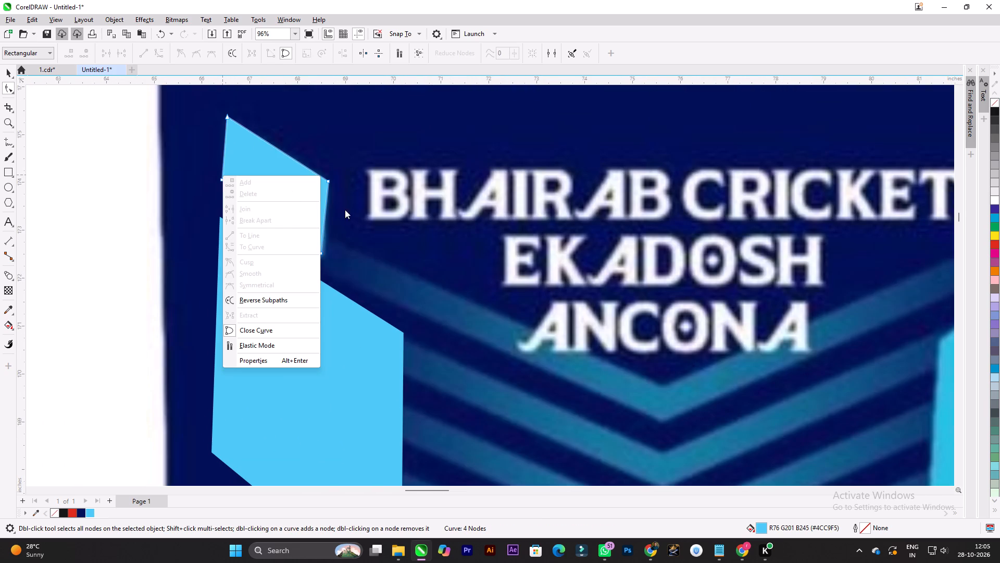
click(71, 167)
scroll(210, 198, down, 13)
scroll(350, 212, up, 2)
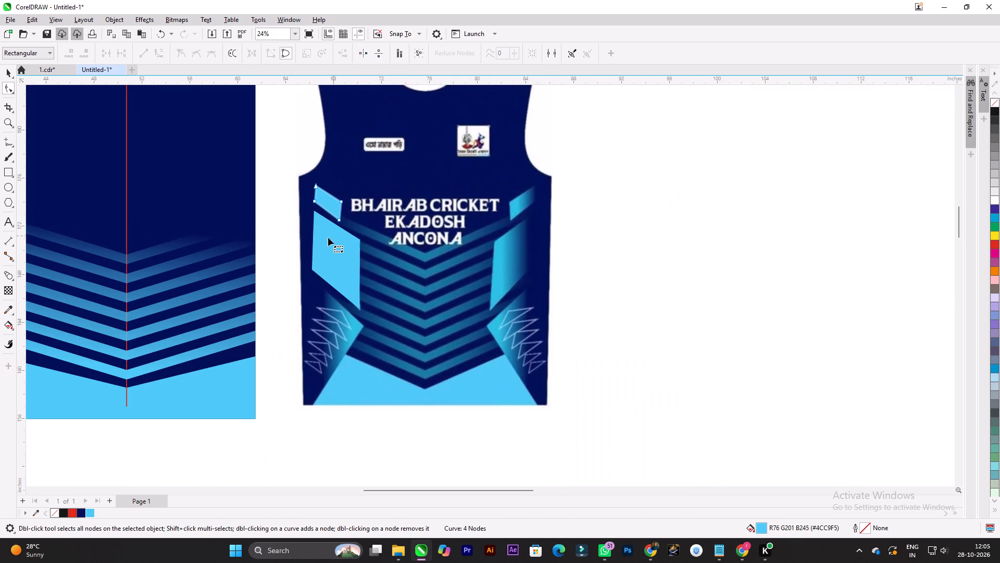
click(7, 78)
click(829, 268)
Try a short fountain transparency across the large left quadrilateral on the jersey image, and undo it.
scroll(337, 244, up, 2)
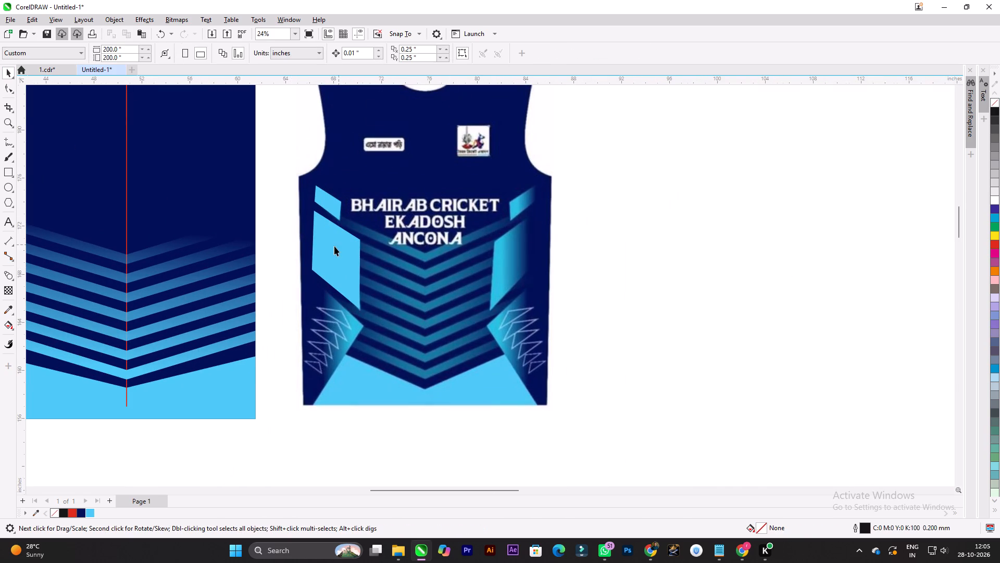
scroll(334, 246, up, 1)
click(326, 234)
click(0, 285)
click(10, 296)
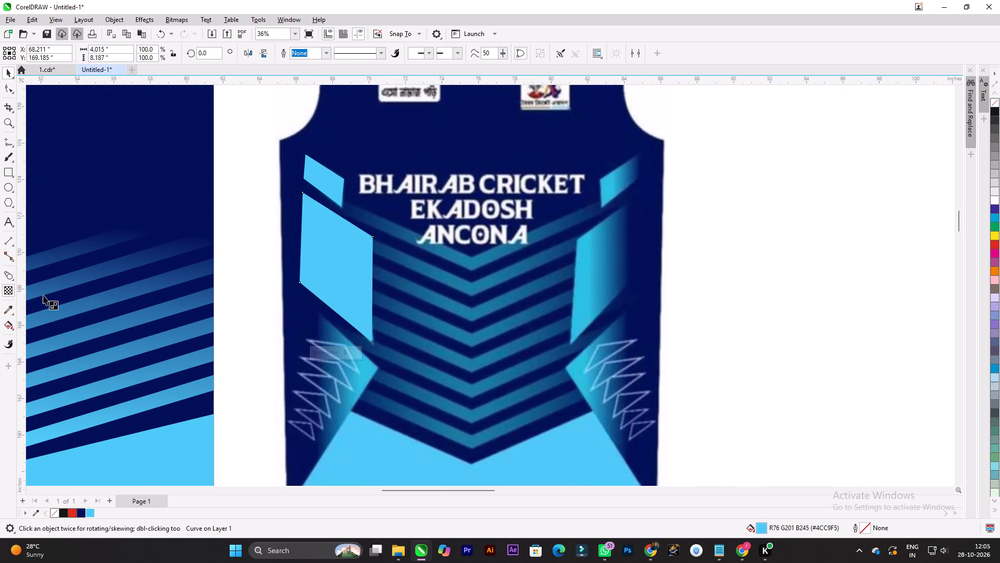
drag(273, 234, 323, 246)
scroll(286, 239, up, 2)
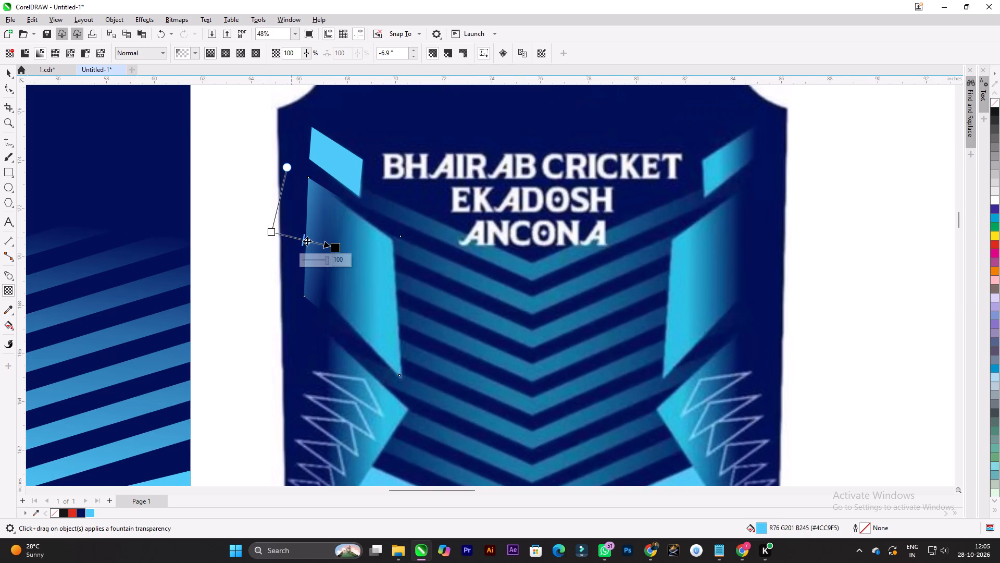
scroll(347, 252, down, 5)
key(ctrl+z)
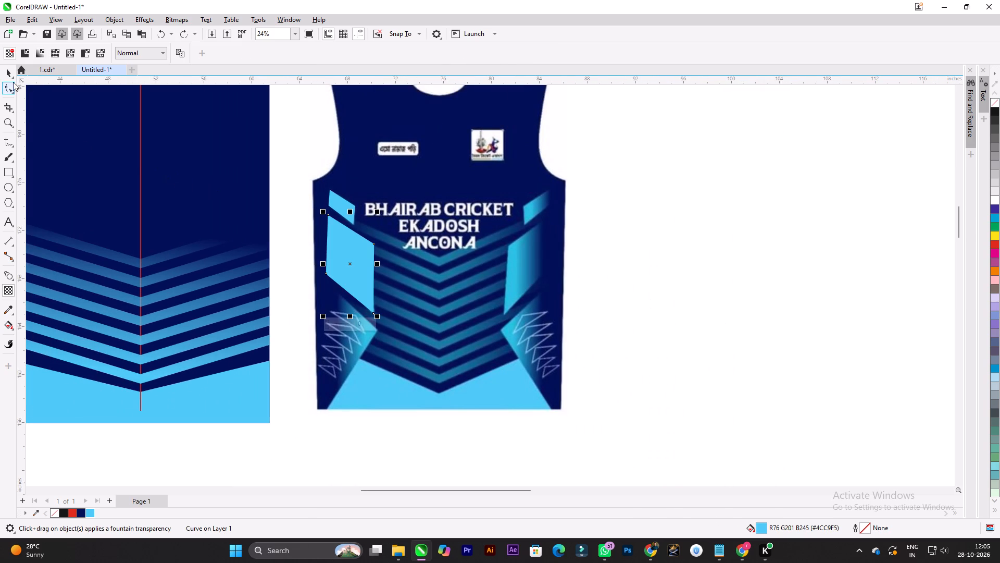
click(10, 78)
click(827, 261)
Align the small and large cyan quadrilaterals to the left edge of the navy panel, keeping their heights on the page.
scroll(445, 284, up, 2)
scroll(451, 288, down, 5)
scroll(380, 326, up, 4)
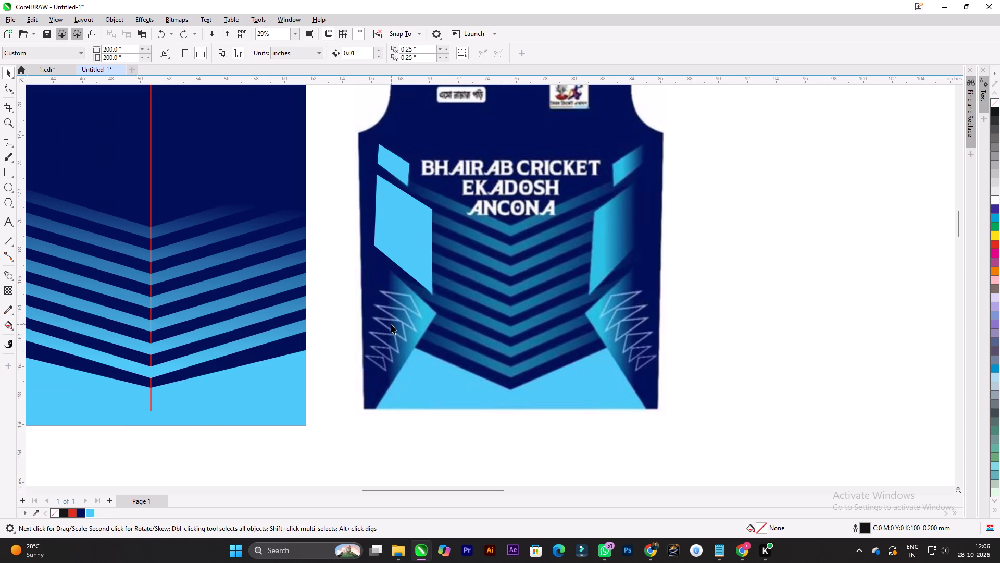
scroll(491, 341, down, 7)
click(577, 295)
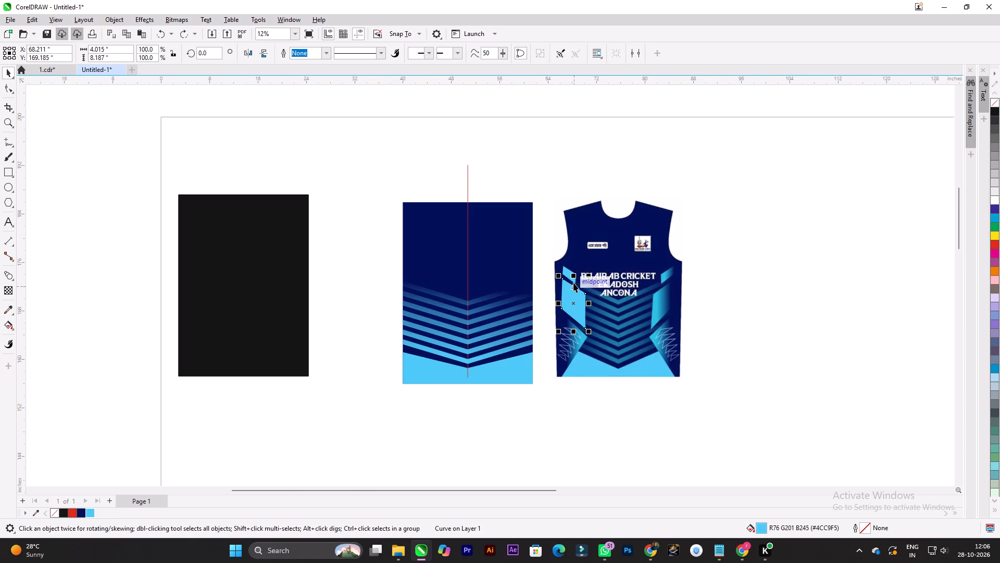
ctrl+click(567, 272)
scroll(572, 323, up, 3)
shift+click(578, 314)
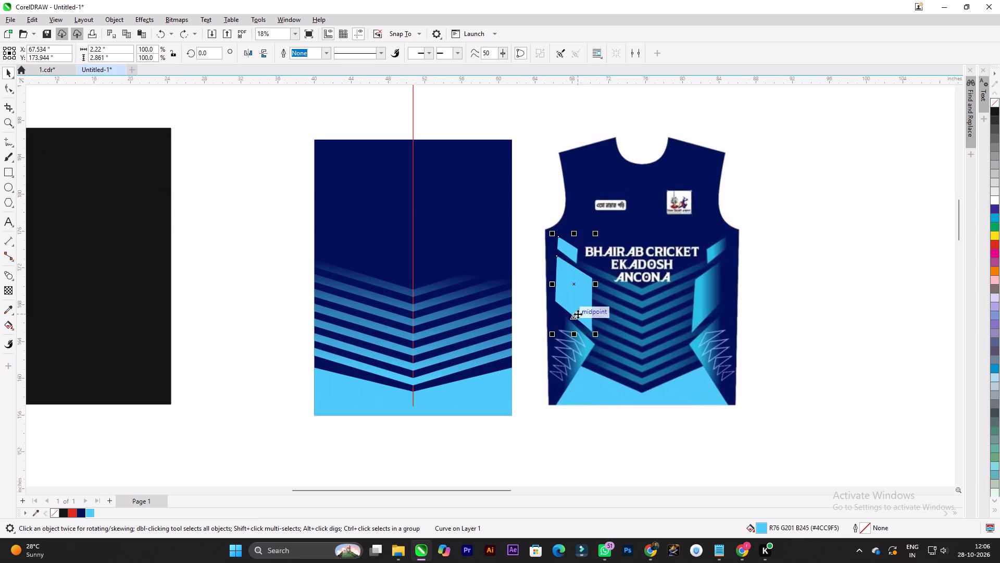
key(e)
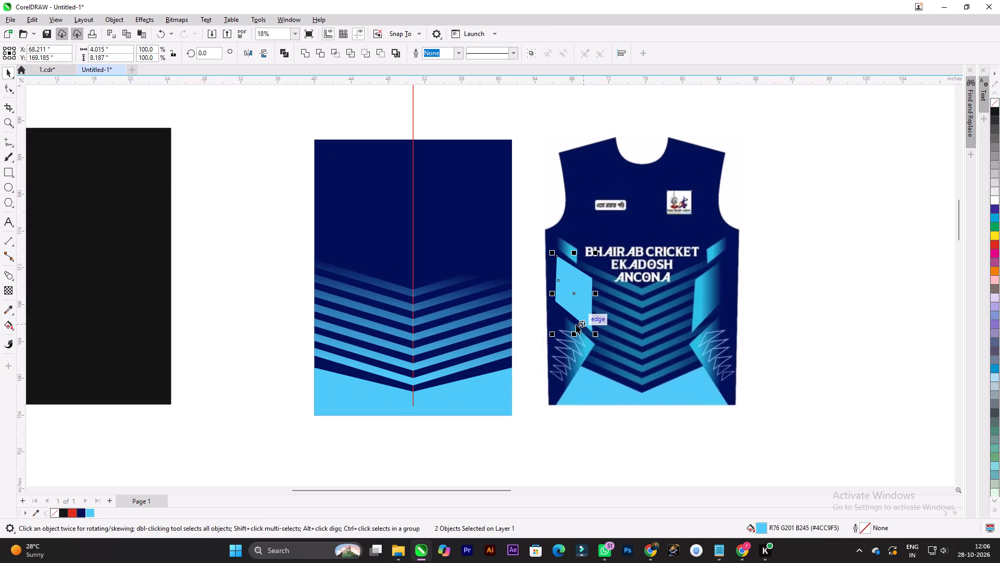
key(ctrl+z)
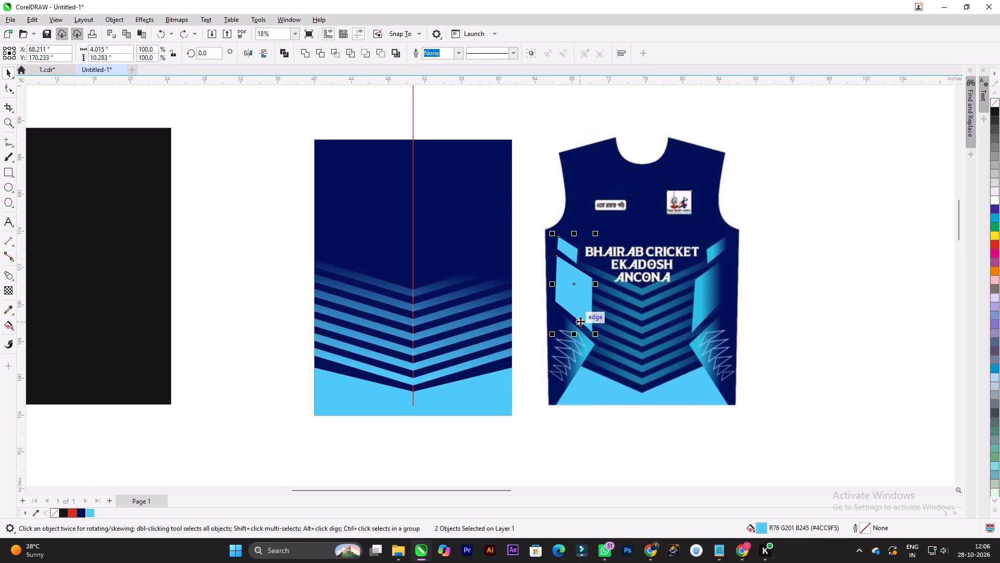
key(r)
key(ctrl+z)
key(l)
shift+click(369, 197)
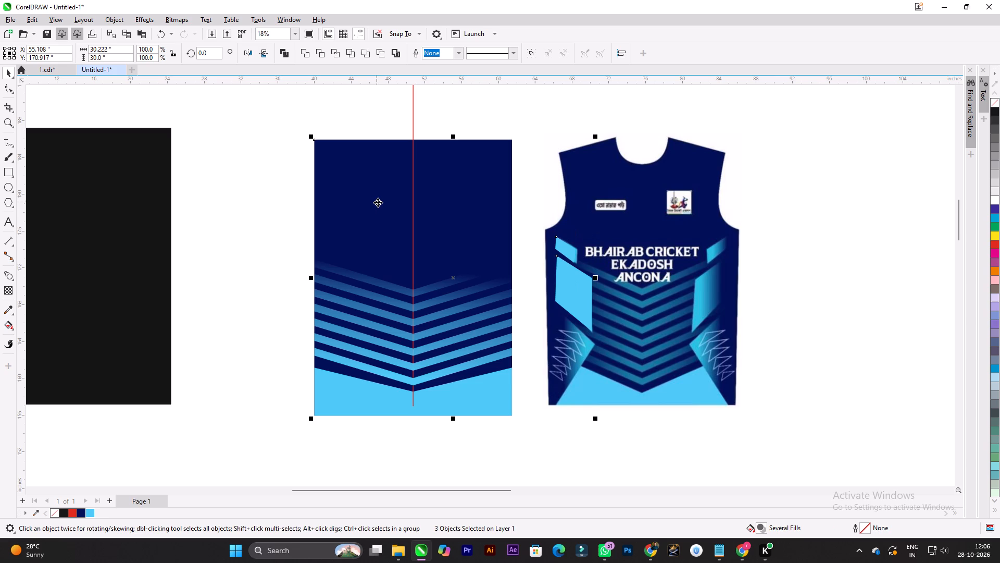
key(l)
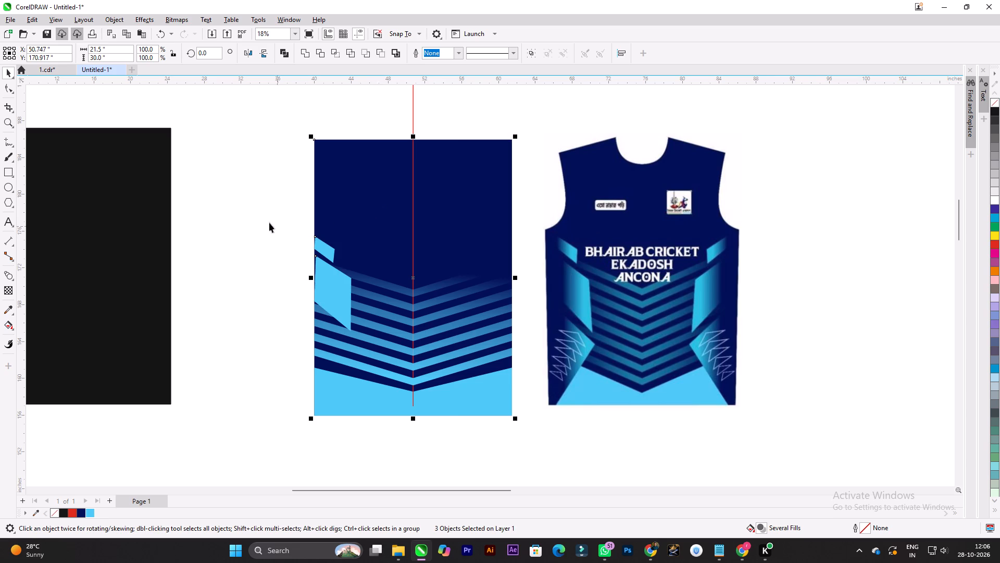
Scale the large cyan quadrilateral on the panel up proportionally to about 5.19 by 10.58 inches, extending inward and downward.
click(223, 210)
click(341, 289)
drag(355, 334, 358, 337)
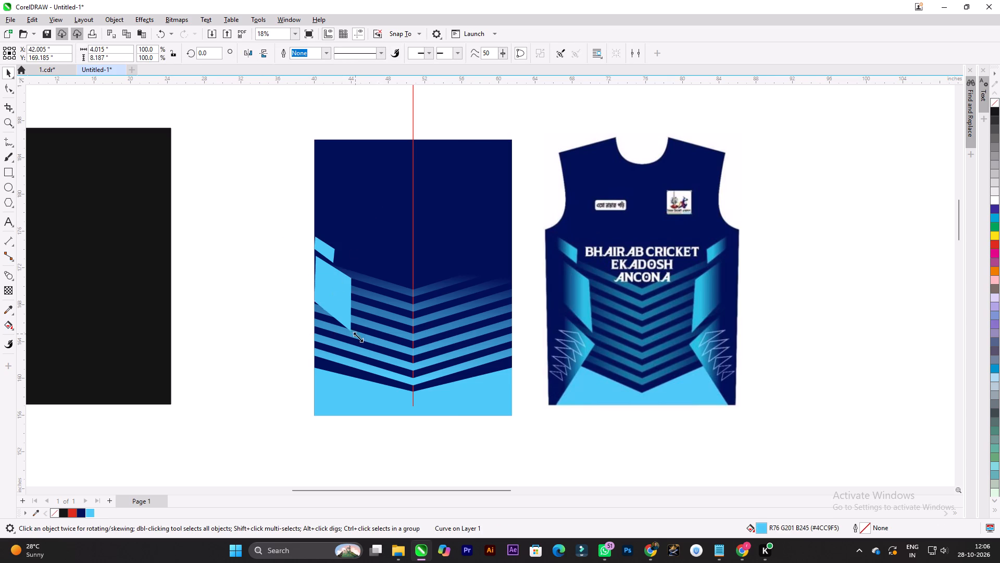
drag(358, 337, 384, 358)
scroll(334, 305, up, 1)
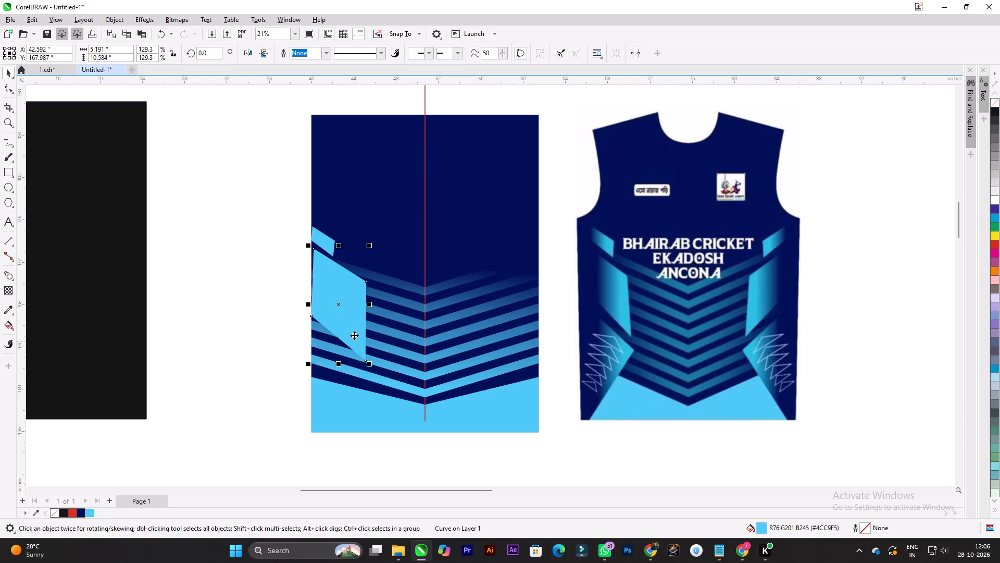
click(354, 333)
click(257, 290)
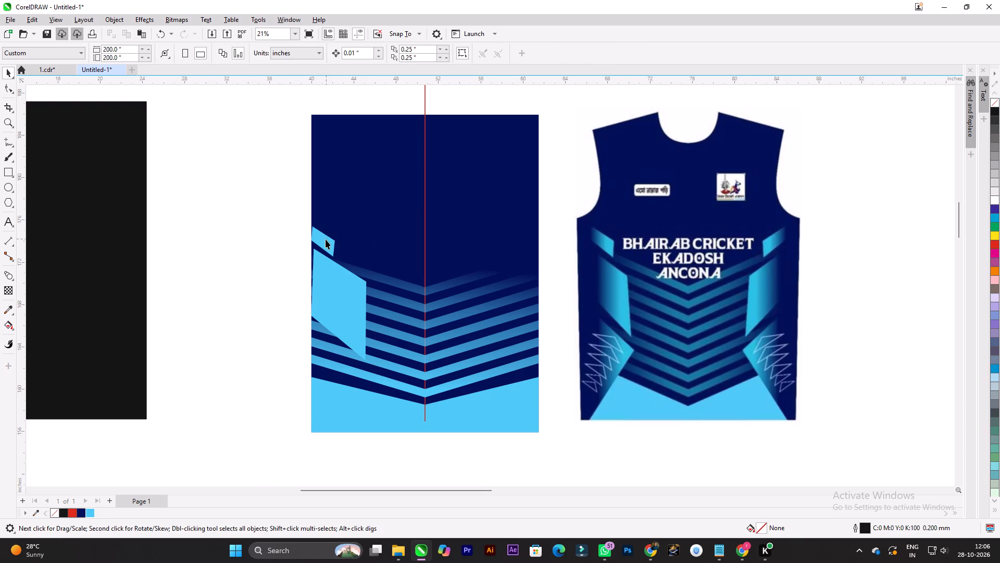
Nudge the lowest chevron stripe on the panel down by about 0.15 inches toward the cyan hem.
click(451, 384)
key(Down)
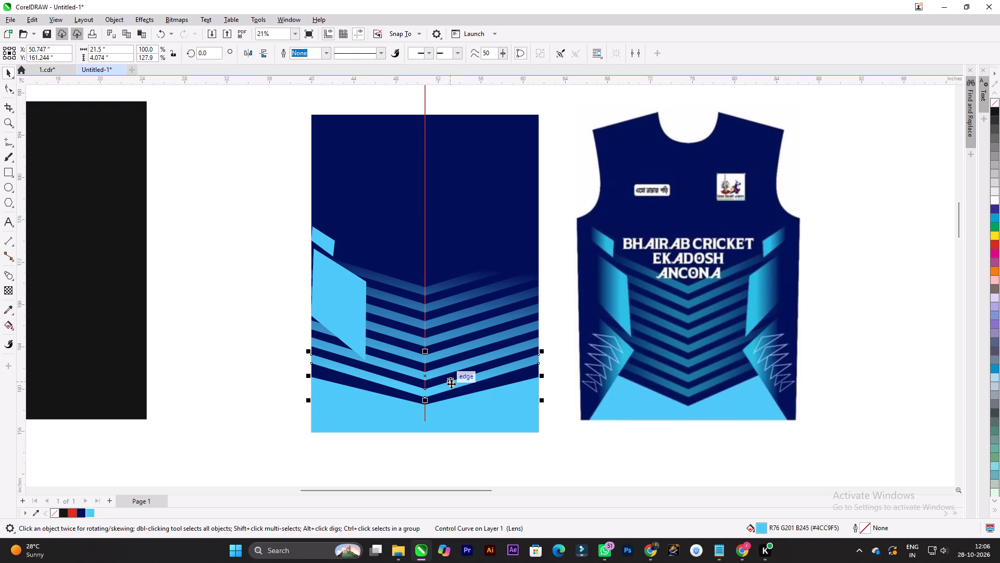
key(Down)
key(Down)
key(Down)
key(Down)
key(Down)
key(Down)
key(Down)
key(Down)
key(Down)
key(Down)
key(Down)
key(Down)
key(Down)
key(Down)
key(Up)
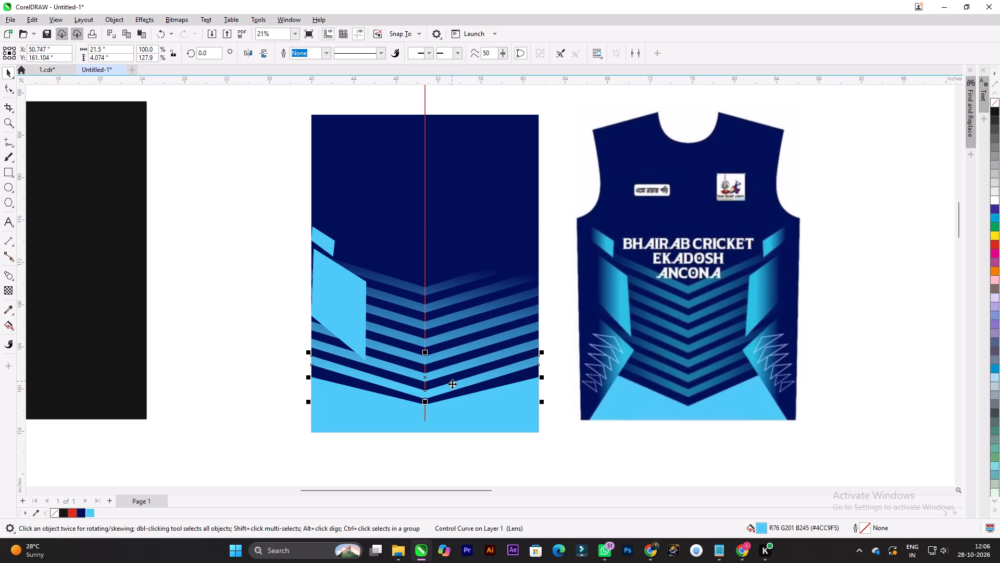
key(Down)
click(238, 263)
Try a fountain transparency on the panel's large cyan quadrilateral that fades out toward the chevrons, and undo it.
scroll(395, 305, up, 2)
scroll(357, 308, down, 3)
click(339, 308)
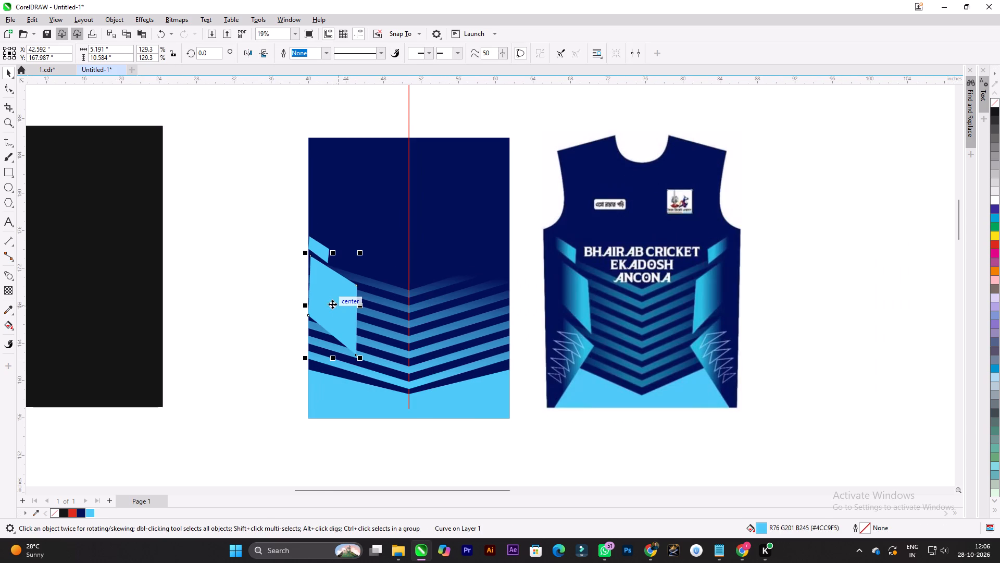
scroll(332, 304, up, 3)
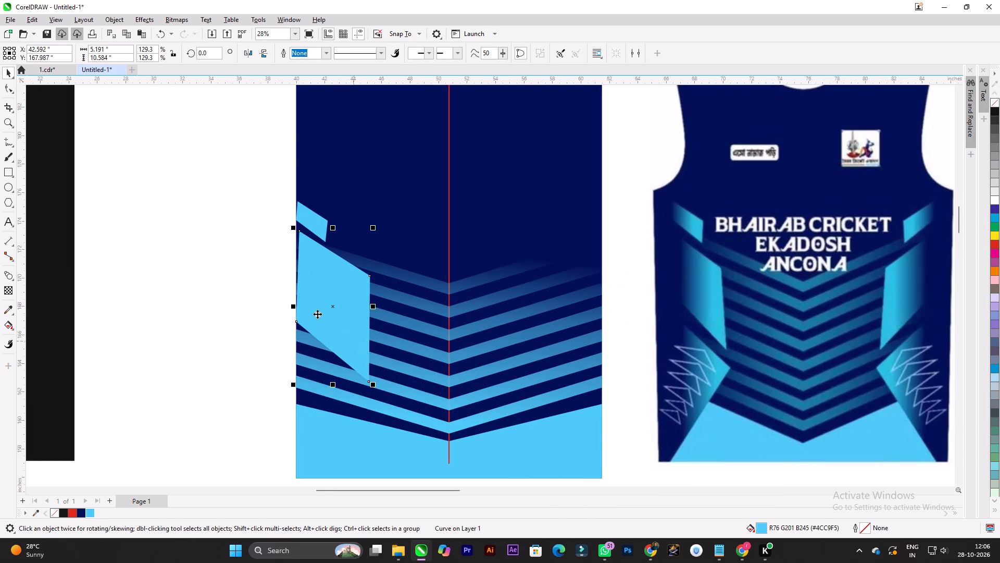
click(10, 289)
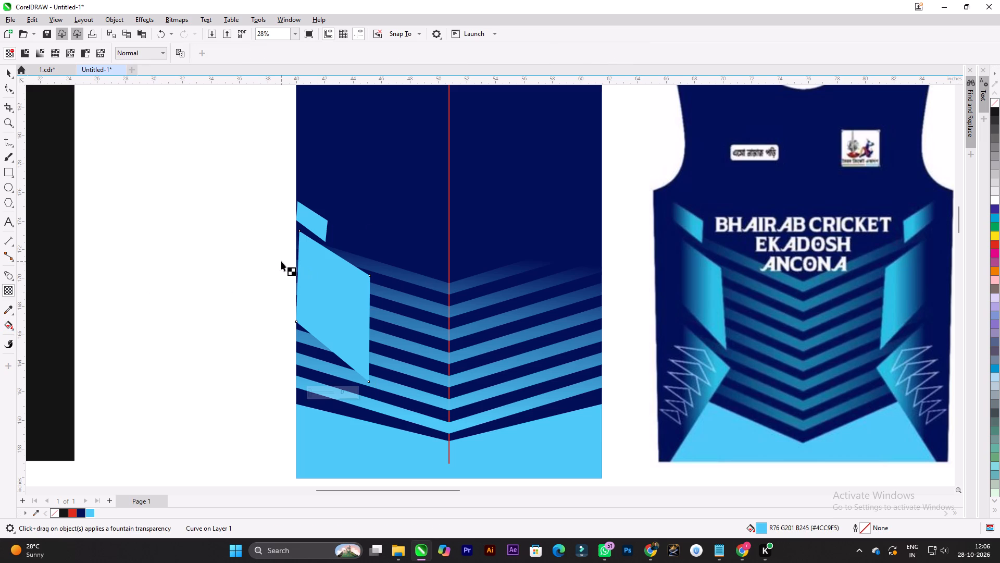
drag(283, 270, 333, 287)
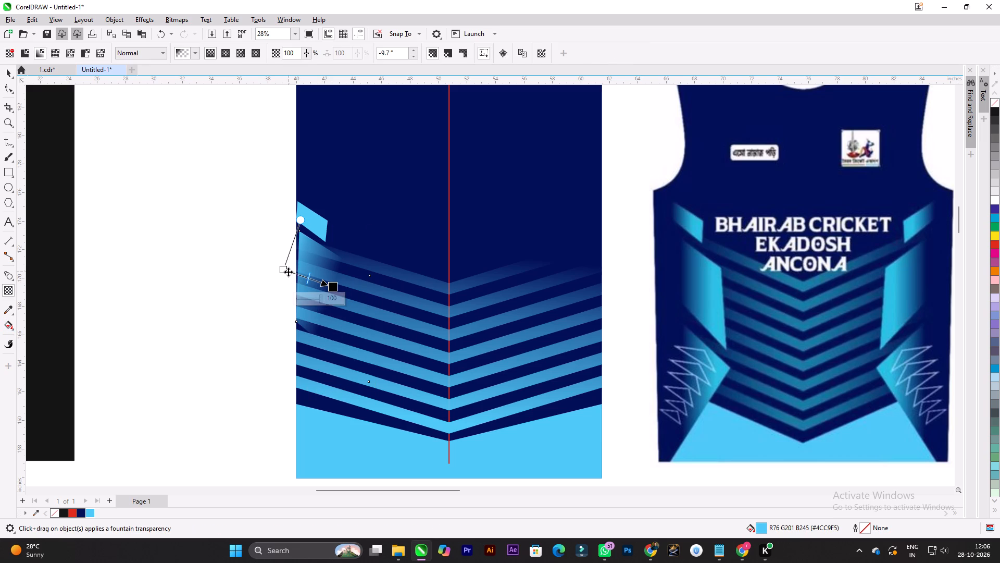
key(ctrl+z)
Apply a fountain transparency to the large cyan quadrilateral, solid on its inner side and fading toward the panel's left edge at about 173.5°.
drag(373, 301, 323, 287)
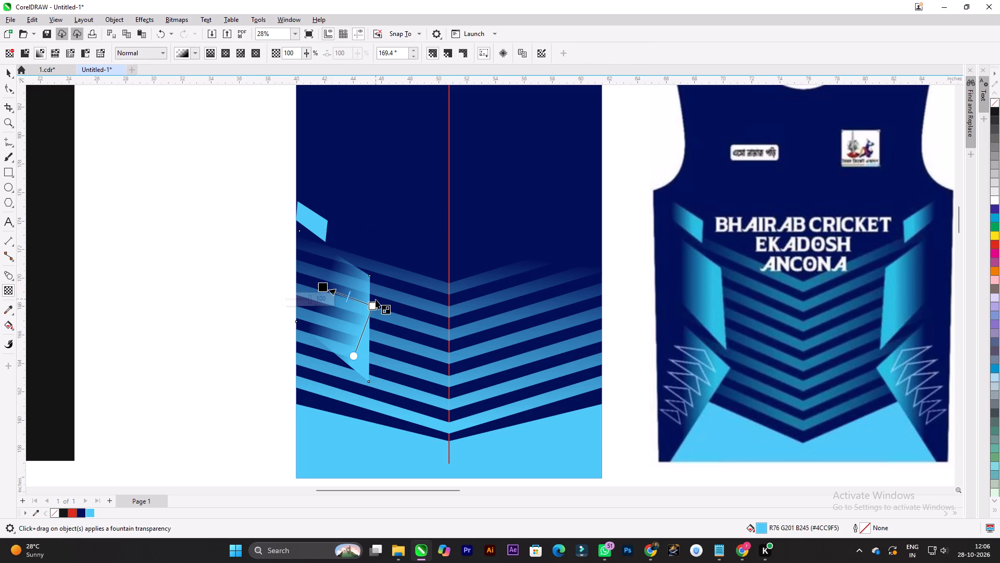
drag(372, 302, 345, 295)
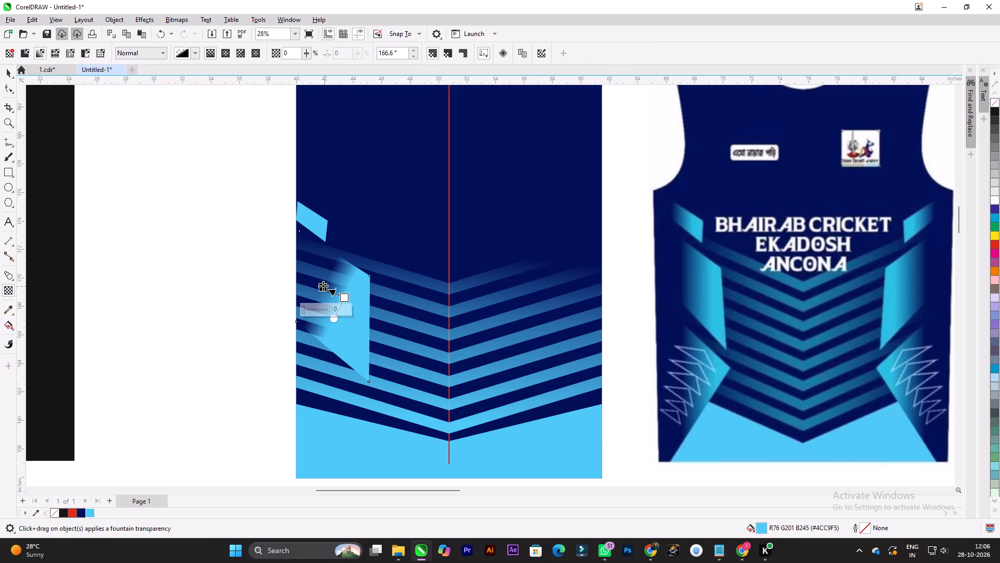
drag(323, 286, 279, 278)
drag(346, 296, 337, 294)
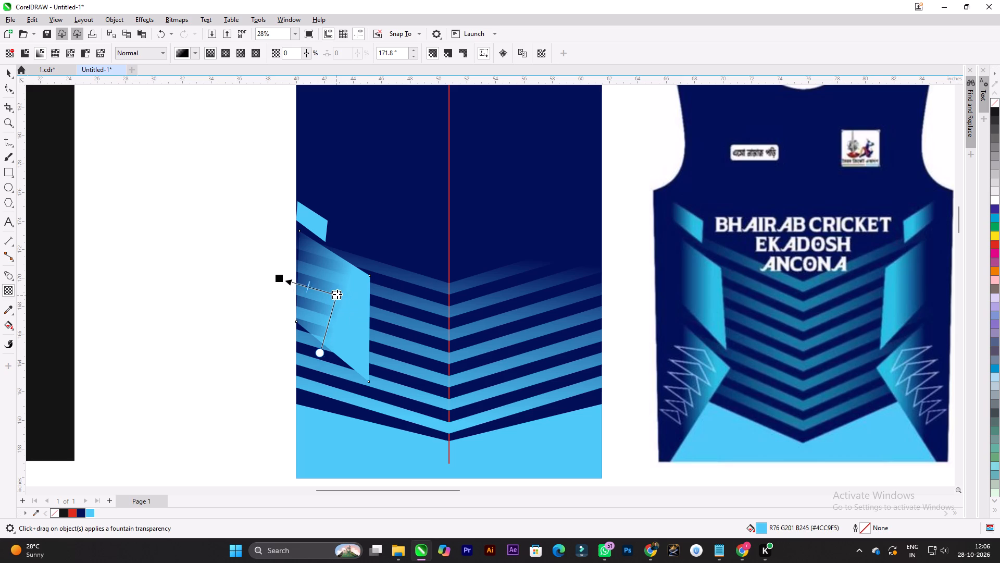
drag(337, 294, 335, 289)
scroll(337, 294, up, 2)
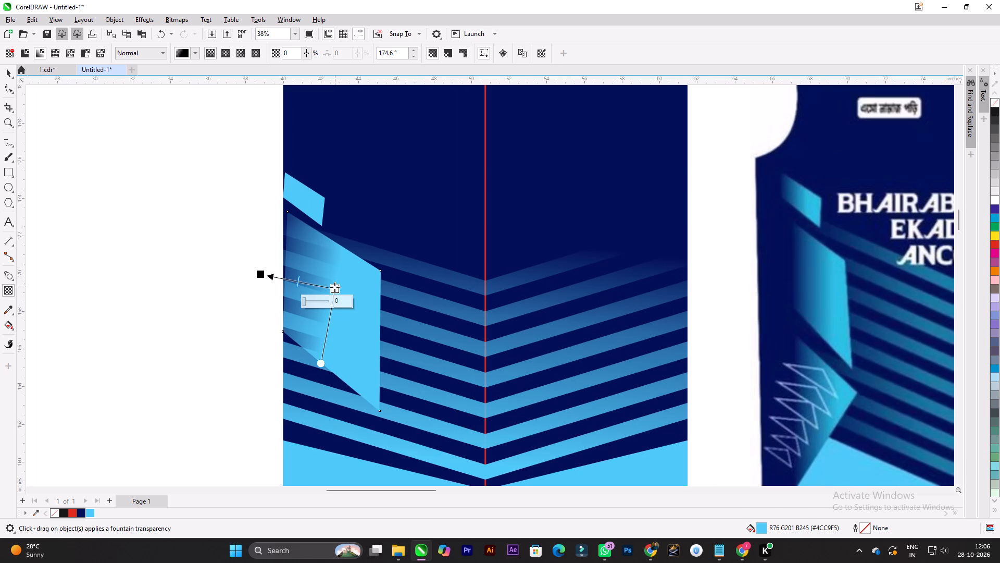
drag(335, 287, 330, 281)
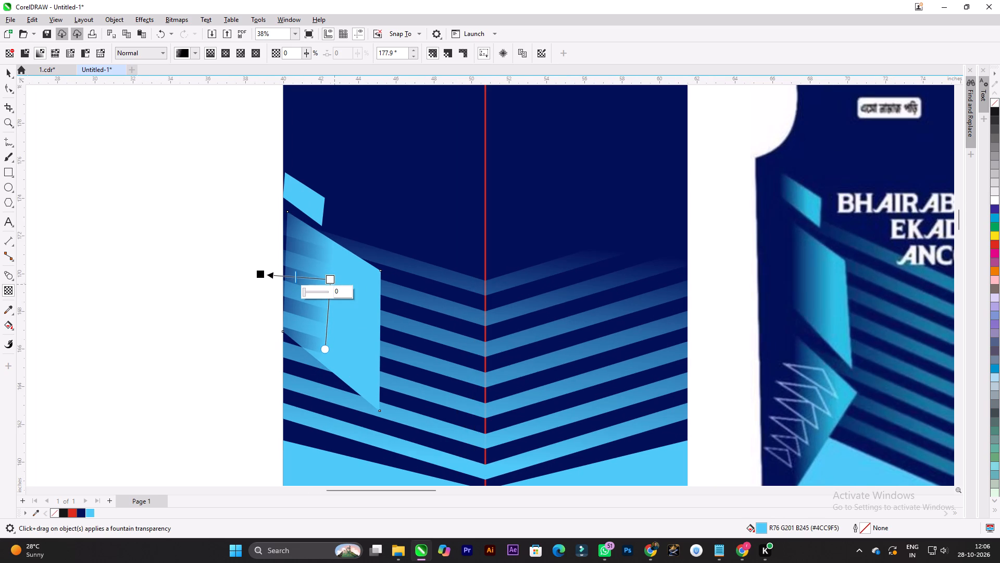
drag(331, 280, 335, 291)
scroll(337, 291, down, 1)
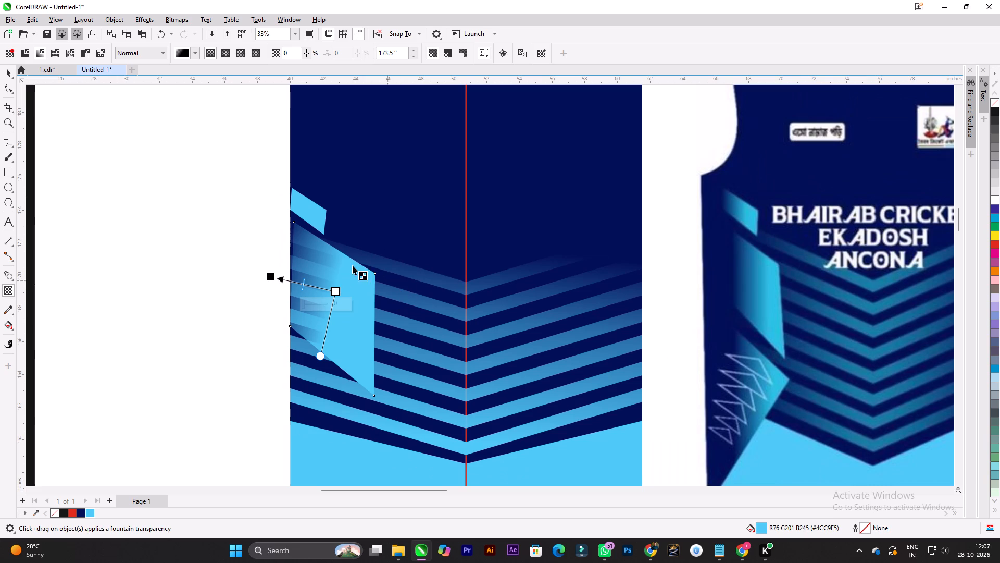
click(9, 76)
click(137, 168)
Move the large cyan quadrilateral's upper outer node onto the navy panel's left edge.
click(314, 253)
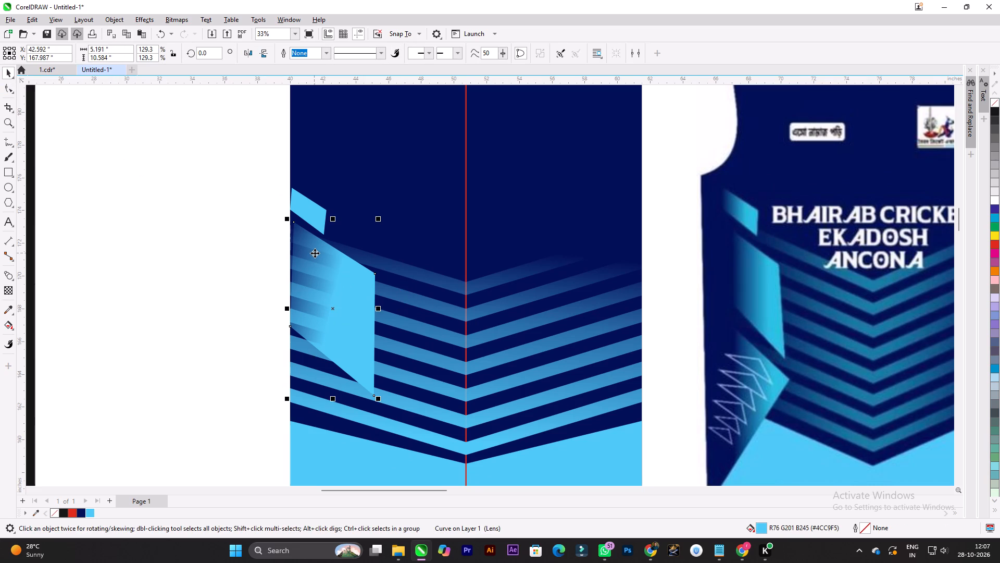
click(10, 90)
scroll(264, 186, up, 6)
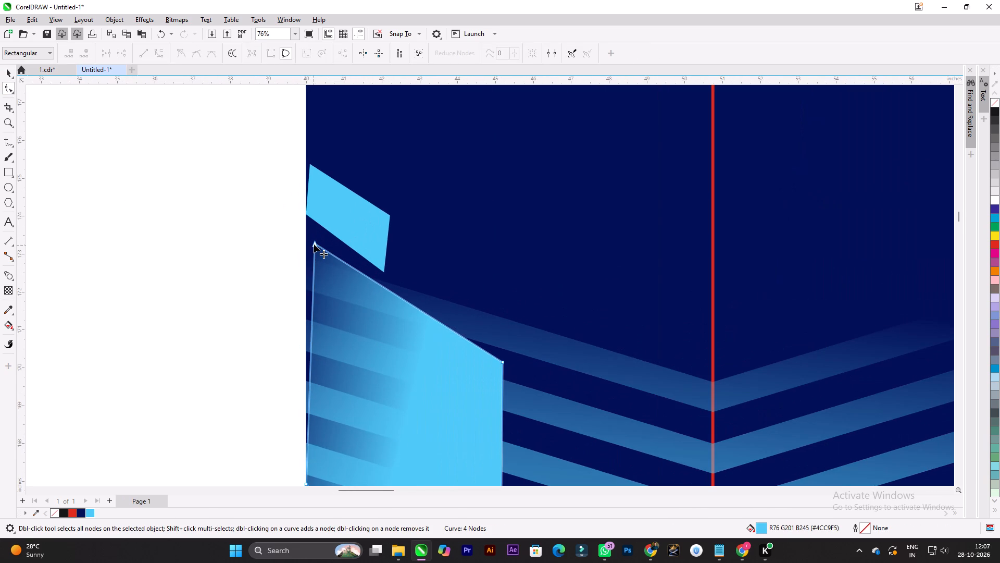
drag(314, 244, 305, 243)
scroll(311, 243, down, 6)
Shift the large cyan quadrilateral's lower outer node down about 0.014 inches along the panel's left edge.
scroll(292, 329, up, 5)
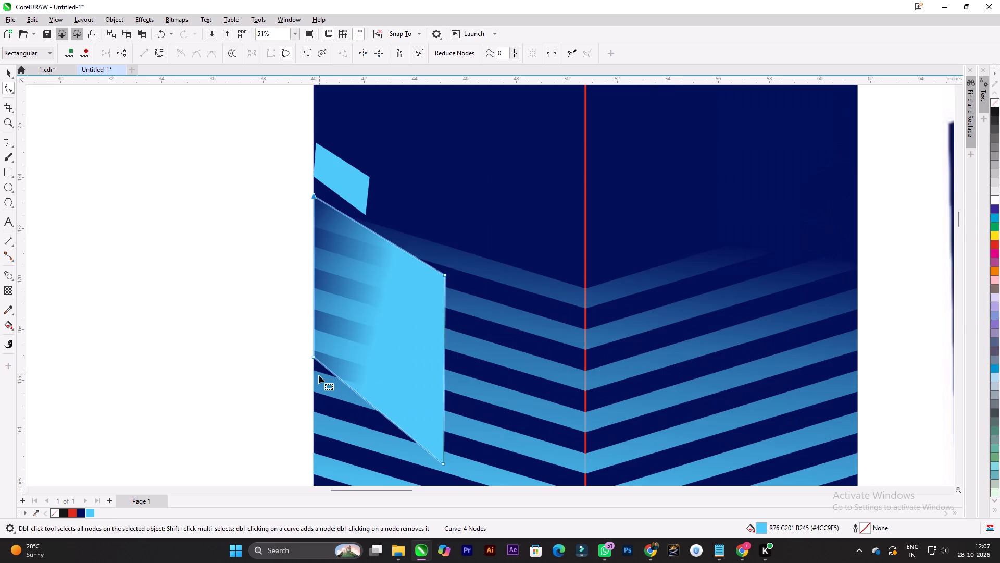
scroll(319, 375, up, 7)
scroll(311, 333, up, 15)
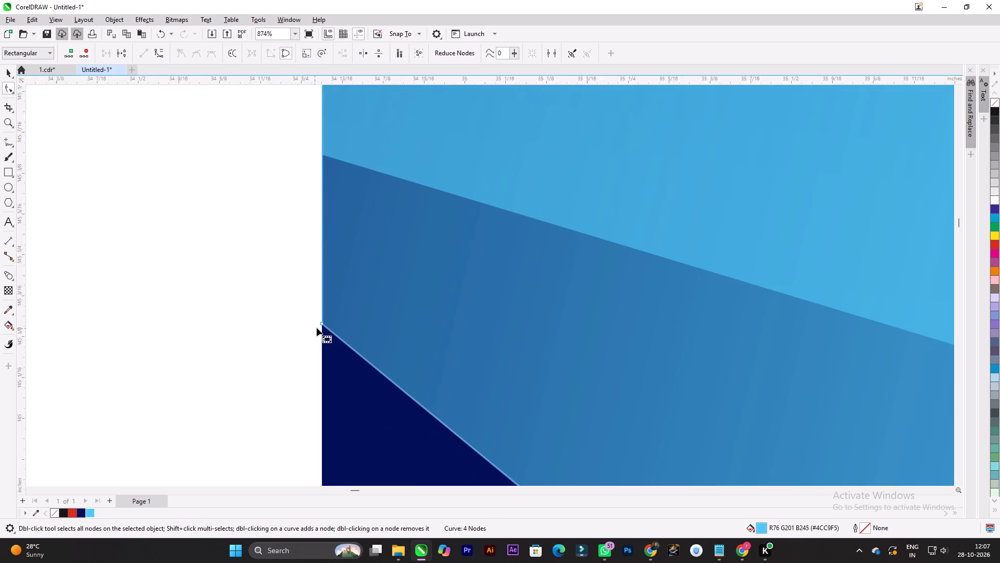
shift+drag(321, 325, 320, 334)
scroll(291, 336, down, 4)
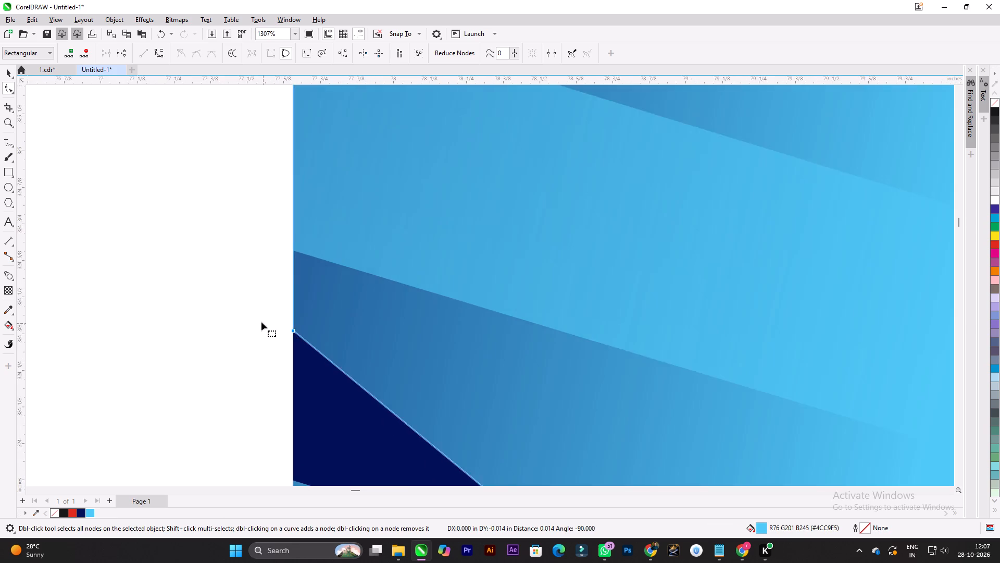
scroll(261, 322, down, 20)
scroll(261, 322, down, 3)
click(167, 177)
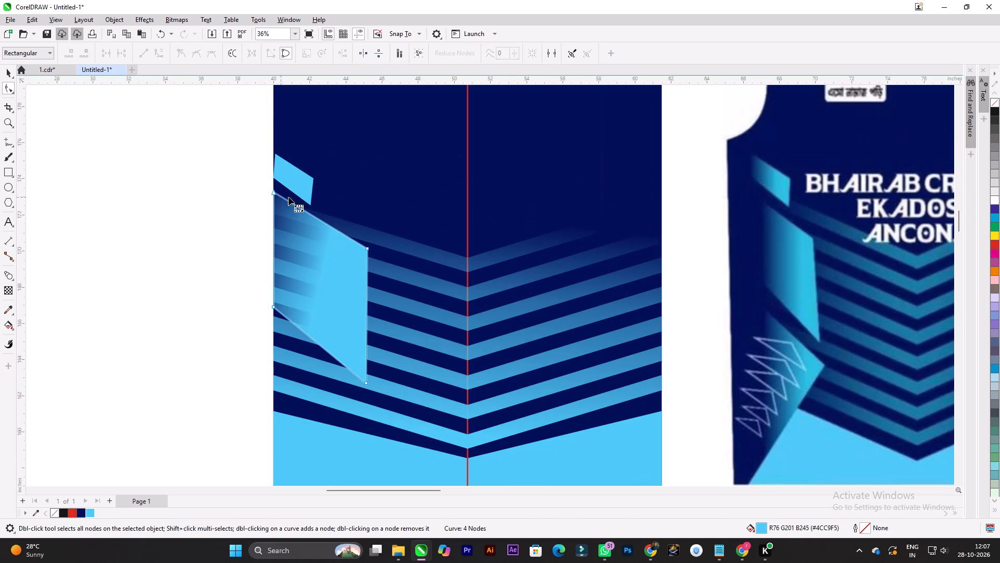
click(12, 79)
click(103, 121)
click(8, 72)
click(195, 149)
Apply a fountain transparency to the small cyan quadrilateral, solid on its inner side and fading toward the panel's left edge at about 157.4°.
scroll(279, 207, up, 10)
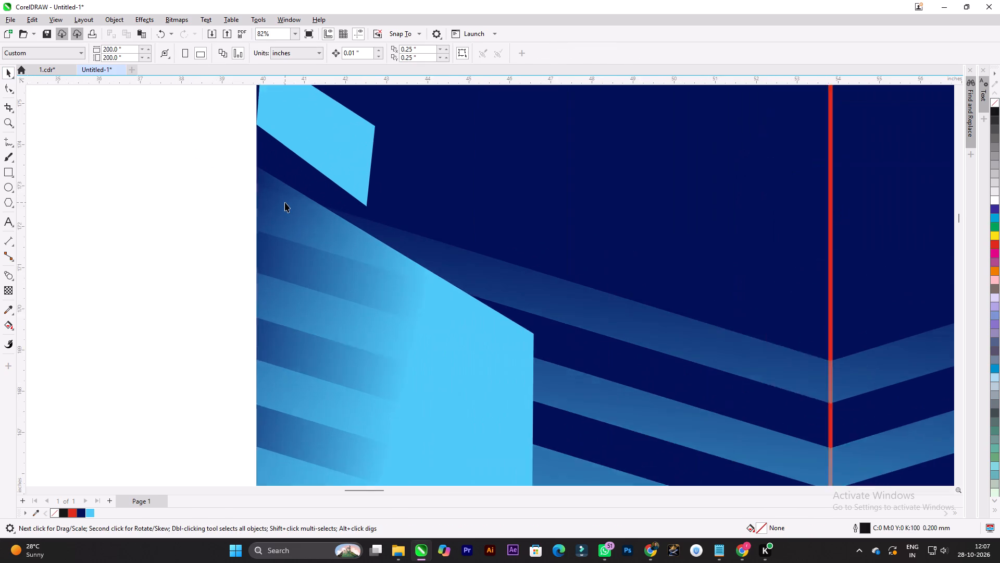
scroll(285, 202, down, 10)
scroll(358, 224, up, 2)
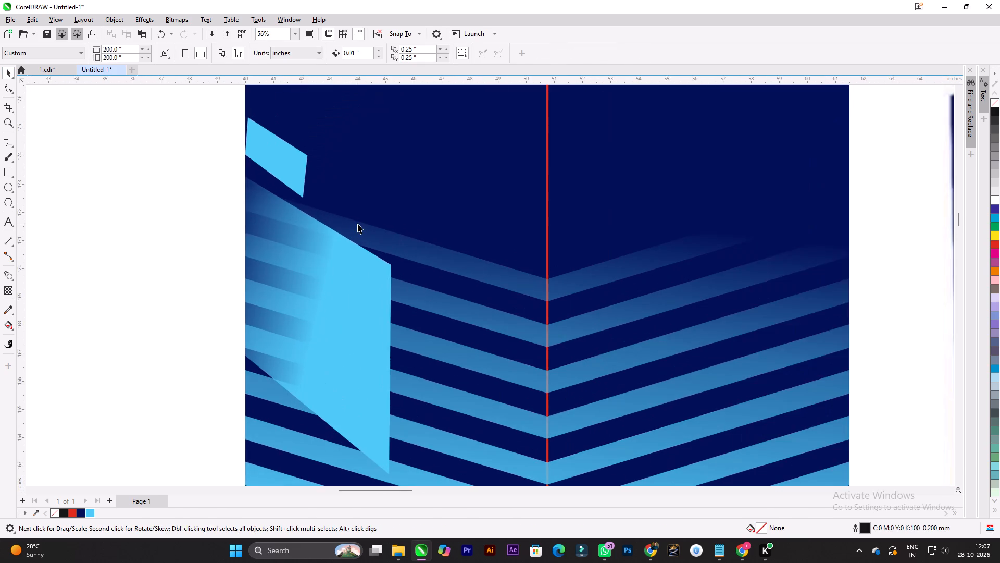
scroll(357, 225, down, 5)
scroll(381, 234, up, 7)
scroll(264, 204, down, 4)
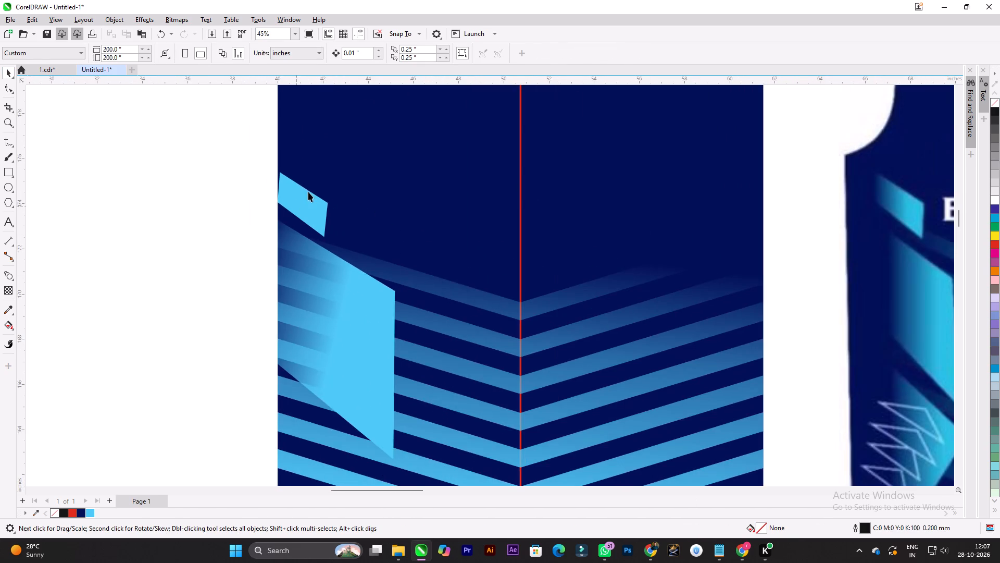
click(308, 192)
scroll(301, 192, up, 4)
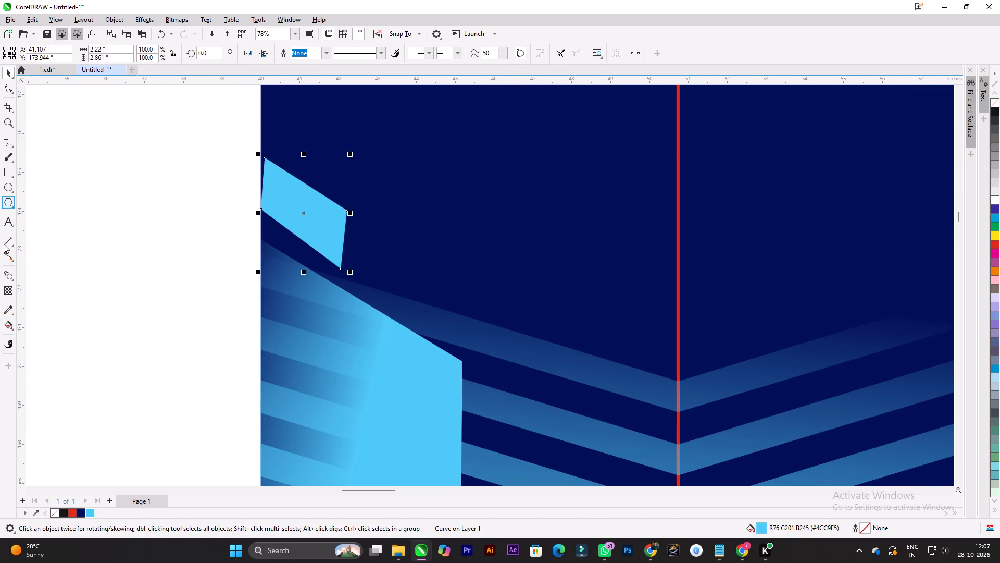
click(9, 284)
scroll(398, 194, up, 2)
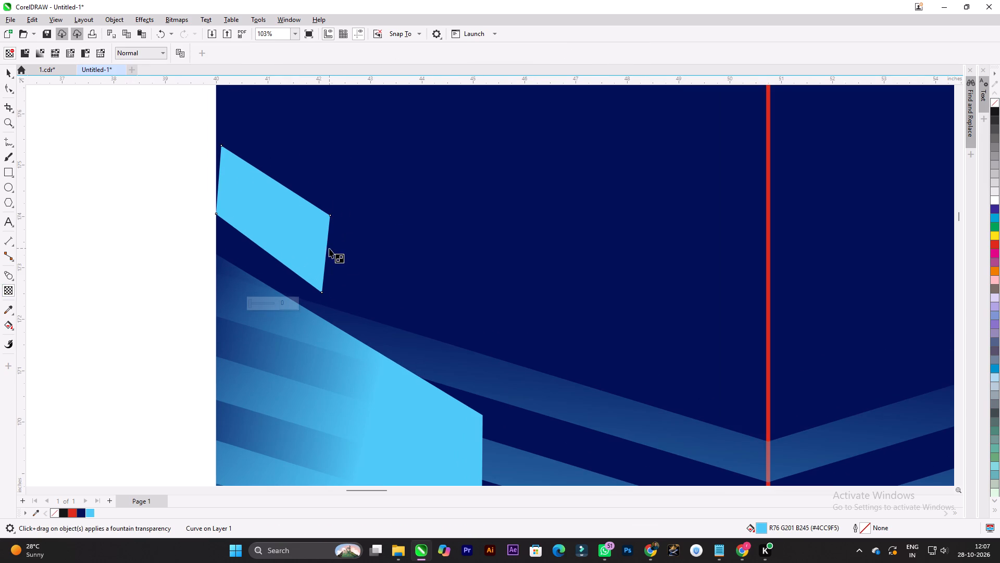
drag(327, 248, 294, 231)
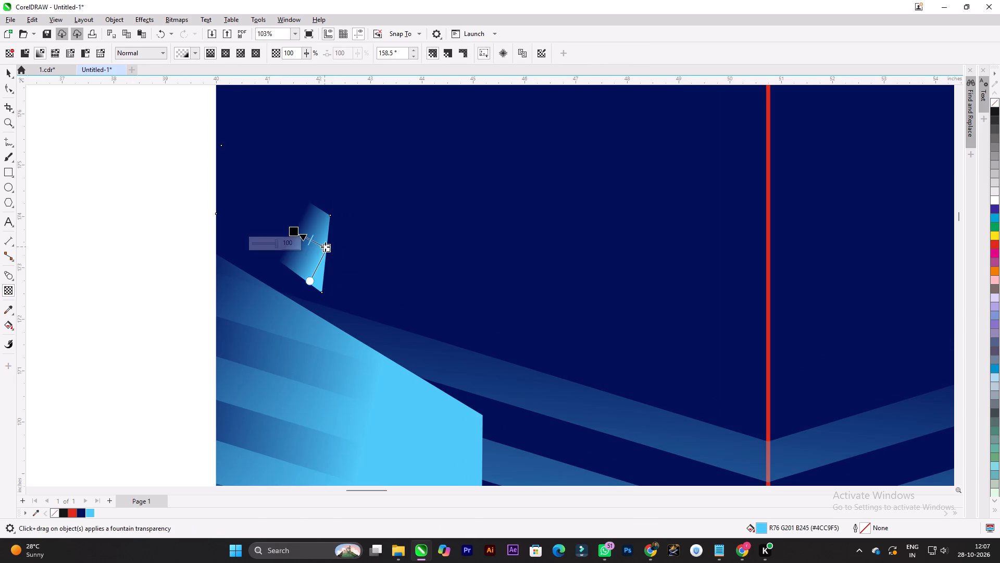
drag(326, 248, 319, 250)
drag(294, 231, 201, 188)
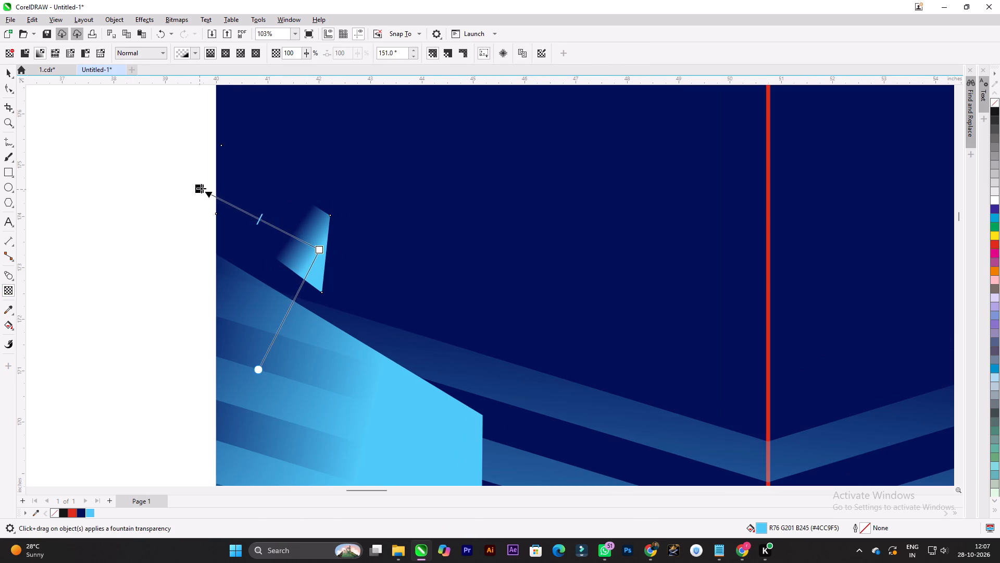
drag(201, 188, 209, 190)
drag(321, 250, 289, 232)
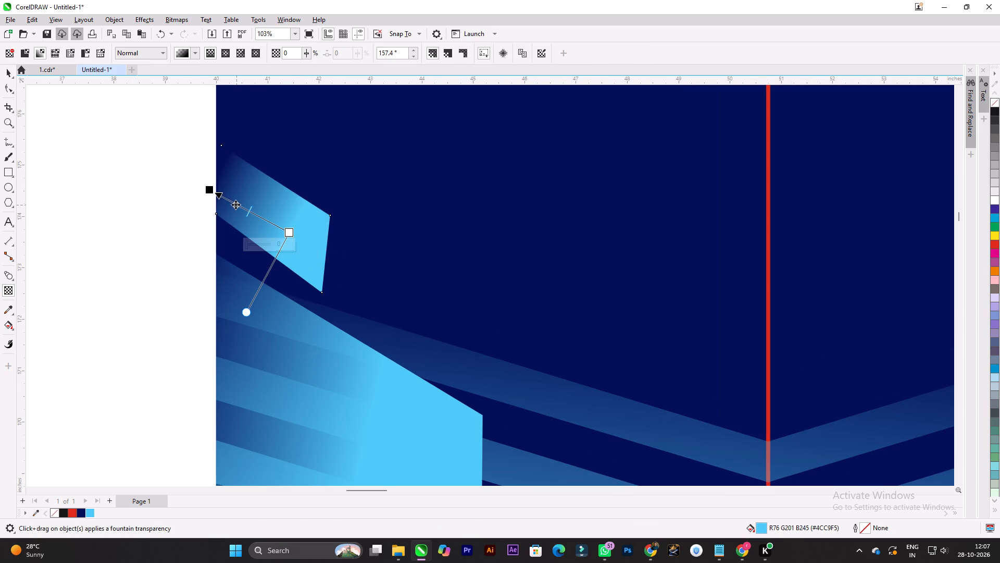
Shorten the small quadrilateral's transparency fade so it ends inside the shape, away from the panel's left edge, at about 156.8°.
drag(220, 195, 233, 197)
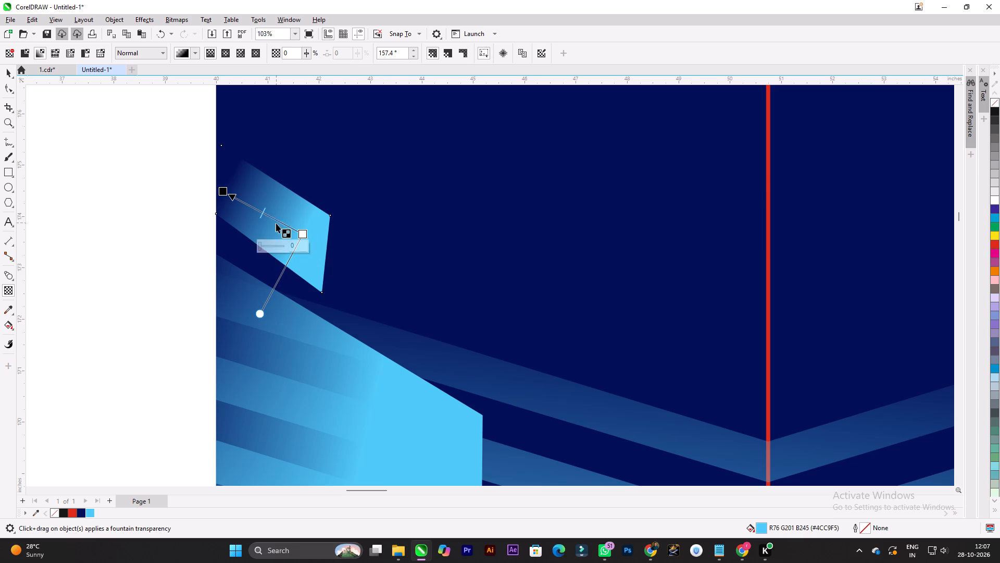
drag(264, 215, 273, 218)
drag(272, 218, 267, 216)
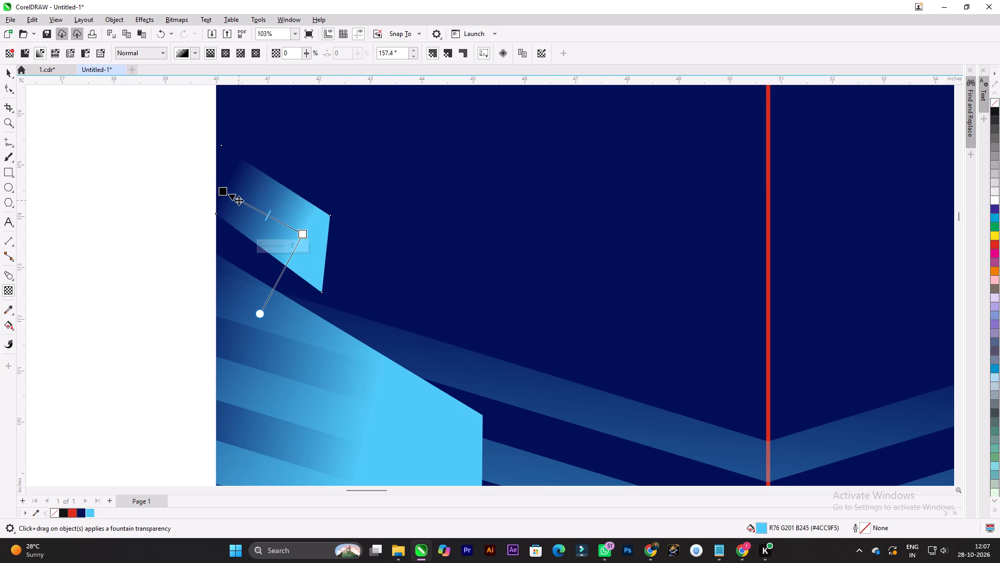
click(231, 198)
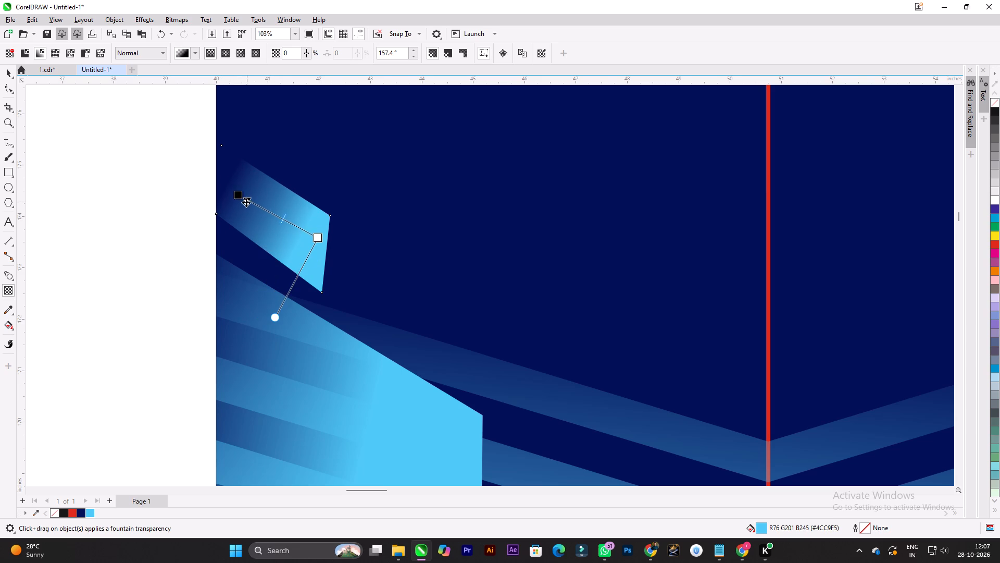
drag(224, 190, 249, 204)
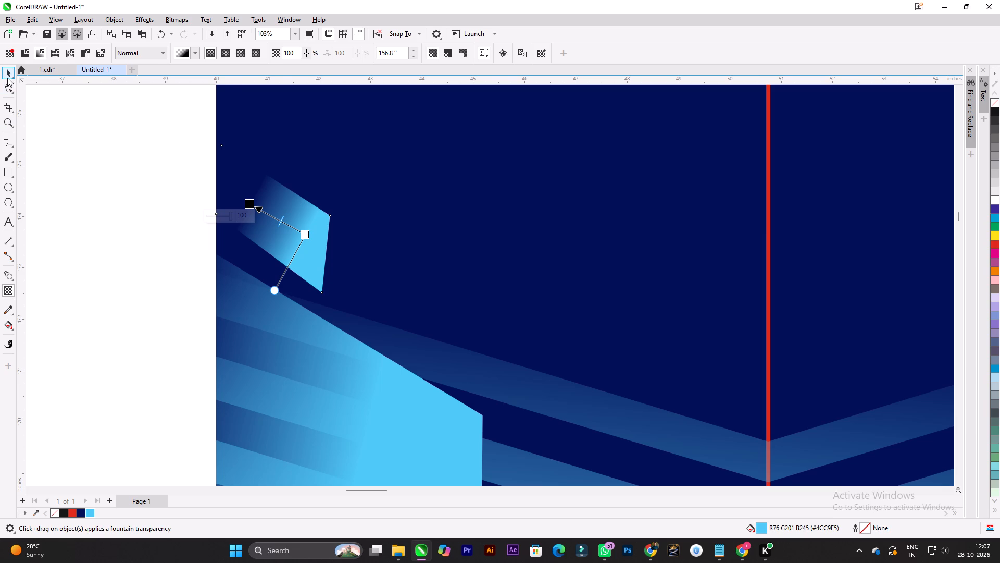
click(7, 78)
click(99, 137)
Scale the small faded quadrilateral up proportionally to about 3.09 by 3.98 inches, keeping it against the panel's left edge.
scroll(331, 215, up, 1)
scroll(332, 217, down, 8)
click(316, 224)
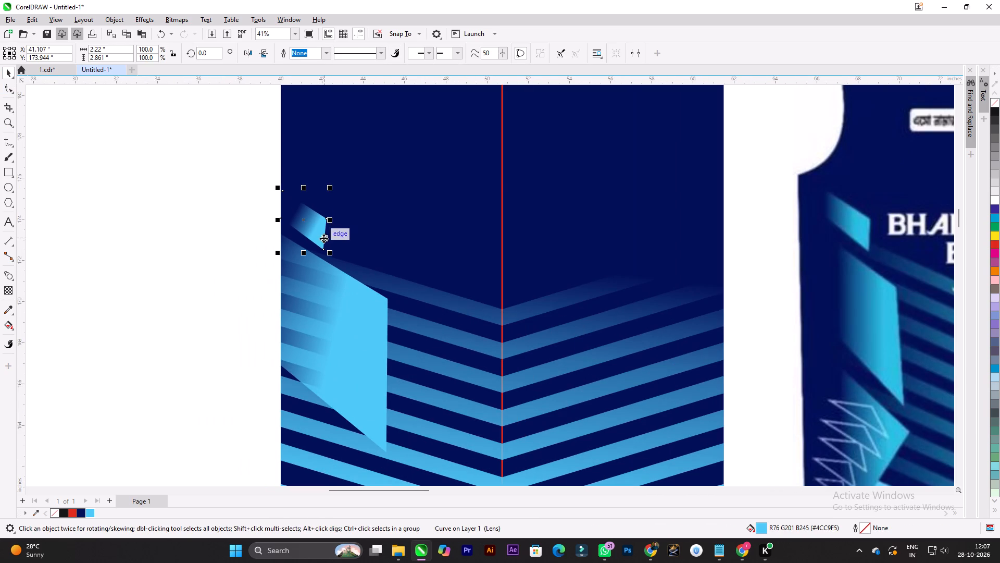
drag(329, 185, 375, 170)
scroll(364, 203, down, 5)
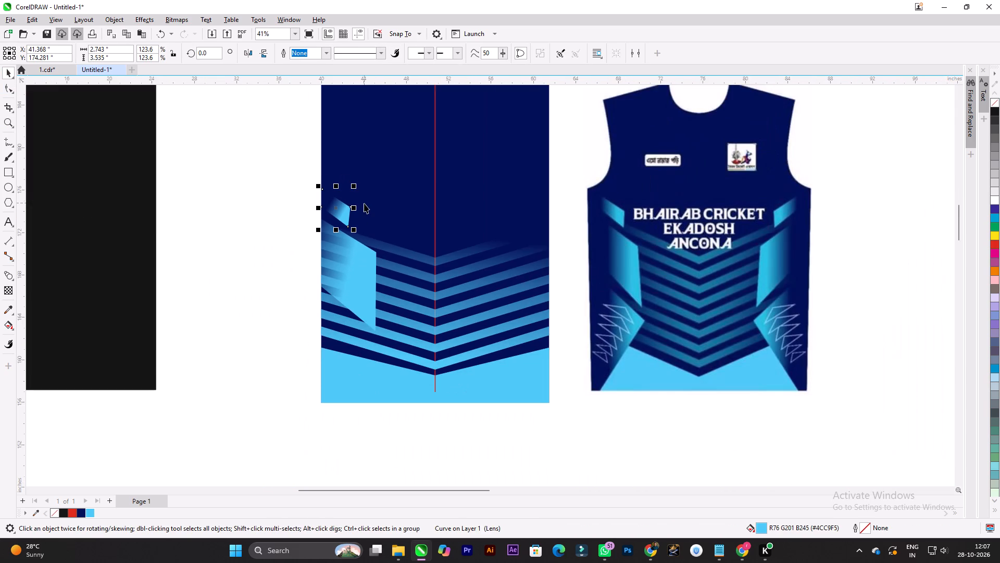
scroll(416, 212, up, 3)
scroll(331, 230, up, 2)
drag(337, 239, 378, 252)
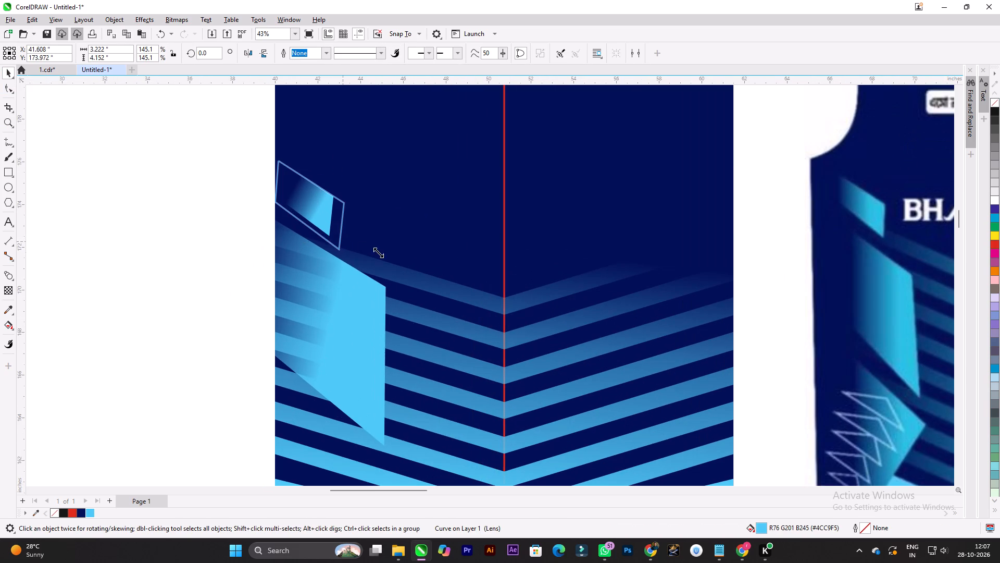
drag(378, 252, 370, 249)
scroll(178, 211, up, 2)
scroll(178, 211, down, 8)
scroll(381, 193, up, 4)
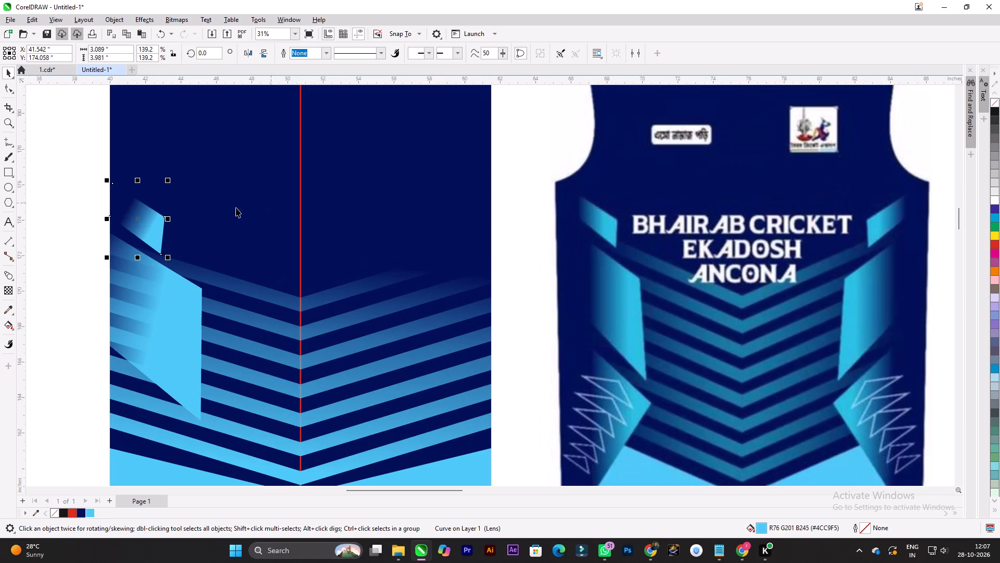
click(68, 203)
Move the small faded quadrilateral inward and down, closer to the large quadrilateral's slanted upper edge.
scroll(68, 202, up, 4)
click(187, 240)
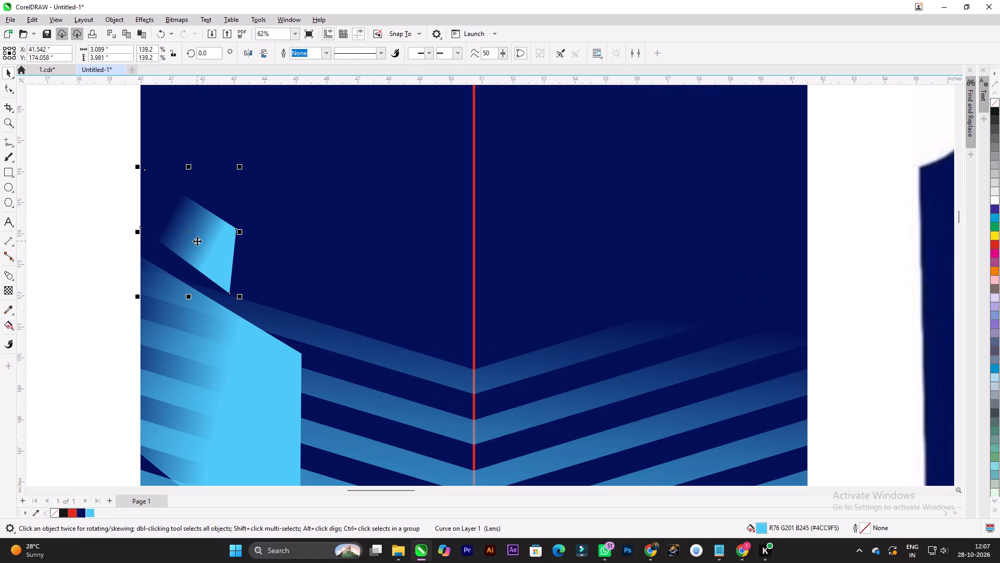
click(5, 84)
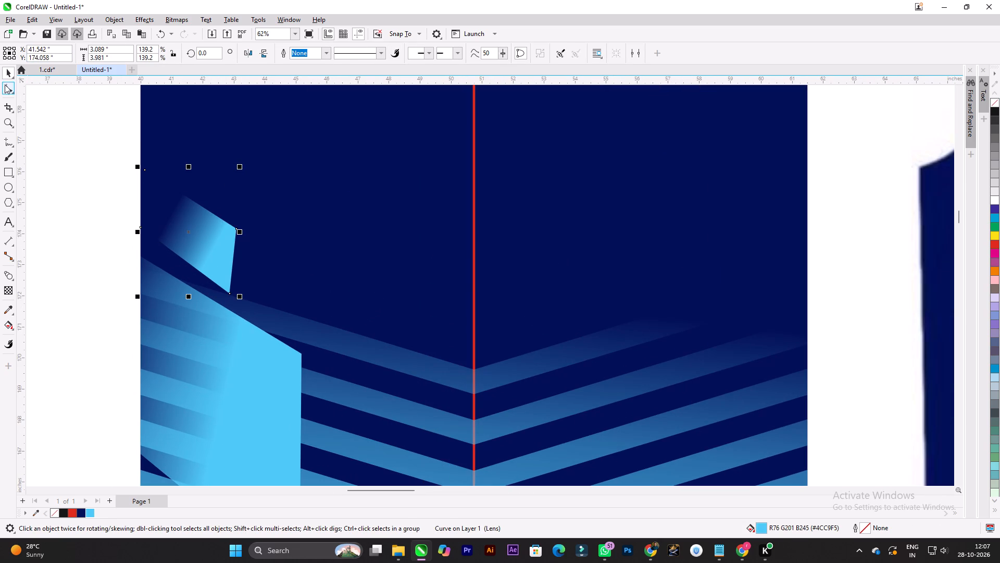
click(6, 79)
click(57, 168)
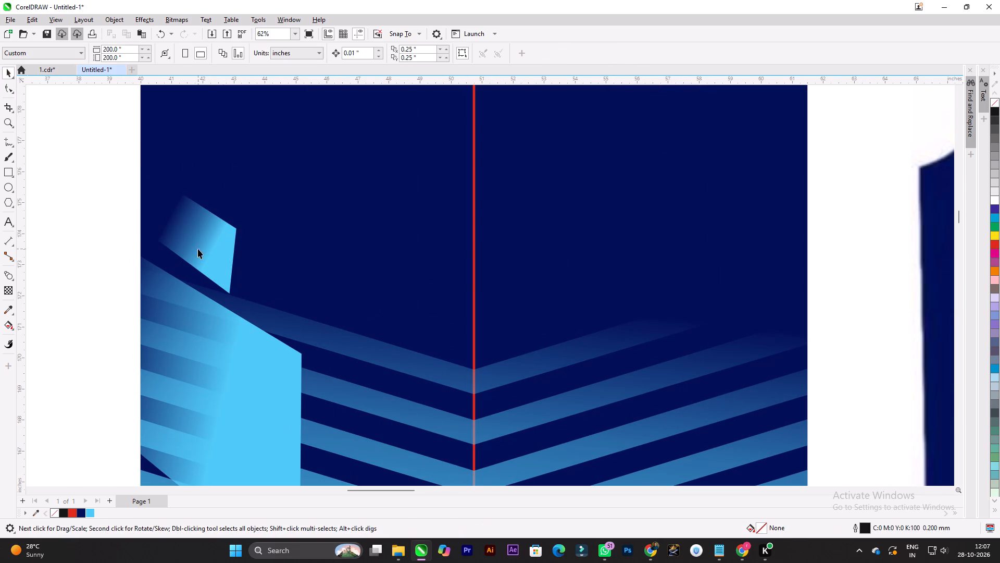
drag(209, 252, 225, 272)
Reshape the small quadrilateral by extending both of its outer nodes to the panel's left edge.
click(10, 92)
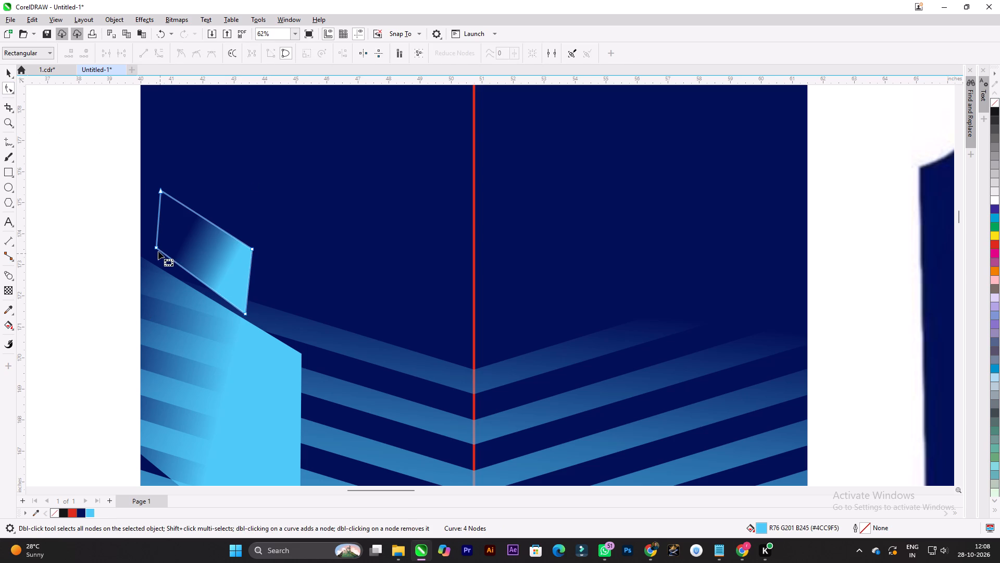
drag(157, 248, 142, 248)
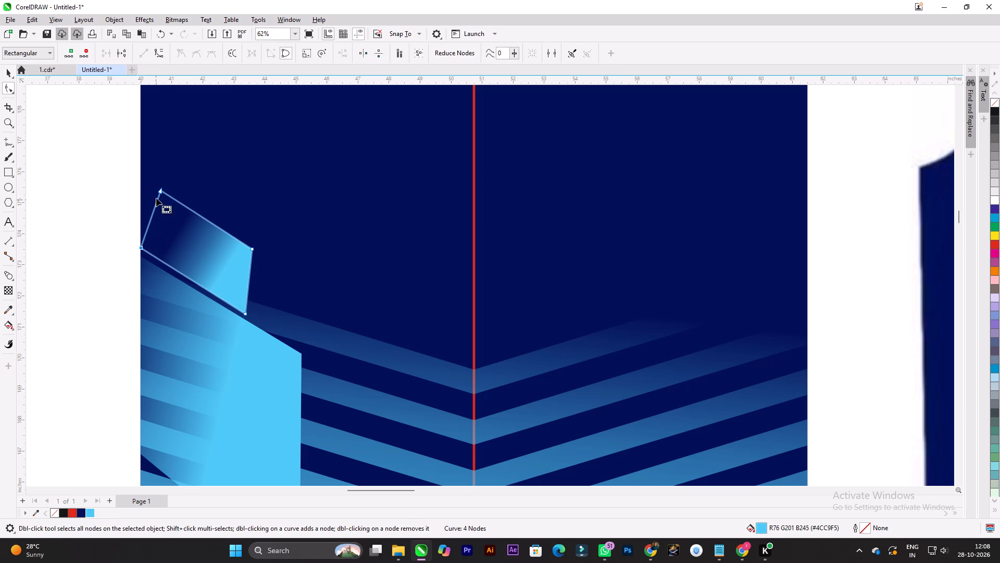
shift+drag(162, 191, 147, 177)
key(ctrl+z)
scroll(147, 193, up, 4)
drag(170, 190, 144, 179)
key(ctrl+z)
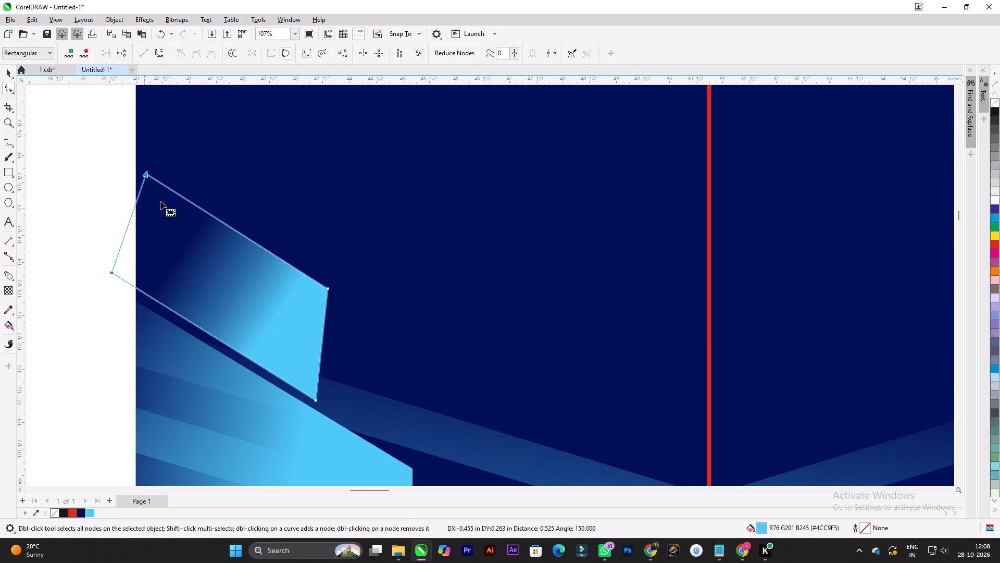
click(101, 200)
drag(171, 188, 146, 182)
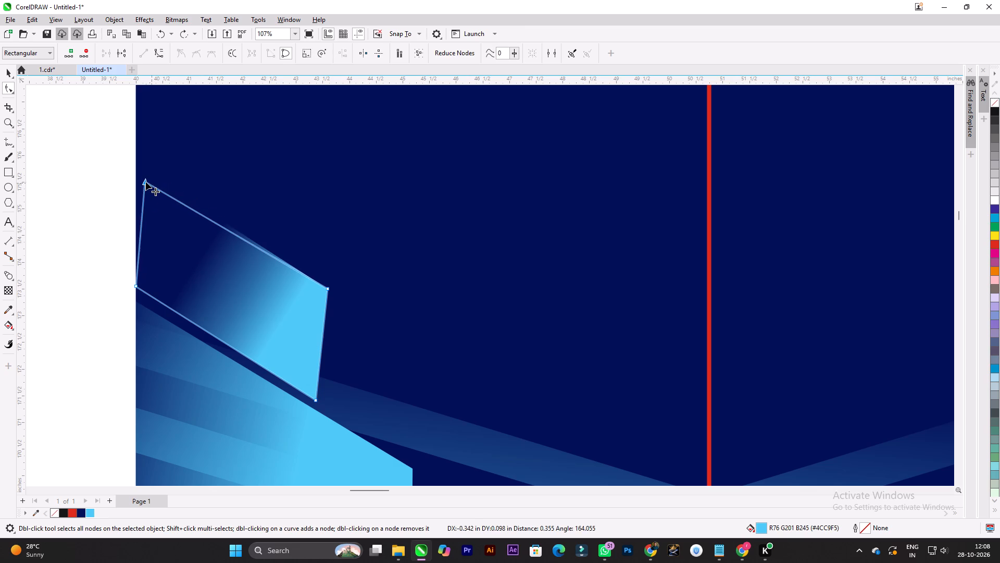
drag(146, 182, 137, 181)
Shift the small faded quadrilateral up slightly to widen the gap above the large quadrilateral.
scroll(254, 265, down, 3)
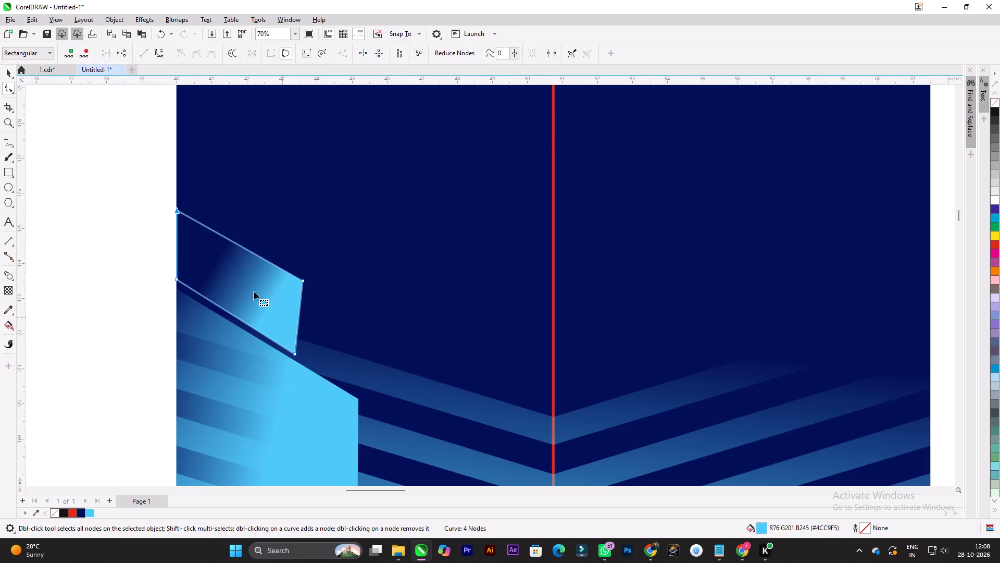
click(9, 77)
click(71, 151)
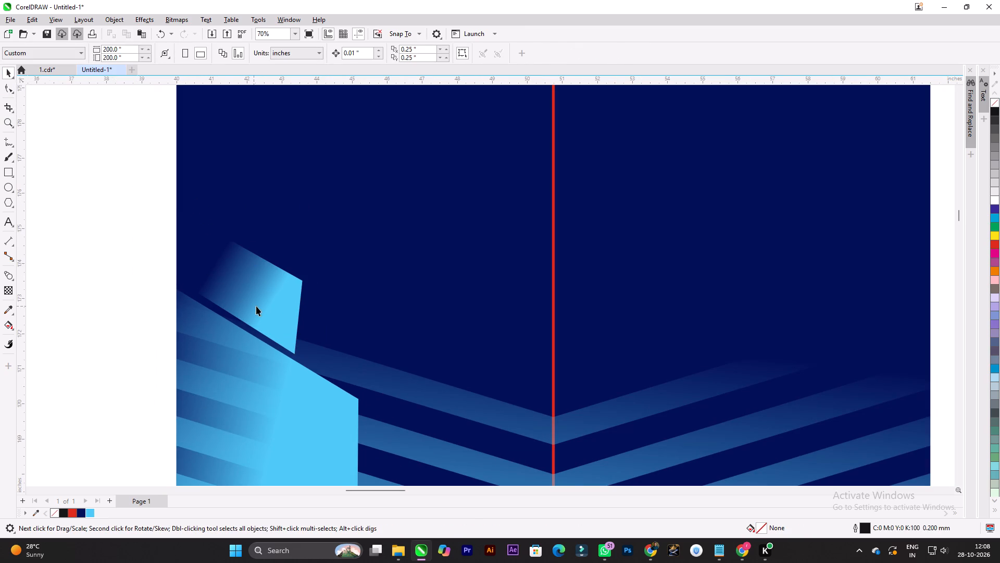
drag(256, 306, 256, 300)
Lower the small quadrilateral's bottom inner node slightly and shift its upper inner node about 0.22 inches inward and 0.22 inches down.
scroll(251, 303, down, 8)
scroll(262, 311, up, 5)
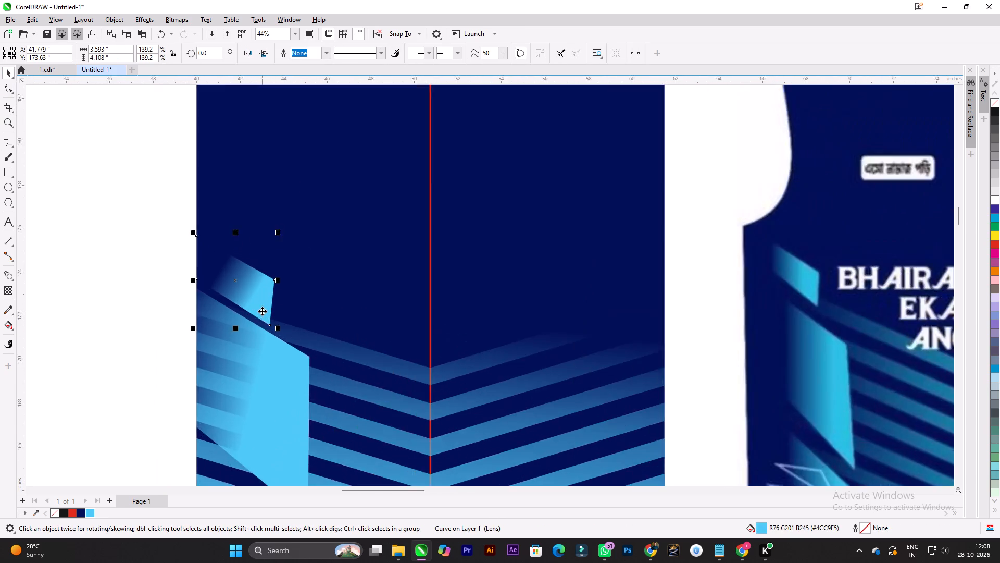
scroll(262, 311, up, 4)
click(11, 90)
scroll(297, 284, up, 3)
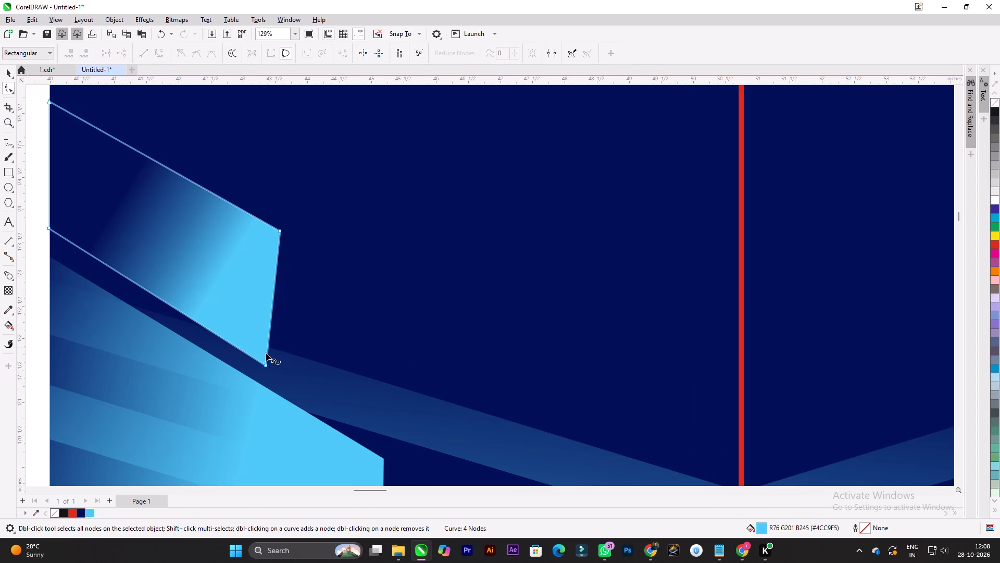
drag(266, 364, 267, 370)
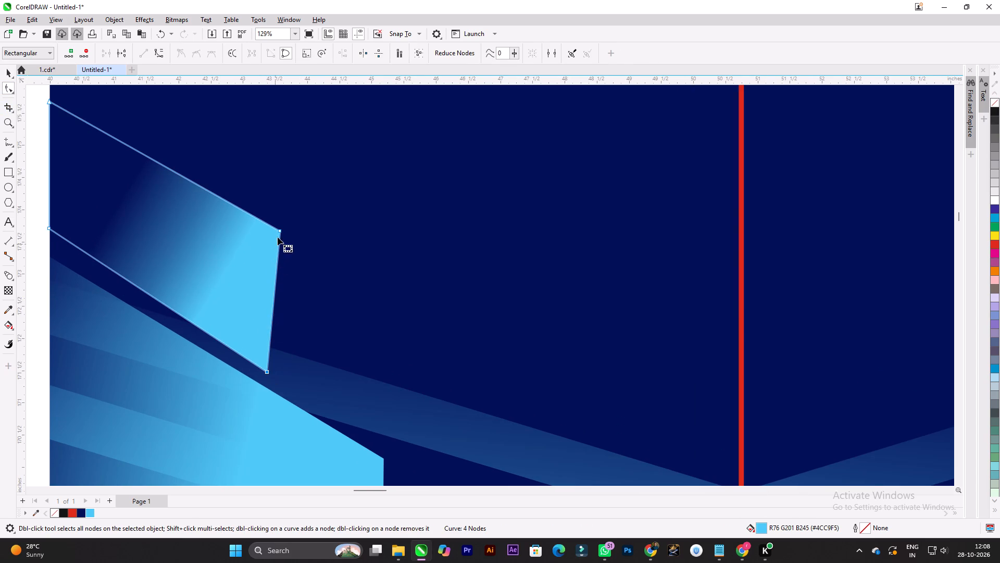
alt+drag(280, 233, 294, 248)
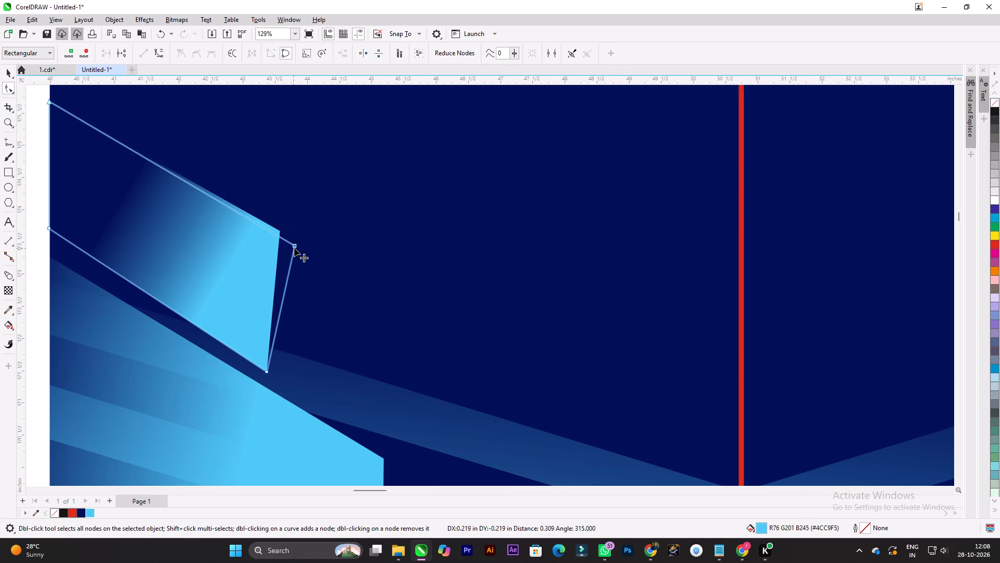
alt+drag(294, 248, 295, 248)
scroll(383, 256, down, 9)
click(9, 75)
click(180, 198)
Nudge the lowest chevron stripe up 0.25 inches, to a Y position of 161.344 inches.
scroll(186, 203, down, 5)
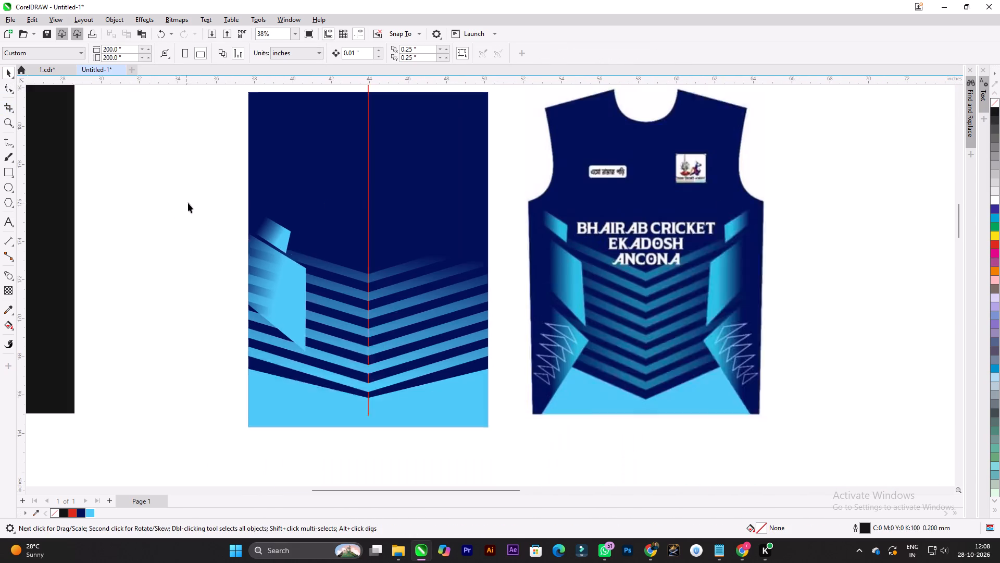
scroll(281, 273, up, 1)
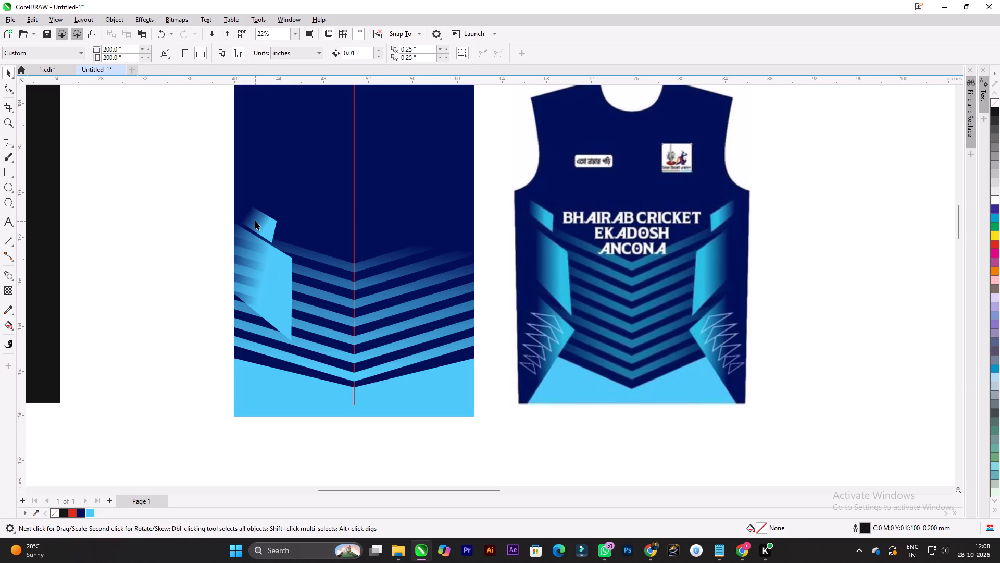
click(370, 374)
key(Up)
key(Up)
key(Up)
key(Up)
key(Up)
key(Up)
key(Up)
key(Up)
key(Up)
key(Up)
key(Up)
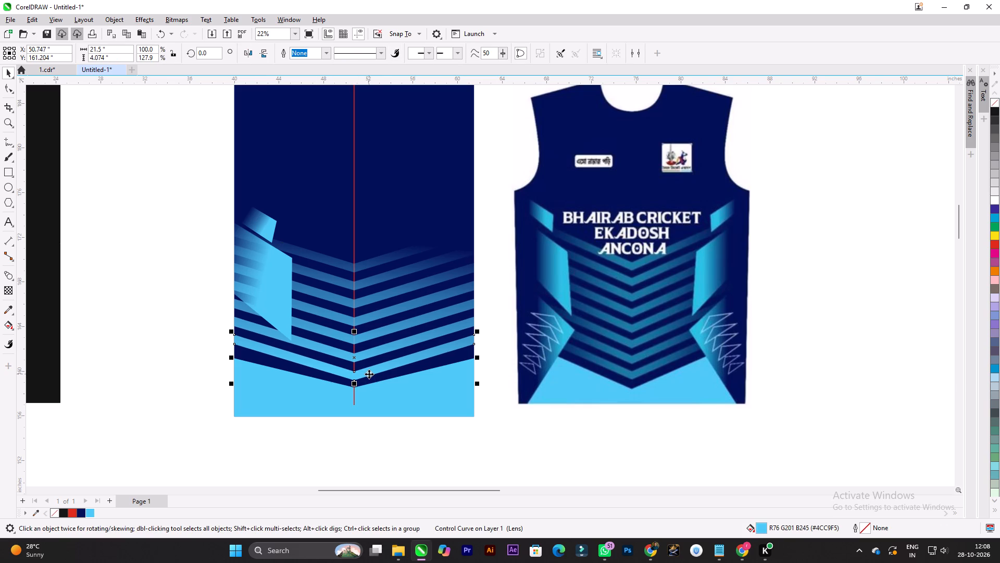
key(Up)
key(Up)
key(Up)
key(Up)
key(Up)
key(Up)
key(Up)
key(Up)
key(Up)
key(Up)
key(Up)
key(Up)
key(Up)
key(Up)
key(Up)
key(ctrl+z)
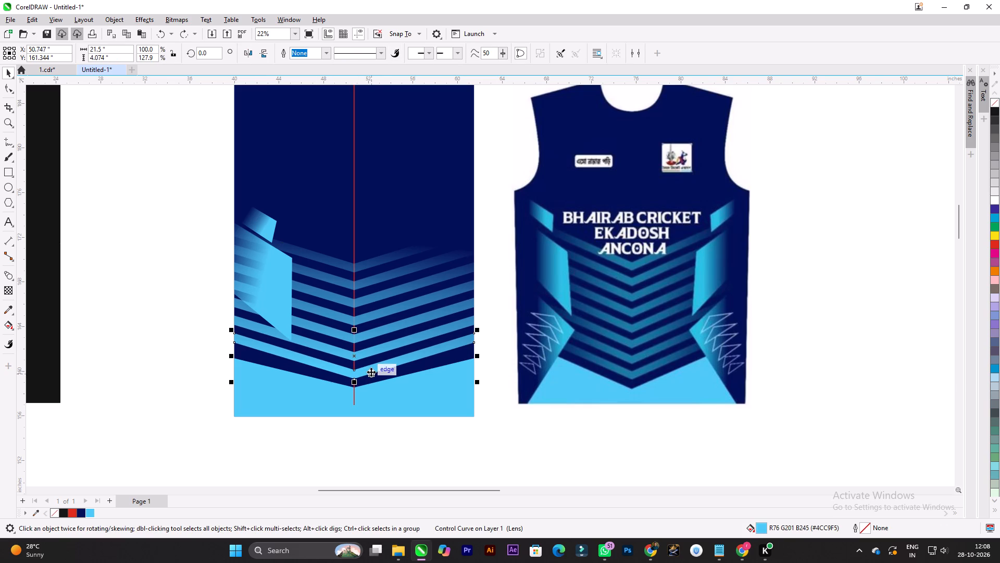
drag(371, 372, 373, 292)
key(ctrl+z)
Group the small and large faded quadrilaterals and move the group off the panel to its left.
click(161, 280)
click(260, 223)
shift+click(270, 289)
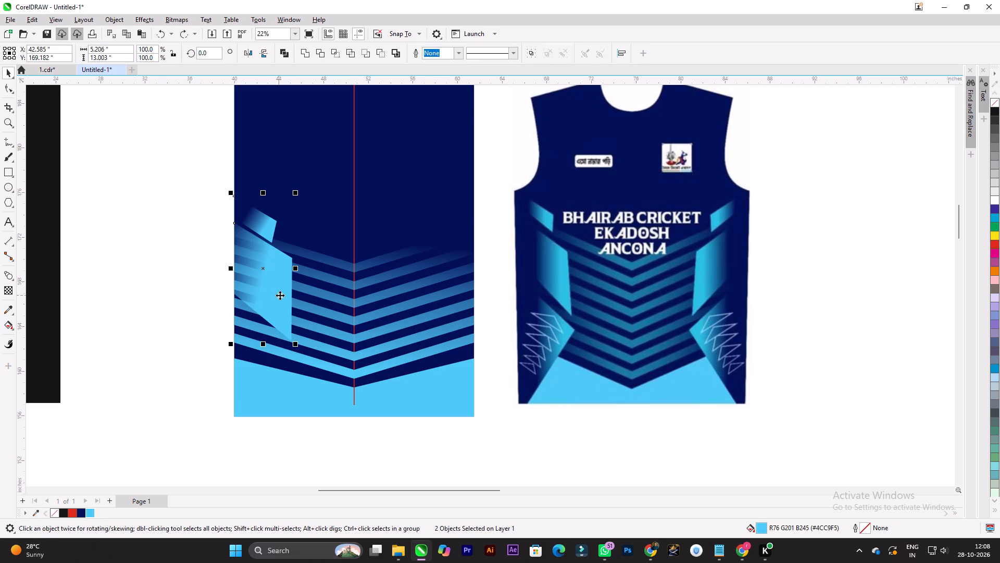
key(ctrl+g)
drag(282, 293, 149, 194)
Group all the chevron stripes on the panel, leaving the navy background in place.
click(194, 190)
drag(195, 189, 509, 380)
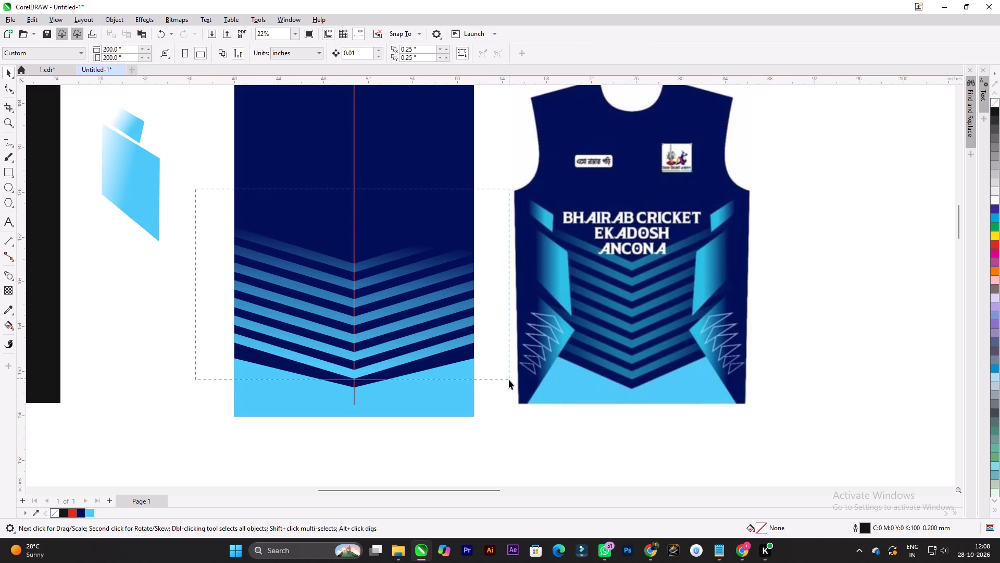
drag(509, 380, 509, 384)
key(ctrl+g)
drag(403, 334, 404, 200)
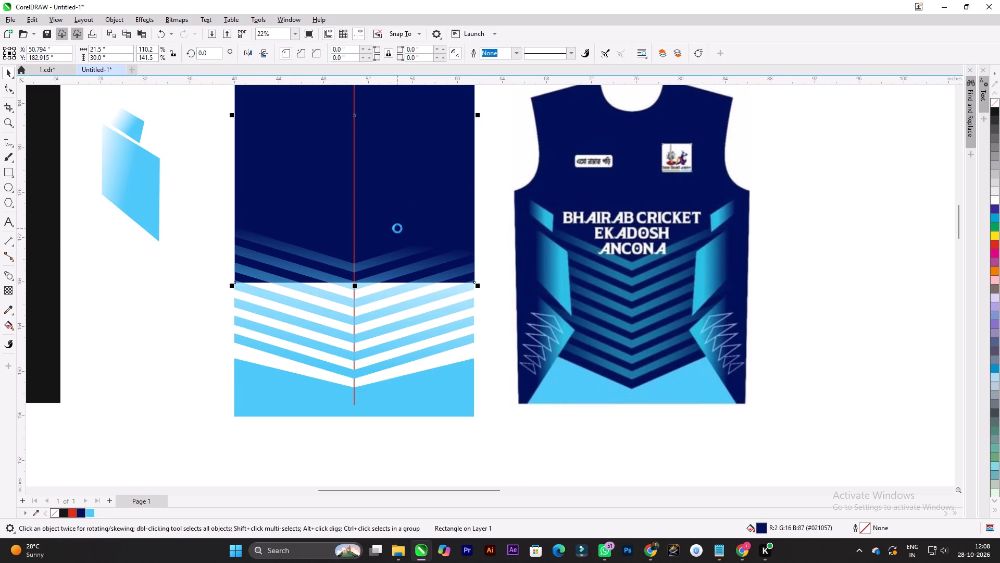
key(ctrl+z)
click(183, 331)
drag(298, 328, 307, 317)
key(ctrl+z)
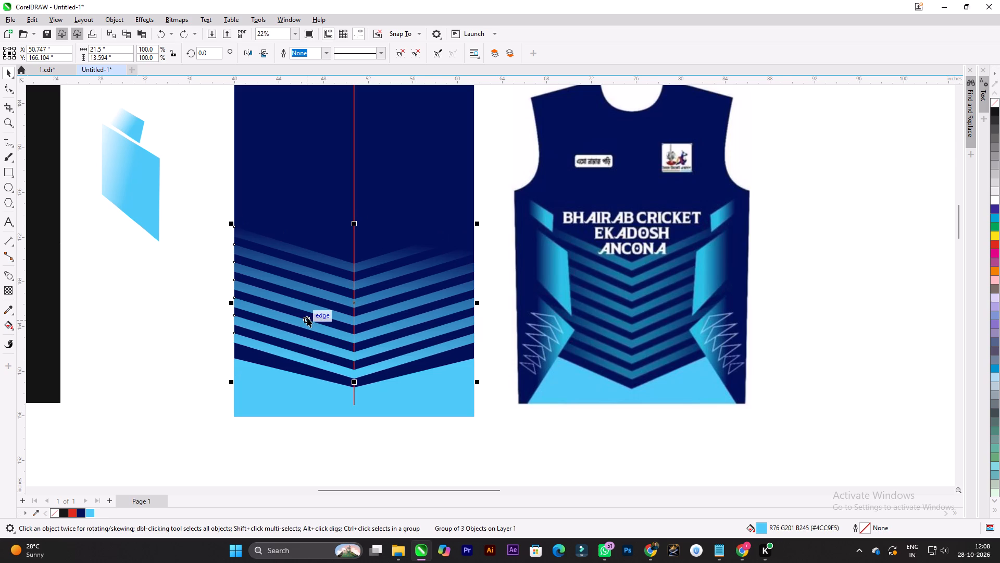
key(ctrl+g)
key(ctrl+g)
Align the quadrilateral group to the panel's left edge and lower it over the chevrons to a Y position of about 171.62 inches.
click(228, 213)
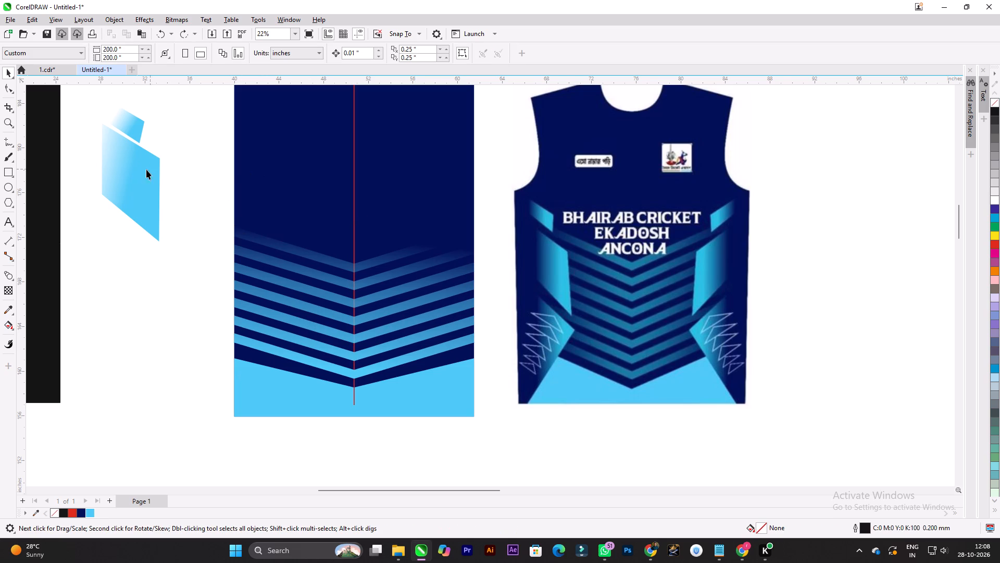
click(144, 170)
shift+click(341, 161)
key(l)
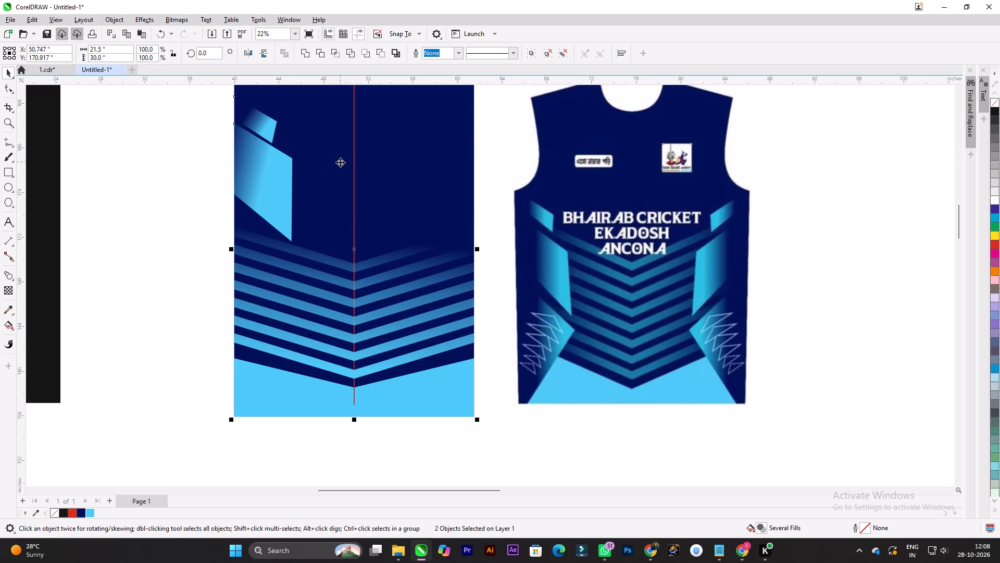
click(183, 207)
drag(278, 177, 277, 244)
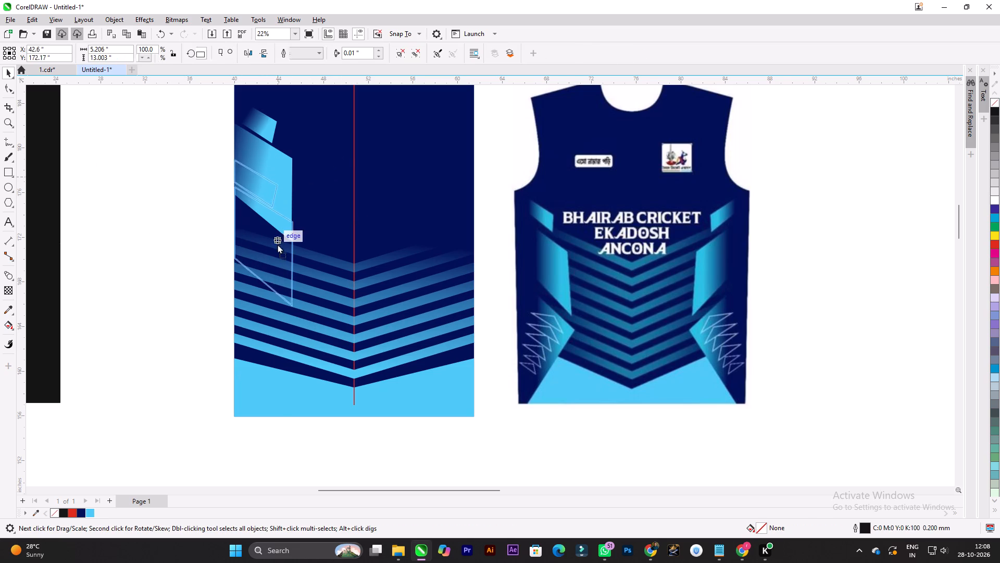
drag(277, 244, 277, 247)
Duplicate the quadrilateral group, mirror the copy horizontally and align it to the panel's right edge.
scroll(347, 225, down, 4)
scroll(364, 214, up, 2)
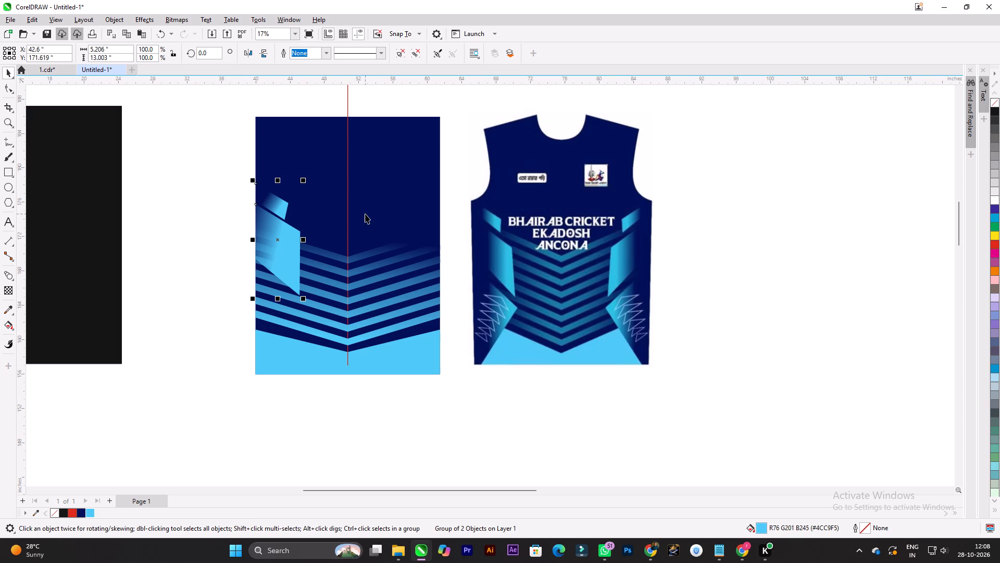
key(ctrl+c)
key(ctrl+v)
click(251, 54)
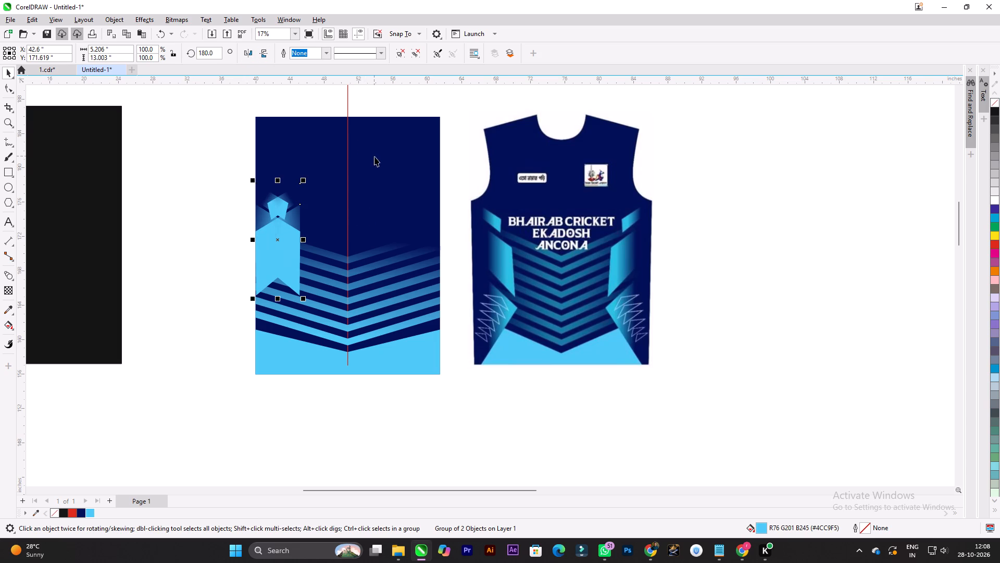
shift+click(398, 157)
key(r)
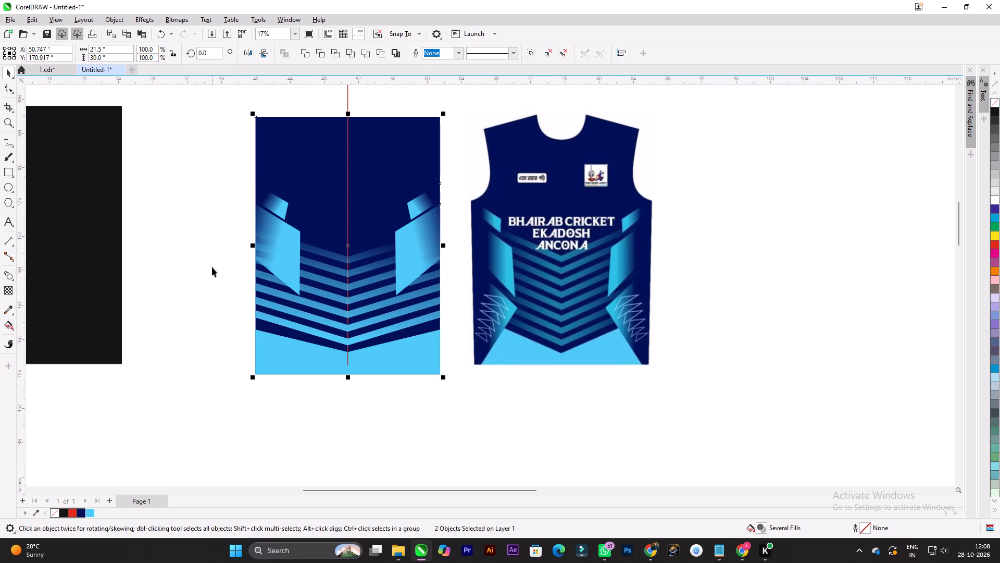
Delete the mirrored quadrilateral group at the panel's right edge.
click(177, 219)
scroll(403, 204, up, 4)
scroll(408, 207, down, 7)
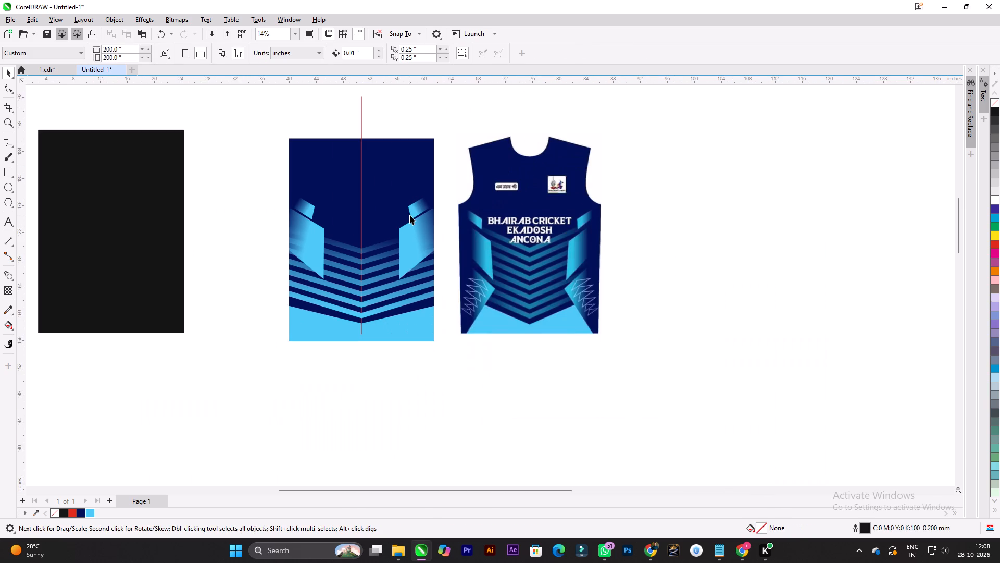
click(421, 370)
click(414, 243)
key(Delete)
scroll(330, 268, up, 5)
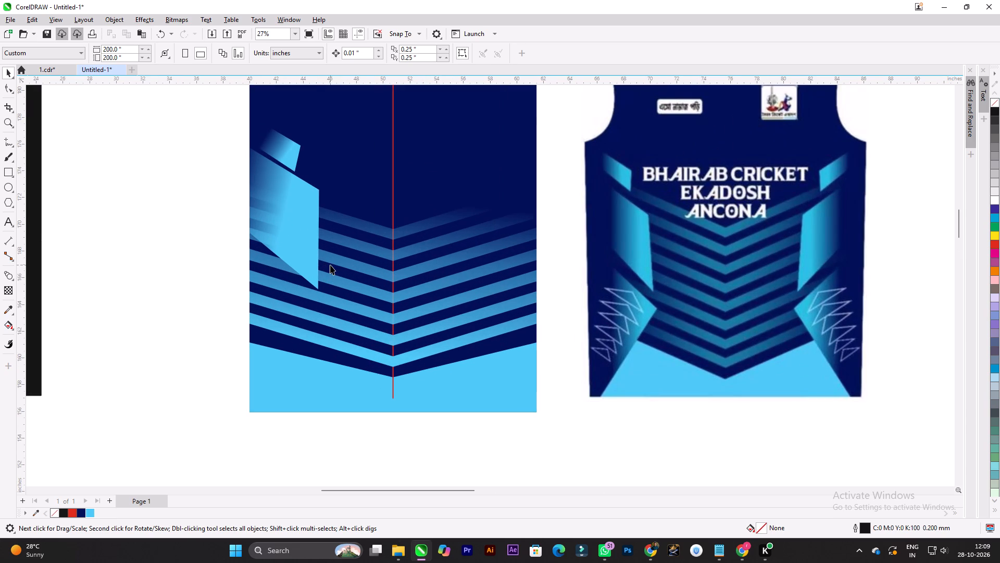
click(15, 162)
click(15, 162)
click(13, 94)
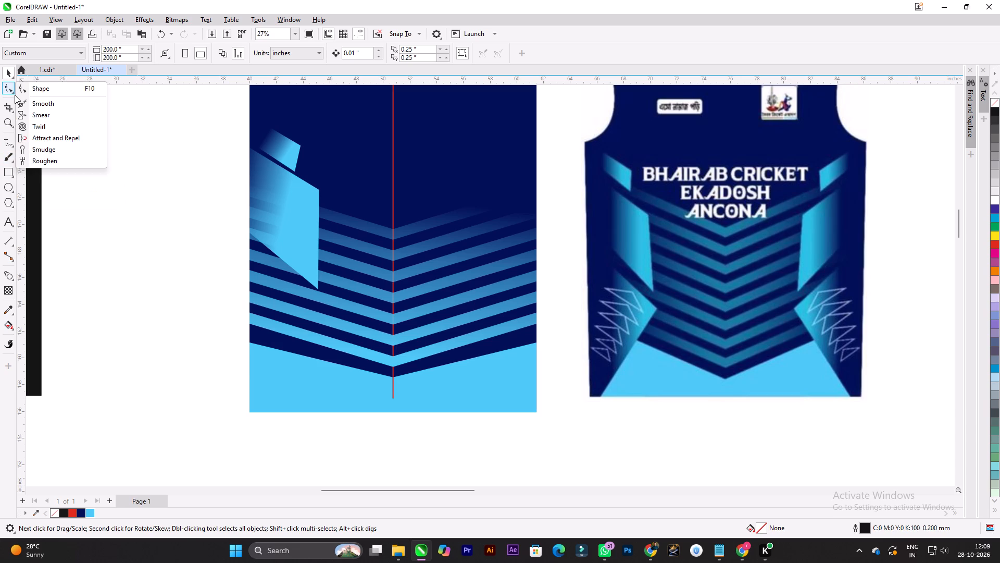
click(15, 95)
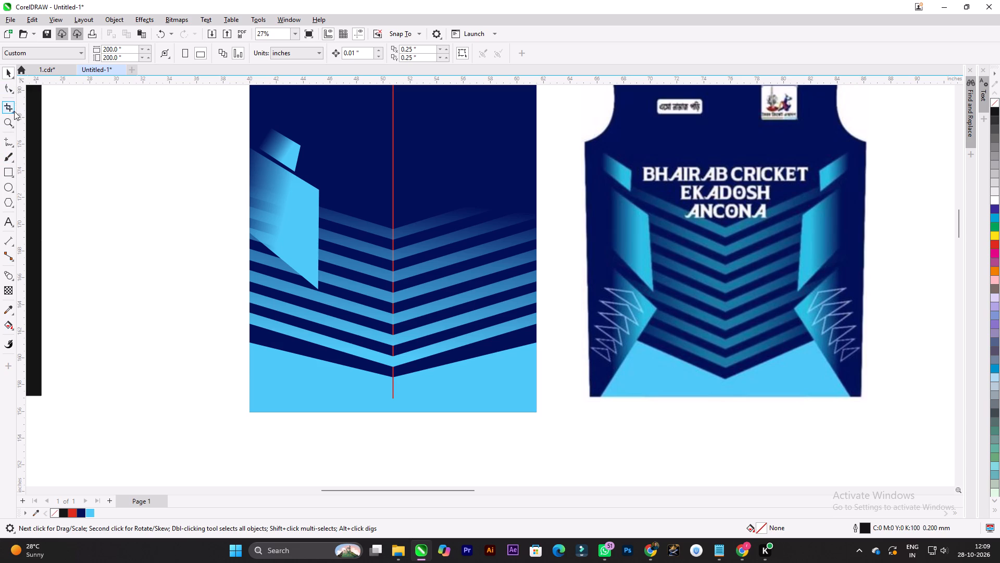
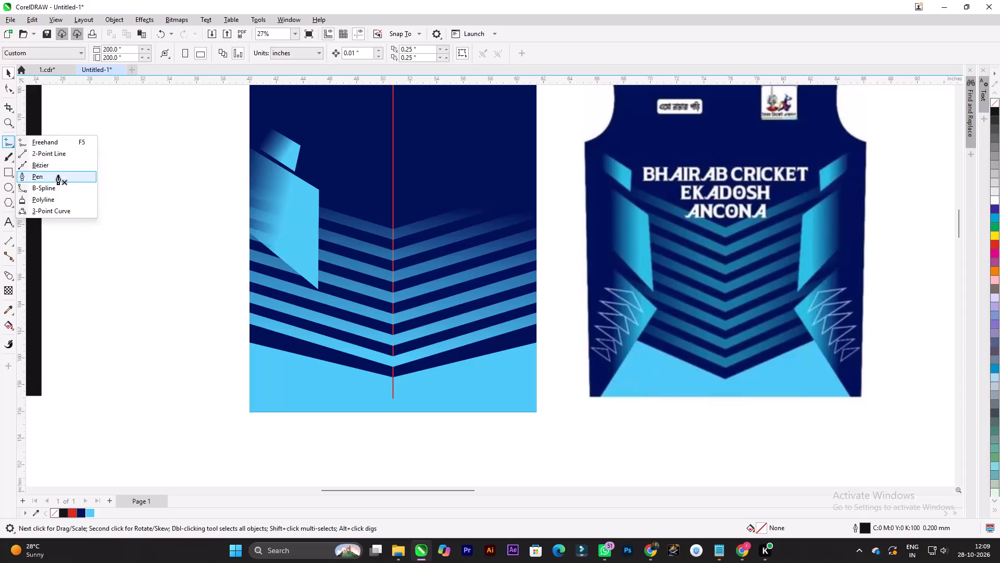
Draw a closed triangle about 5.05 by 11.12 inches with the Pen tool over the jersey image's lower-left side accent.
scroll(616, 283, up, 1)
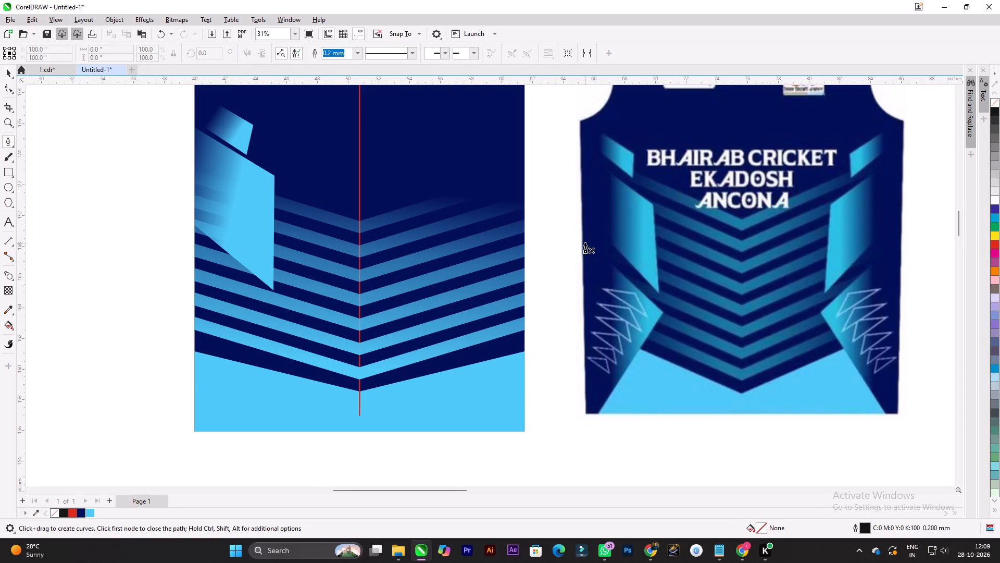
click(585, 243)
click(662, 313)
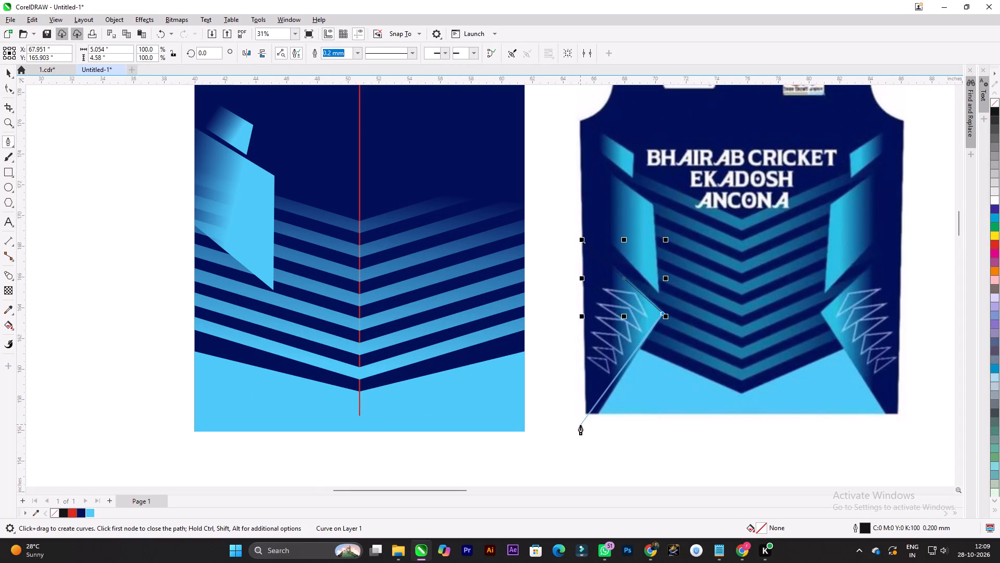
scroll(586, 417, up, 8)
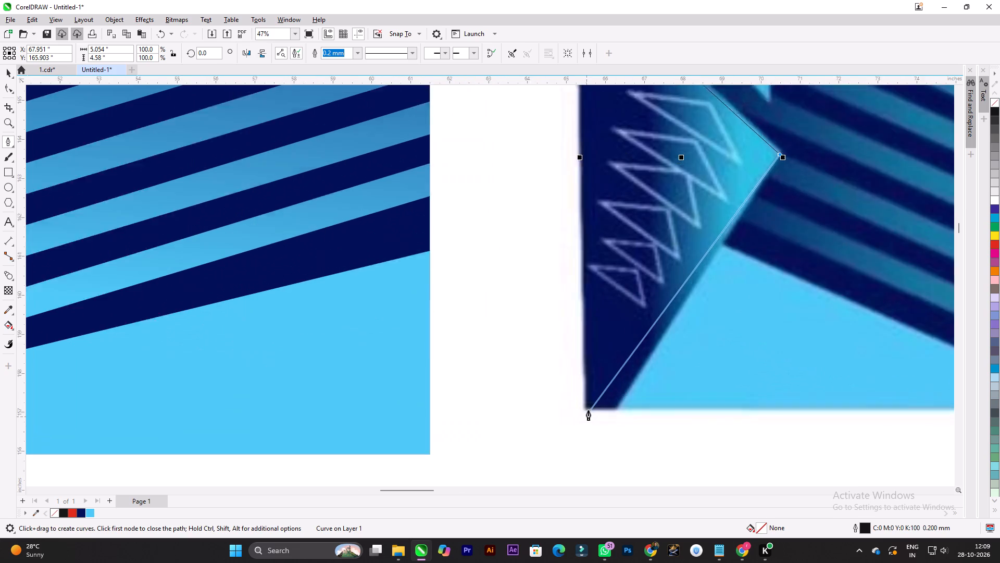
click(587, 408)
scroll(578, 261, down, 9)
scroll(592, 164, up, 5)
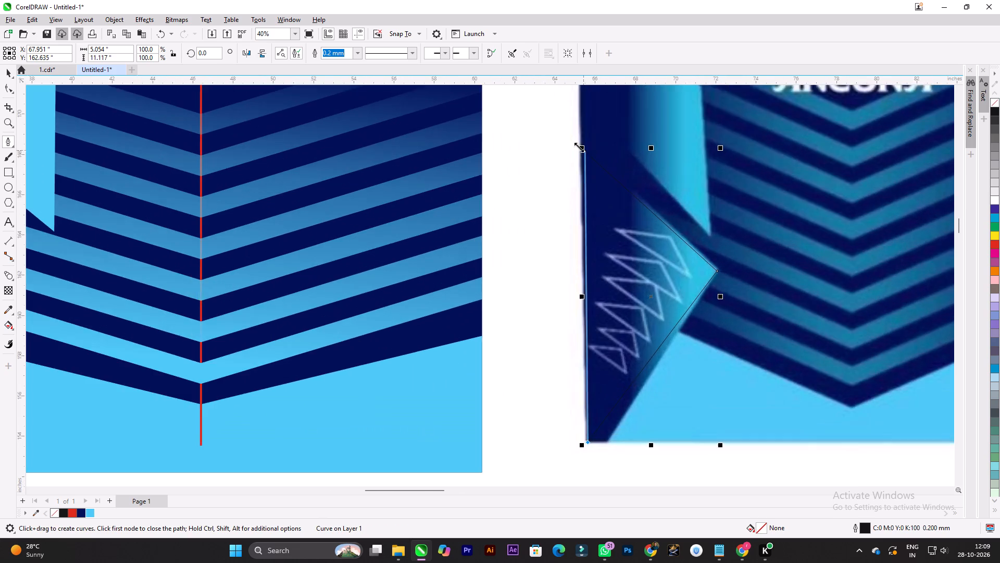
scroll(579, 147, up, 14)
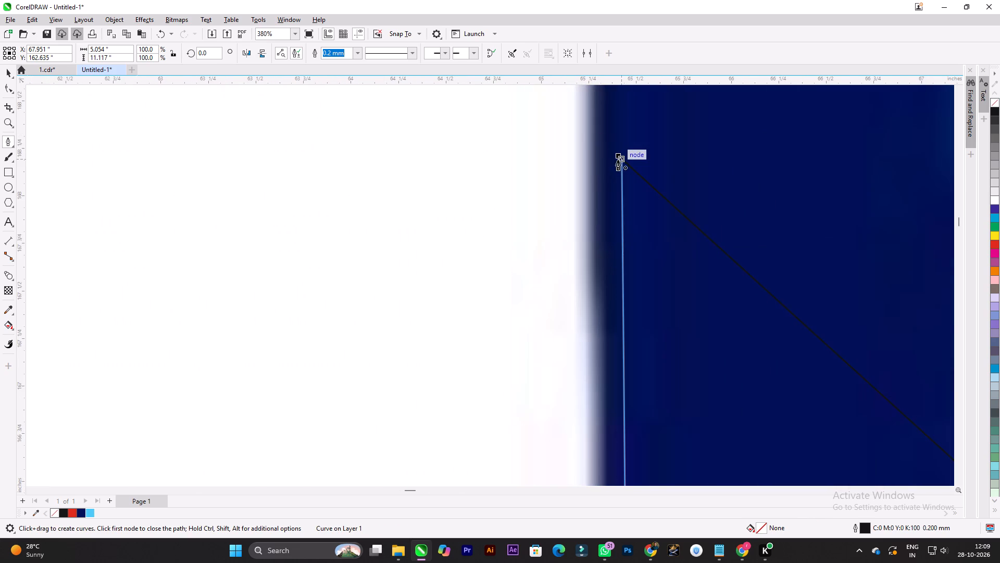
click(621, 160)
Fill the new triangle with white and remove its outline.
scroll(533, 179, down, 10)
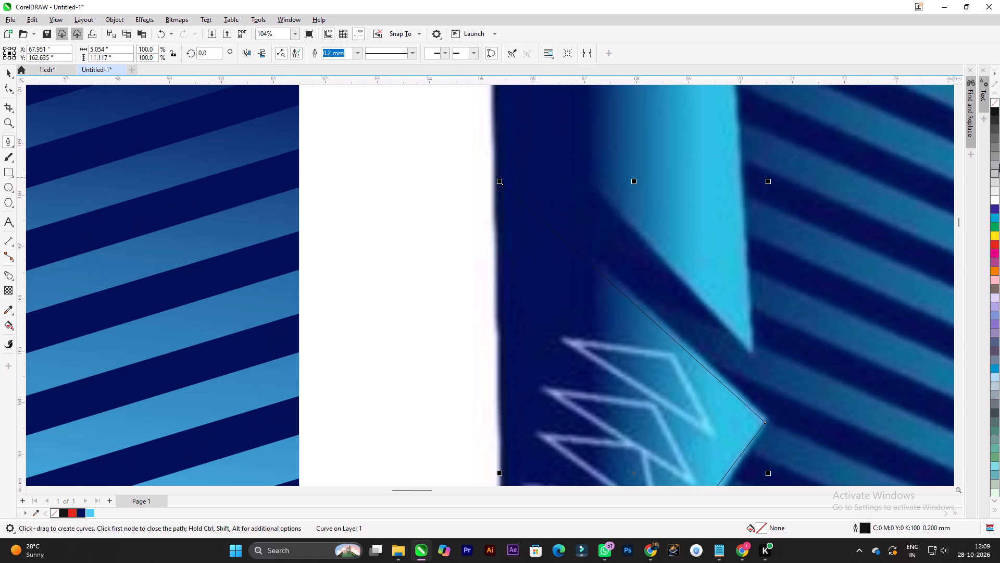
click(992, 199)
scroll(441, 201, down, 7)
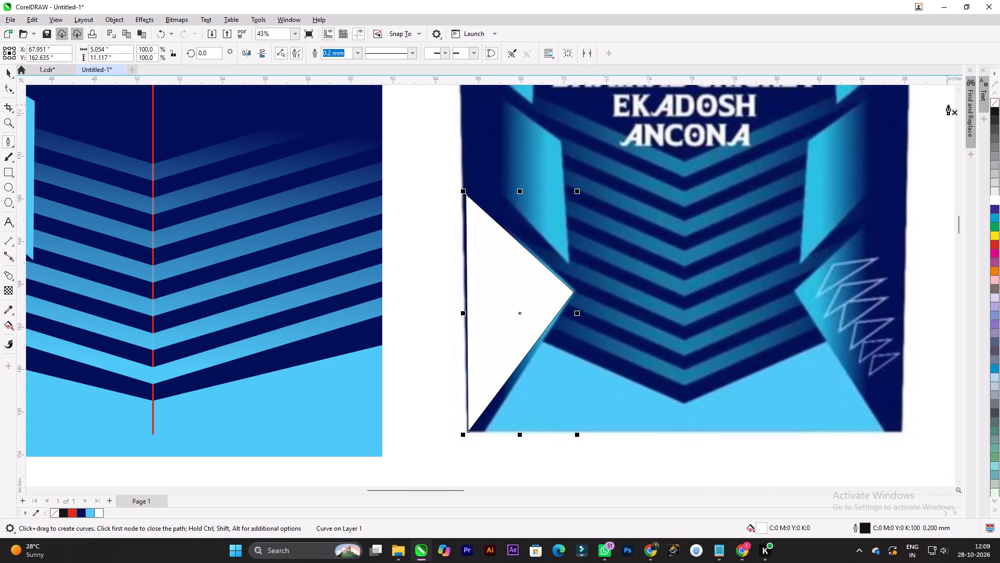
right_click(992, 102)
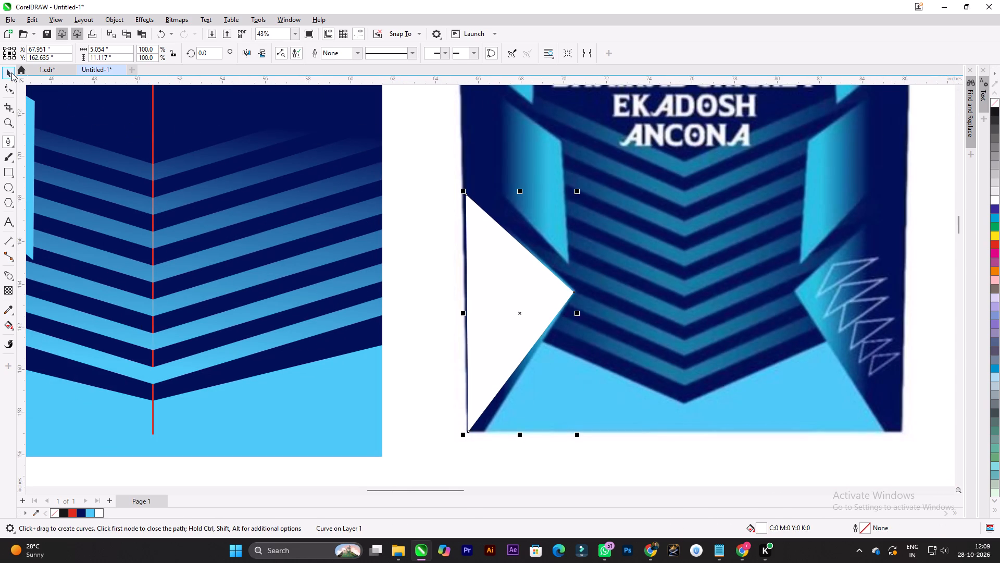
click(11, 72)
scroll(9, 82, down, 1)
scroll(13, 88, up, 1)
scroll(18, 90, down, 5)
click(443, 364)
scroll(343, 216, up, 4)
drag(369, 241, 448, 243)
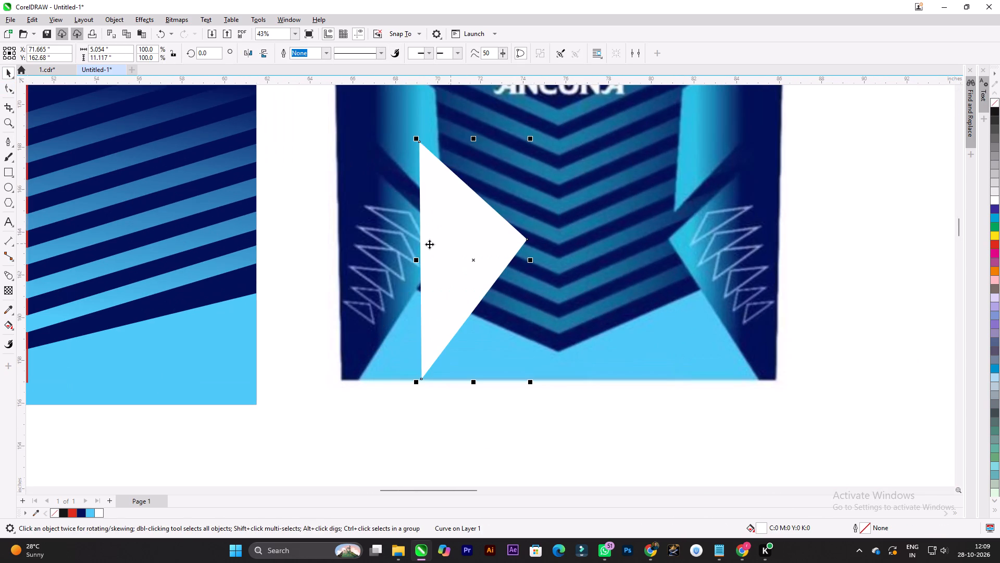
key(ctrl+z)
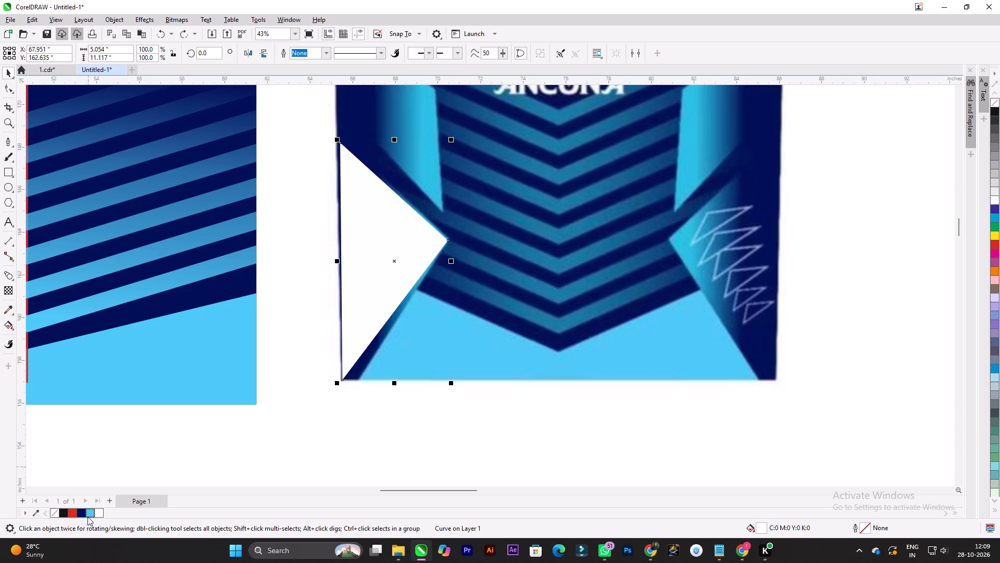
Fill the triangle with the light cyan #4CC9F5.
click(87, 516)
click(511, 507)
drag(386, 283, 483, 266)
key(ctrl+z)
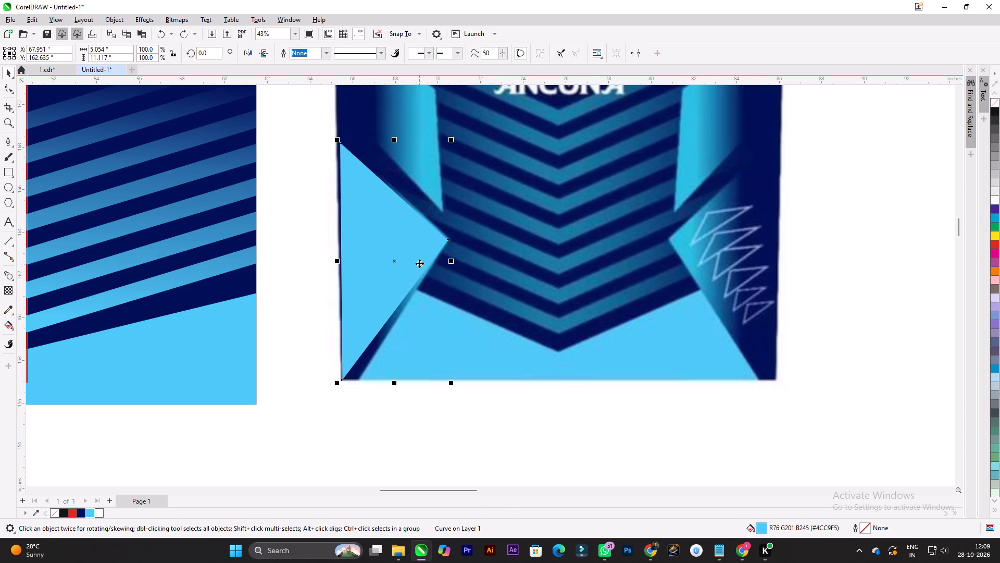
Duplicate the cyan triangle, placing the copy over the jersey's chevrons and shifting the original partly off the jersey's left edge.
key(ctrl+c)
key(ctrl+v)
drag(407, 261, 534, 259)
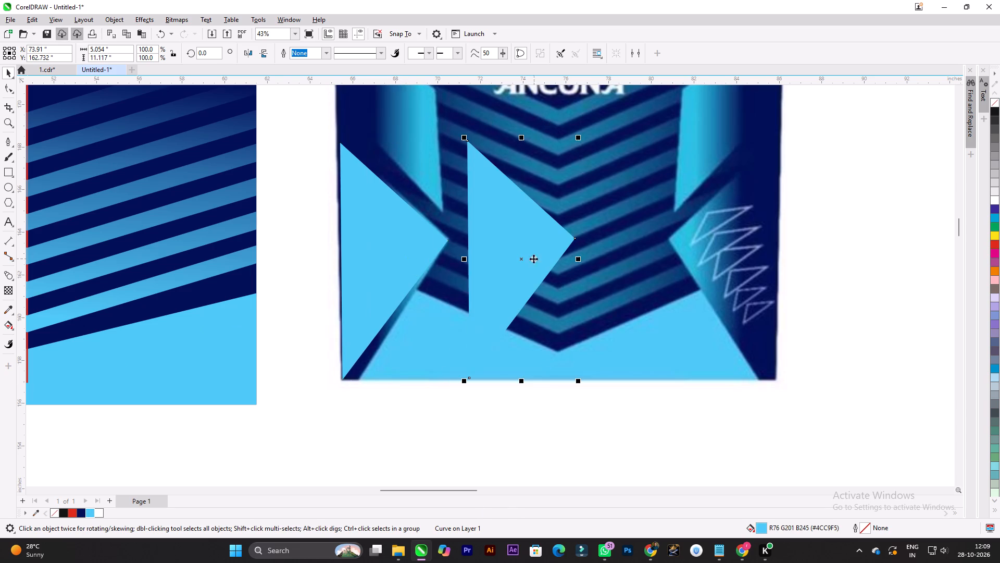
drag(398, 244, 356, 233)
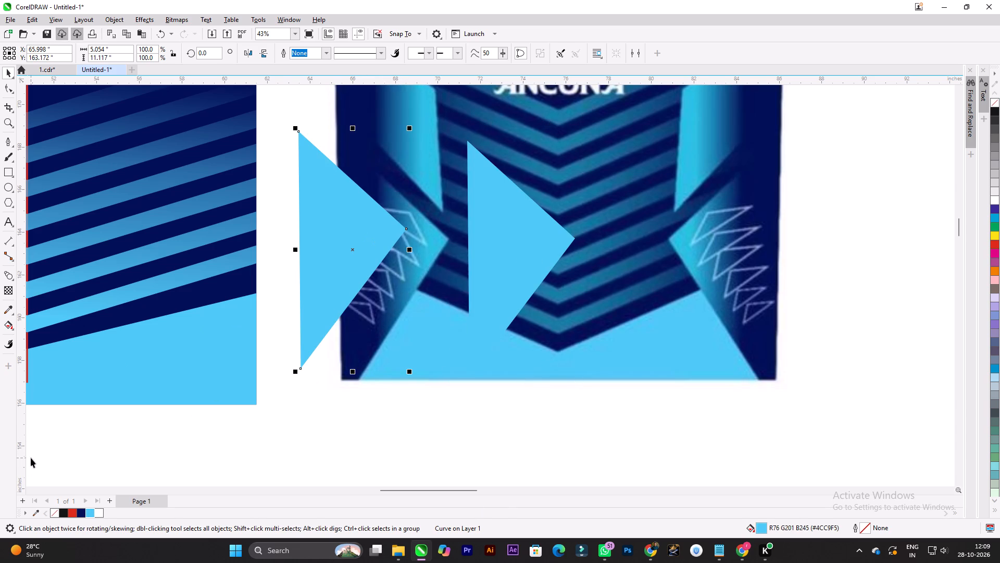
Sample the navy from the jersey image's lower-left corner into the document palette.
click(39, 513)
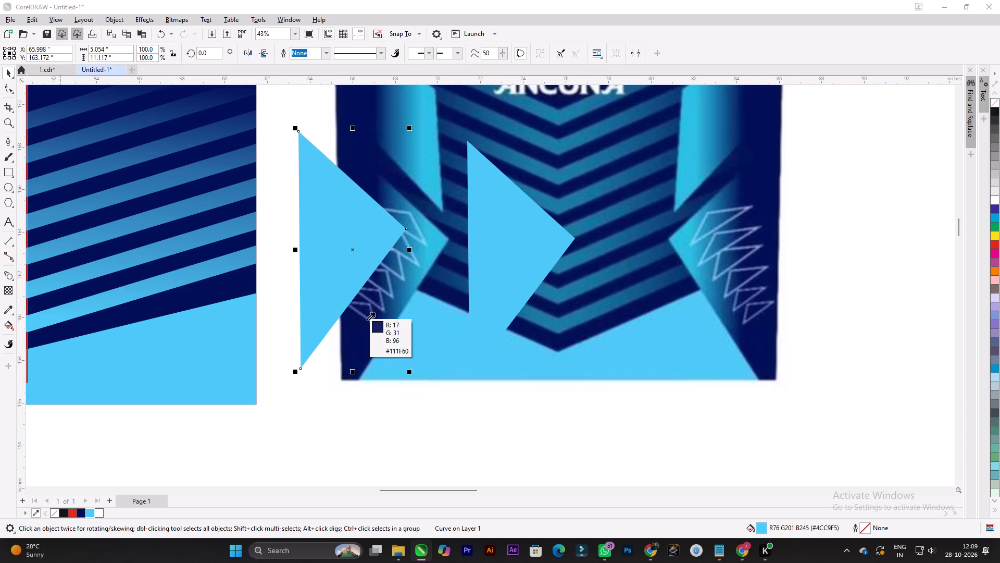
click(356, 339)
click(578, 229)
click(534, 238)
click(526, 434)
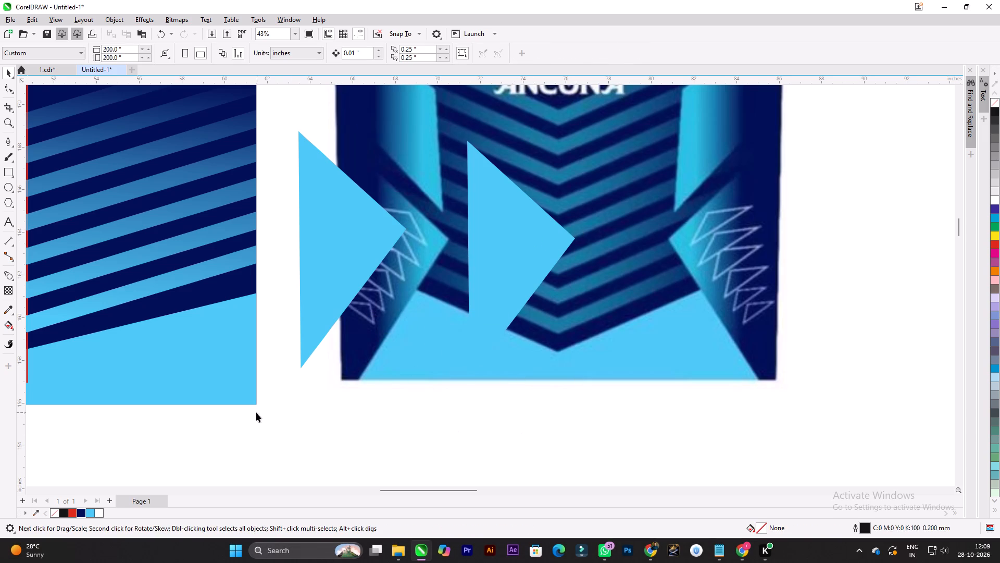
click(35, 510)
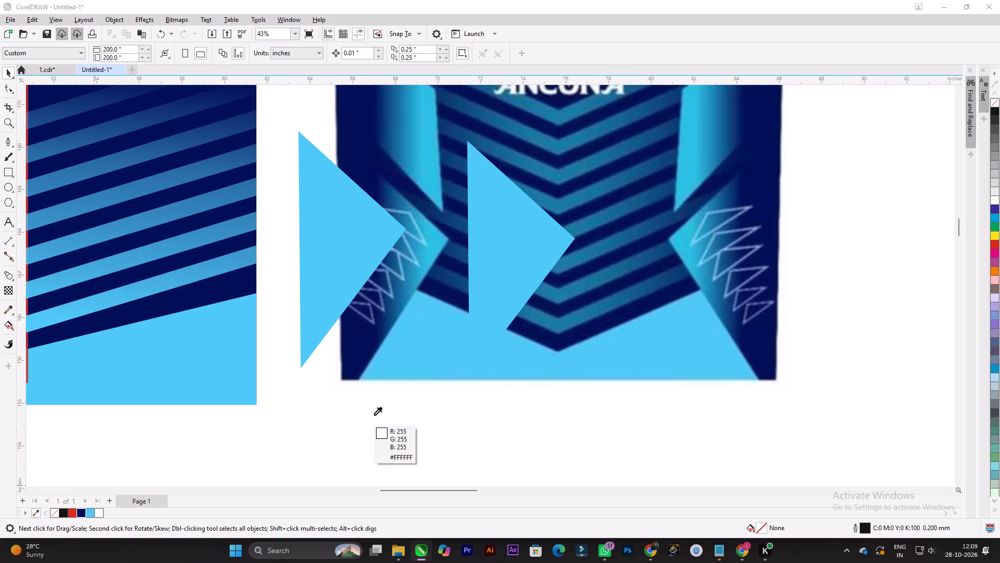
click(361, 350)
click(510, 238)
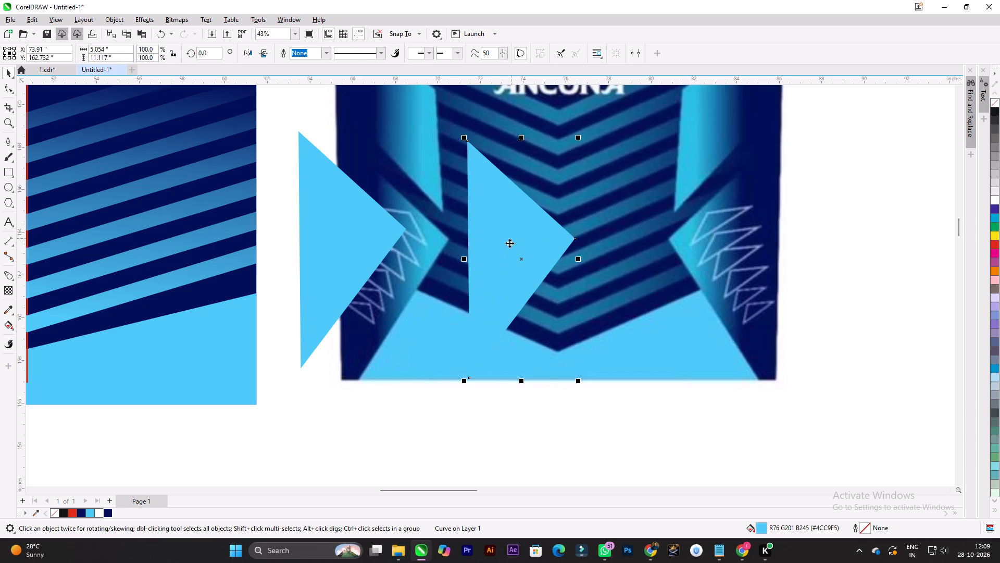
click(464, 449)
Shift the triangle copy over the jersey's lower middle and fill it with the sampled navy #030F57.
scroll(467, 432, down, 3)
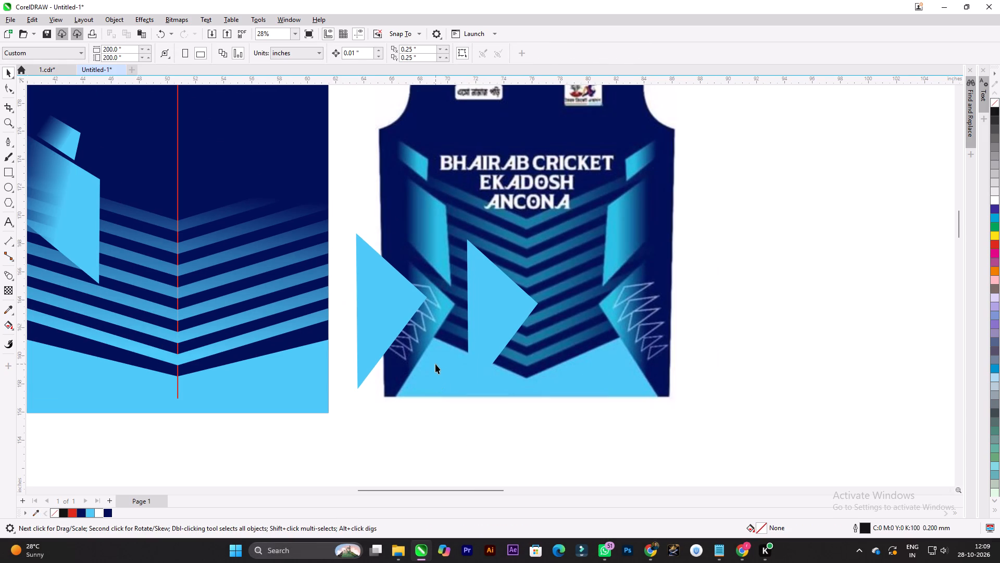
drag(484, 325, 559, 339)
drag(577, 340, 566, 342)
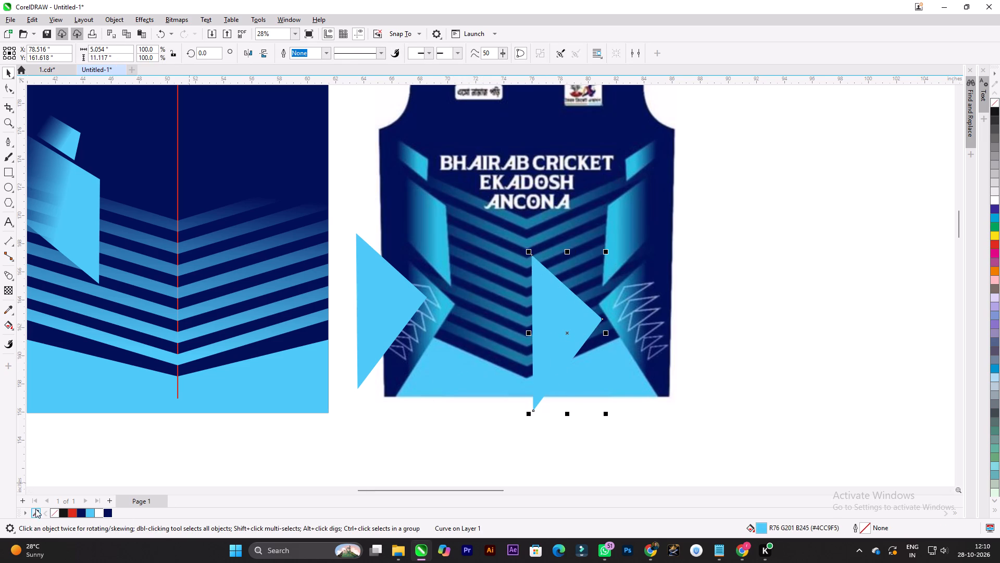
click(35, 511)
click(397, 375)
drag(569, 331, 557, 336)
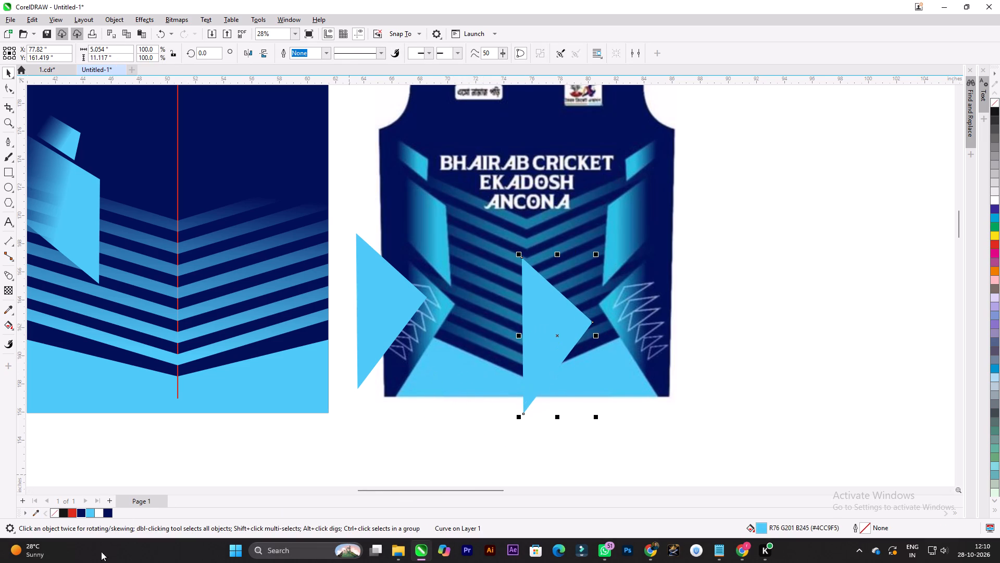
click(106, 515)
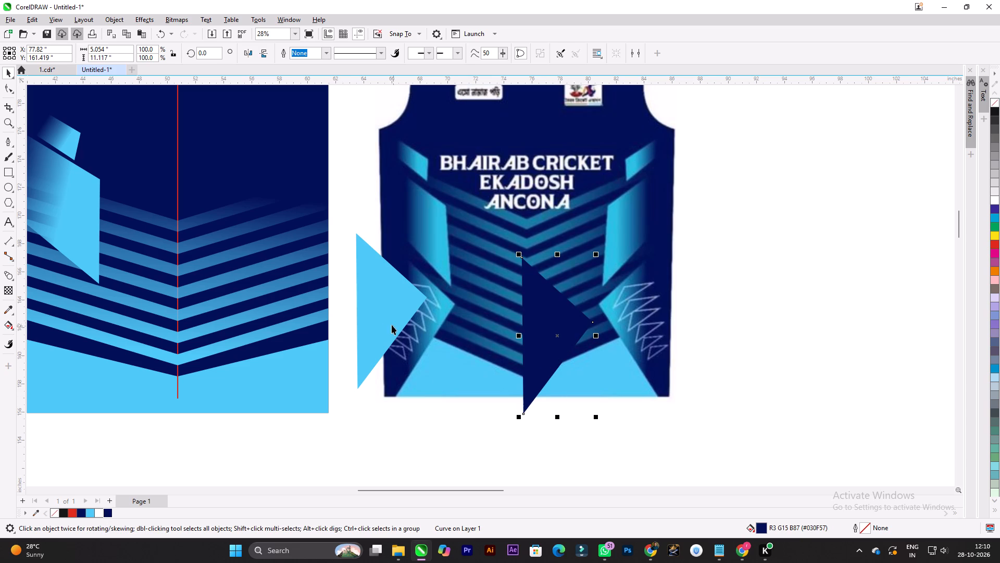
Centre the navy triangle on the cyan triangle both horizontally and vertically.
shift+click(387, 312)
key(c)
key(e)
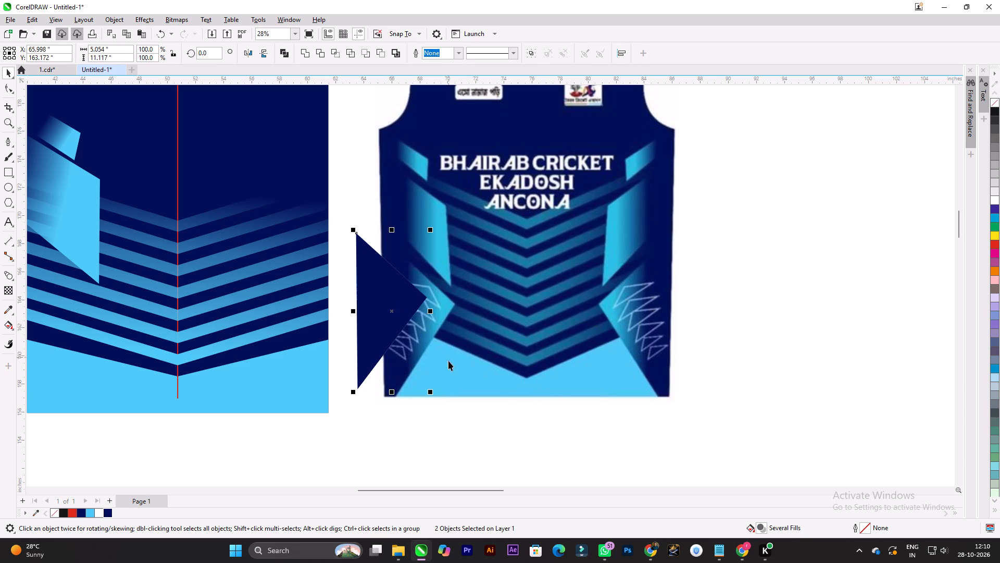
click(471, 440)
Offset the navy triangle to the left of the cyan one, beside the panel's right edge at about X 64.04, Y 162.34 inches.
scroll(379, 322, up, 1)
scroll(382, 321, down, 5)
click(385, 318)
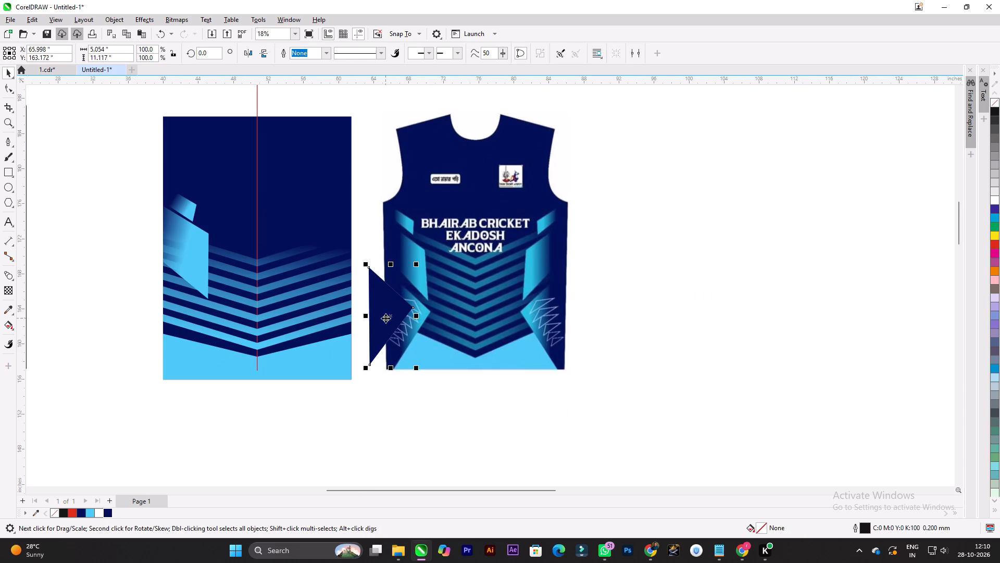
drag(390, 315, 366, 315)
scroll(355, 310, up, 4)
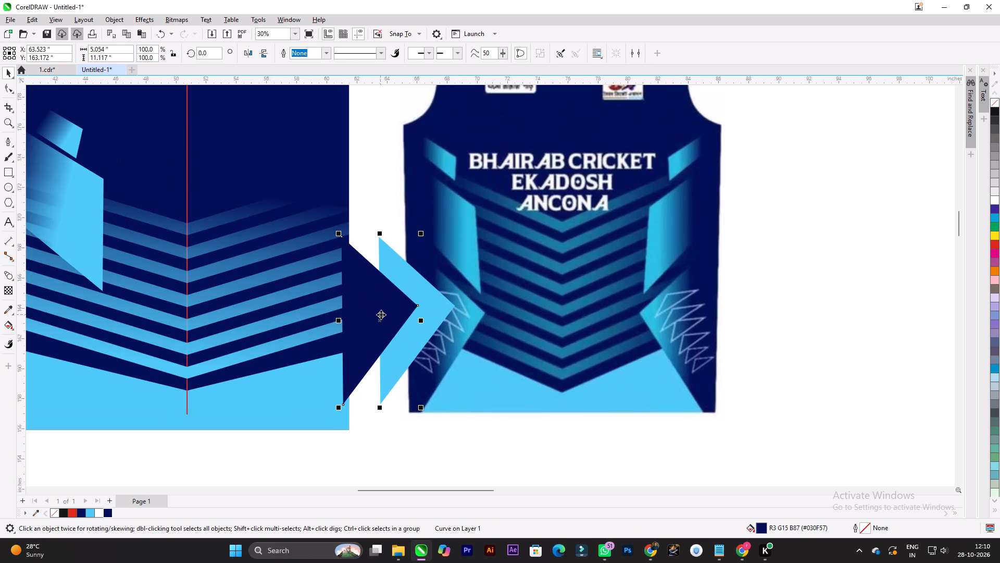
right_click(381, 314)
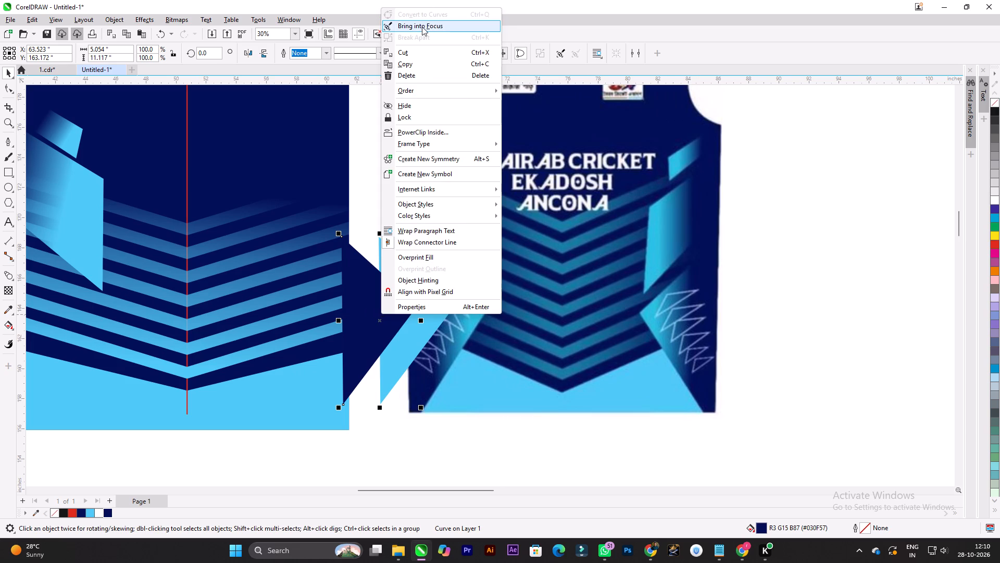
click(528, 445)
drag(380, 313, 387, 325)
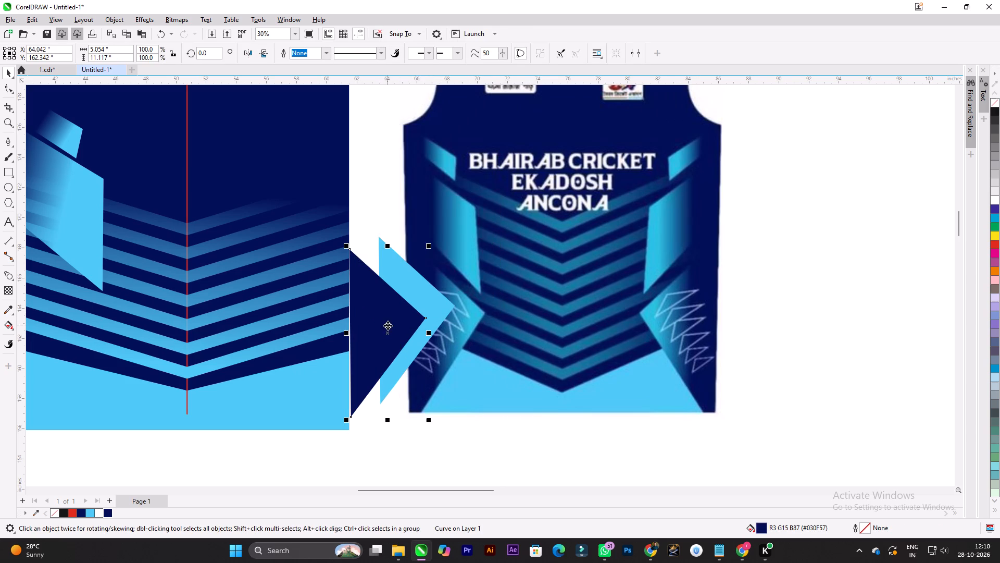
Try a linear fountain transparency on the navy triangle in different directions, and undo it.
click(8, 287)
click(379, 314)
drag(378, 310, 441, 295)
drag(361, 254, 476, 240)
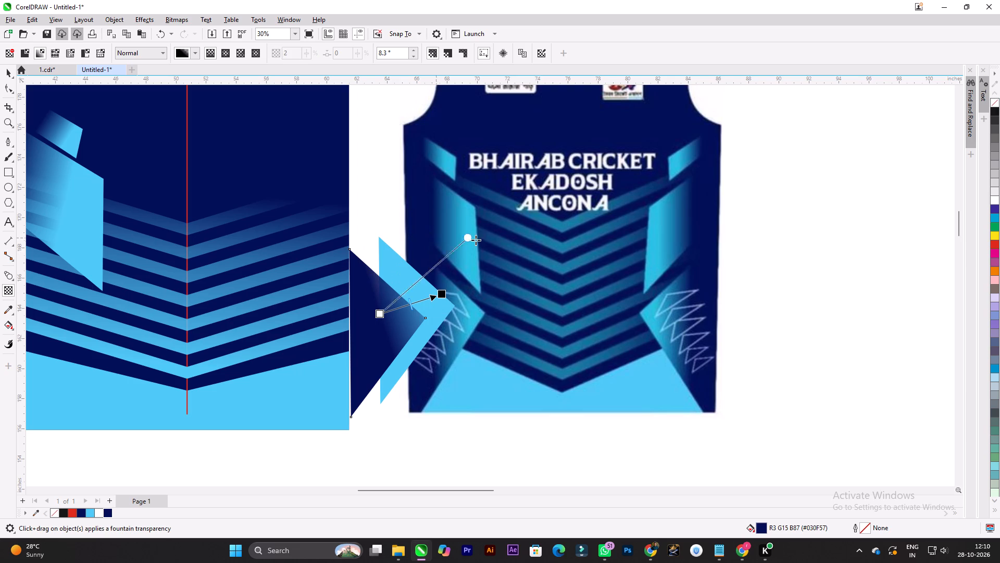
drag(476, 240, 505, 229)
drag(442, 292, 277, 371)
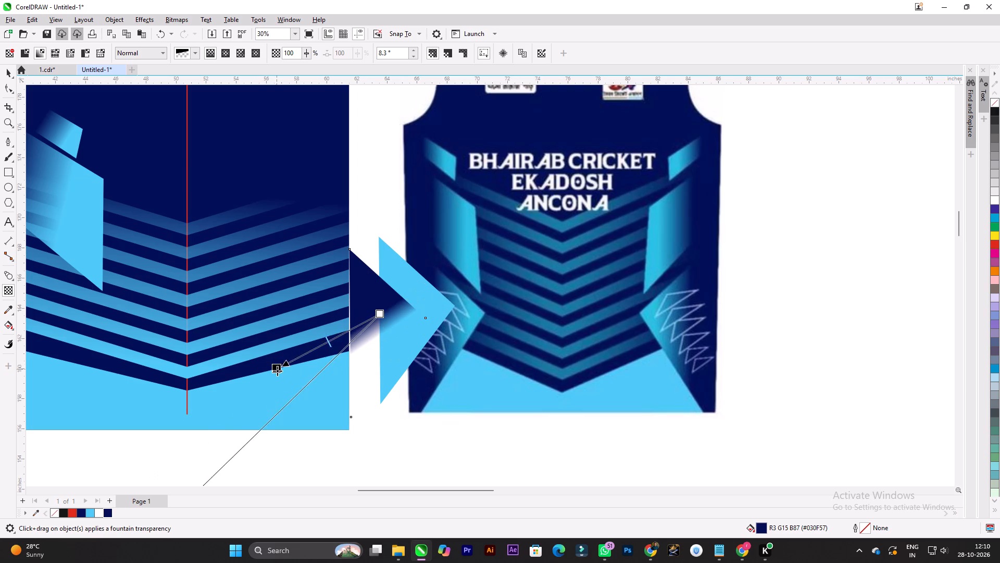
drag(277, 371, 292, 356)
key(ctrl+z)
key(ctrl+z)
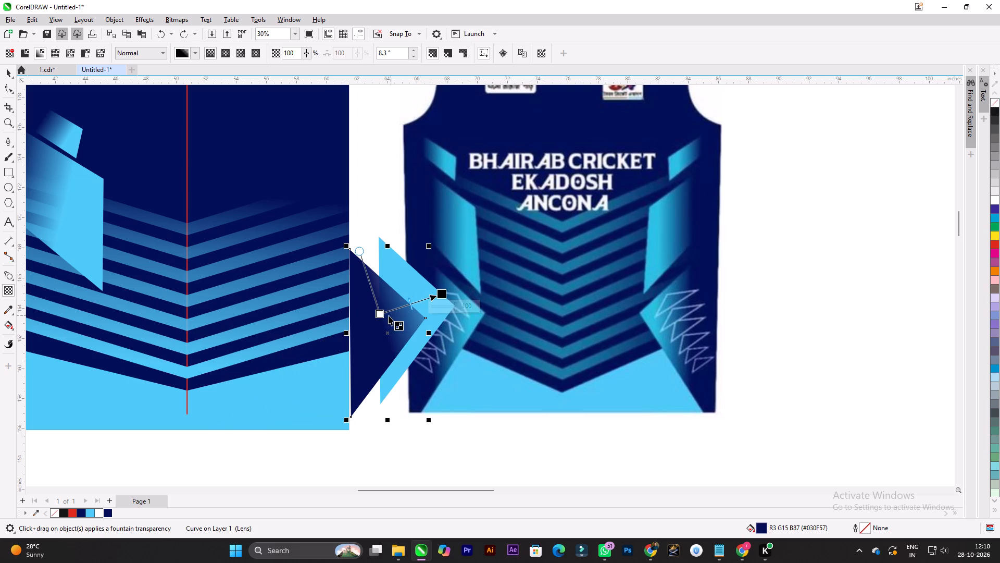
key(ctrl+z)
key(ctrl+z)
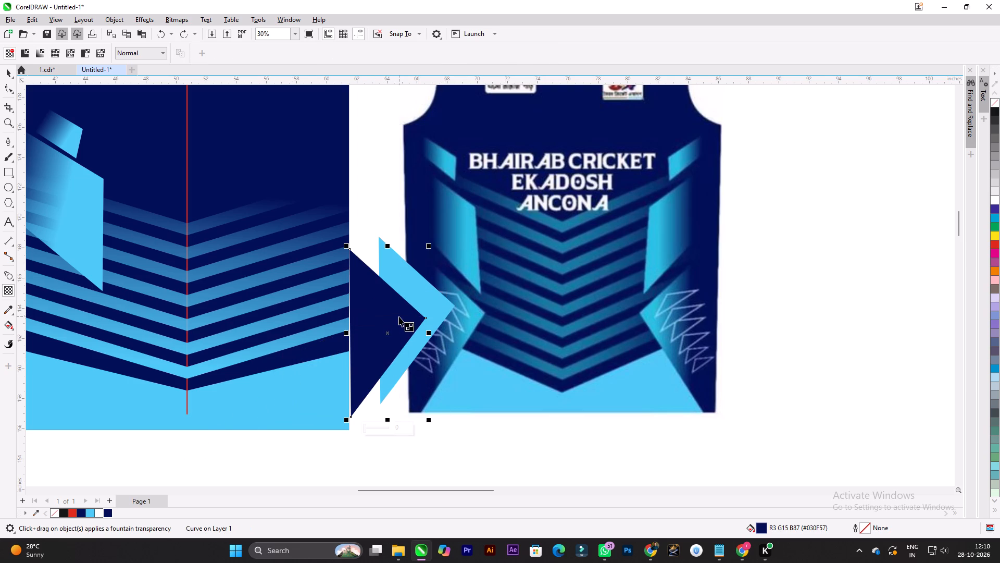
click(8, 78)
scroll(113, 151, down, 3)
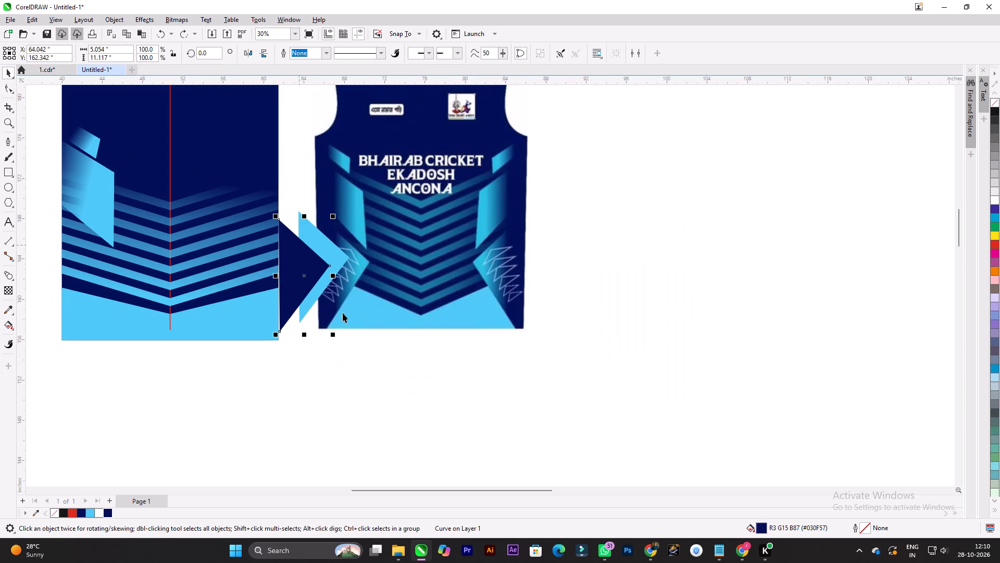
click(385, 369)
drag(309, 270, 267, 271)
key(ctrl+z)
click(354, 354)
Move the navy and cyan triangles together to the empty area right of the jersey, at about X 98.3, Y 164.88 inches.
drag(401, 380, 230, 183)
drag(302, 256, 637, 235)
scroll(732, 225, up, 5)
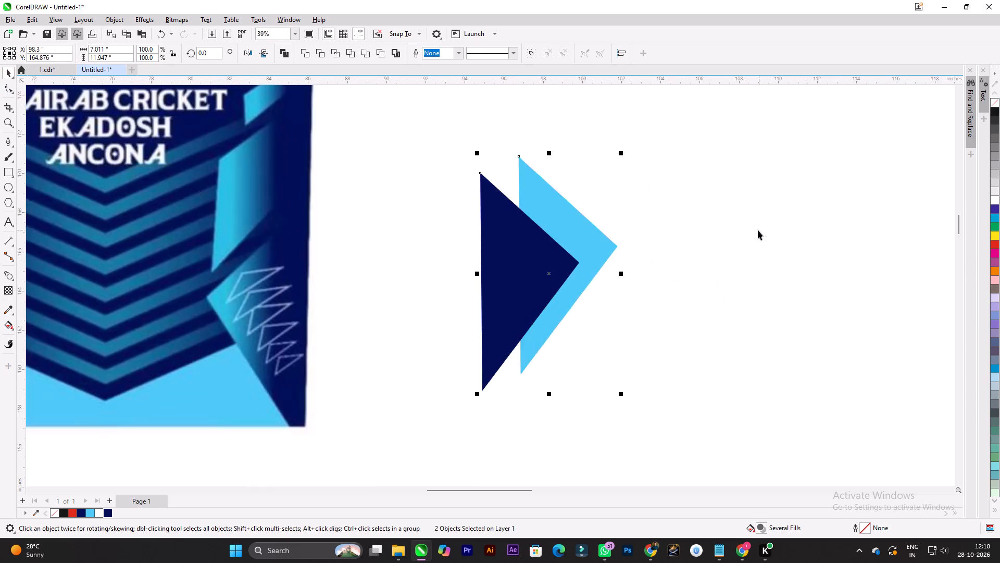
Move the navy triangle slightly down and left of the cyan one, to about X 96.26, Y 163.75 inches.
scroll(757, 230, down, 3)
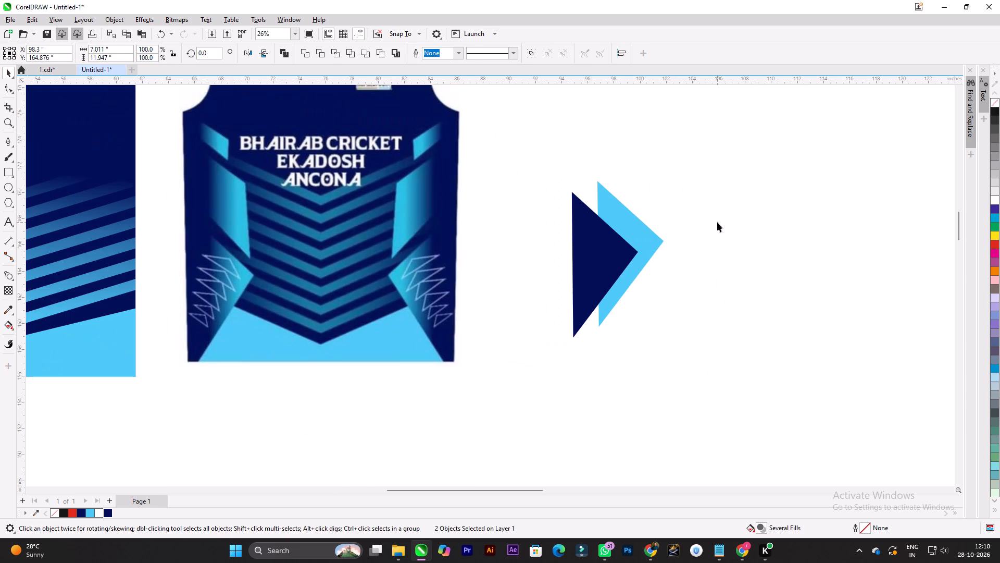
click(717, 222)
drag(586, 255, 571, 267)
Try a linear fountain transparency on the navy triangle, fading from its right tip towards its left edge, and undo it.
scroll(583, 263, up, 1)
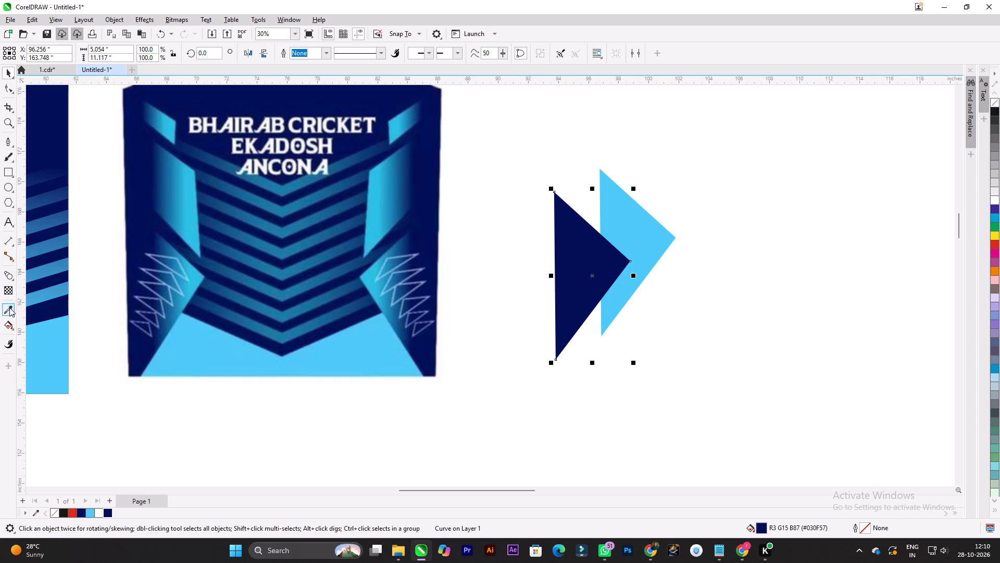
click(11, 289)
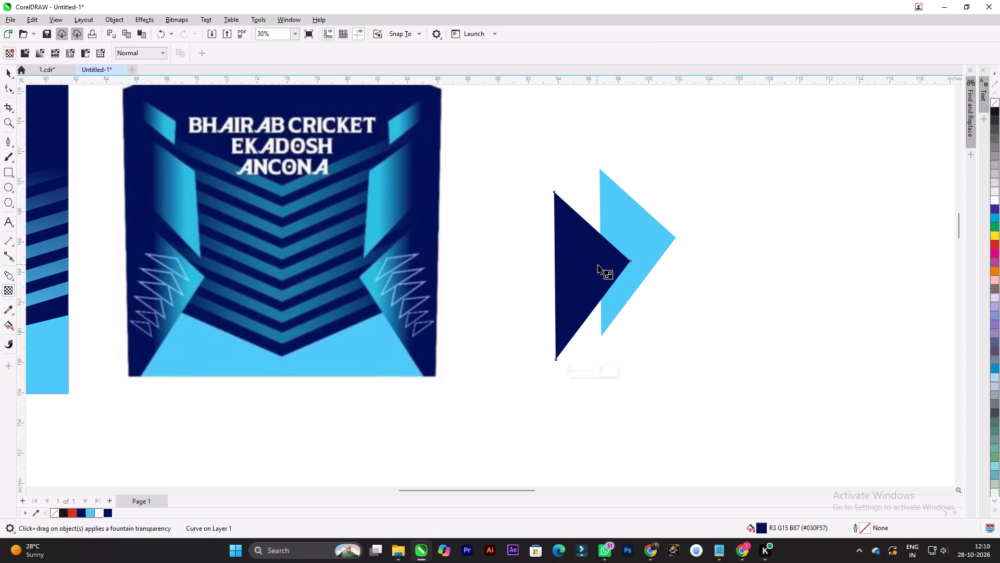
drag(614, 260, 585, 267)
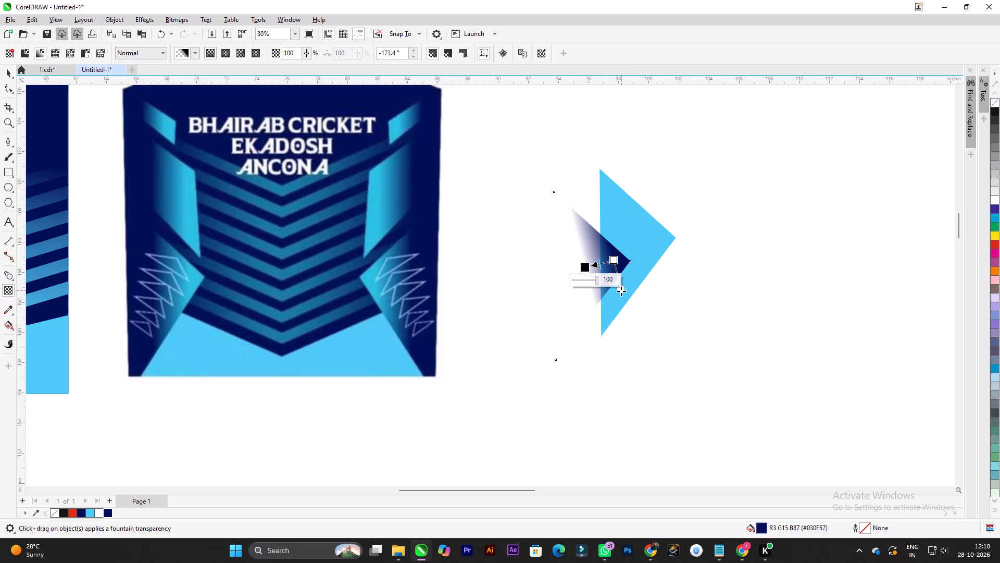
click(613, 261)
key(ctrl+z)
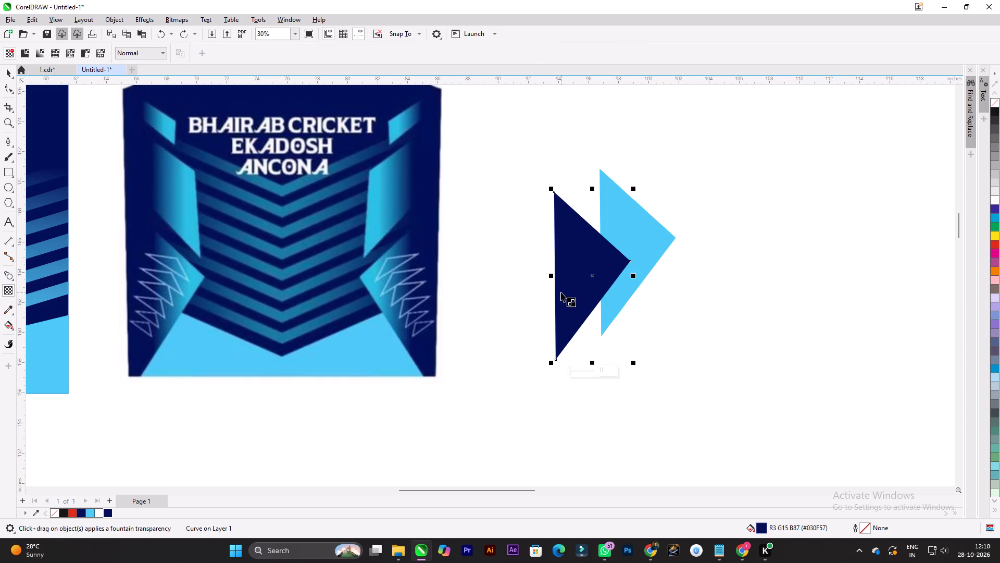
Apply a linear fountain transparency to the navy triangle, solid at the lower left and fading towards the upper right at about 15°.
drag(562, 292, 596, 272)
drag(562, 288, 569, 281)
drag(592, 276, 615, 243)
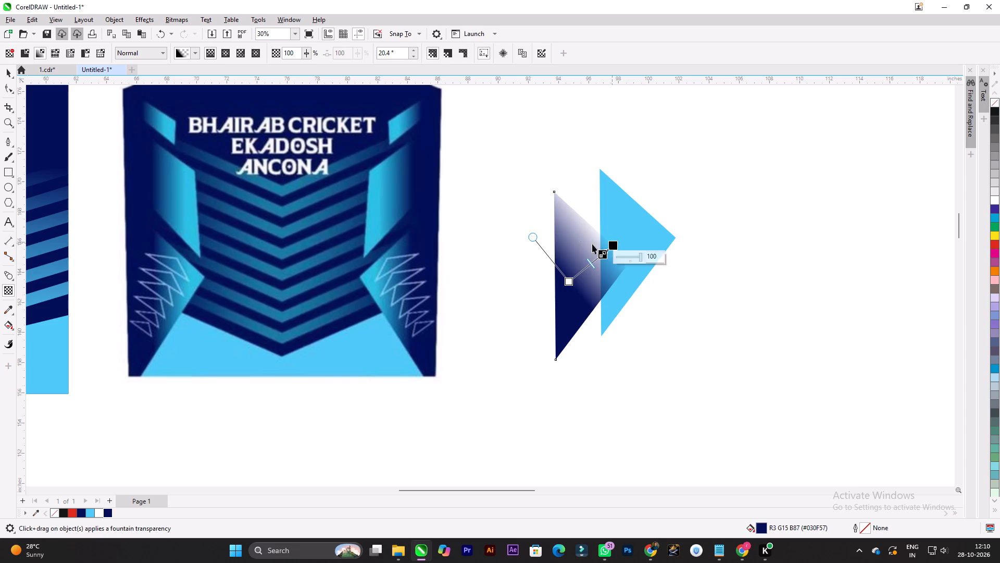
drag(612, 242, 643, 241)
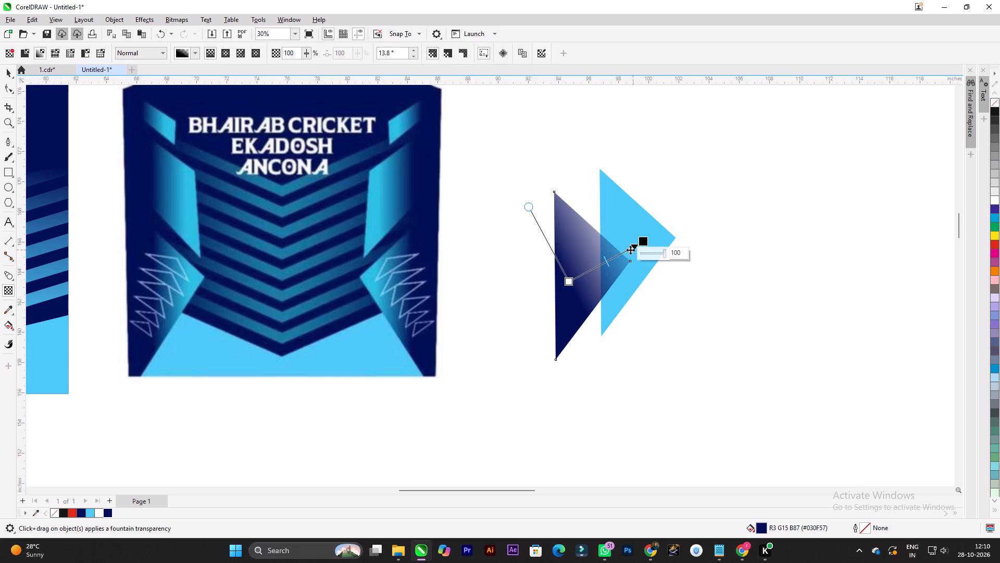
drag(641, 241, 607, 264)
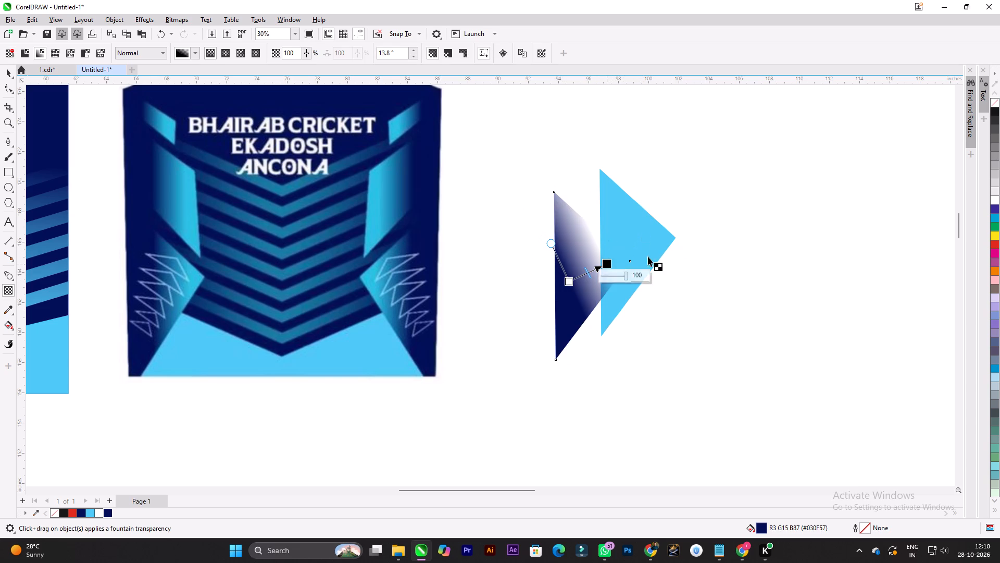
click(606, 261)
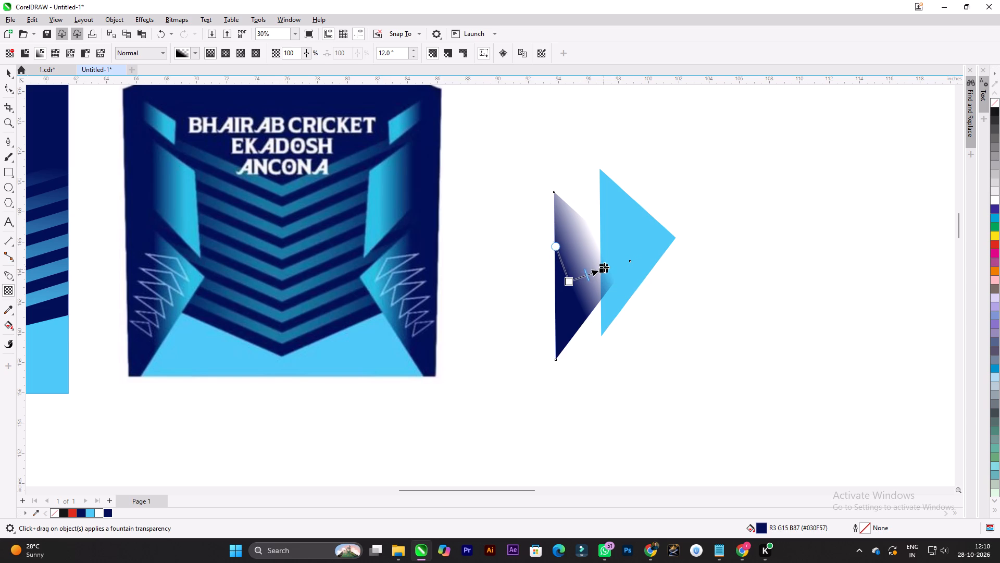
drag(570, 282, 564, 297)
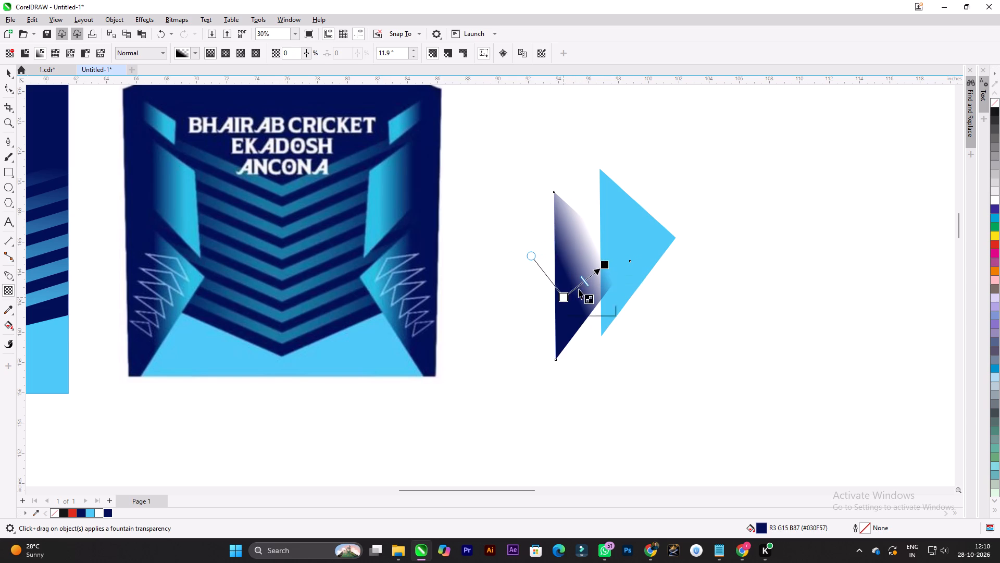
drag(605, 265, 605, 280)
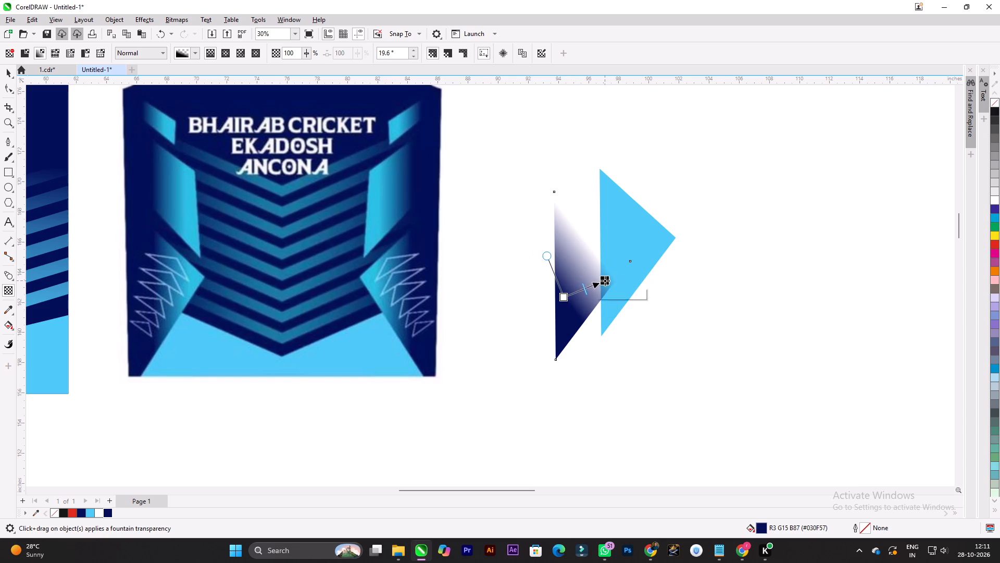
drag(603, 281, 604, 273)
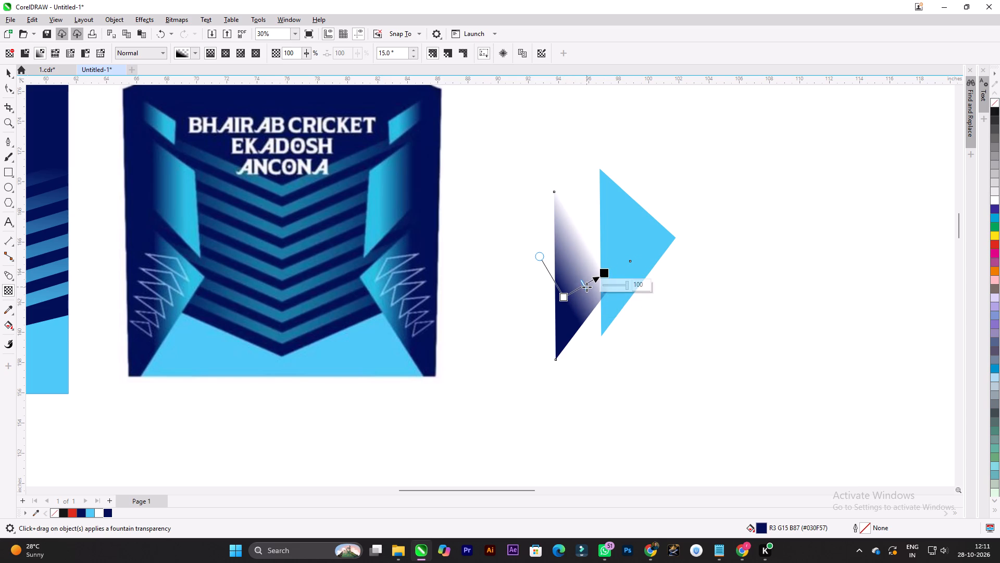
Fine-tune the navy triangle's transparency midpoint and transparent end, extending the fade towards its right tip at about 16.3°.
click(585, 287)
drag(582, 290, 576, 294)
click(576, 294)
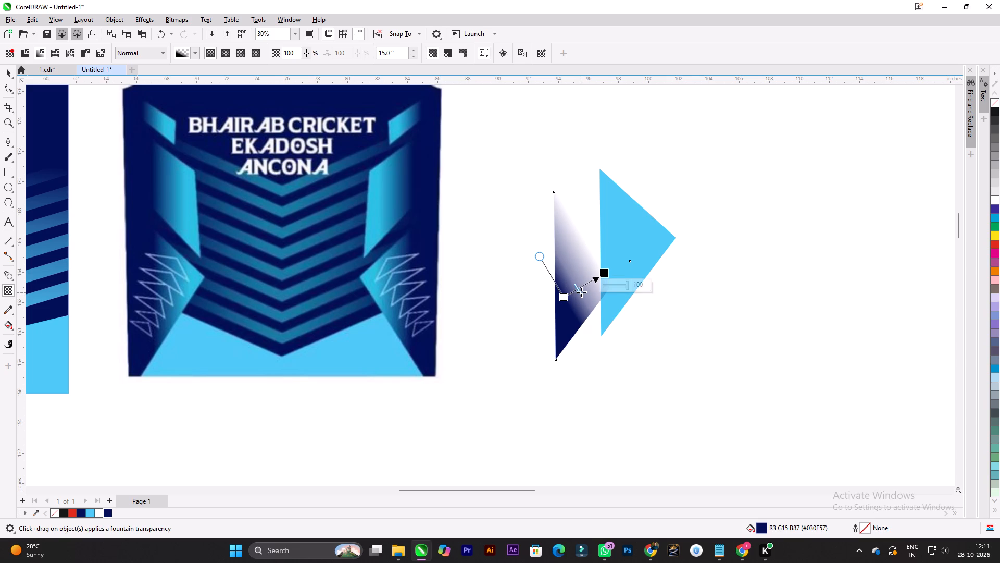
drag(581, 292, 590, 288)
drag(588, 284, 583, 288)
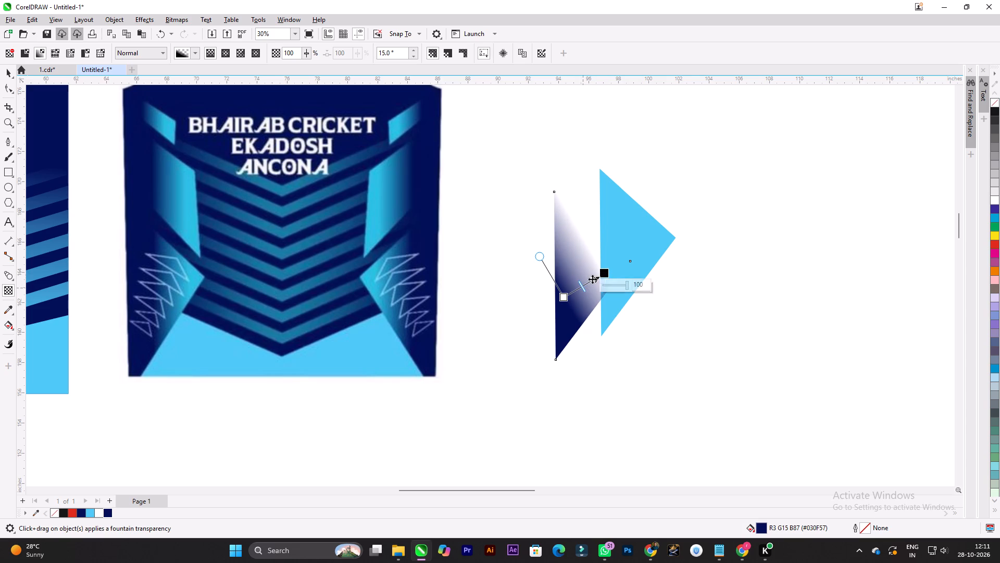
drag(603, 272, 611, 272)
click(584, 286)
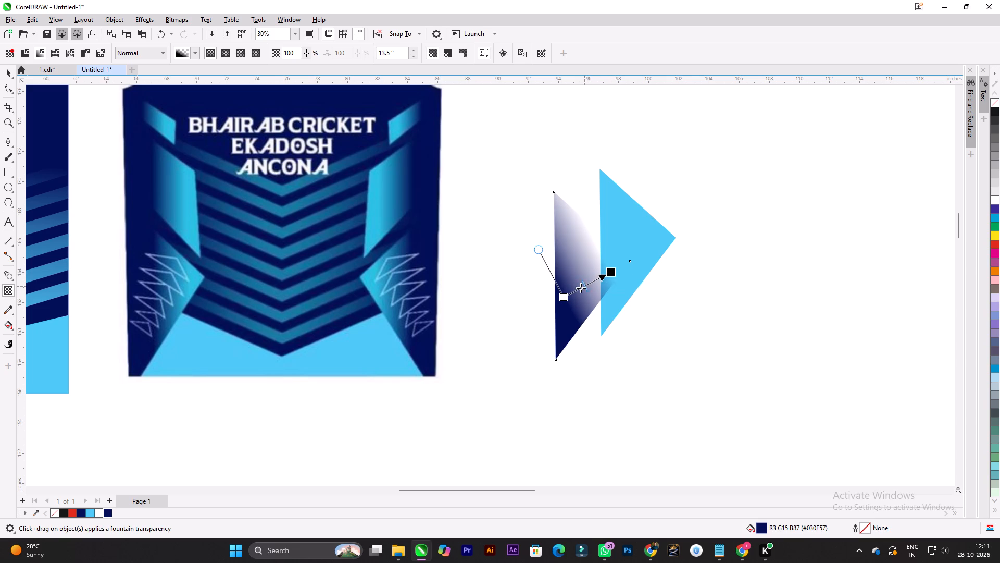
drag(611, 270, 616, 258)
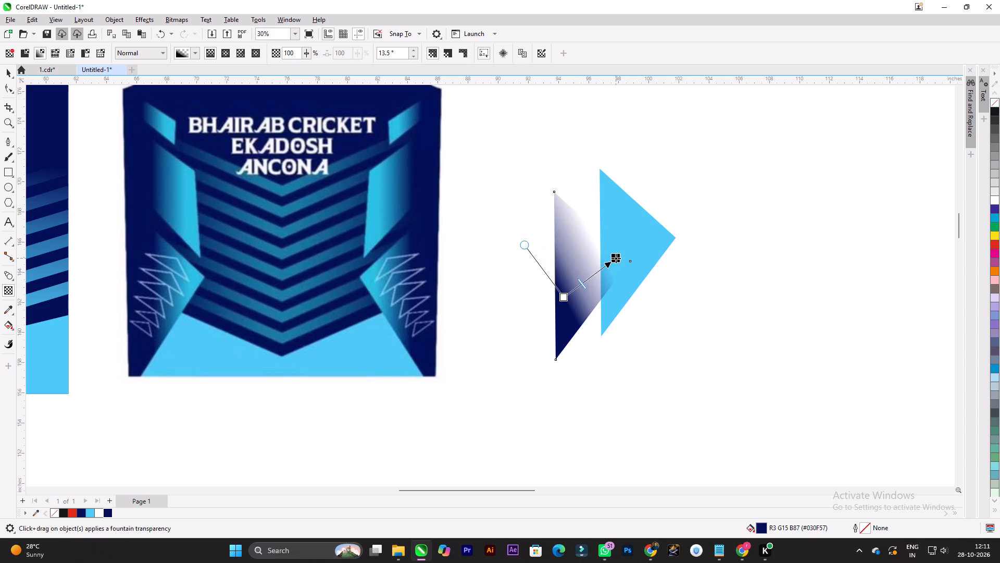
drag(616, 258, 620, 250)
drag(618, 252, 609, 267)
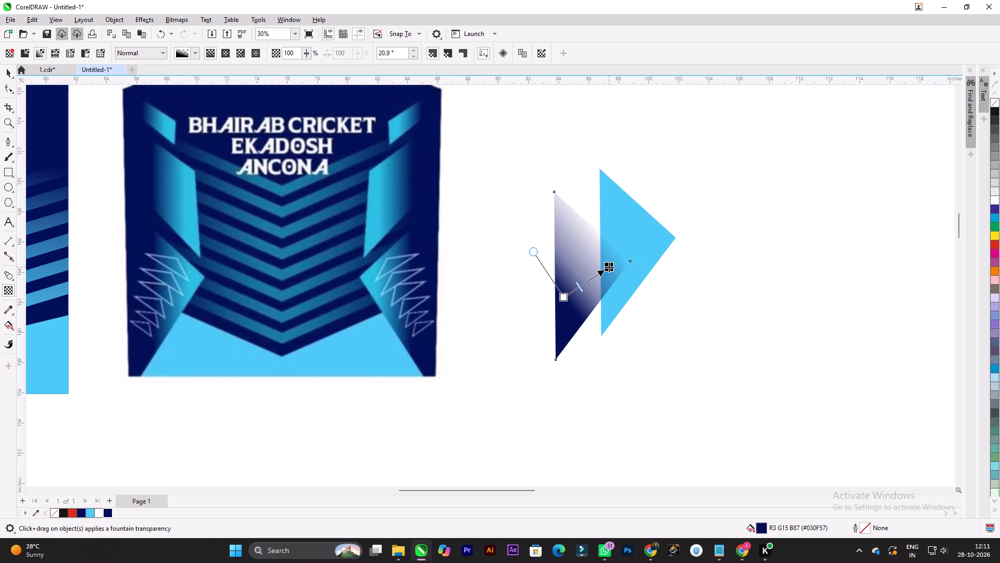
drag(609, 267, 622, 272)
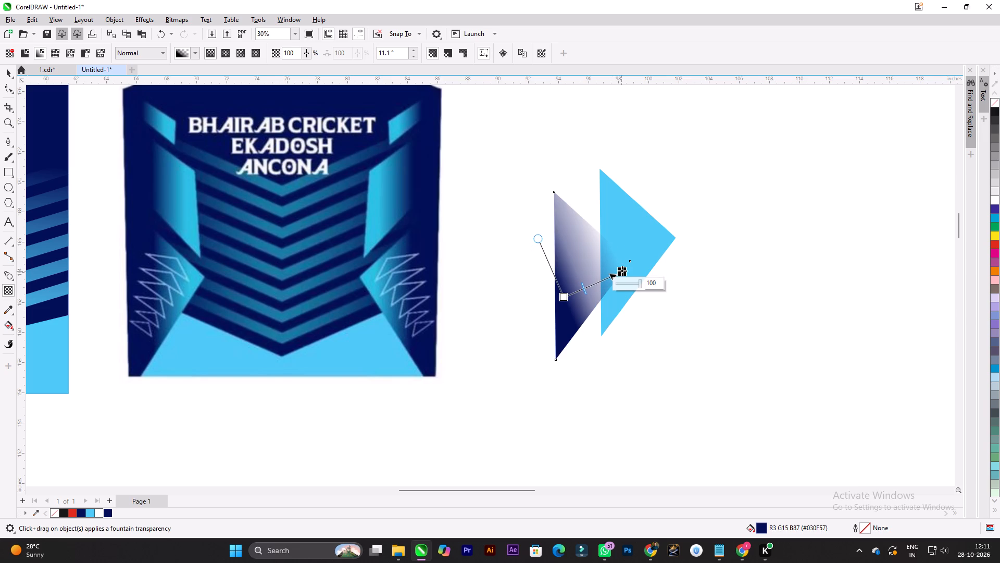
drag(622, 271, 619, 261)
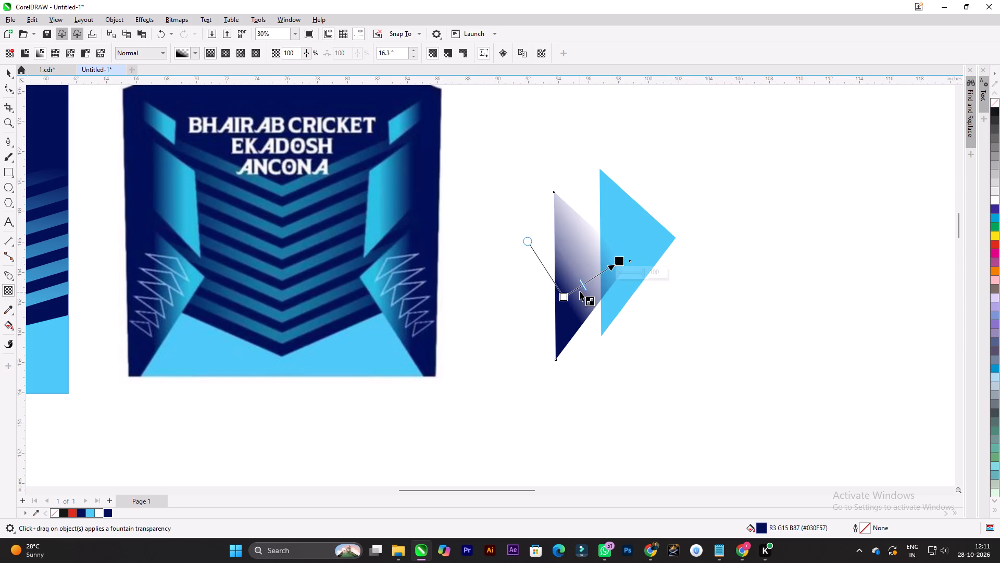
PowerClip the faded navy triangle inside the cyan triangle.
click(8, 74)
click(683, 366)
click(559, 254)
right_click(559, 254)
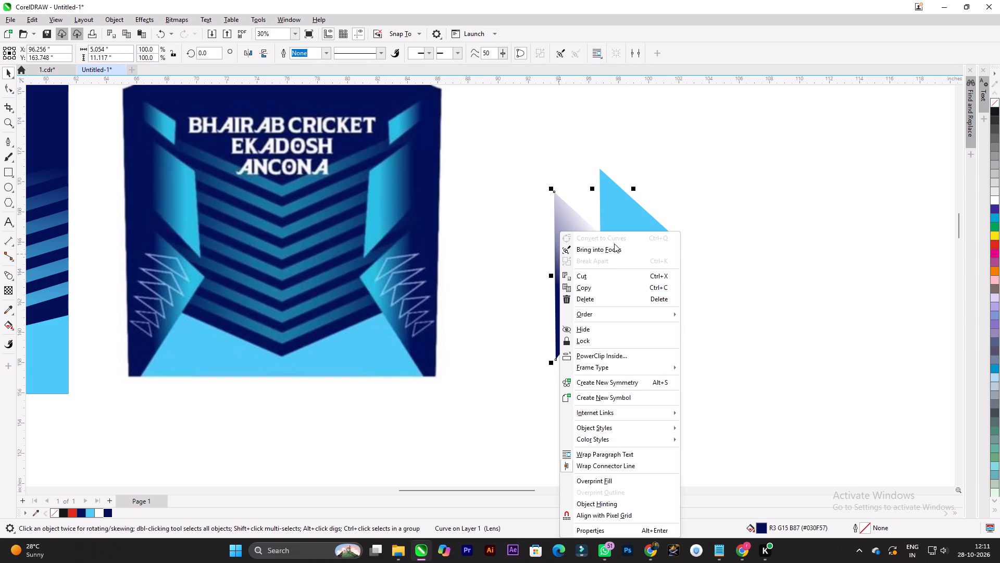
click(638, 357)
click(619, 230)
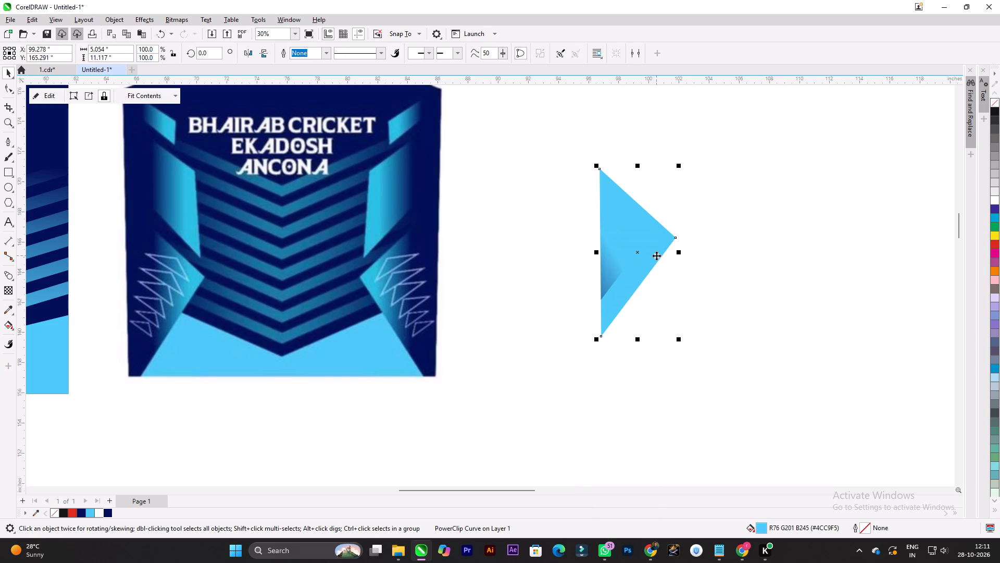
Open the cyan triangle's PowerClip contents and move the navy triangle over the frame, to about X 98.02, Y 164.92 inches.
double_click(618, 272)
click(615, 272)
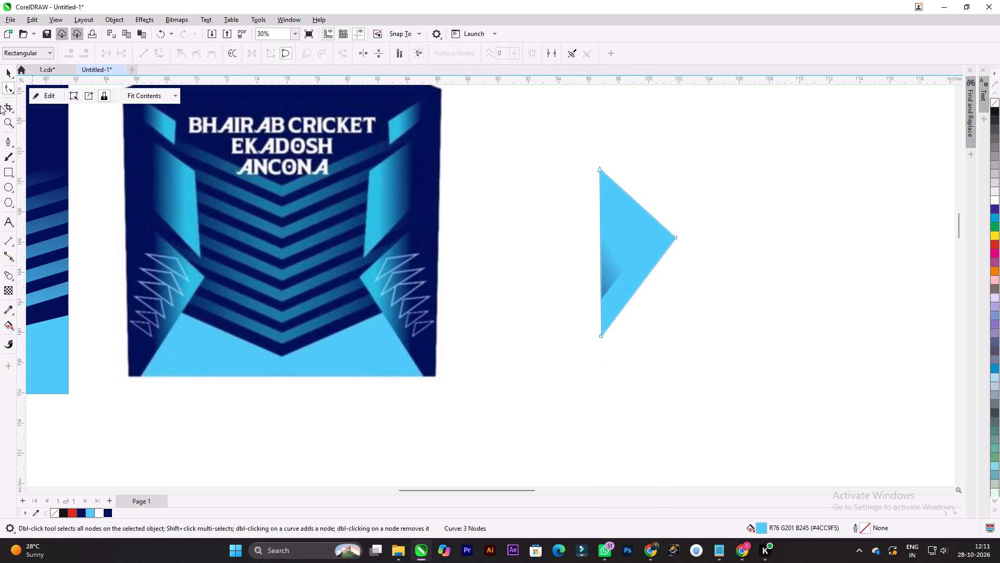
click(47, 92)
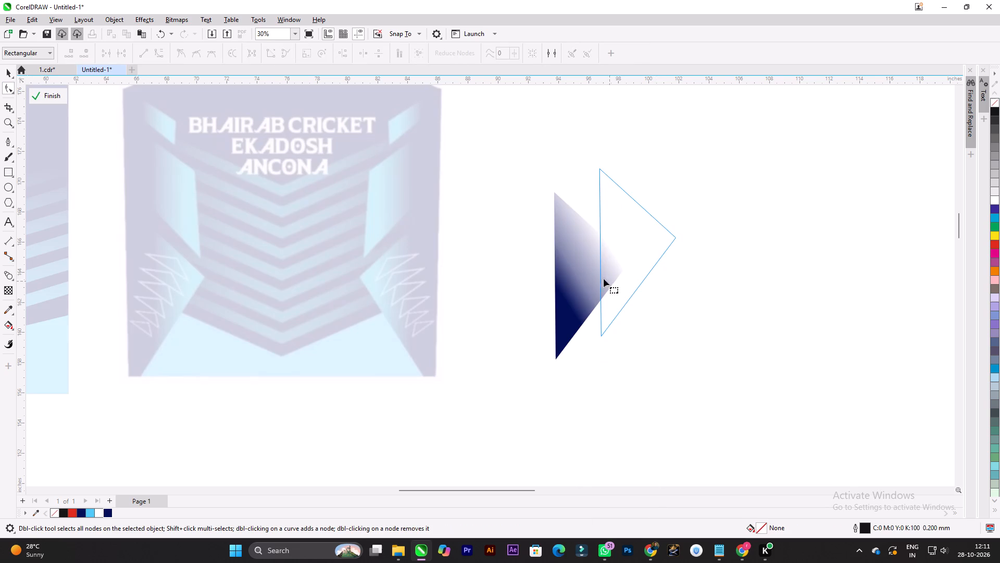
click(560, 264)
click(7, 74)
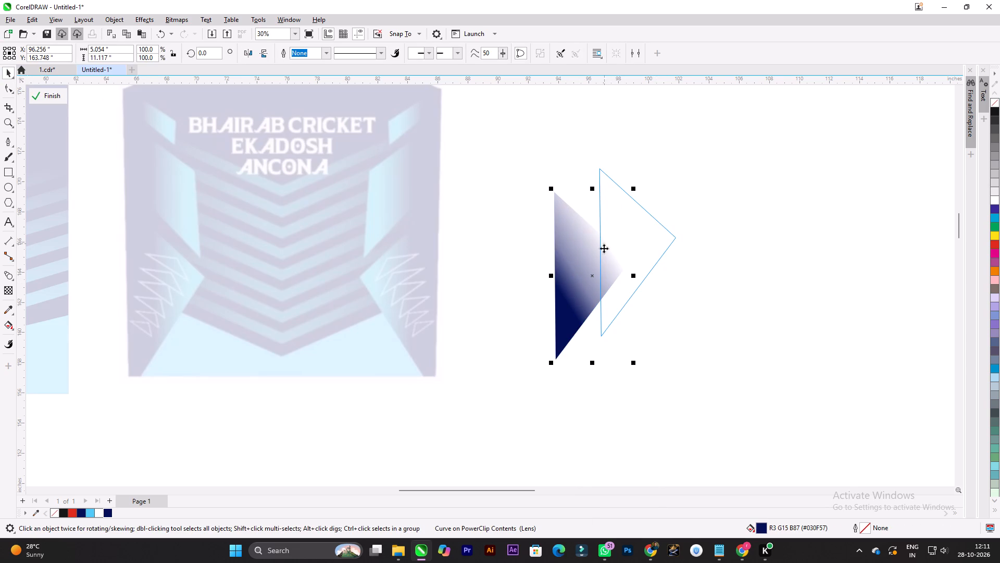
drag(562, 260, 617, 240)
drag(647, 263, 619, 264)
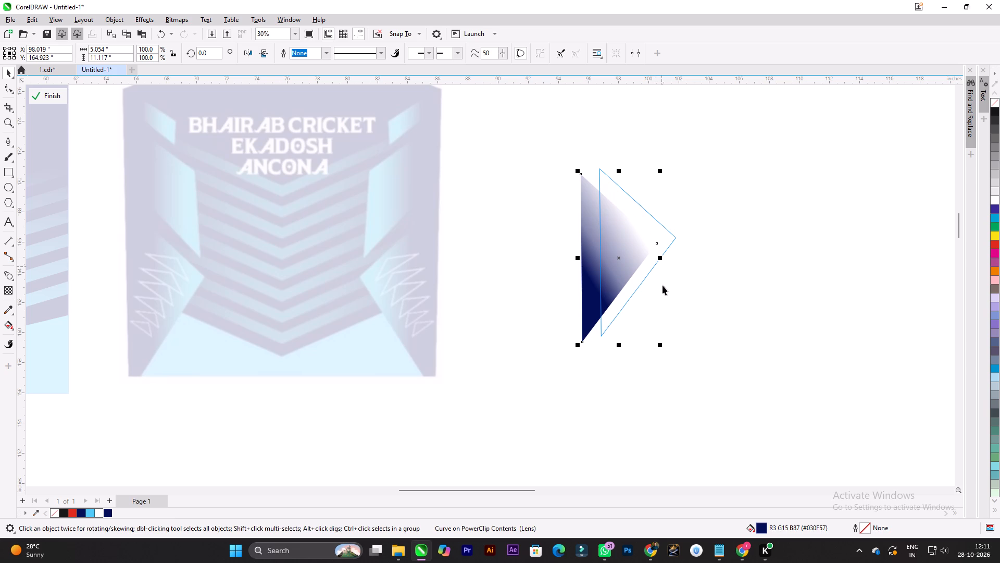
Enlarge the navy triangle proportionally to about 142.4%, roughly 7.2 by 15.83 inches, so that it extends past the frame.
drag(661, 346, 710, 370)
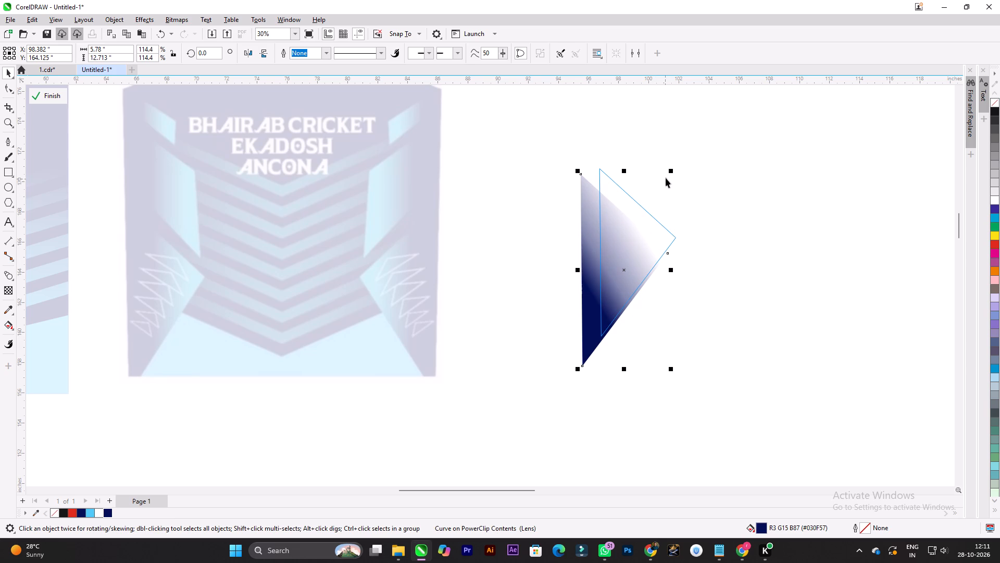
drag(670, 169, 709, 152)
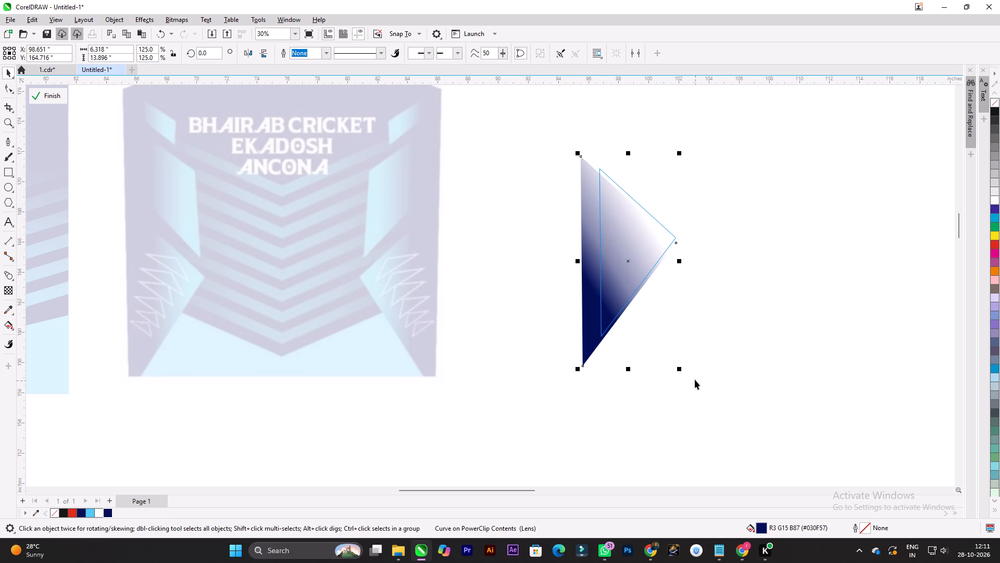
drag(681, 369, 696, 383)
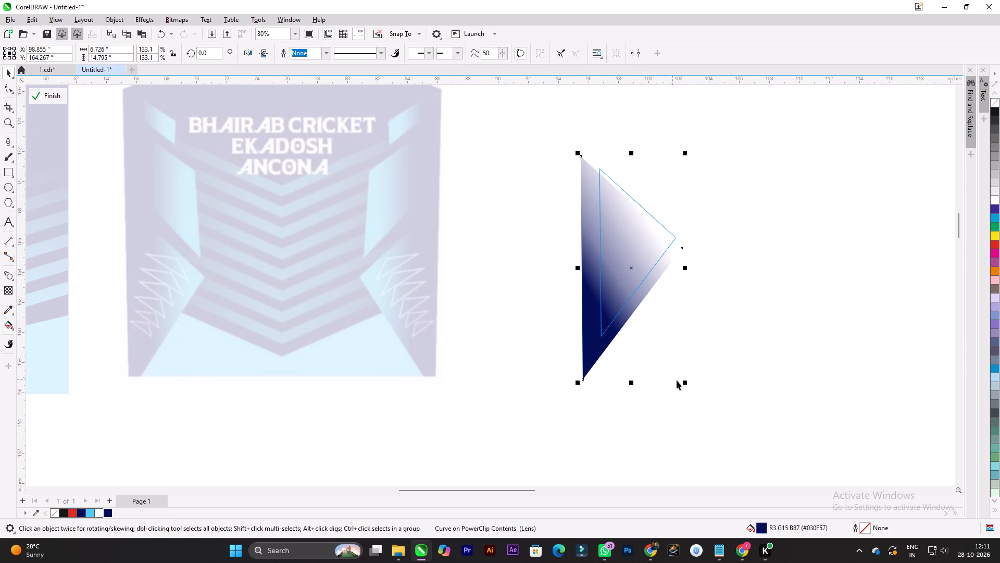
drag(685, 382, 710, 398)
Reposition the enlarged navy triangle around the cyan frame at about X 98.5, Y 164 inches and finish editing the PowerClip.
click(743, 332)
click(605, 363)
drag(597, 362, 594, 370)
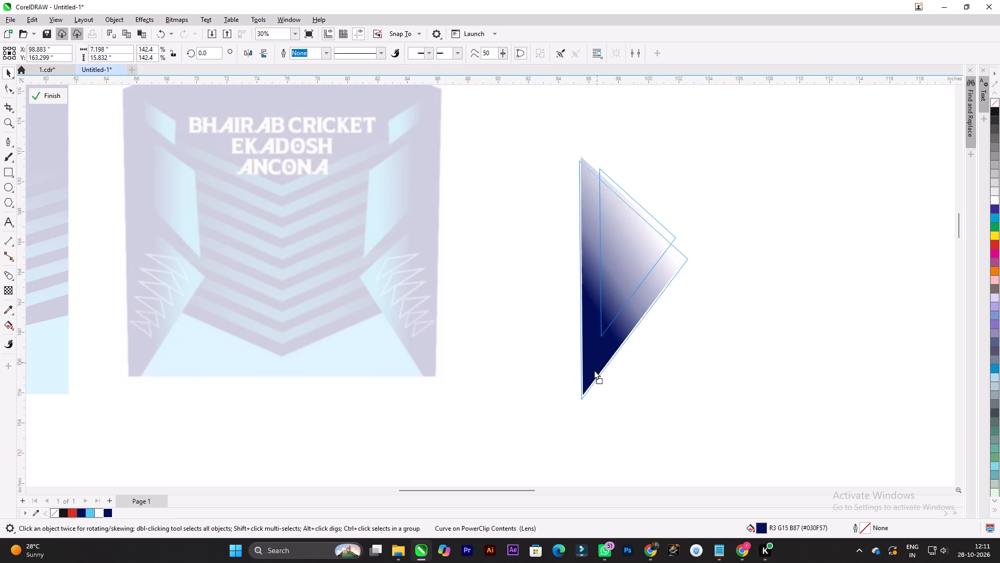
drag(594, 370, 593, 370)
drag(591, 366, 586, 352)
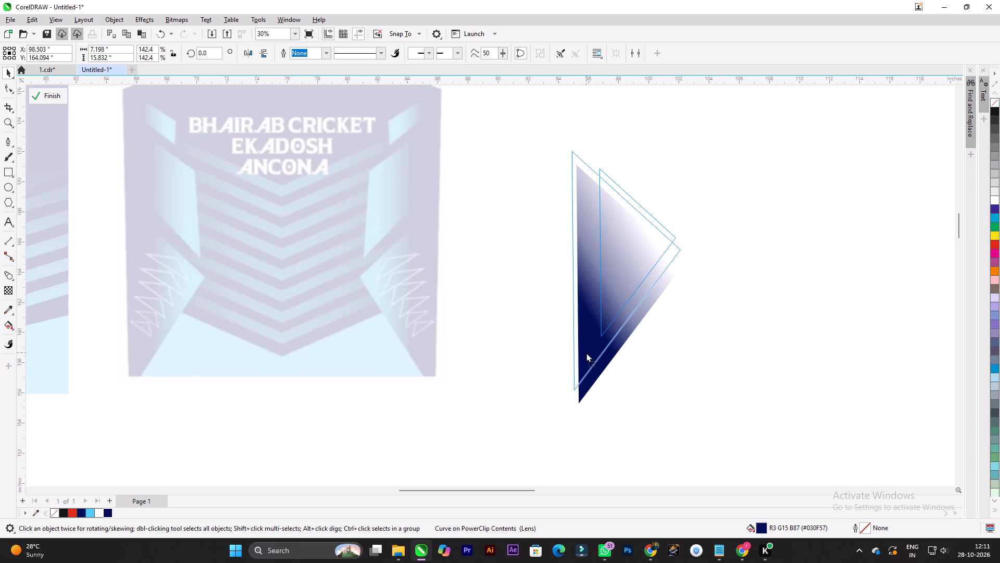
drag(586, 352, 585, 355)
click(822, 296)
click(55, 97)
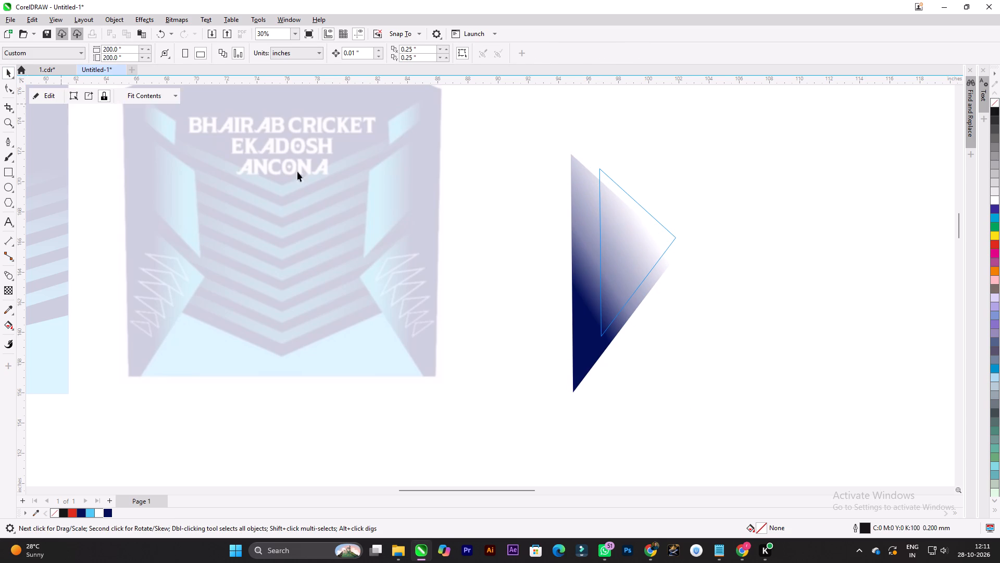
click(744, 258)
click(617, 240)
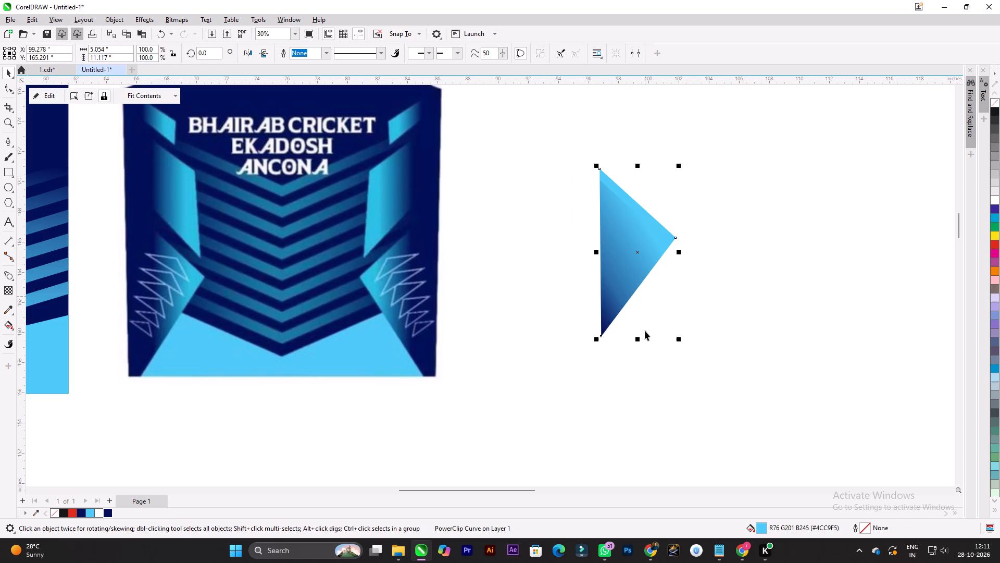
Edit the cyan triangle's PowerClip contents, shortening and tilting the navy triangle's transparency fade to about 26.6° and shifting its midpoint outward.
click(42, 95)
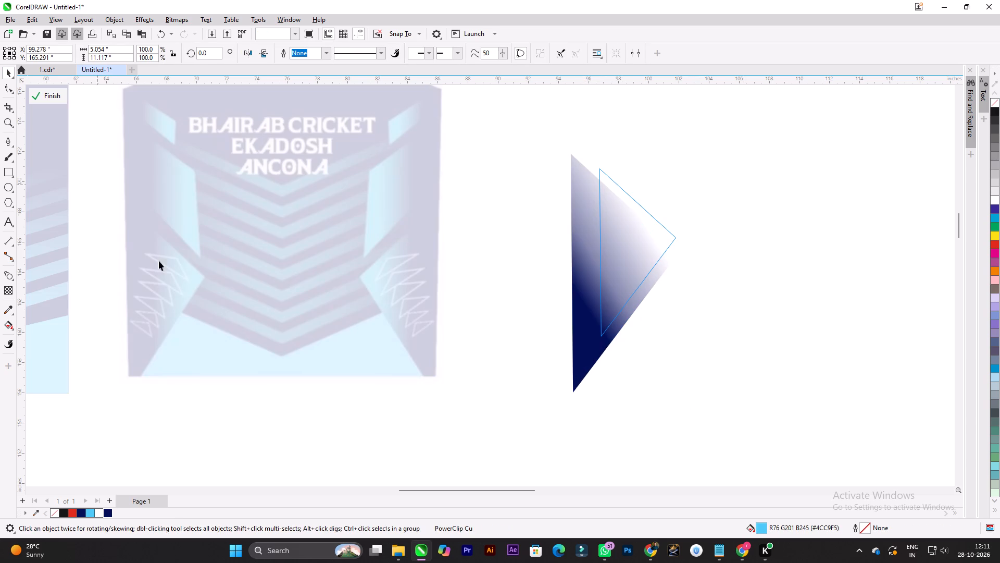
click(7, 290)
click(620, 248)
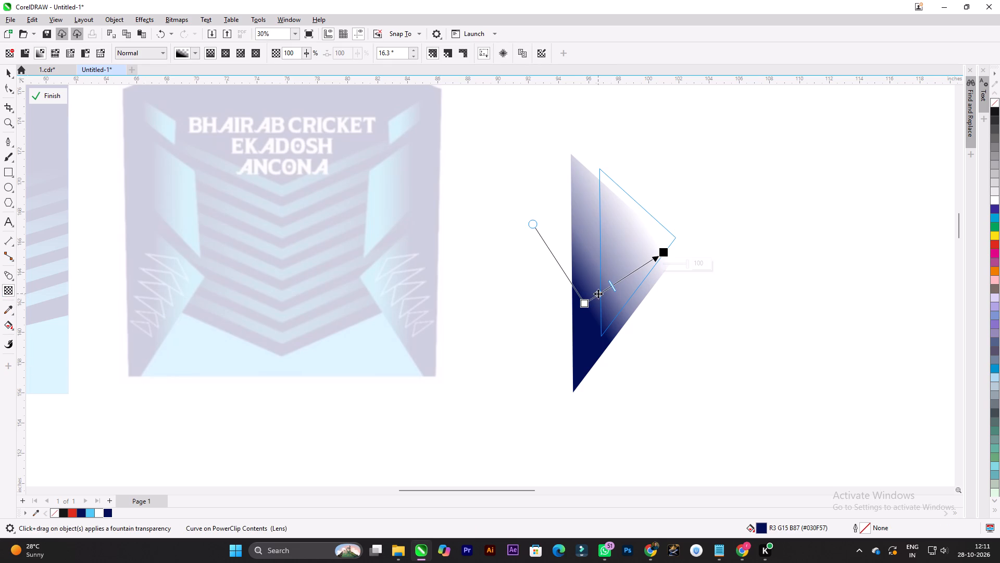
drag(660, 252, 656, 218)
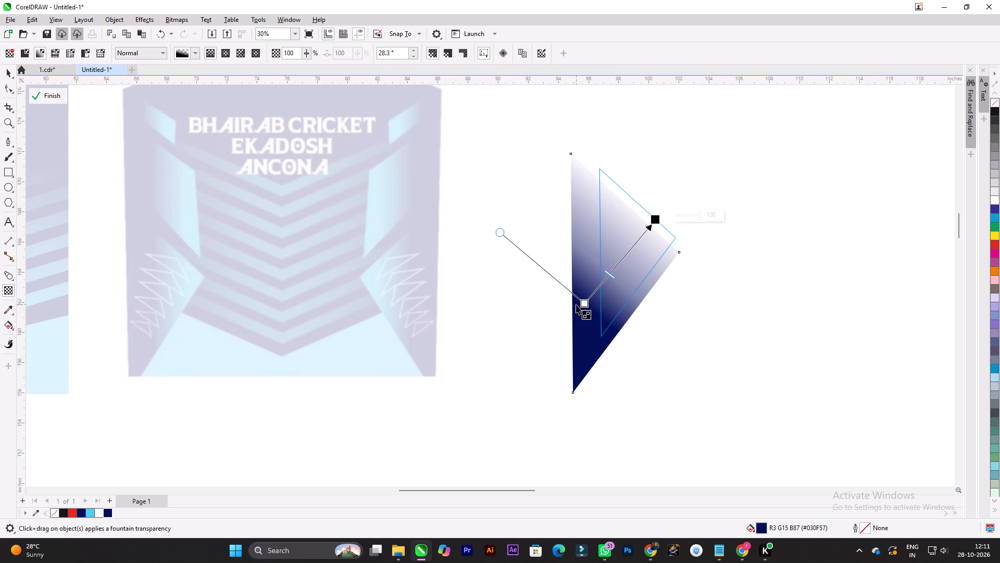
drag(655, 219, 621, 262)
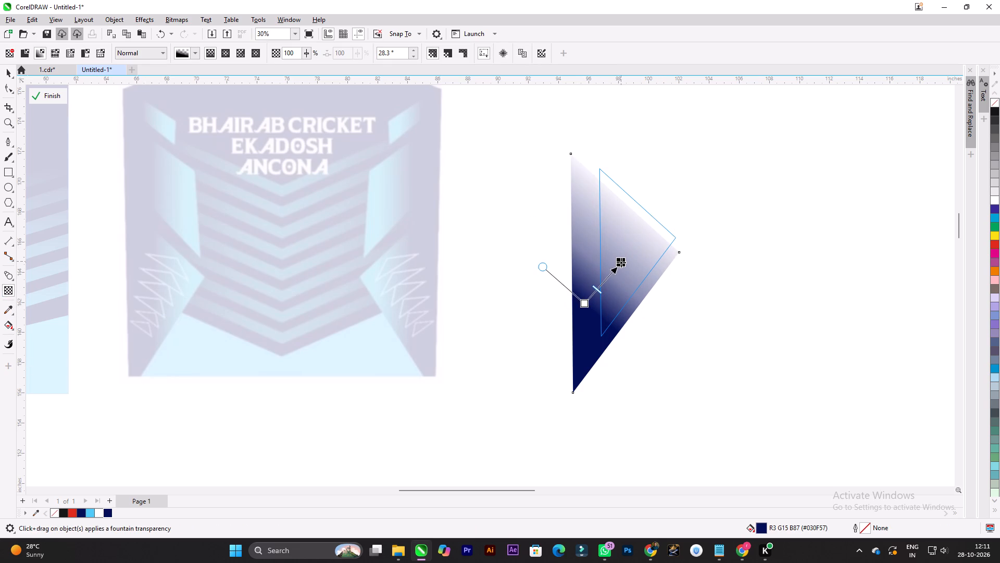
drag(621, 262, 624, 260)
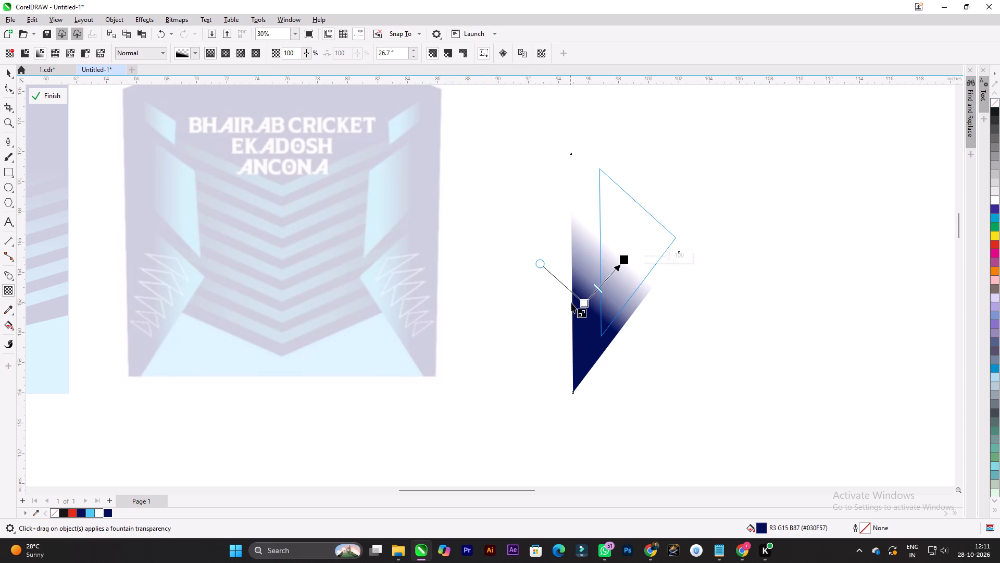
drag(624, 261, 631, 252)
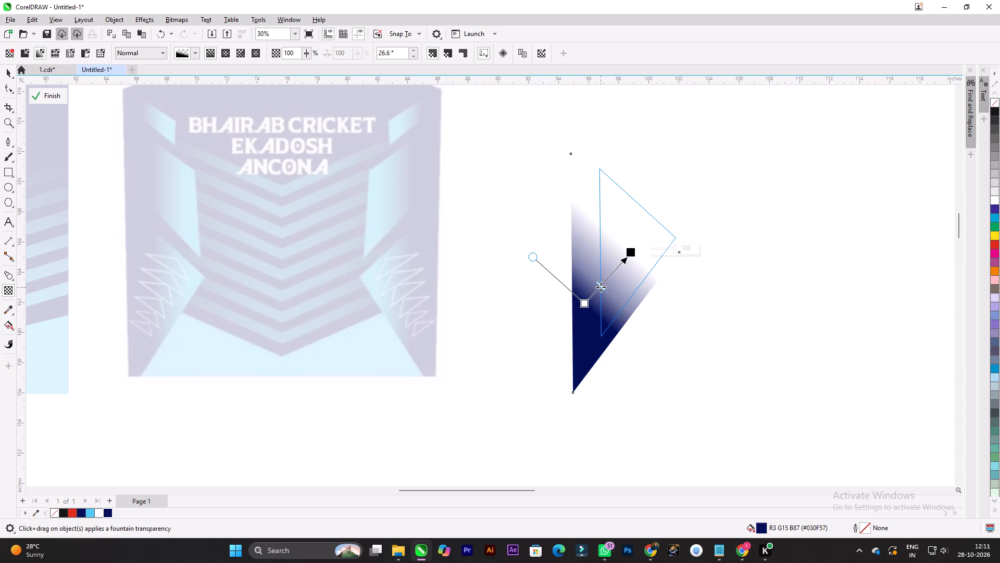
drag(601, 287, 606, 283)
drag(606, 283, 615, 274)
click(615, 274)
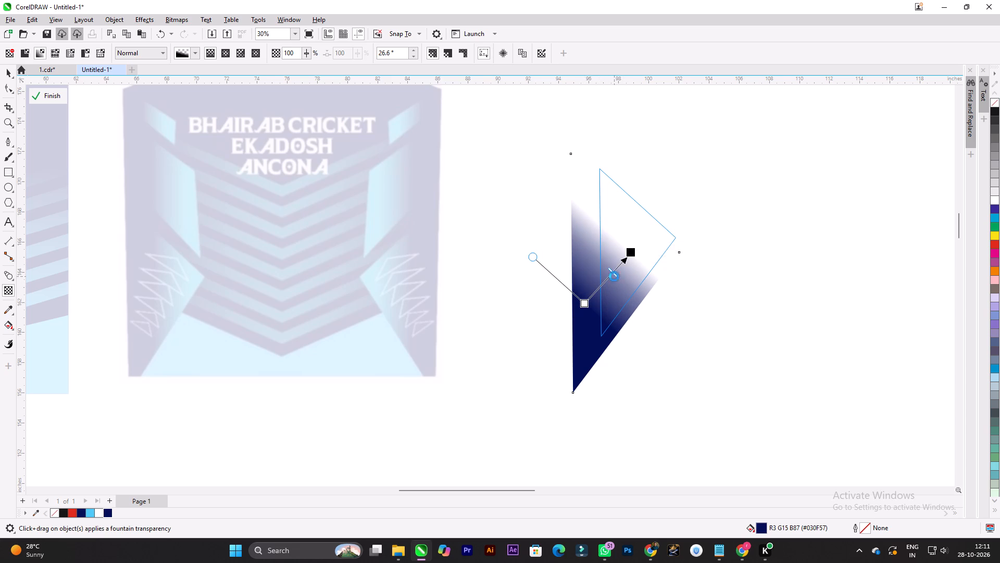
click(614, 276)
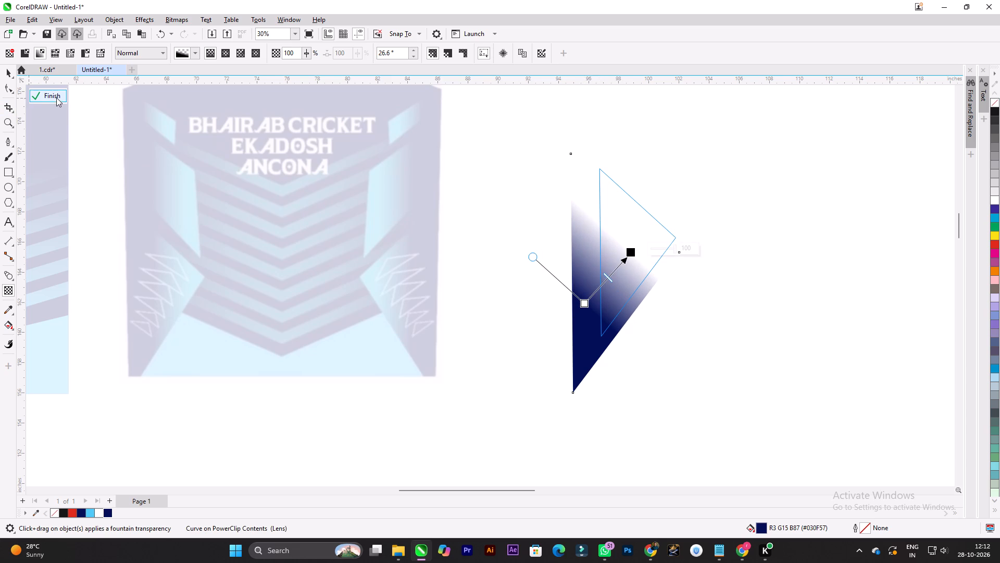
click(50, 95)
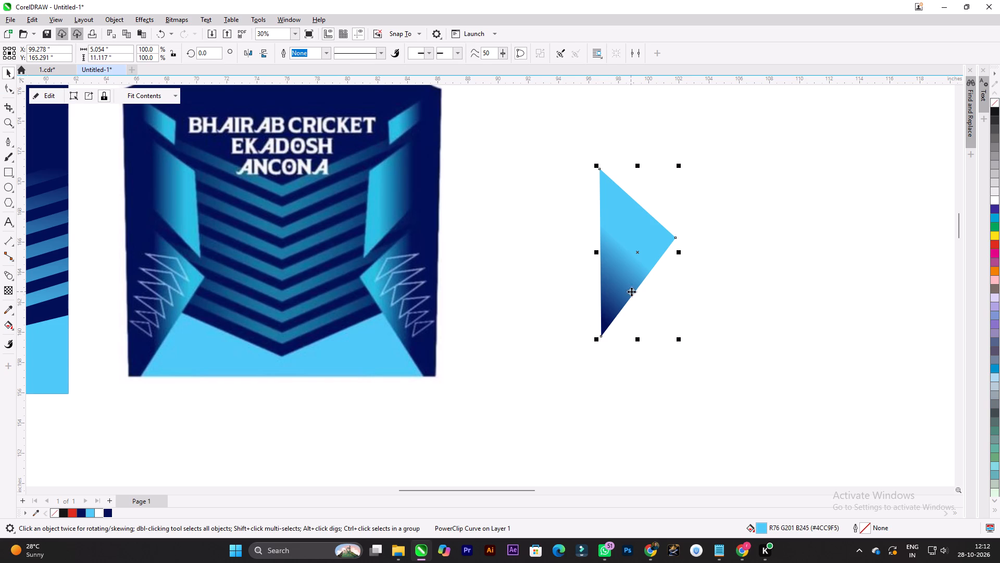
Reopen the cyan triangle's PowerClip contents and enlarge the navy triangle proportionally to about 151.4%, roughly 7.65 by 16.83 inches.
double_click(611, 286)
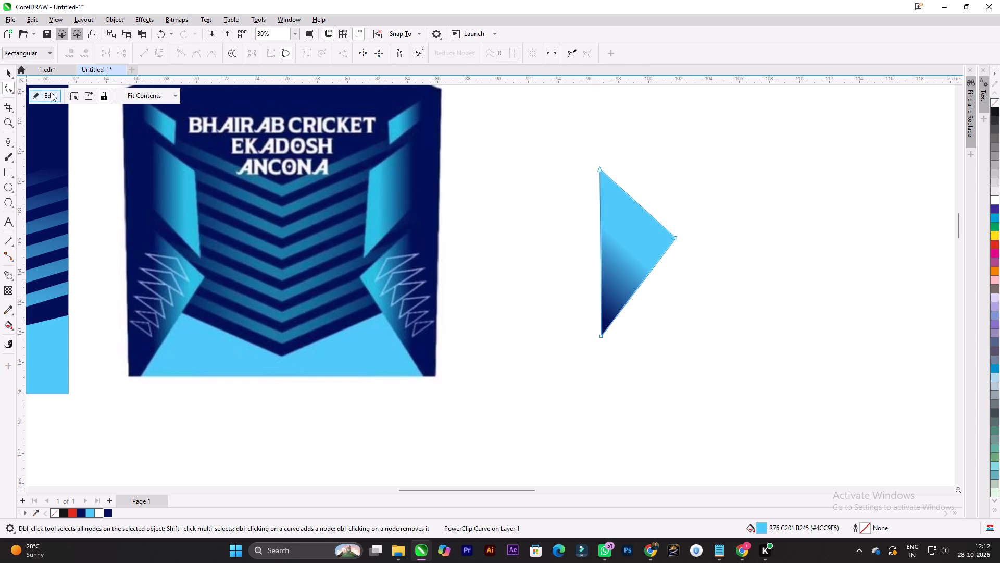
click(51, 92)
click(866, 247)
click(628, 279)
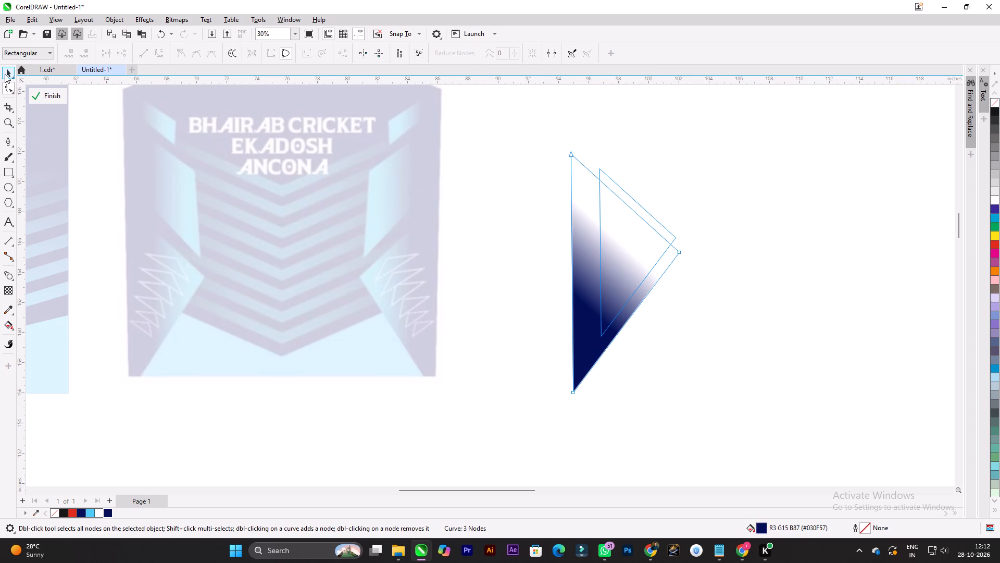
click(5, 74)
drag(684, 150, 702, 134)
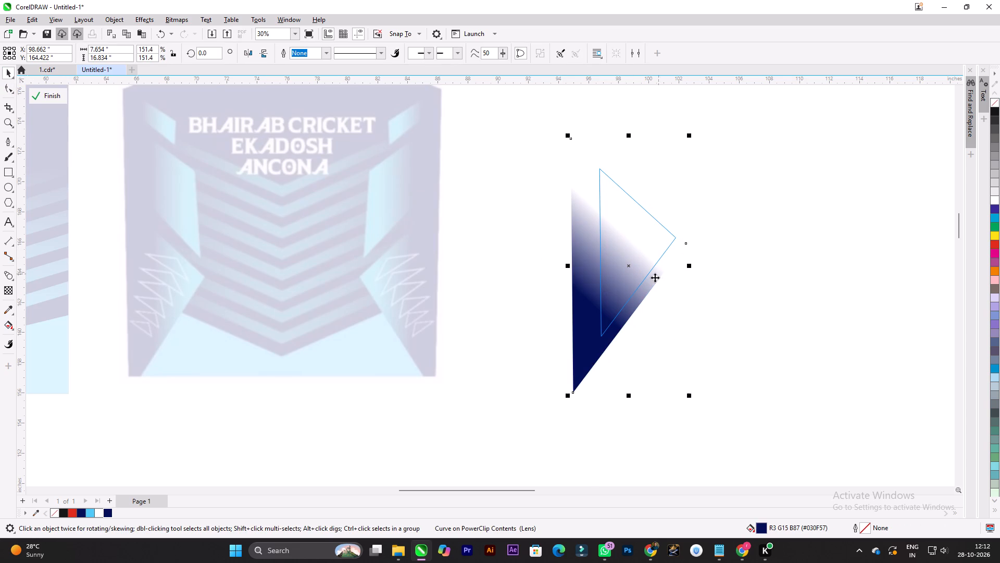
Move the enlarged navy triangle to about X 99.15, Y 165.01 inches around its frame and finish editing the PowerClip.
drag(583, 362, 589, 355)
click(588, 356)
click(587, 354)
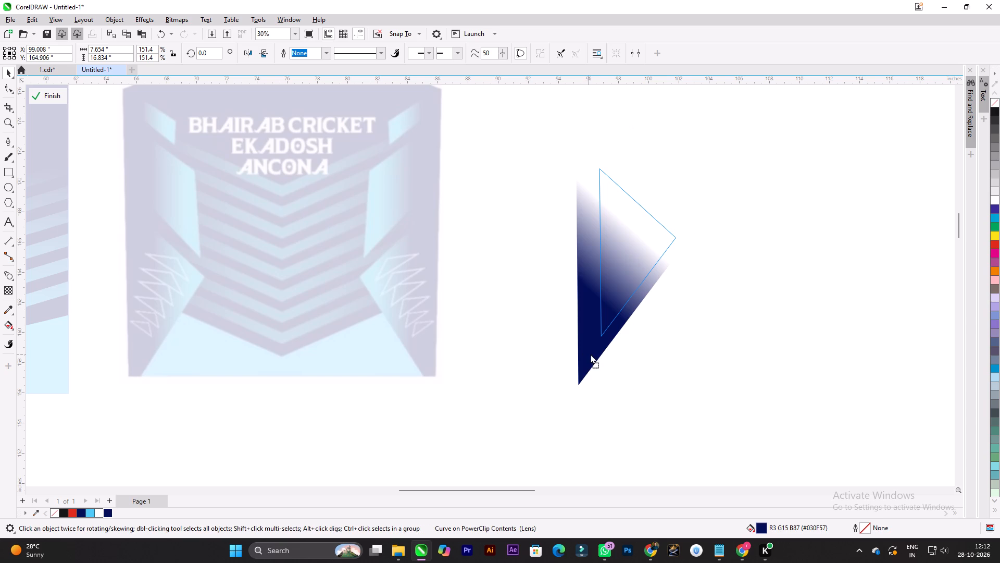
click(590, 353)
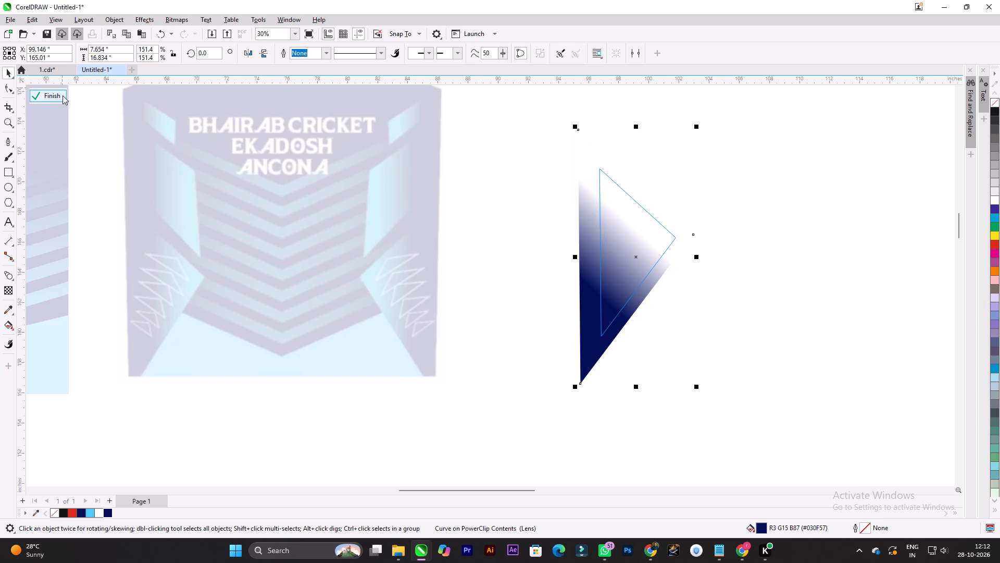
click(63, 95)
Align the faded cyan triangle to the left and bottom edges of the navy jersey front panel.
click(766, 292)
scroll(646, 267, down, 4)
click(634, 258)
scroll(756, 277, up, 1)
scroll(598, 258, up, 3)
scroll(620, 261, down, 1)
scroll(622, 261, up, 10)
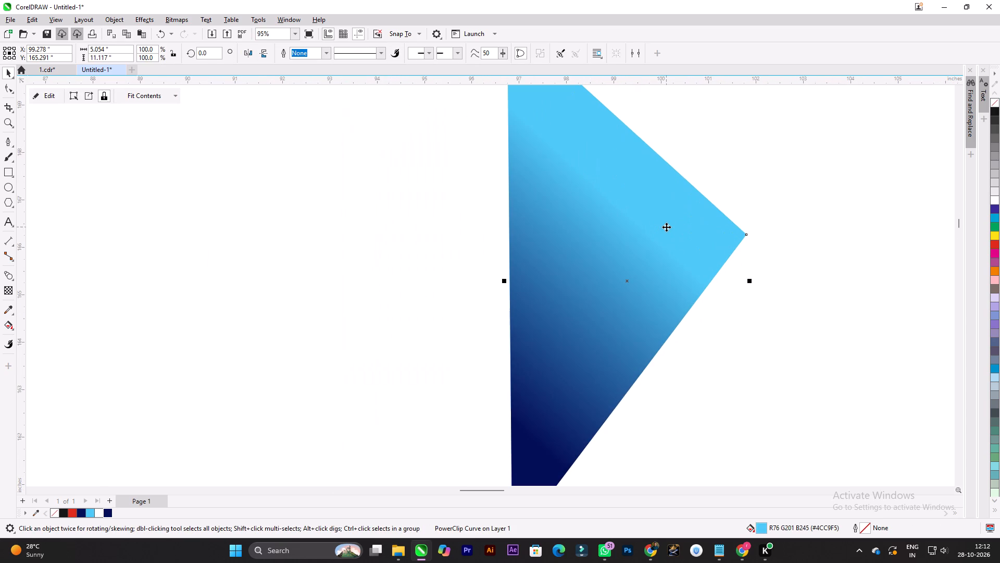
scroll(666, 227, down, 15)
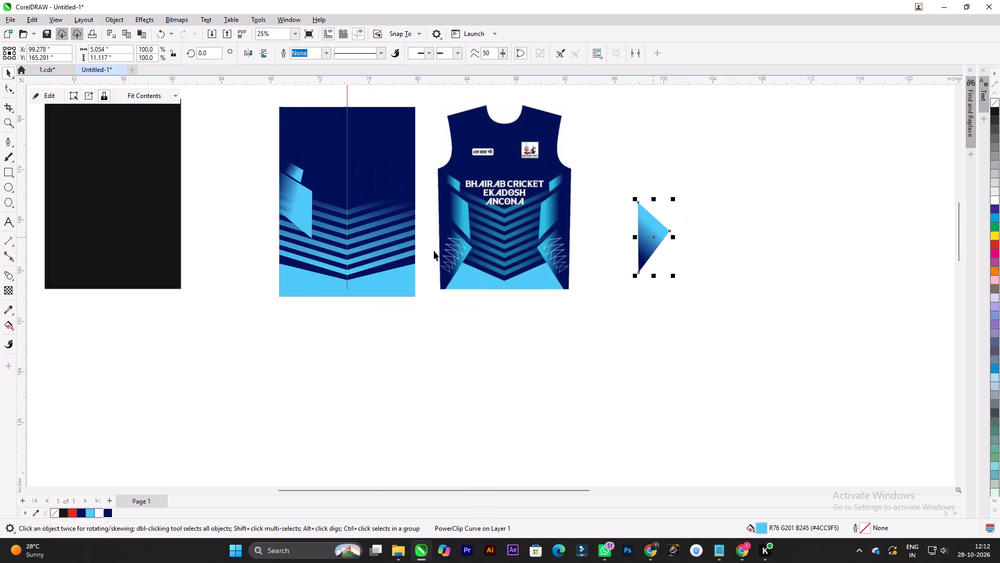
shift+click(385, 156)
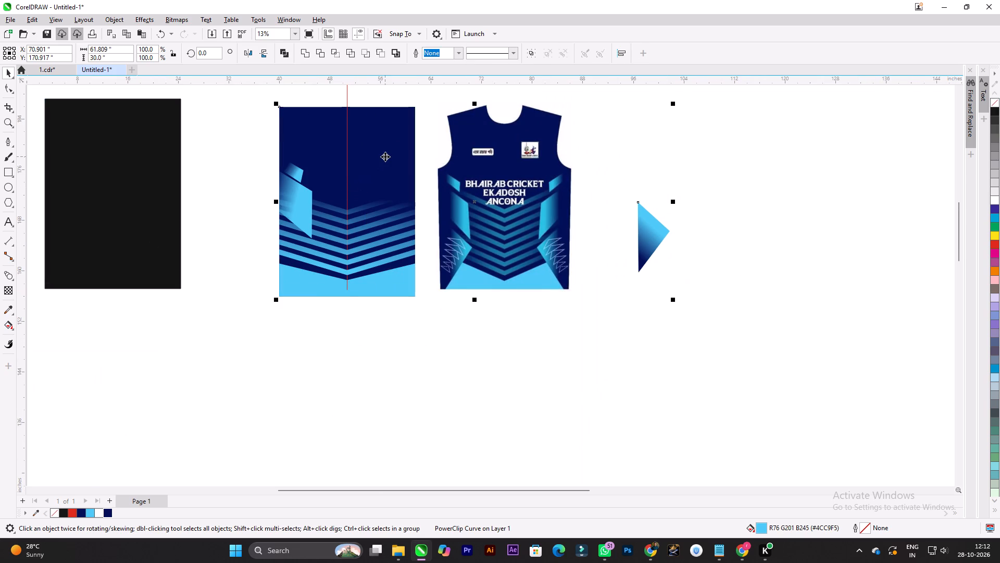
key(c)
key(l)
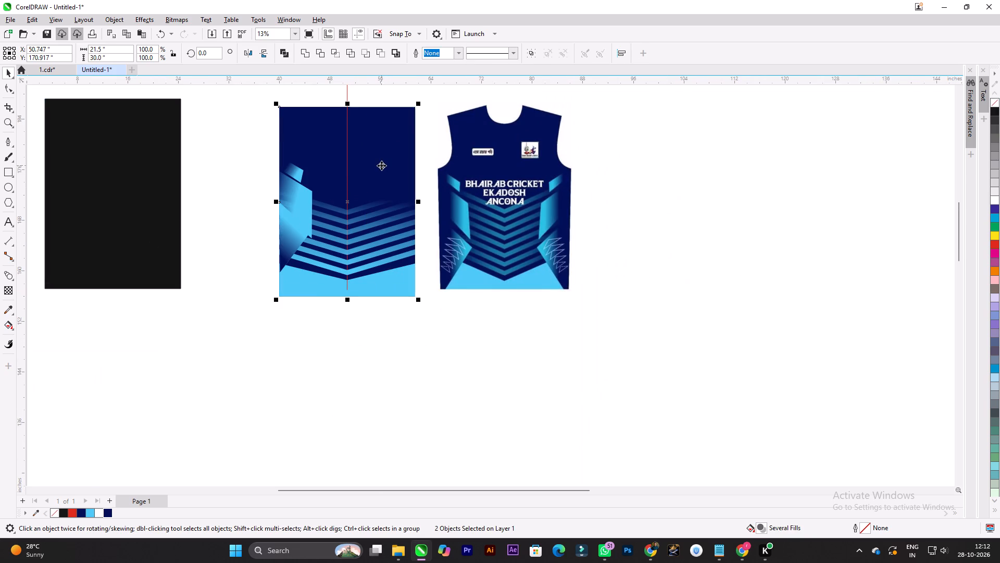
key(b)
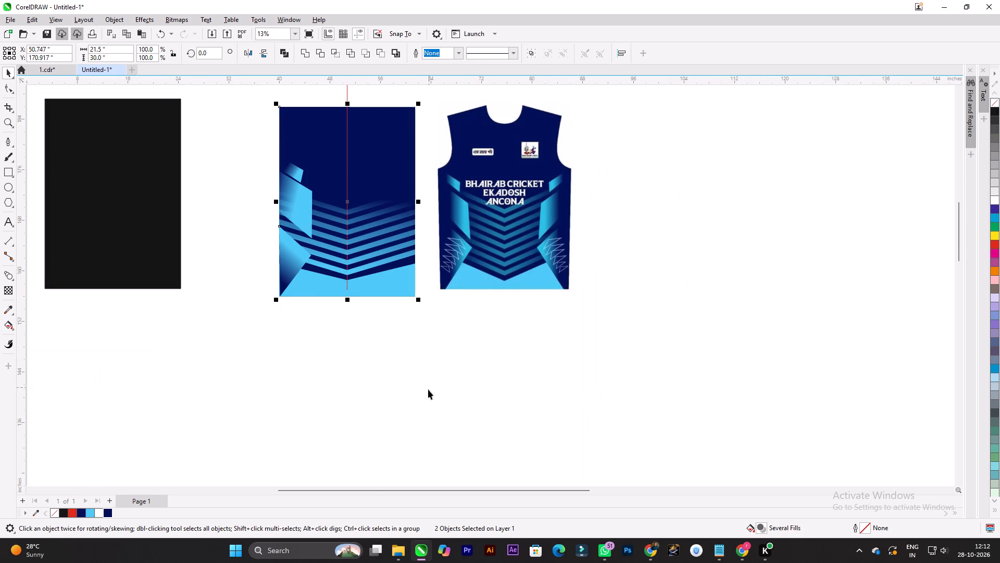
Move the side triangle's bottom node about 0.105 inches left onto the jersey panel's bottom-left corner.
click(428, 389)
scroll(276, 229, up, 5)
scroll(276, 229, down, 3)
scroll(286, 237, up, 13)
scroll(304, 275, down, 5)
scroll(261, 293, up, 2)
scroll(257, 302, down, 4)
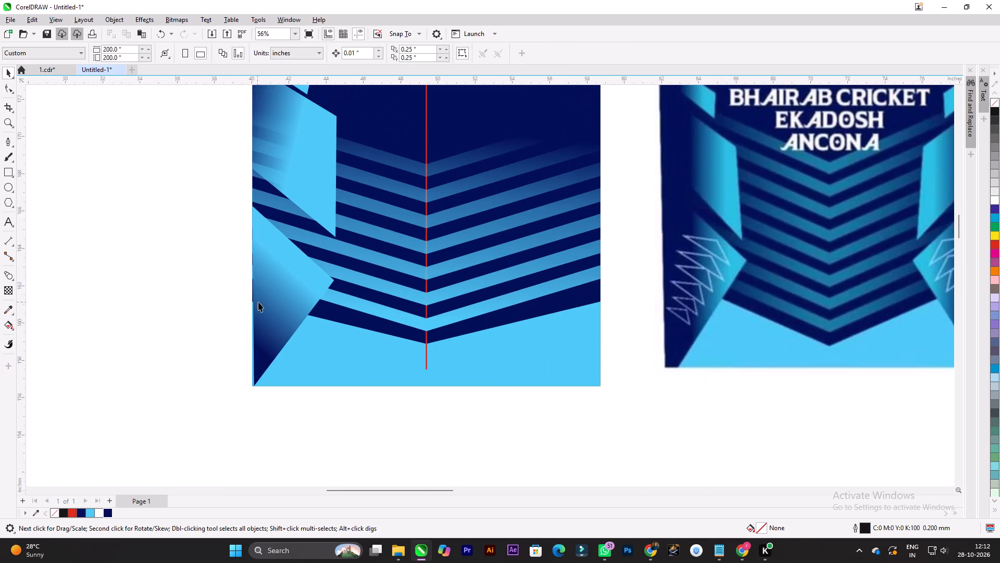
click(269, 252)
scroll(235, 248, up, 8)
scroll(271, 214, down, 6)
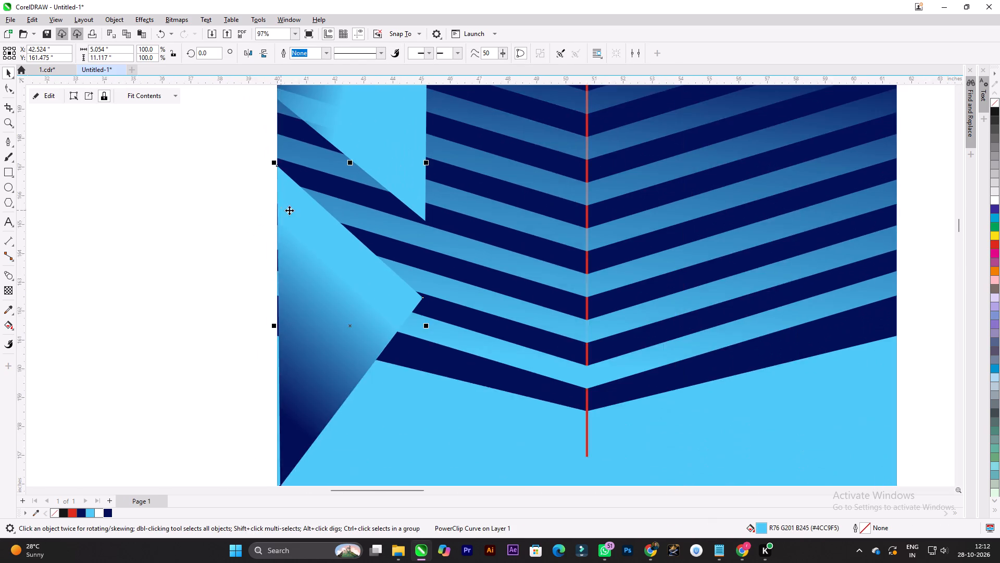
click(11, 91)
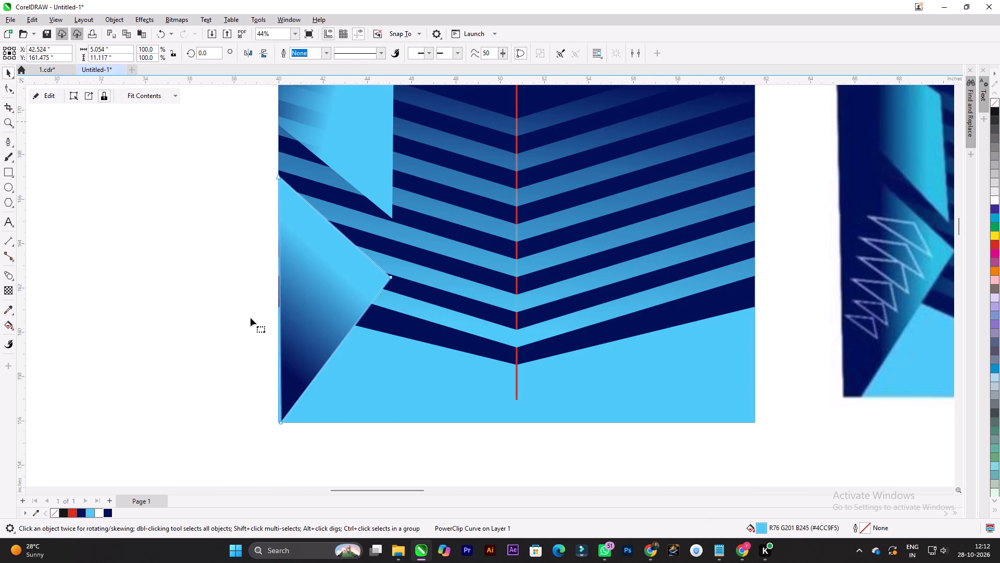
scroll(251, 323, up, 2)
click(297, 357)
scroll(286, 461, up, 12)
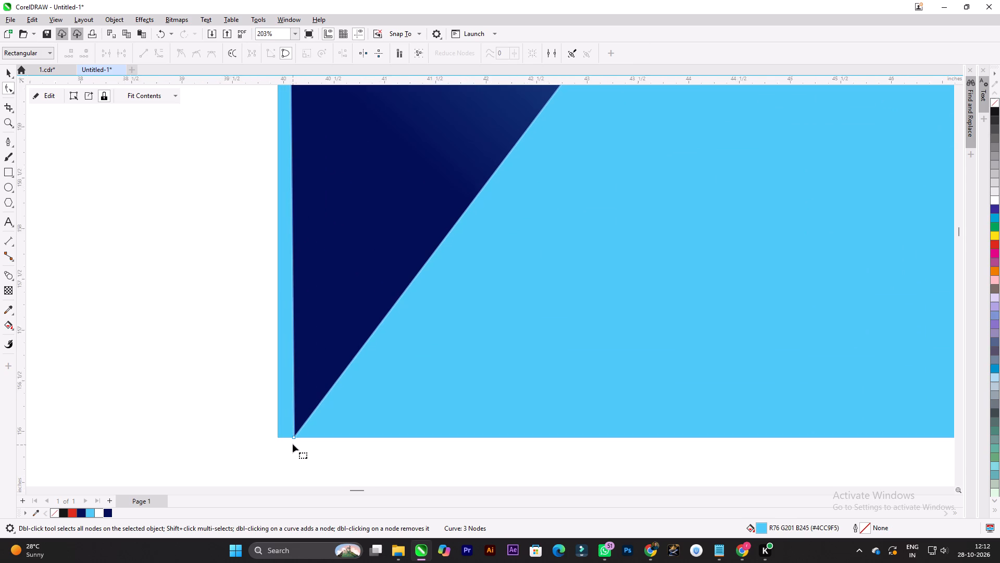
drag(294, 438, 279, 437)
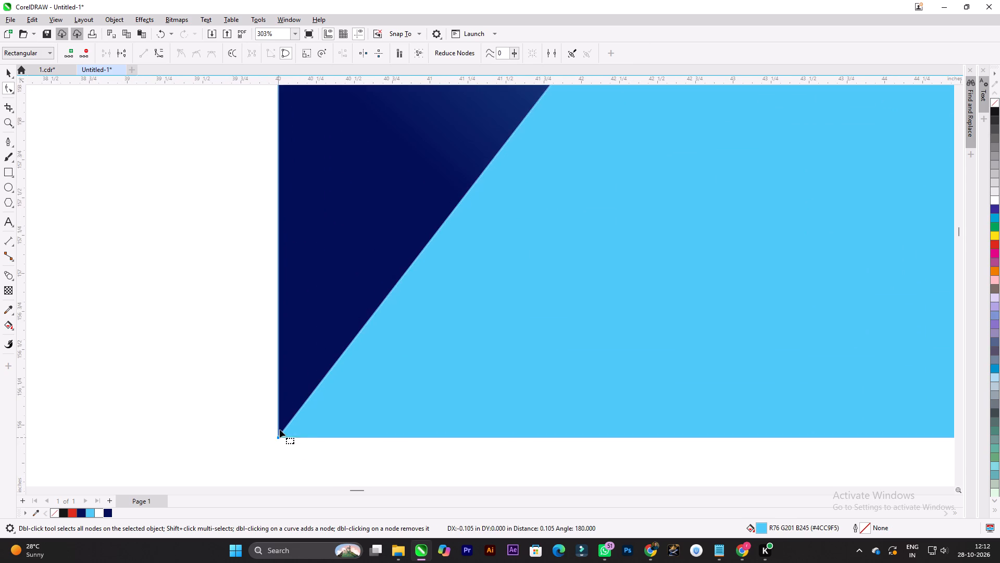
Examine how the side triangle's top node meets the left edge of the jersey panel.
scroll(270, 372, down, 7)
scroll(309, 391, down, 8)
scroll(302, 95, up, 11)
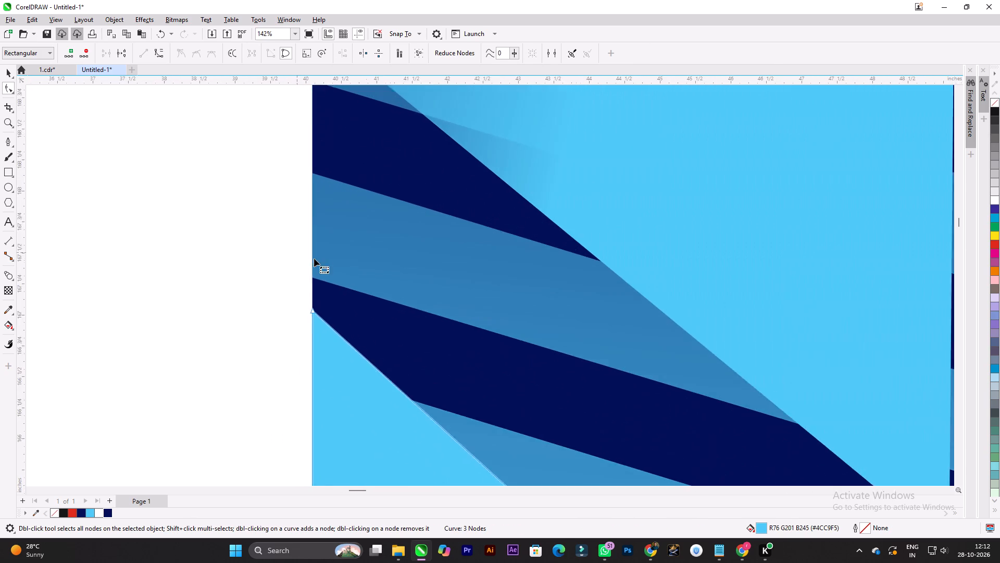
scroll(314, 259, up, 17)
scroll(307, 348, down, 2)
scroll(286, 322, up, 1)
scroll(276, 309, down, 7)
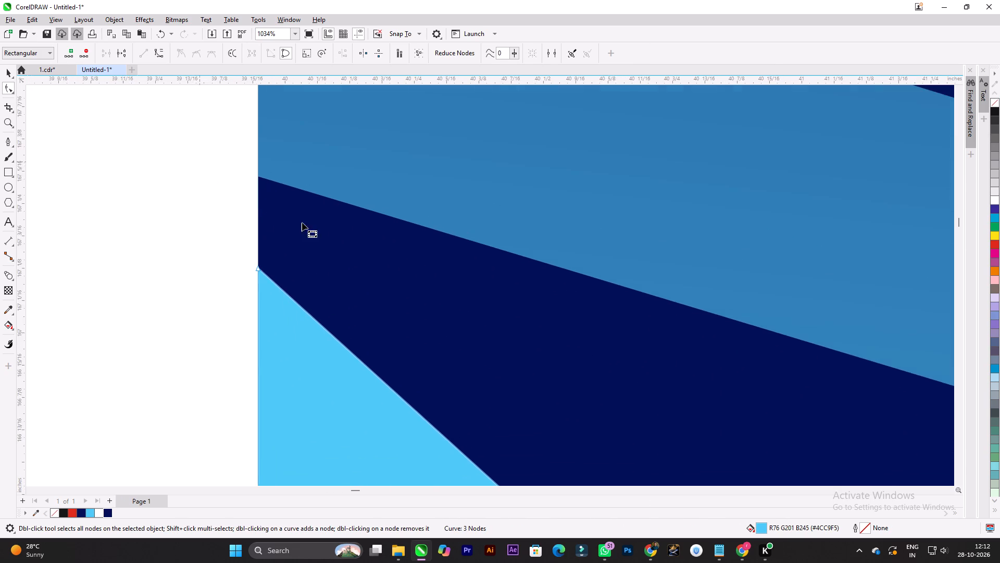
scroll(302, 223, down, 20)
scroll(302, 223, down, 5)
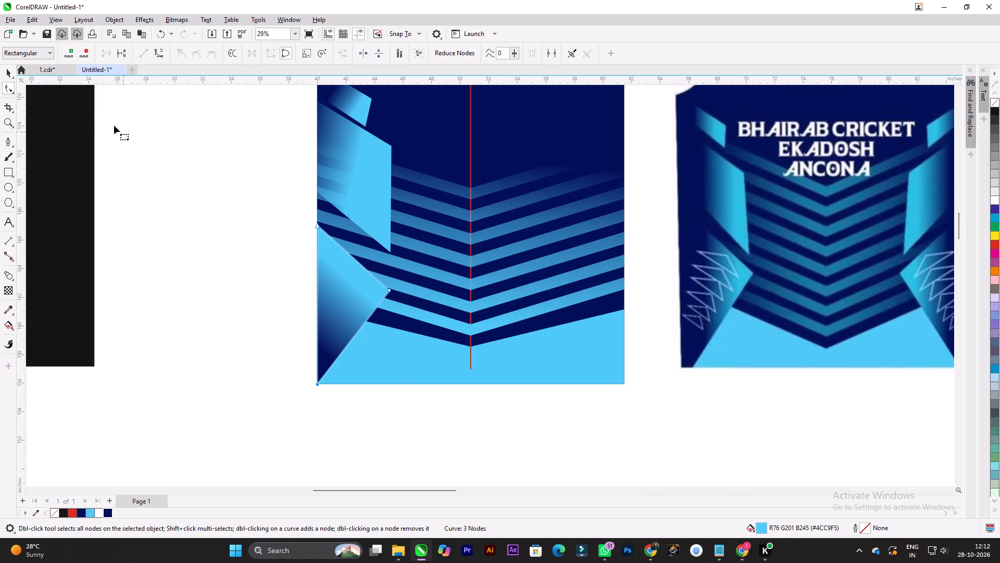
click(7, 73)
click(202, 183)
Reshape the navy triangle inside the side triangle's PowerClip by extending its top node upward, and finish editing the contents.
scroll(255, 276, down, 4)
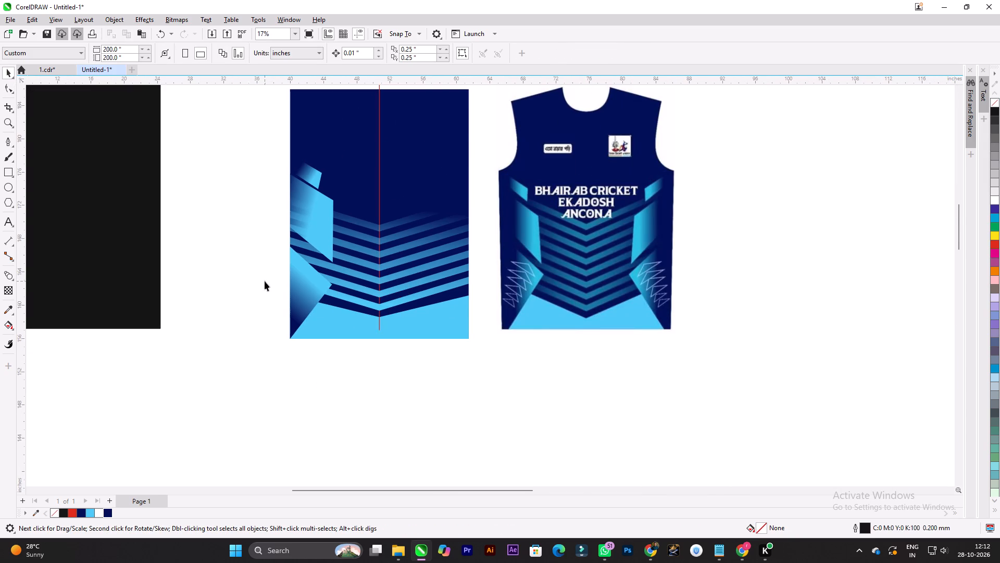
click(303, 277)
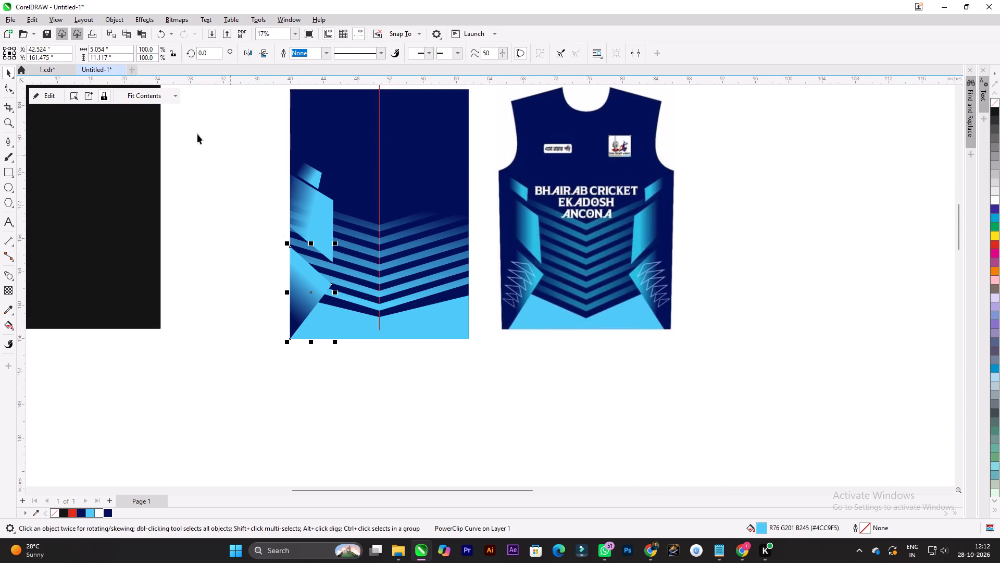
click(49, 96)
click(341, 375)
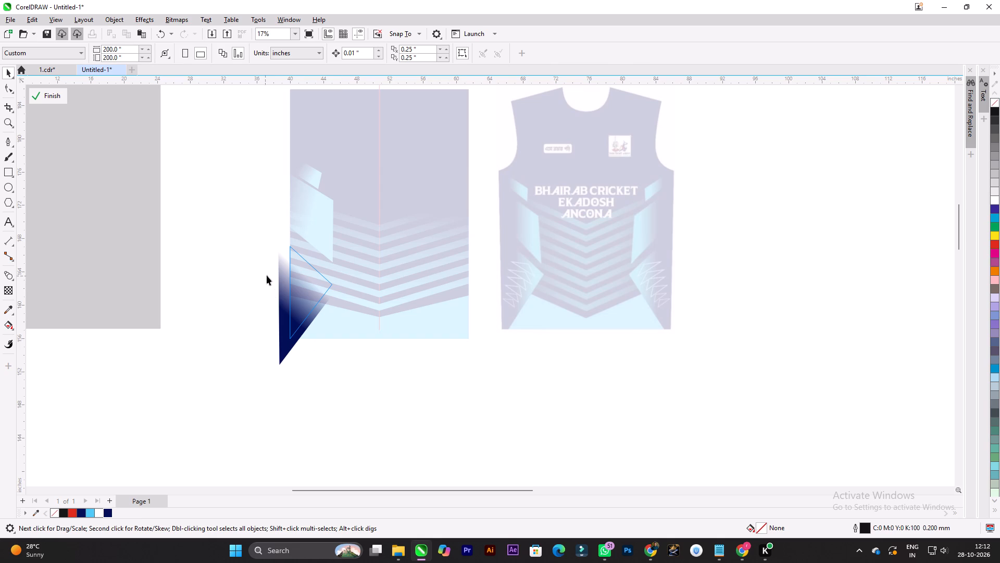
click(290, 275)
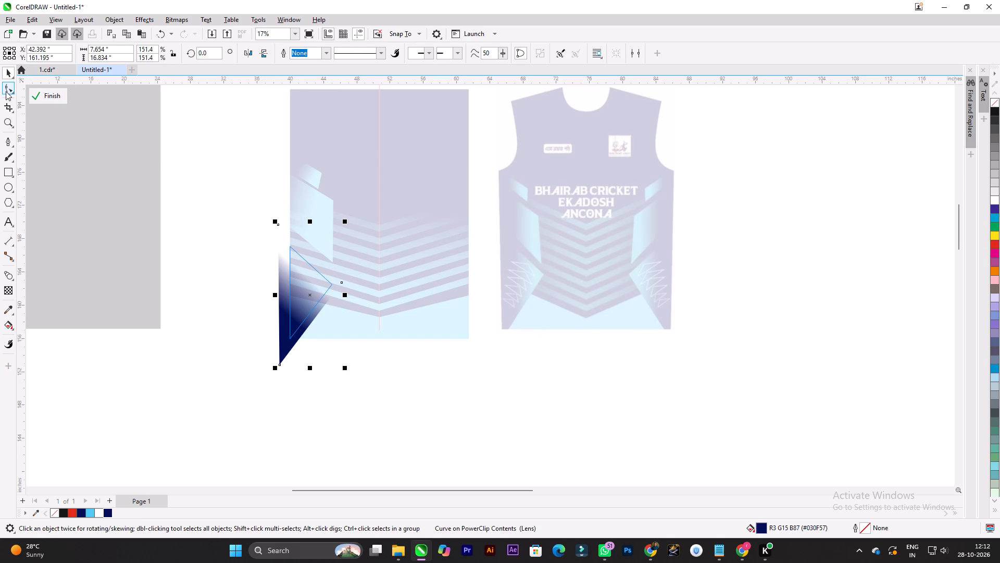
click(6, 91)
drag(278, 224, 284, 198)
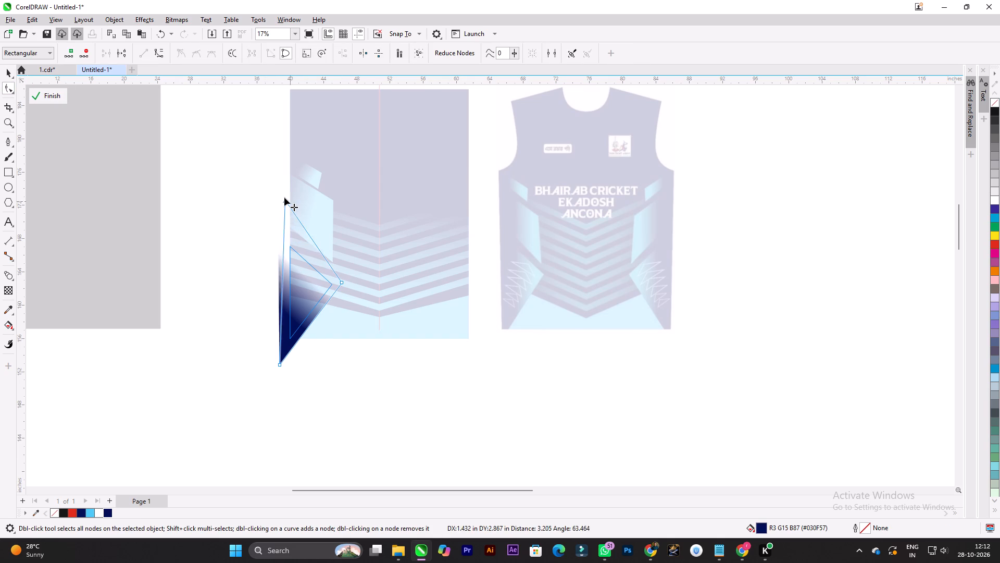
drag(284, 198, 274, 182)
click(54, 96)
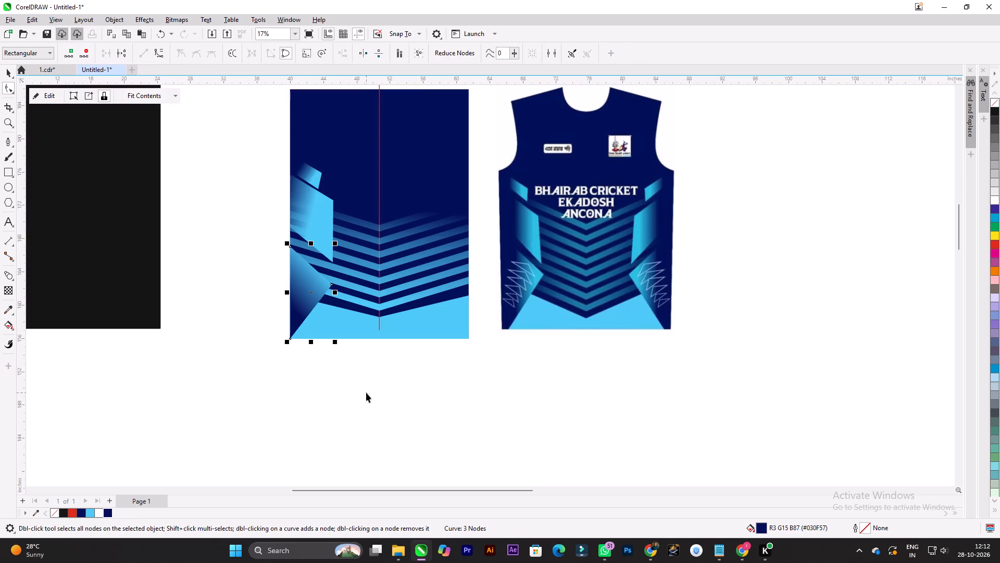
click(204, 165)
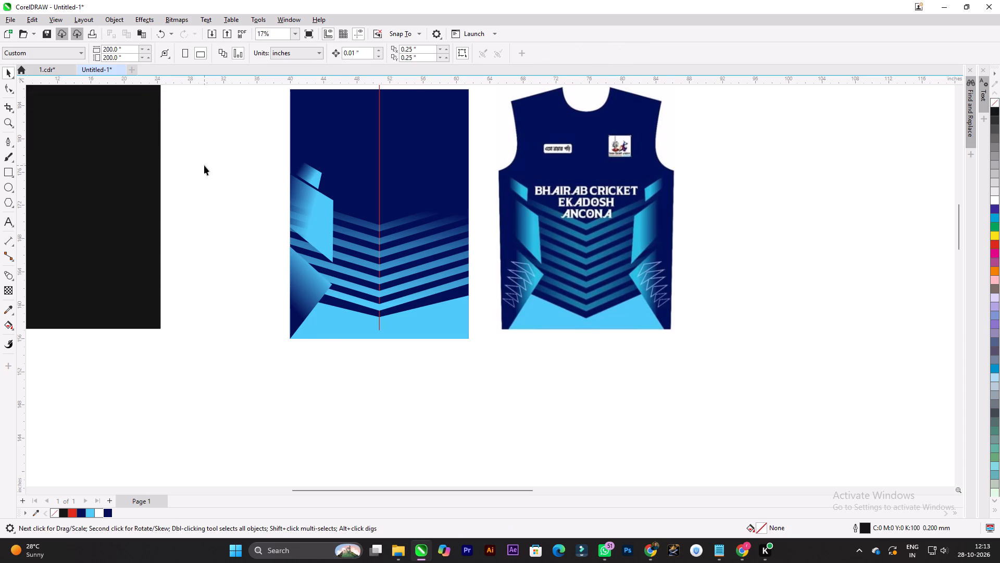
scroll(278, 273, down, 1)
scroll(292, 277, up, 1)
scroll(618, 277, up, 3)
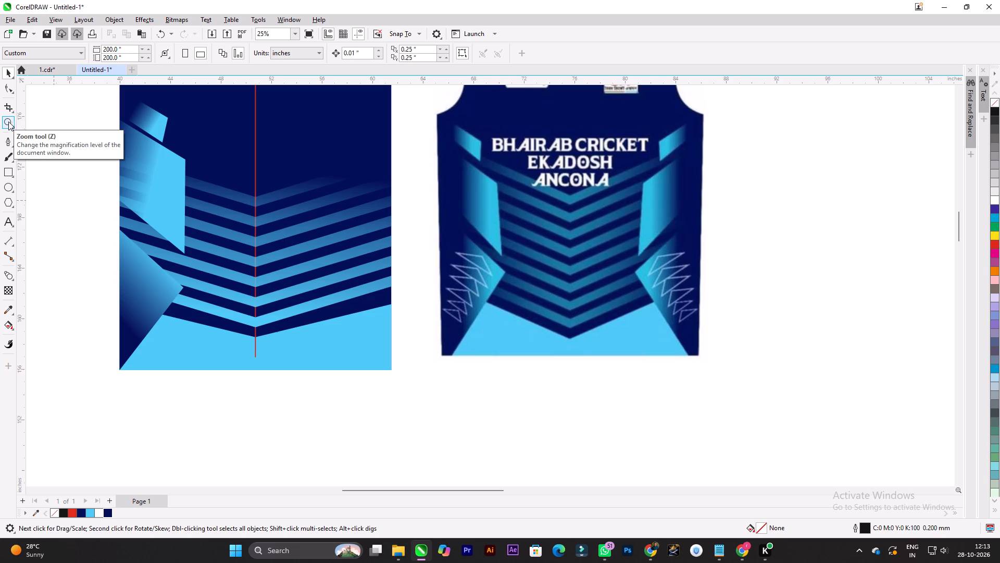
Switch to the 1.cdr document and ungroup the orange-and-black design with the white chevrons.
click(51, 70)
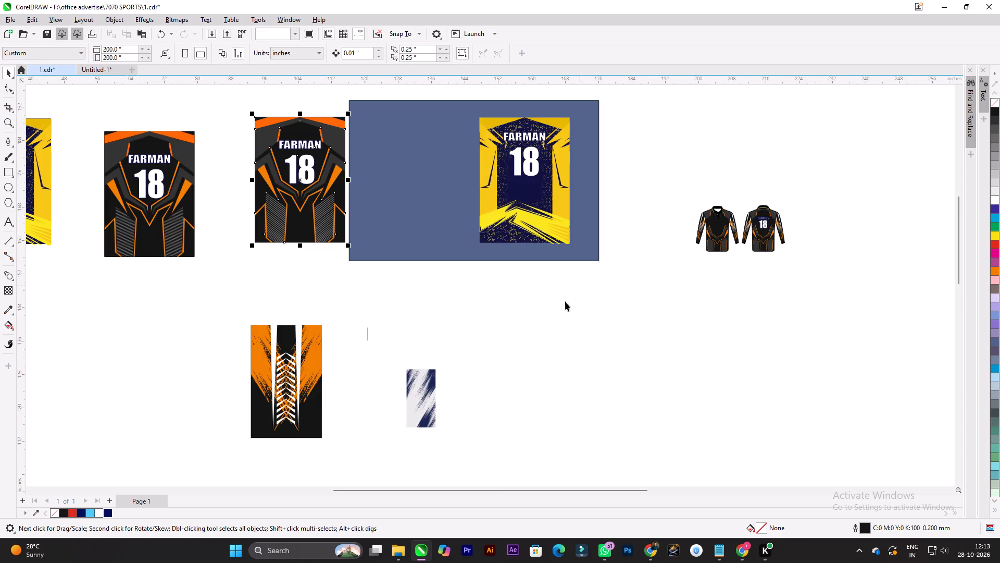
scroll(218, 154, up, 4)
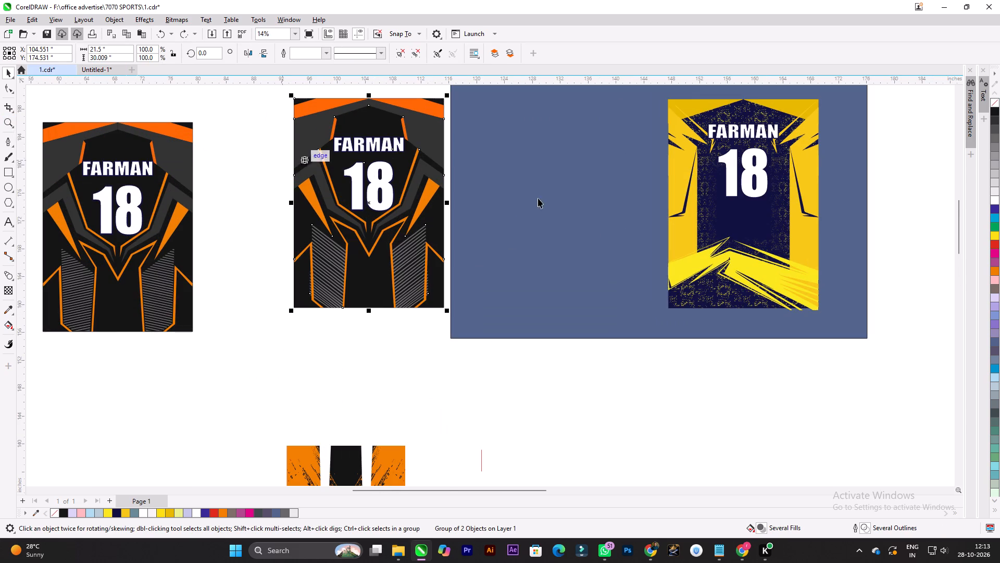
scroll(755, 262, down, 4)
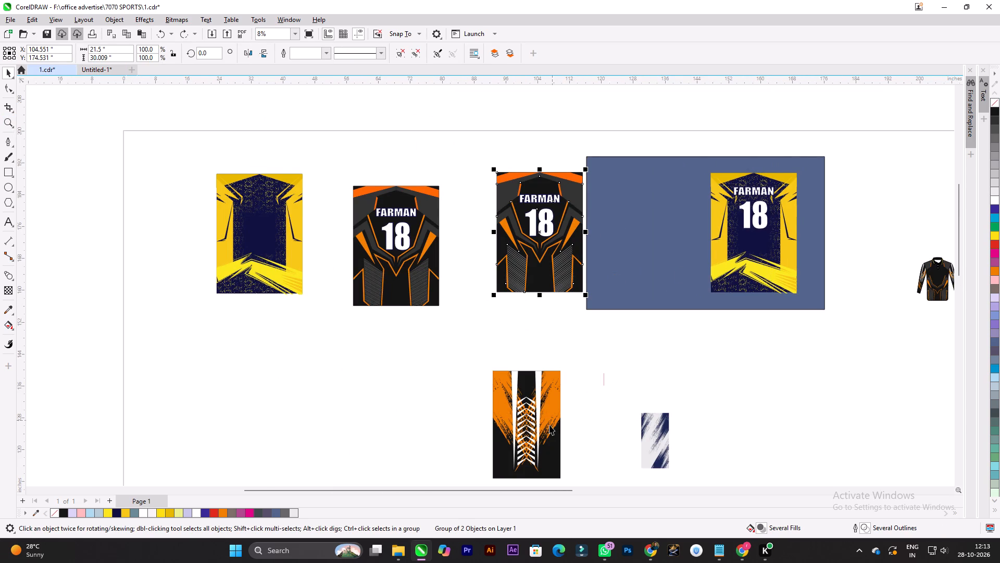
scroll(548, 433, up, 8)
scroll(448, 312, down, 8)
scroll(498, 382, up, 4)
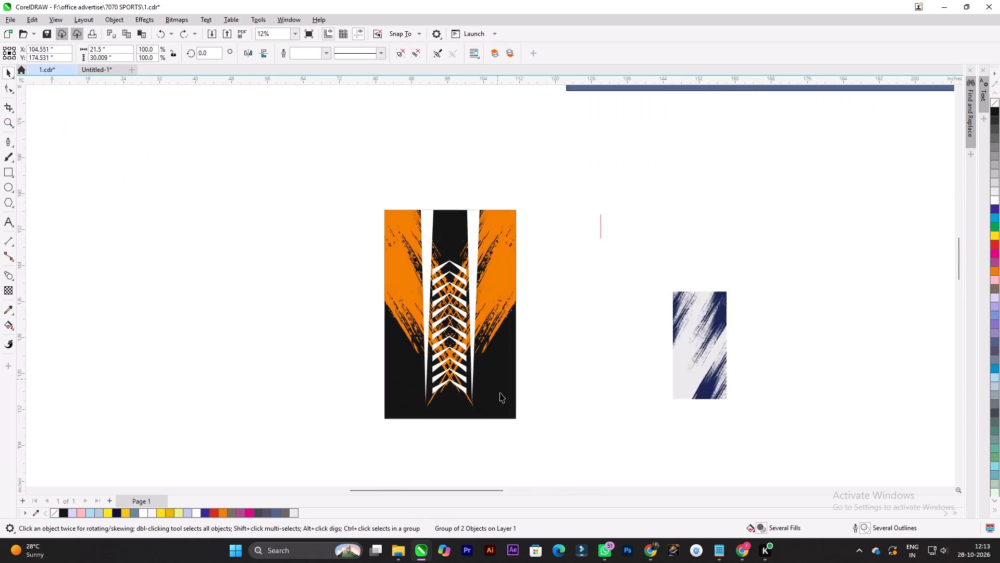
scroll(500, 393, up, 4)
drag(453, 343, 508, 326)
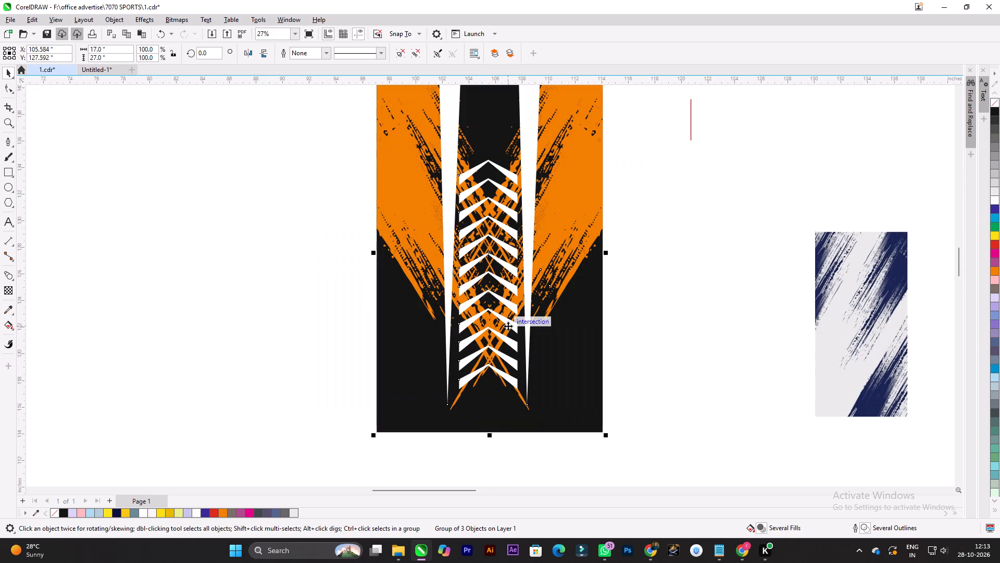
key(ctrl+u)
Pull the white chevron blend out from between the design's white side stripes and copy it.
ctrl+click(730, 342)
drag(507, 337, 491, 328)
ctrl+double_click(491, 328)
ctrl+click(492, 332)
ctrl+triple_click(492, 334)
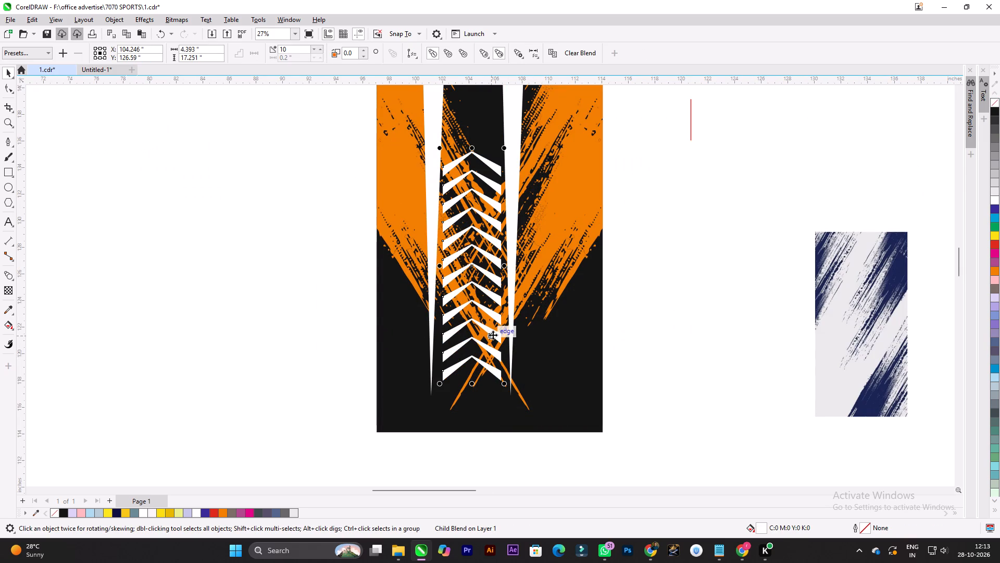
drag(496, 332, 255, 297)
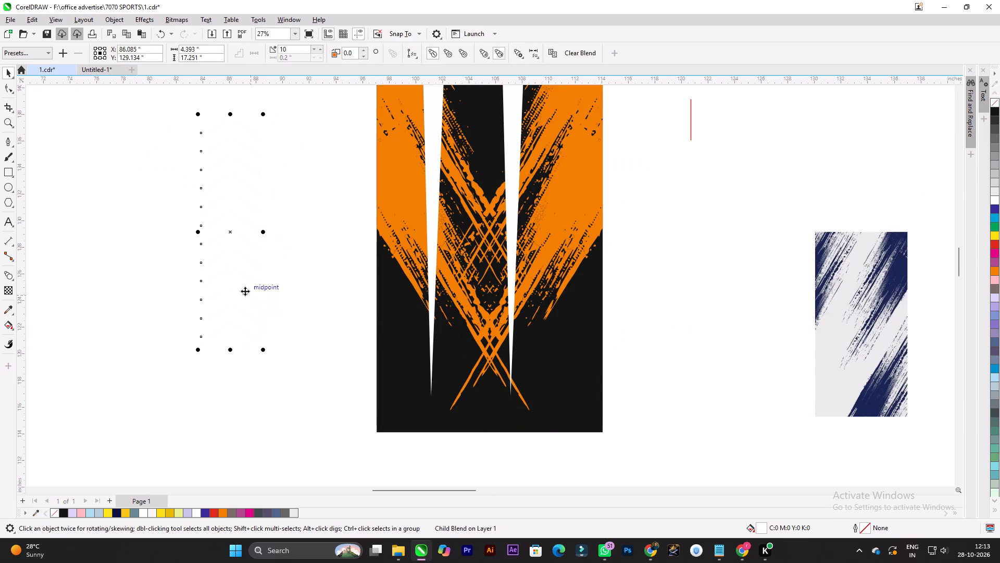
drag(244, 291, 589, 386)
ctrl+double_click(590, 389)
drag(592, 391, 576, 374)
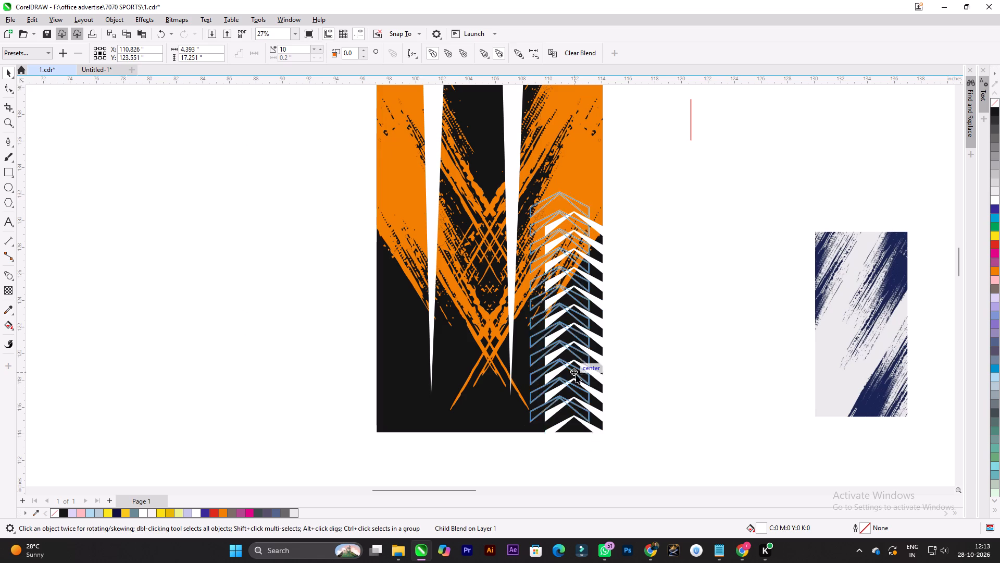
key(ctrl+c)
Paste the white chevron blend into Untitled-1 and place it on the plain black rectangle.
click(102, 65)
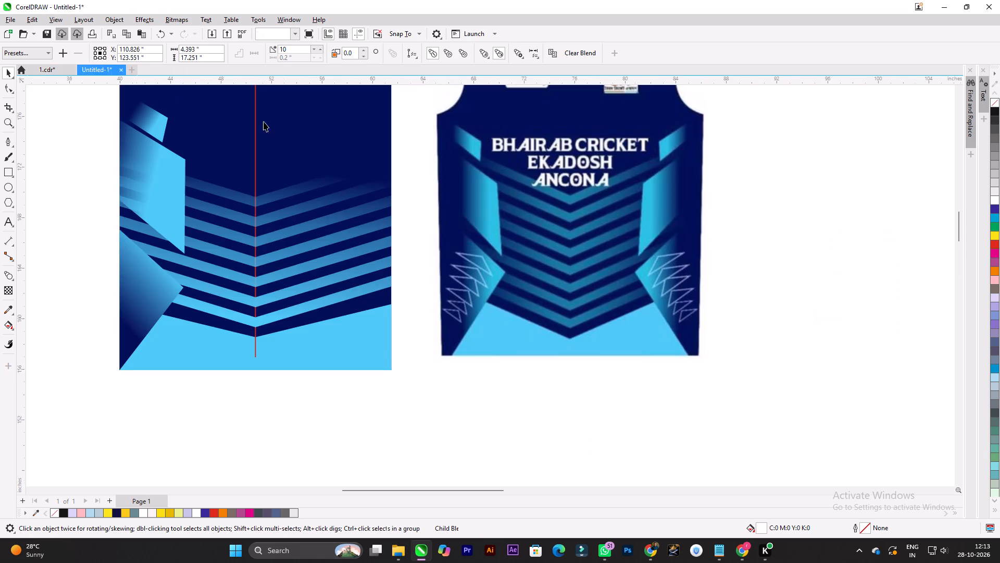
scroll(476, 276, down, 7)
scroll(548, 299, down, 1)
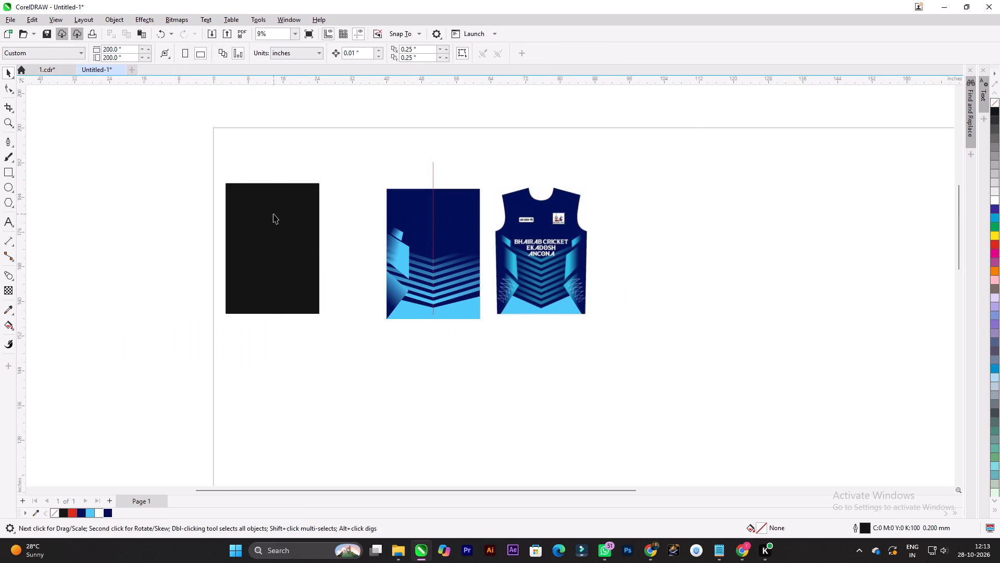
click(273, 214)
key(ctrl+v)
drag(471, 431, 260, 231)
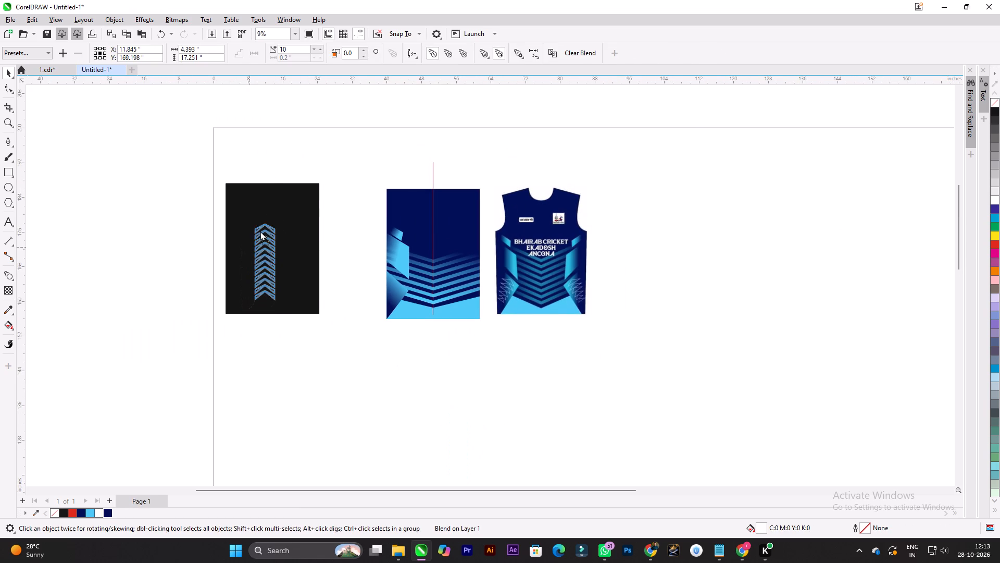
drag(260, 231, 264, 224)
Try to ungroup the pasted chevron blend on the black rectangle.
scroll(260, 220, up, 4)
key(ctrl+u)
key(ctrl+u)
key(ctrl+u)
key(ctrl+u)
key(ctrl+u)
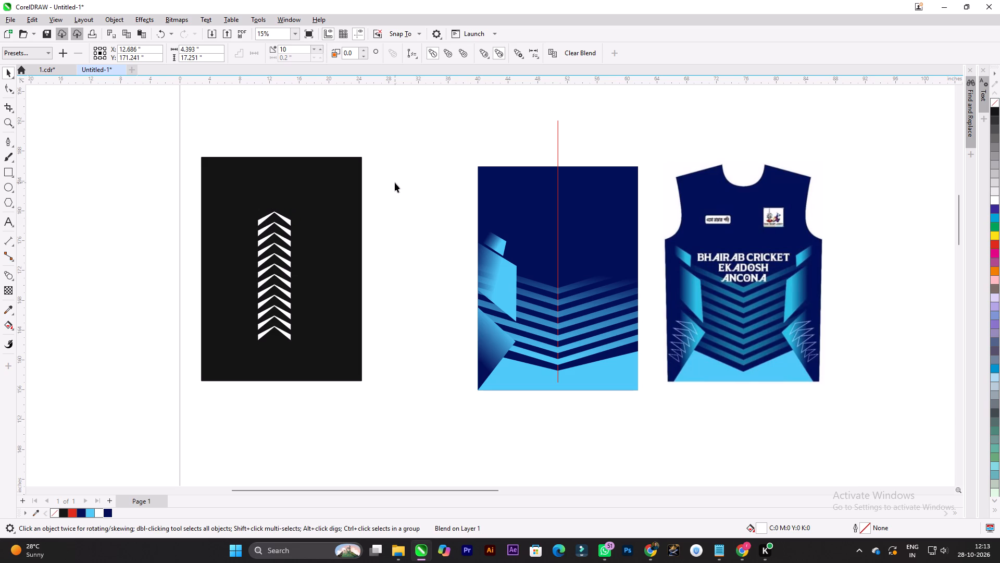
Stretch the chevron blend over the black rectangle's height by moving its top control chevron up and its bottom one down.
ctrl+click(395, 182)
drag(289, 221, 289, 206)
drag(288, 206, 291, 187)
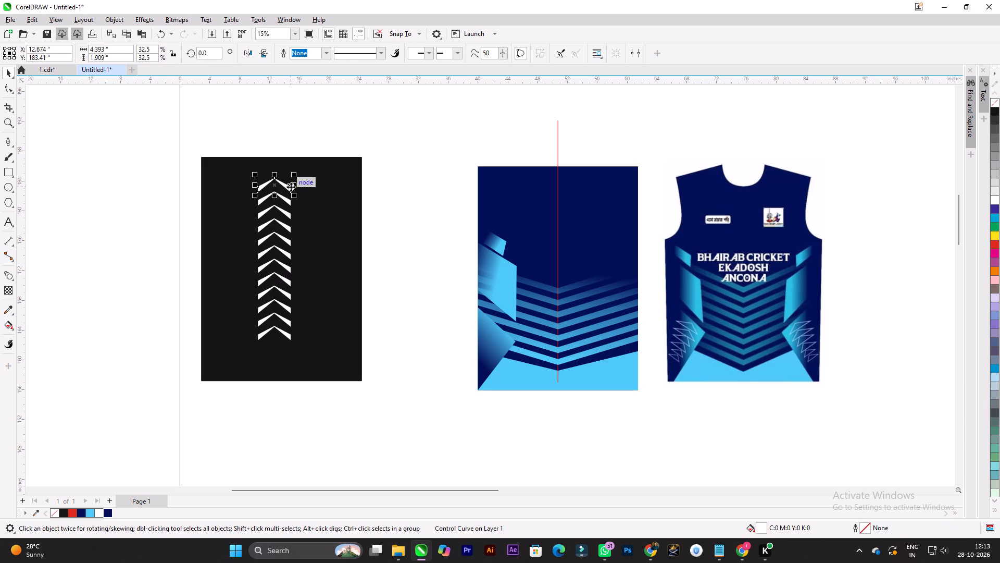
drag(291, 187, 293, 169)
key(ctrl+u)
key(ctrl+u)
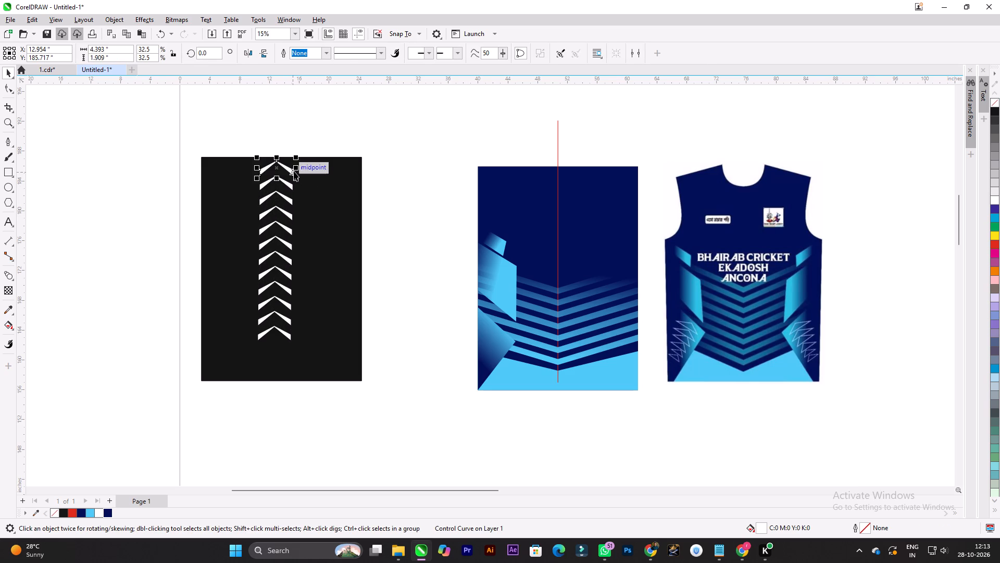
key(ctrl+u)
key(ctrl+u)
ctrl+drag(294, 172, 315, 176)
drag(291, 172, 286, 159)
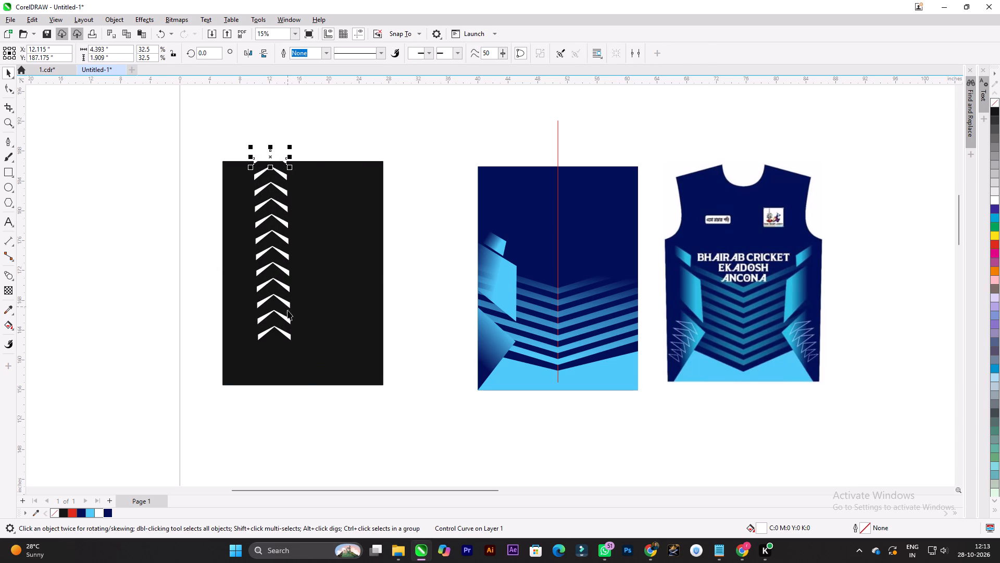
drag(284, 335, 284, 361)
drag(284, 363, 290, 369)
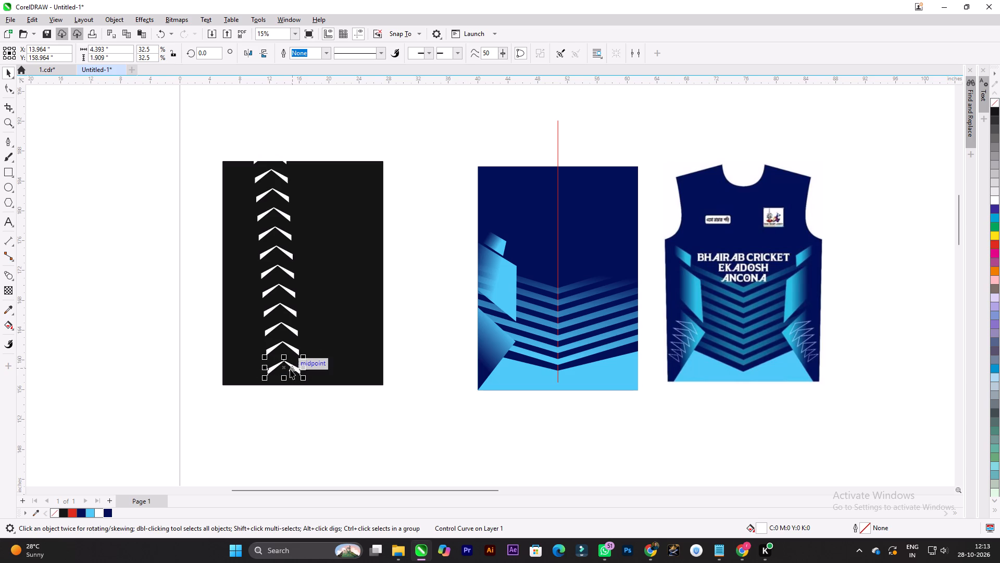
Undo the last three moves of the chevron blend in the 1.cdr document.
click(56, 71)
scroll(283, 255, down, 5)
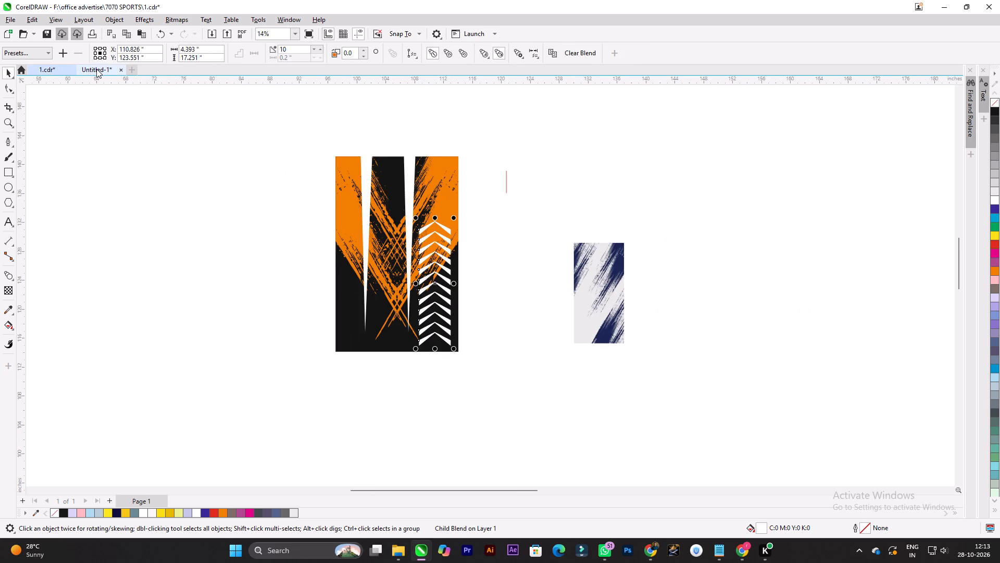
key(ctrl+z)
key(ctrl+z)
key(ctrl+z)
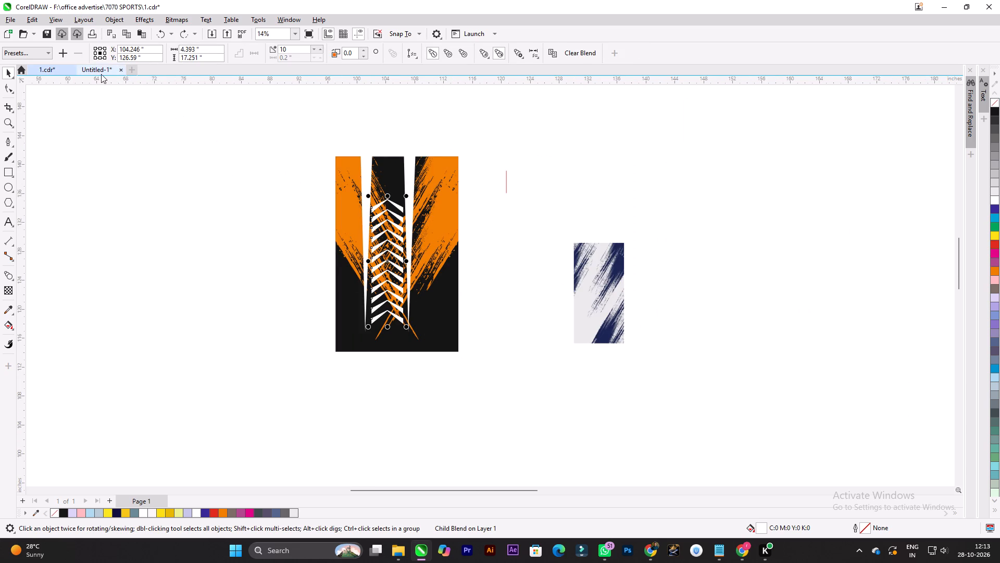
In Untitled-1, duplicate the blend's bottom chevron as a separate object and set it beside the blend on the black rectangle.
click(101, 74)
scroll(434, 270, down, 5)
scroll(371, 258, up, 3)
scroll(364, 336, up, 2)
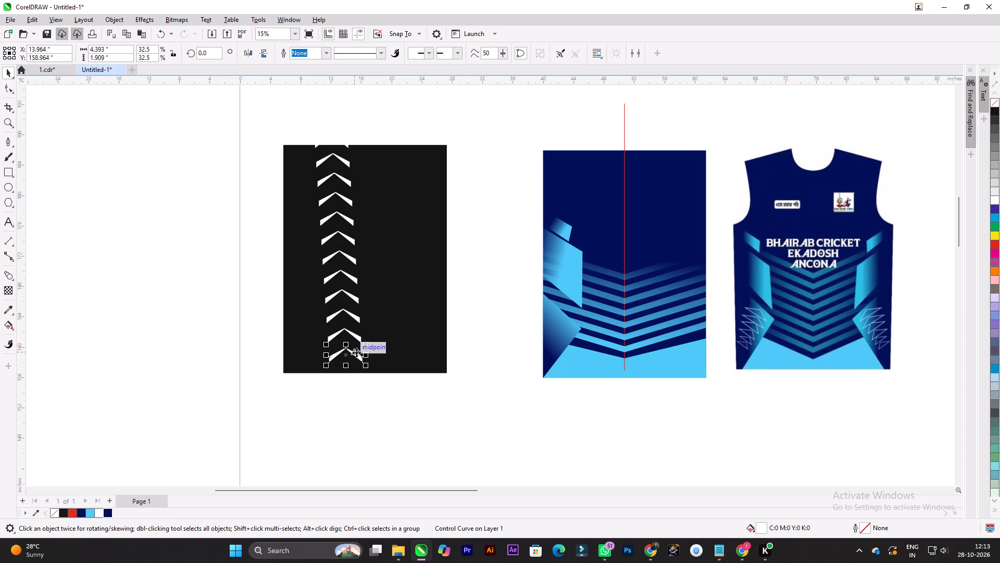
key(ctrl+c)
scroll(415, 409, down, 4)
click(399, 414)
key(ctrl+v)
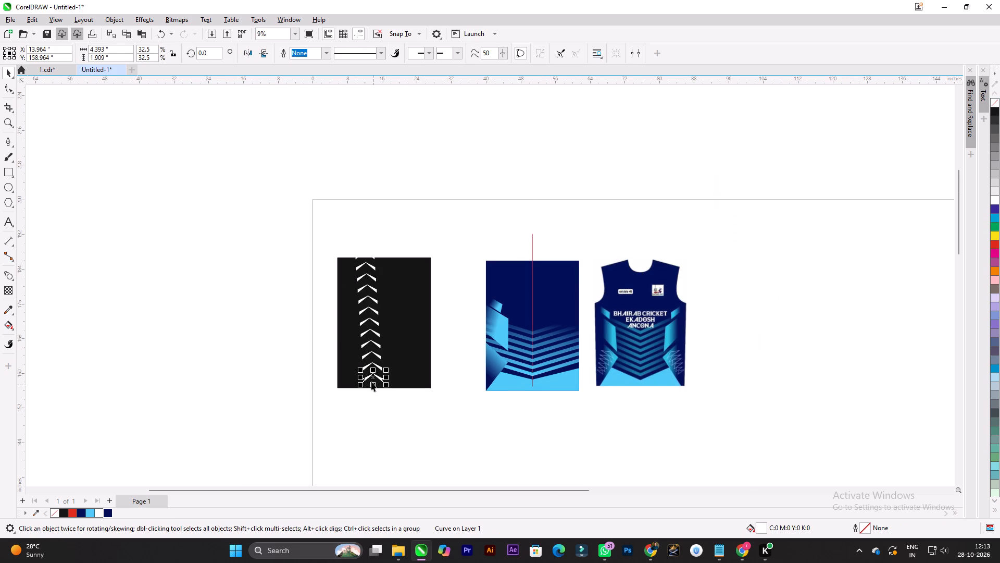
drag(377, 377, 417, 344)
Delete the stretched chevron blend from the black rectangle, keeping the single chevron.
click(435, 408)
drag(286, 210, 392, 457)
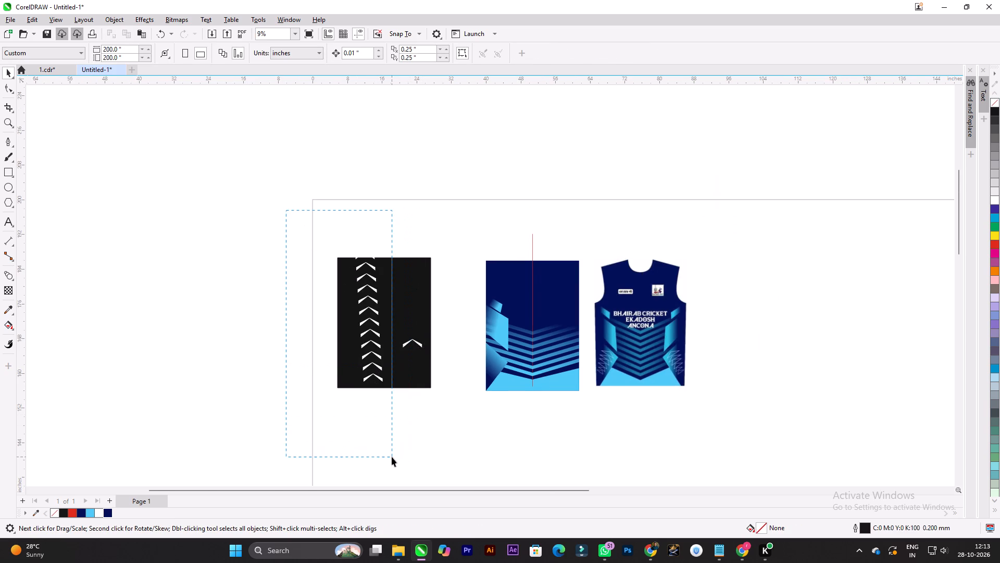
drag(392, 457, 392, 455)
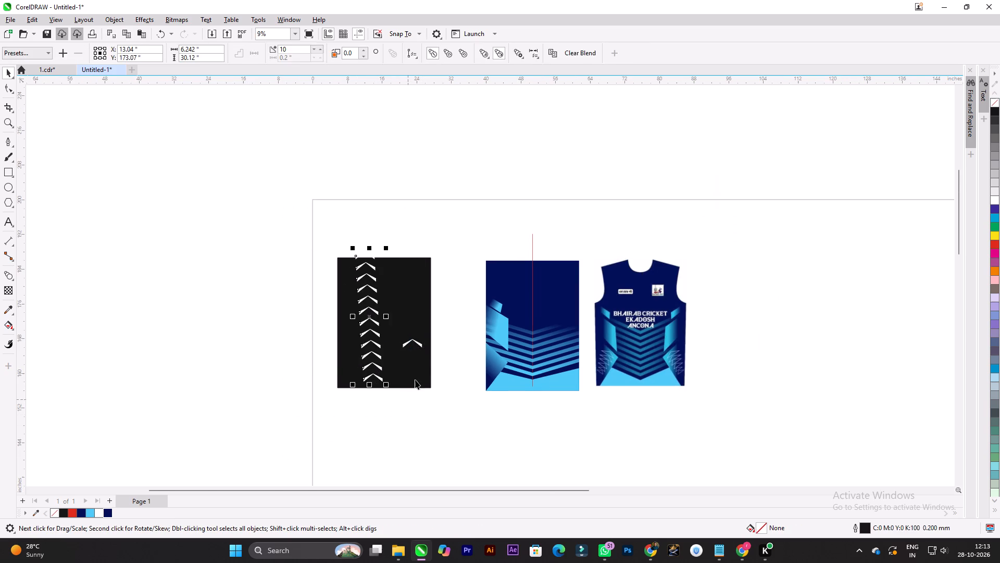
key(Delete)
Move the single white chevron from the black rectangle onto the side triangle of the navy jersey panel.
scroll(373, 312, down, 4)
scroll(680, 399, up, 5)
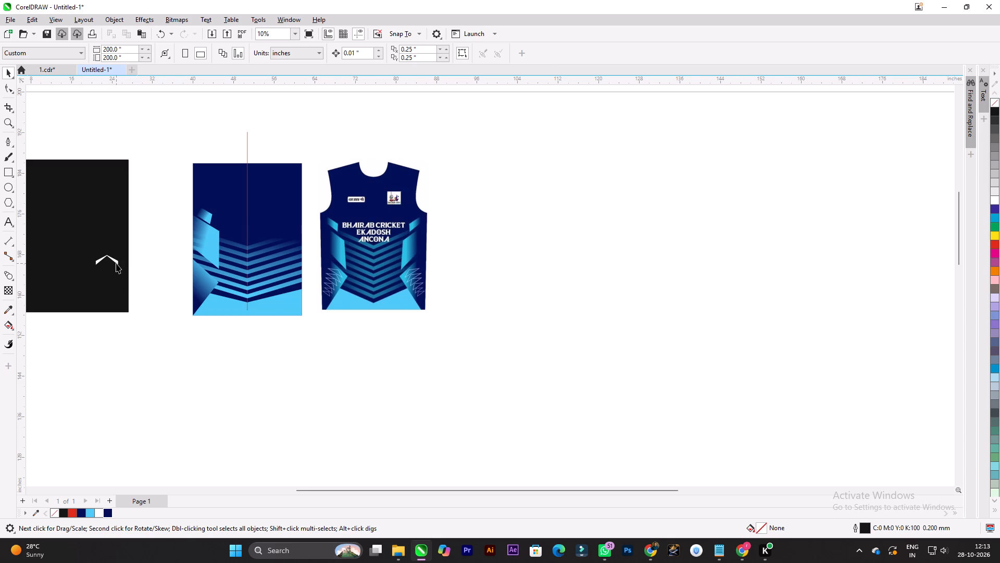
drag(116, 262, 206, 290)
scroll(131, 272, up, 7)
scroll(217, 289, down, 4)
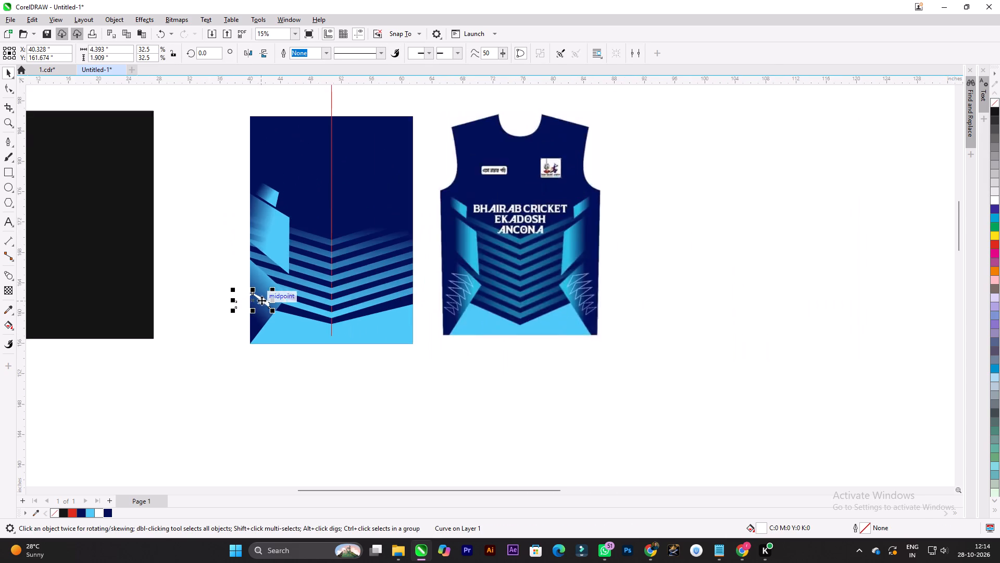
scroll(261, 300, up, 5)
drag(268, 307, 286, 309)
Shrink the white chevron to about 2.4 by 1.04 inches and position it within the side triangle.
click(285, 304)
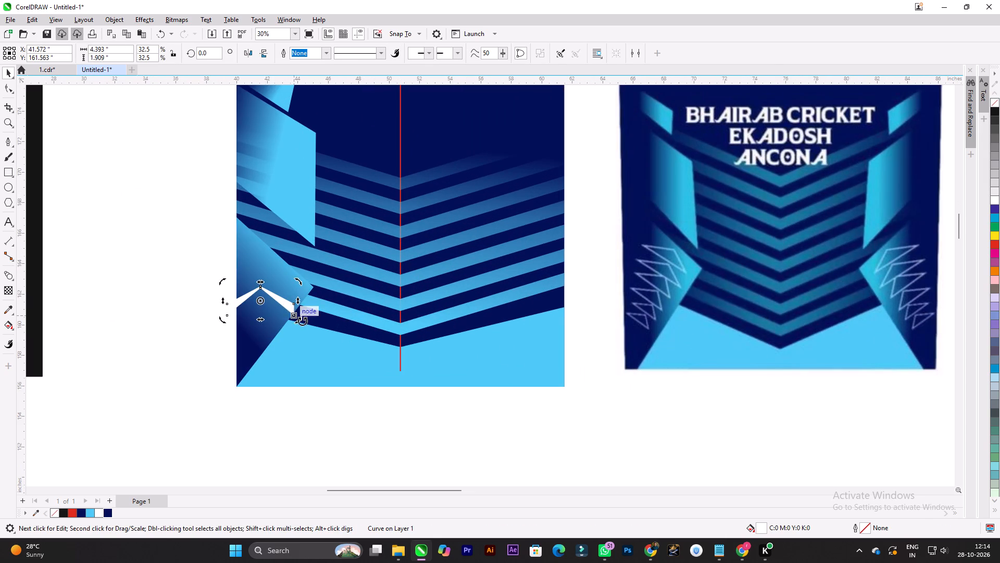
click(283, 305)
click(281, 304)
click(298, 321)
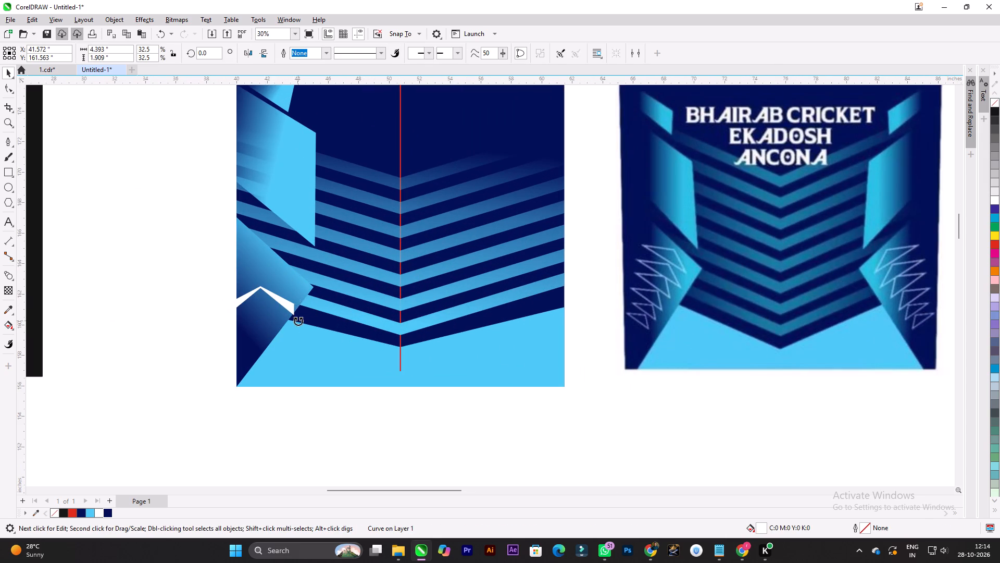
click(271, 299)
click(152, 313)
click(291, 307)
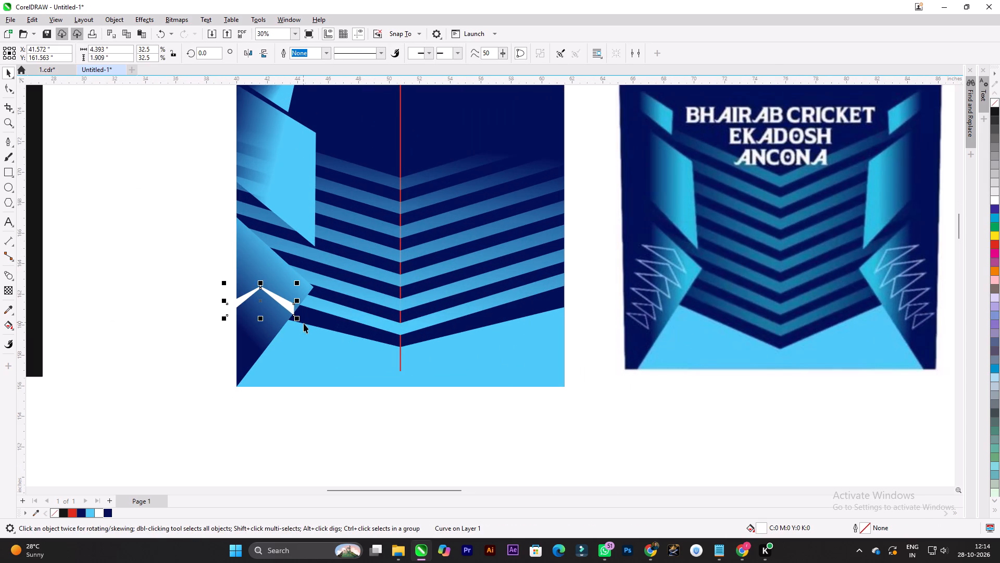
drag(299, 320, 278, 305)
drag(259, 296, 275, 310)
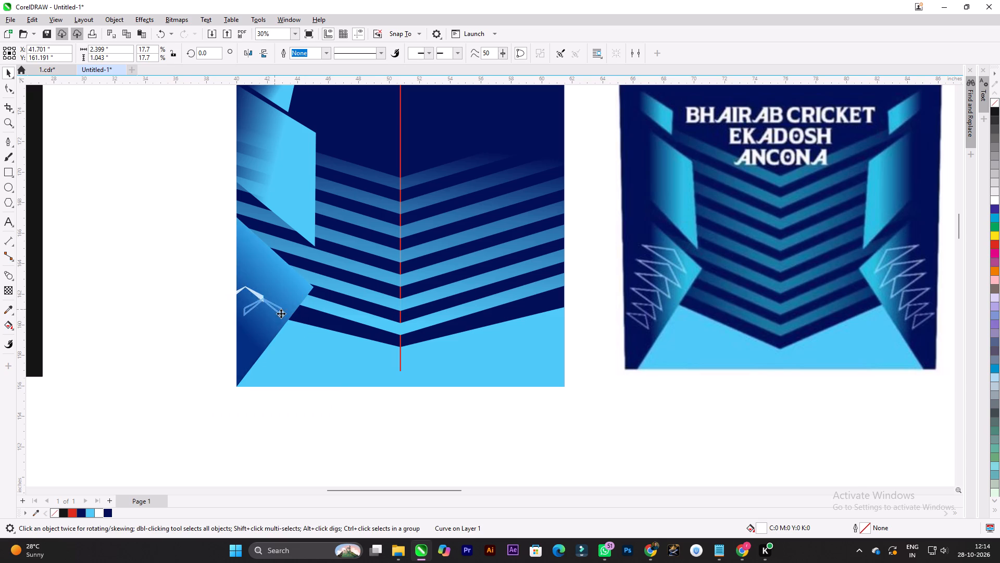
Rotate the white chevron clockwise to an angle of about 310.5 degrees.
click(274, 310)
drag(289, 319, 282, 345)
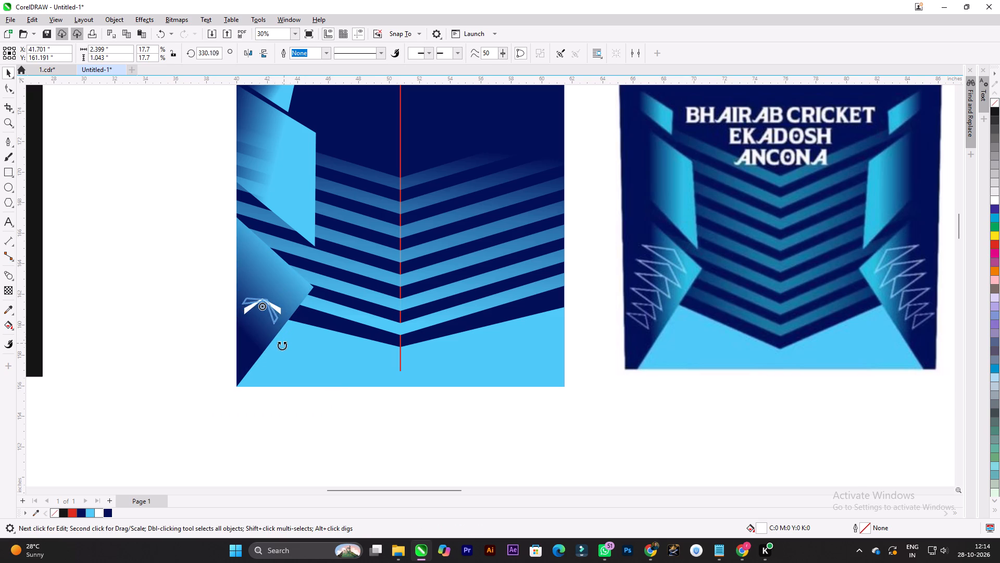
drag(282, 345, 273, 357)
click(292, 402)
Move the rotated chevron down into the lower part of the side triangle, near its lower slanted edge.
scroll(261, 306, up, 3)
drag(270, 299, 267, 312)
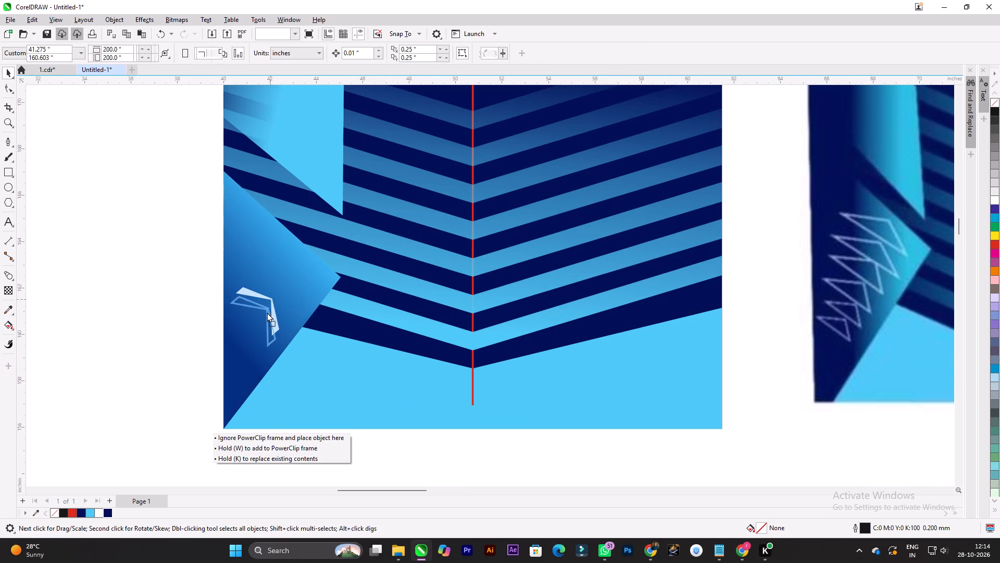
drag(267, 312, 261, 331)
scroll(272, 328, down, 4)
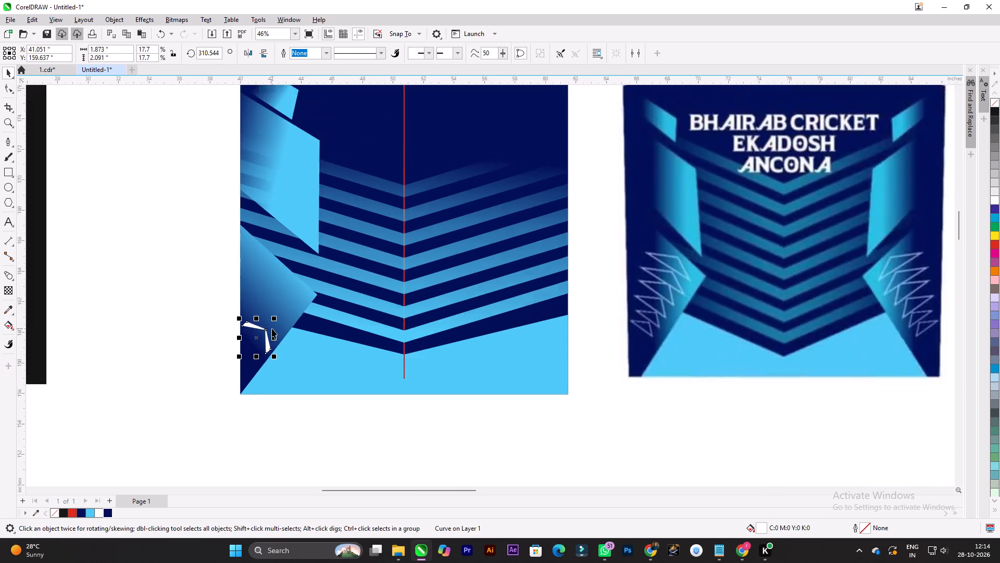
Shrink the white chevron to about 1.28 by 1.43 inches and move it into the bottom corner of the side triangle.
scroll(263, 332, up, 7)
scroll(256, 330, down, 7)
scroll(246, 324, up, 7)
scroll(273, 324, down, 6)
scroll(278, 298, up, 2)
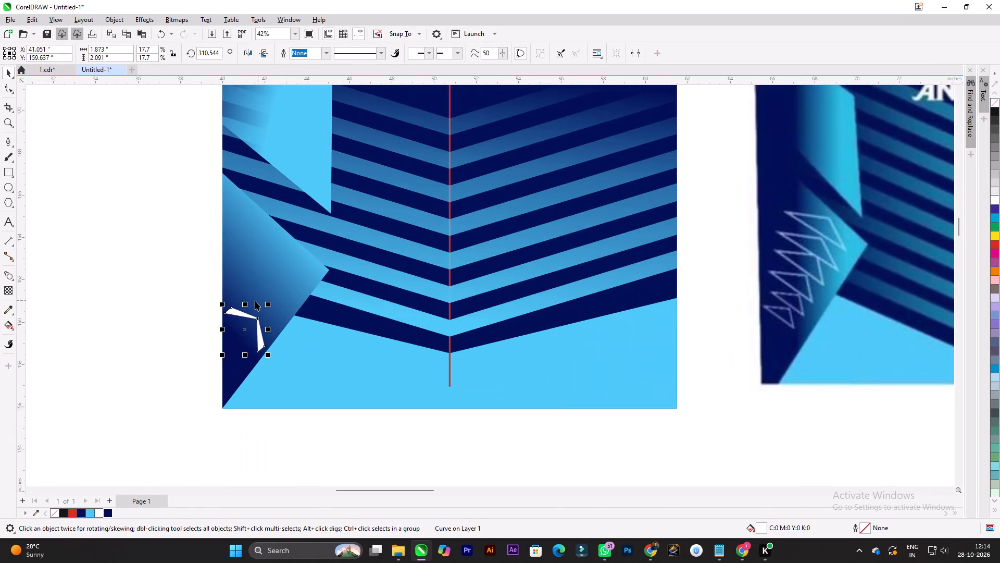
scroll(255, 301, up, 3)
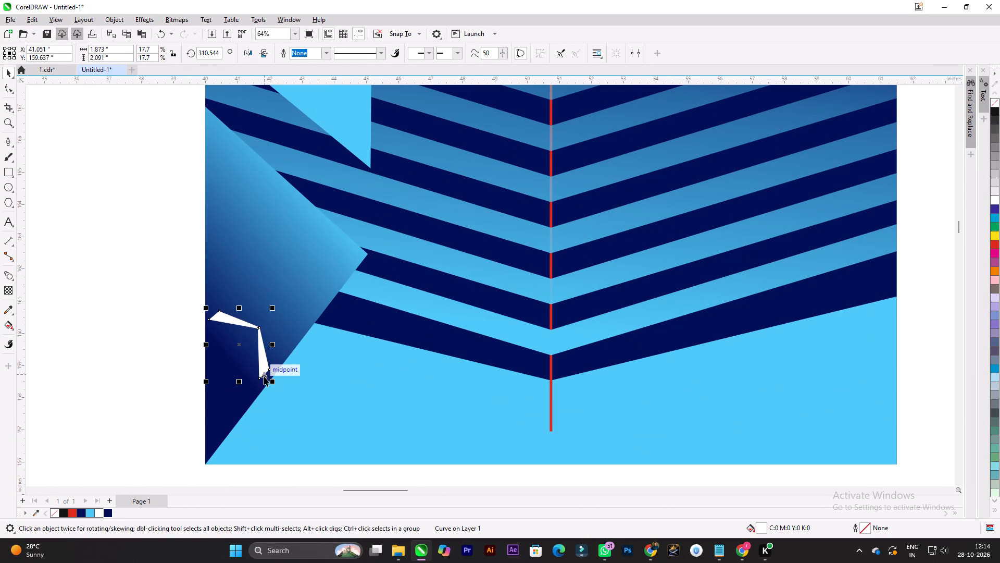
click(146, 390)
click(262, 369)
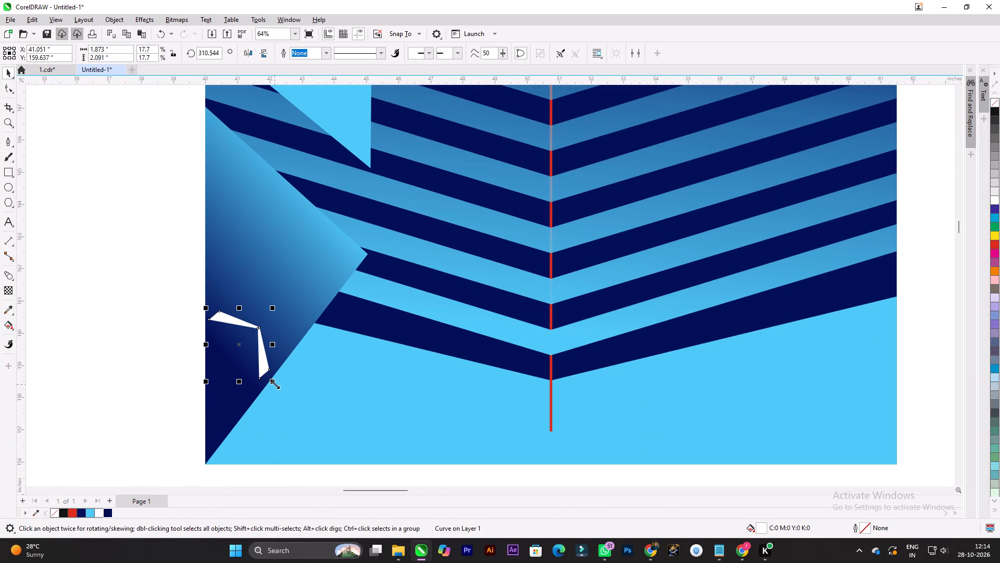
drag(274, 384, 262, 362)
drag(245, 339, 239, 390)
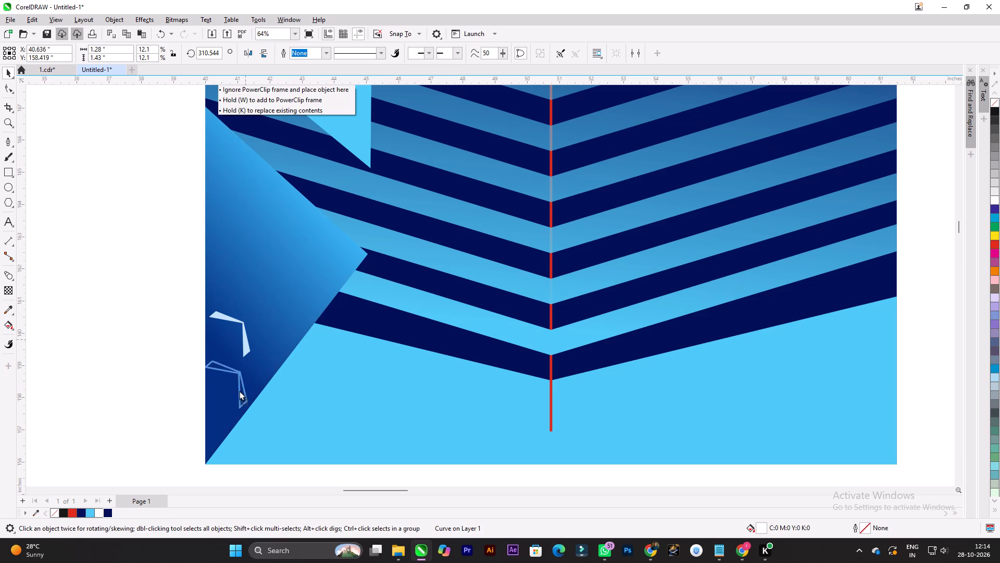
drag(239, 390, 240, 403)
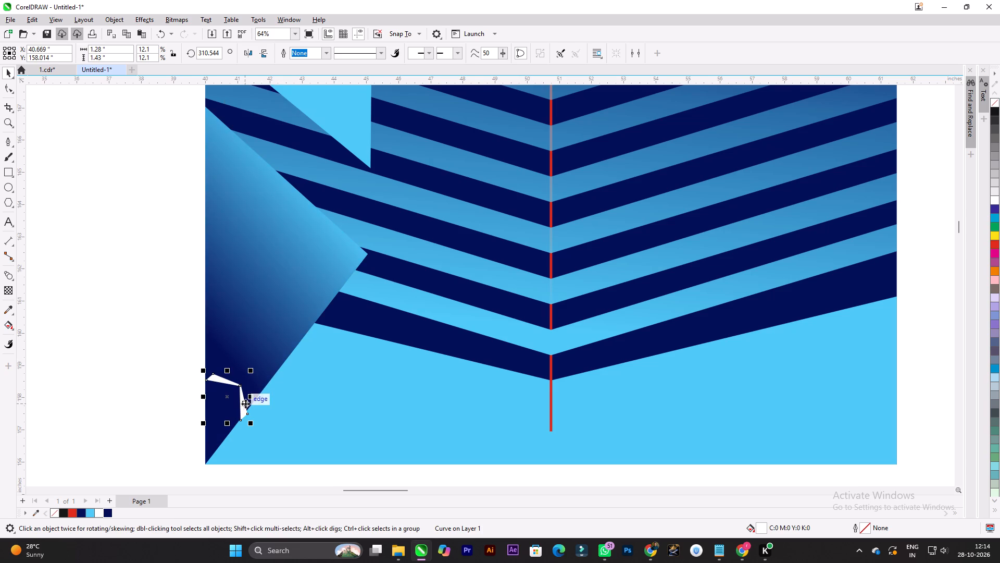
scroll(245, 409, up, 2)
scroll(244, 407, down, 1)
scroll(242, 405, up, 7)
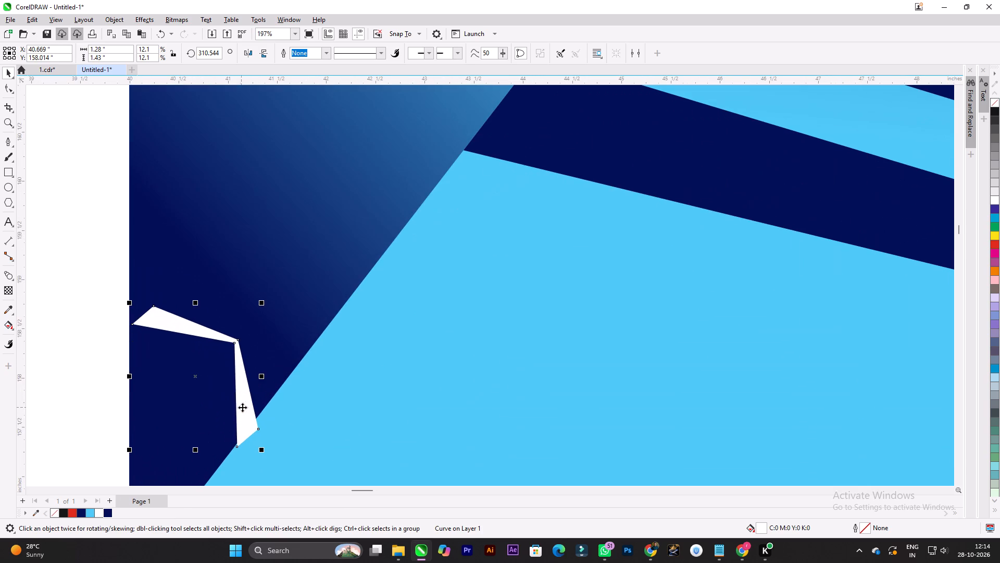
drag(245, 419, 242, 413)
Enlarge the white chevron to about 1.49 by 1.66 inches.
scroll(243, 415, up, 1)
scroll(246, 411, down, 5)
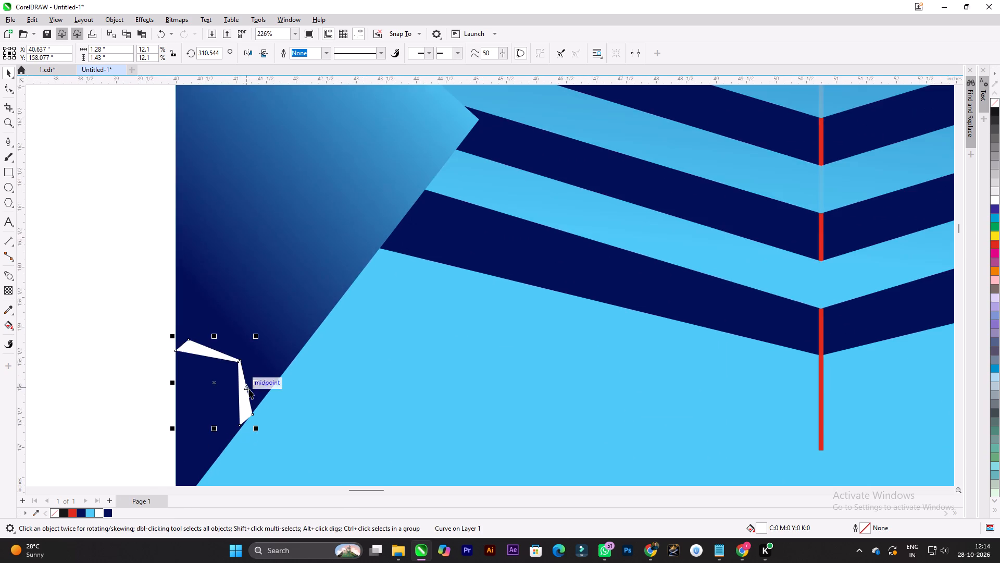
scroll(249, 389, down, 2)
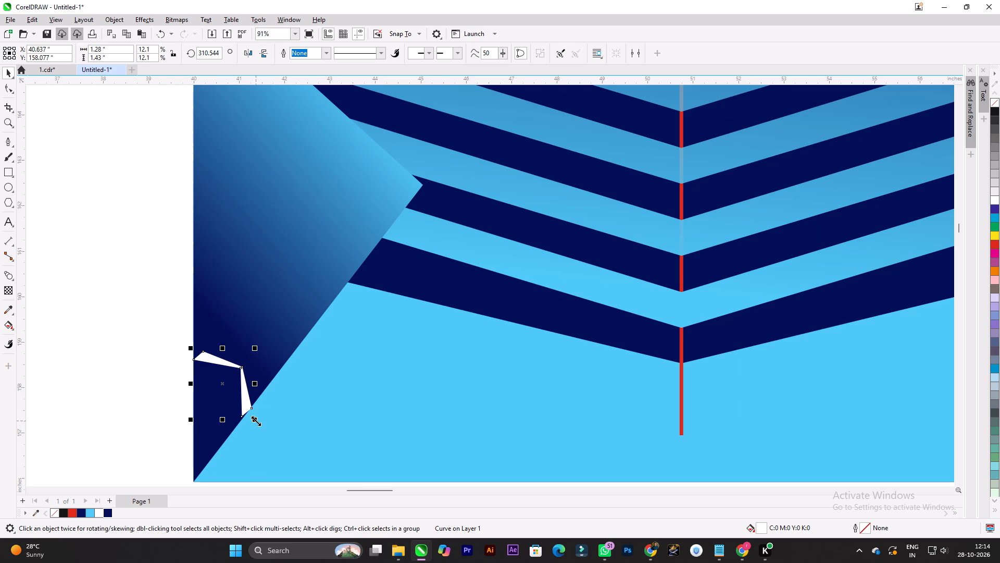
drag(257, 349, 266, 336)
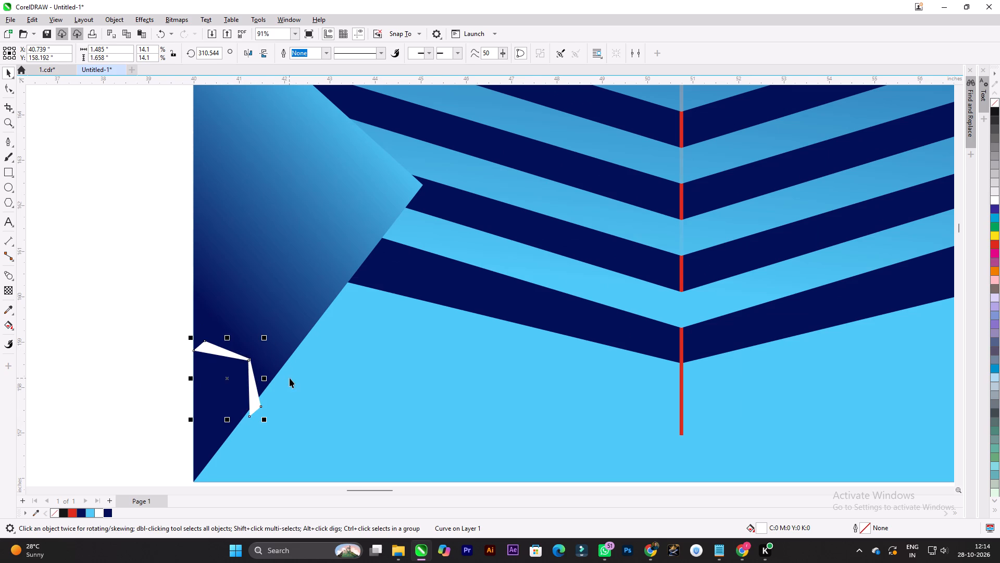
Rotate the white chevron to an angle of about 322.4 degrees.
click(228, 356)
drag(267, 336, 264, 331)
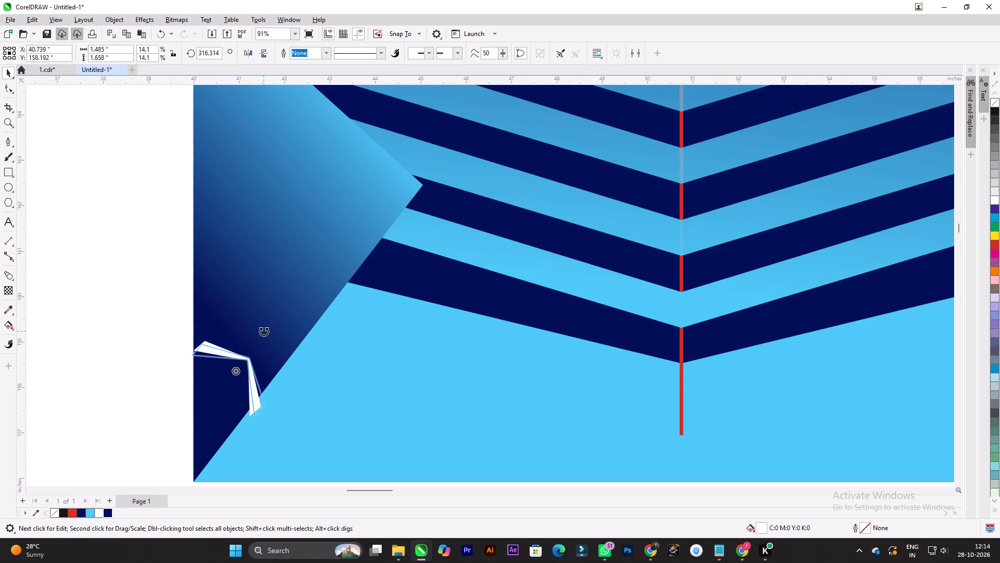
drag(264, 331, 260, 327)
Enlarge the white chevron to about 2.54 by 2.12 inches and position it across the lower part of the side triangle.
scroll(253, 353, down, 5)
click(159, 350)
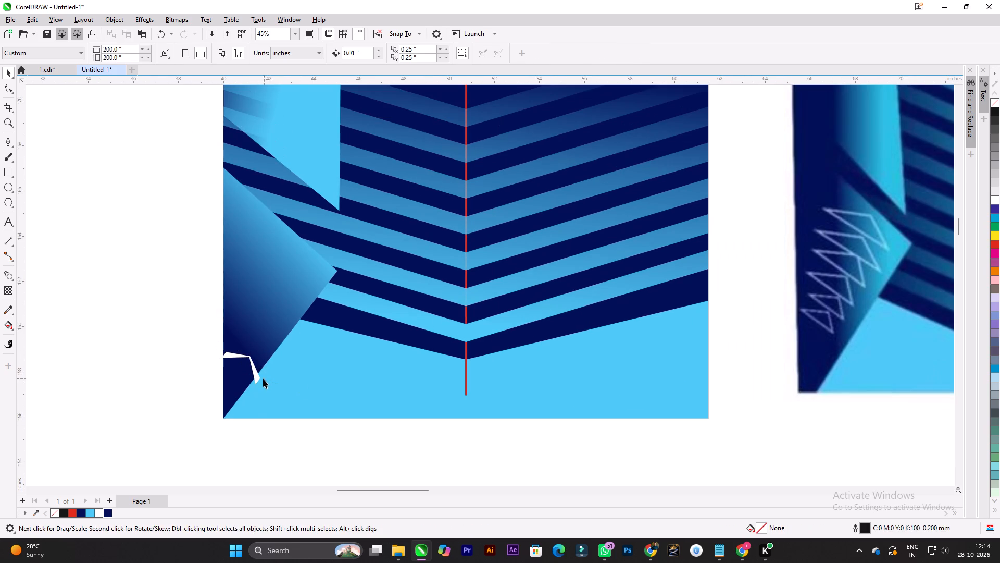
click(256, 375)
drag(265, 386, 292, 397)
drag(264, 377, 250, 352)
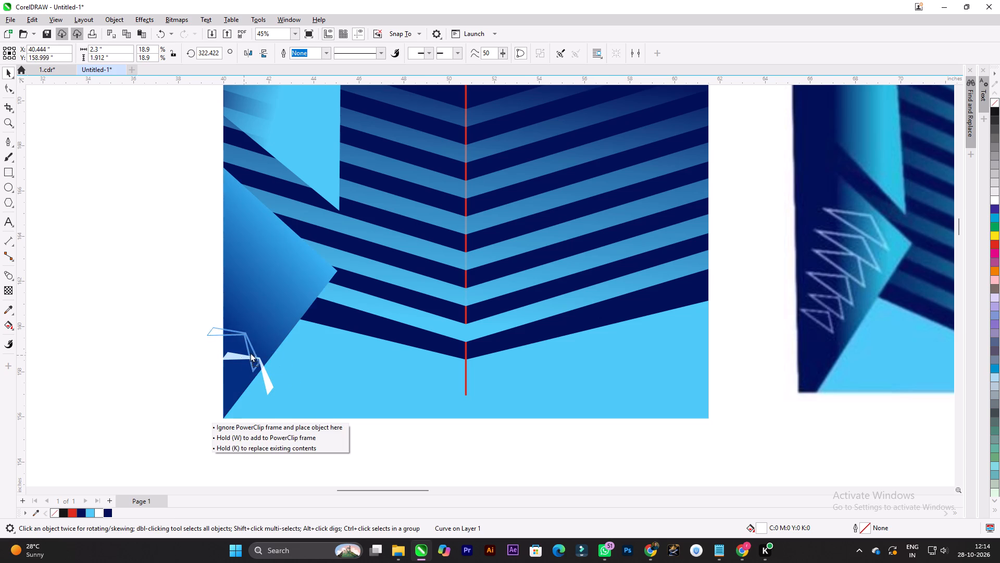
drag(250, 352, 257, 359)
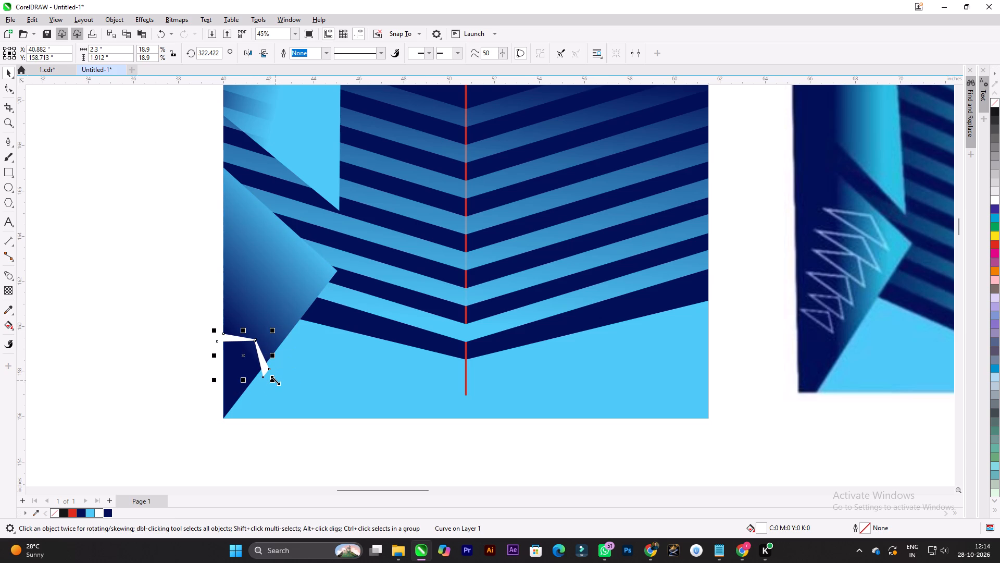
drag(275, 380, 281, 385)
click(246, 341)
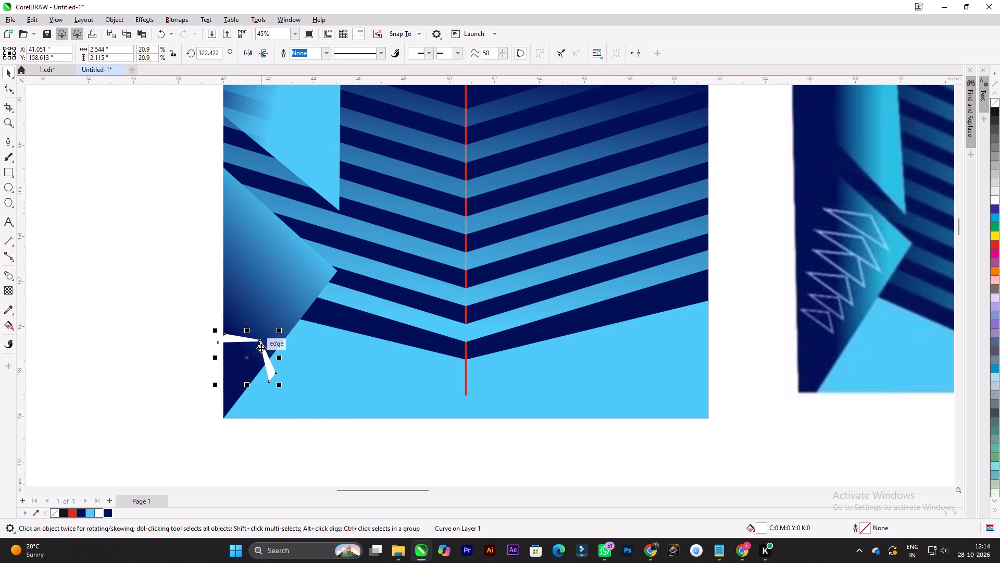
Place a copy of the white chevron up near the side triangle's inner point.
drag(261, 348, 309, 271)
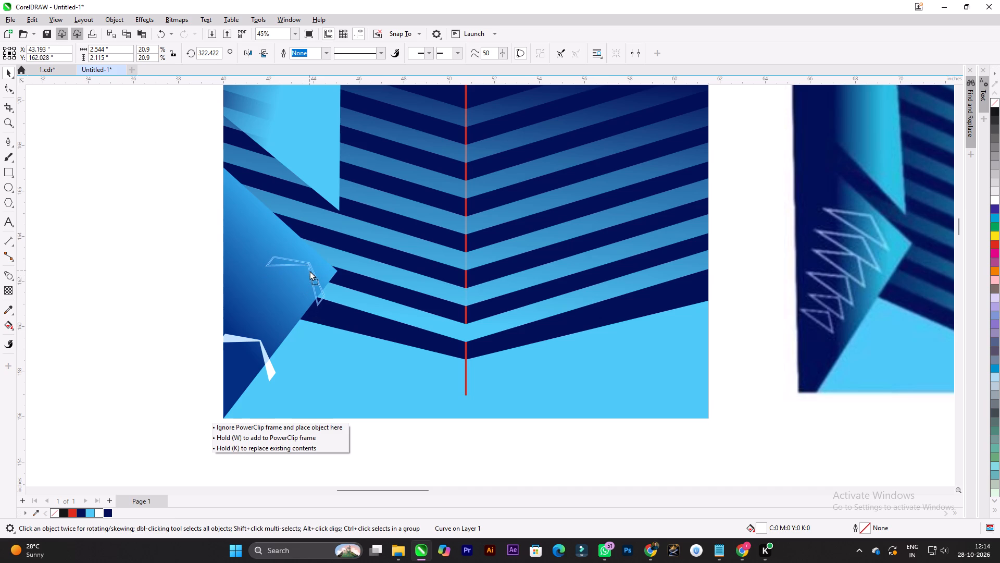
drag(309, 271, 309, 270)
right_click(309, 270)
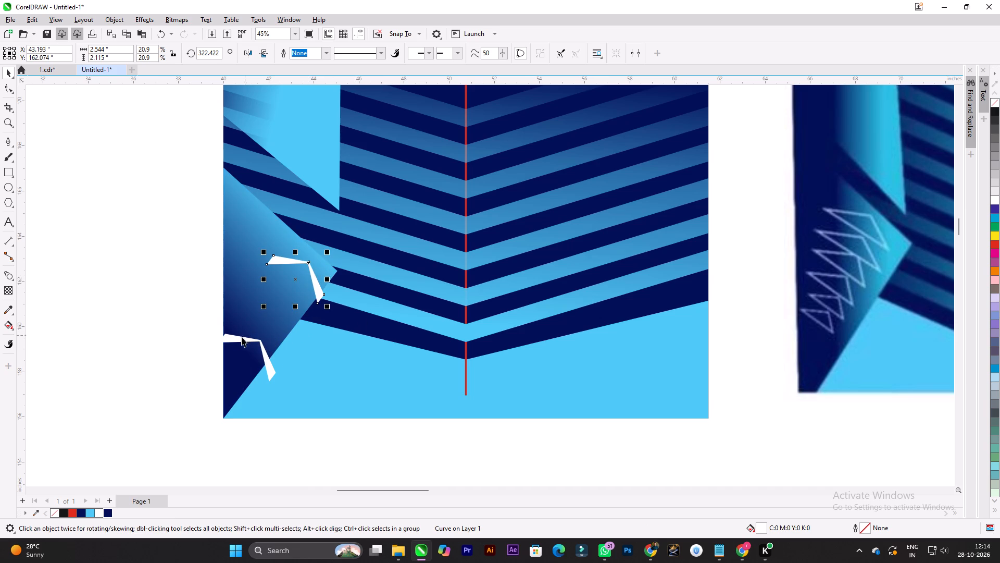
Blend the lower white chevron into its upper copy with 5 steps.
click(10, 276)
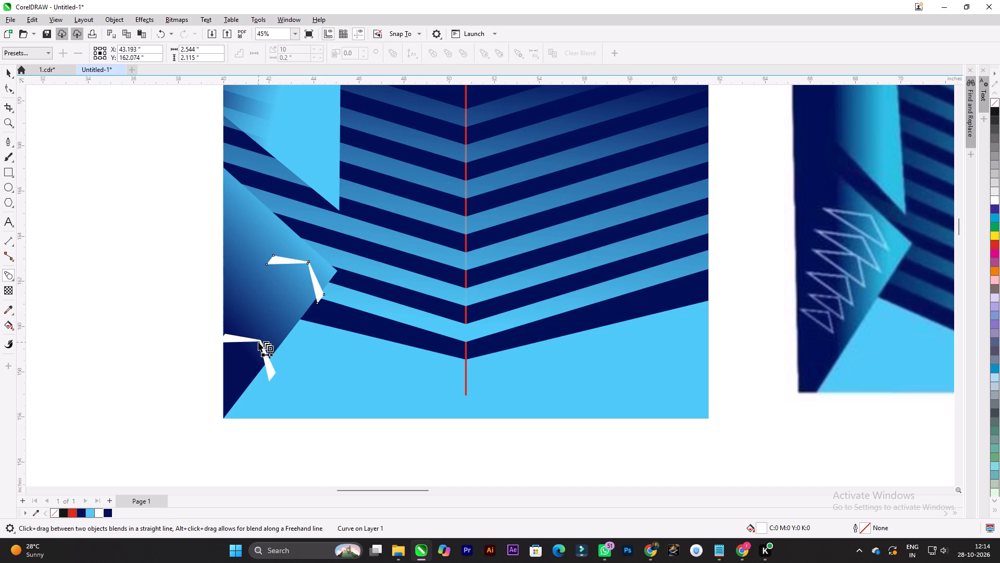
drag(258, 339, 308, 264)
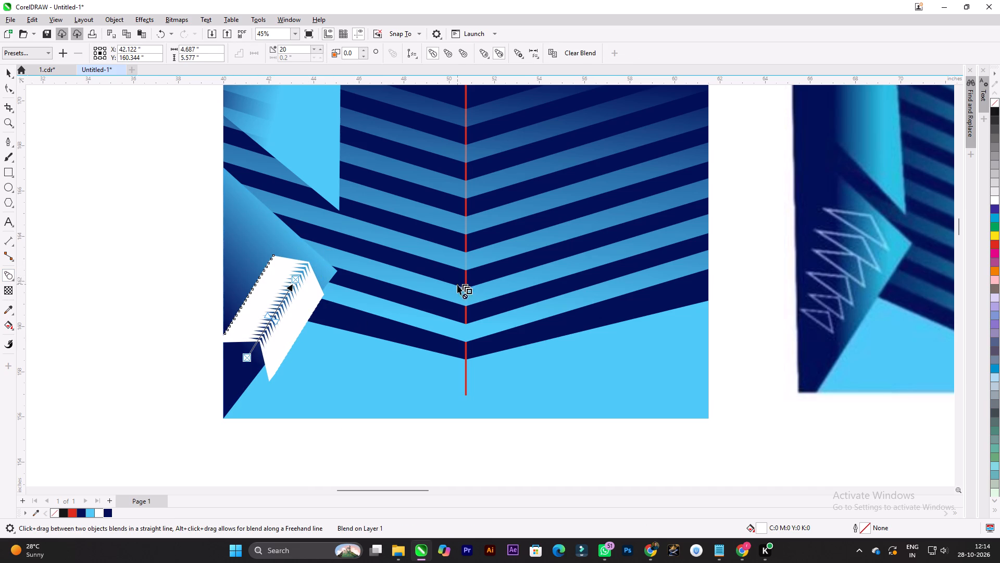
drag(290, 50, 253, 48)
key(5)
key(Return)
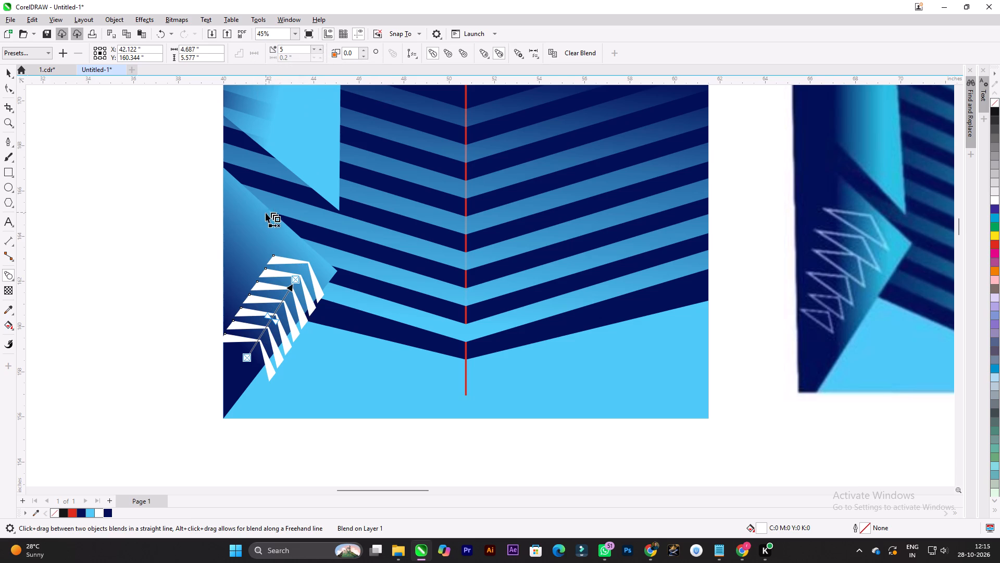
Shrink the chevron blend to about 2.97 by 3.53 inches and move it toward the side triangle's inner point.
click(8, 76)
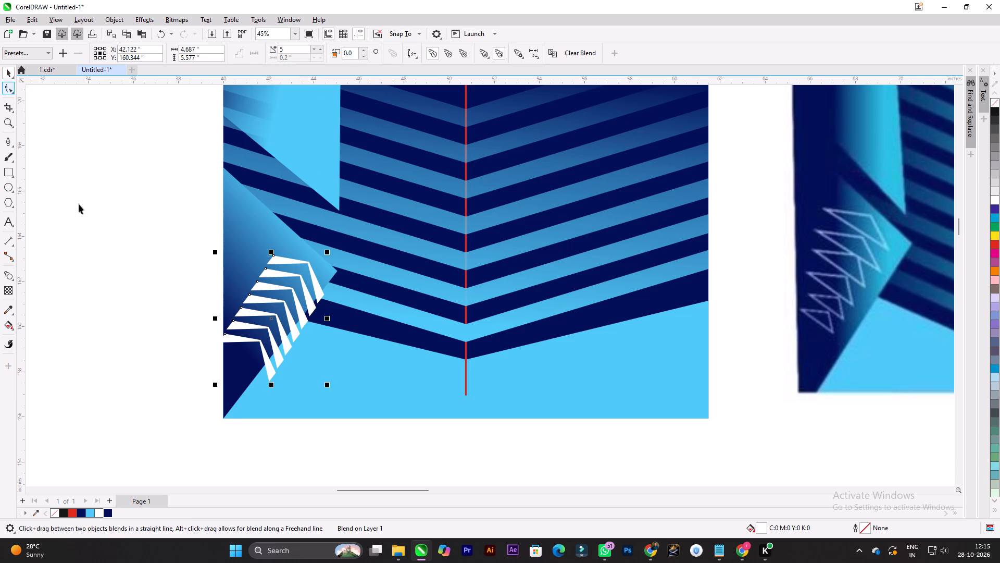
click(79, 206)
drag(94, 189, 339, 422)
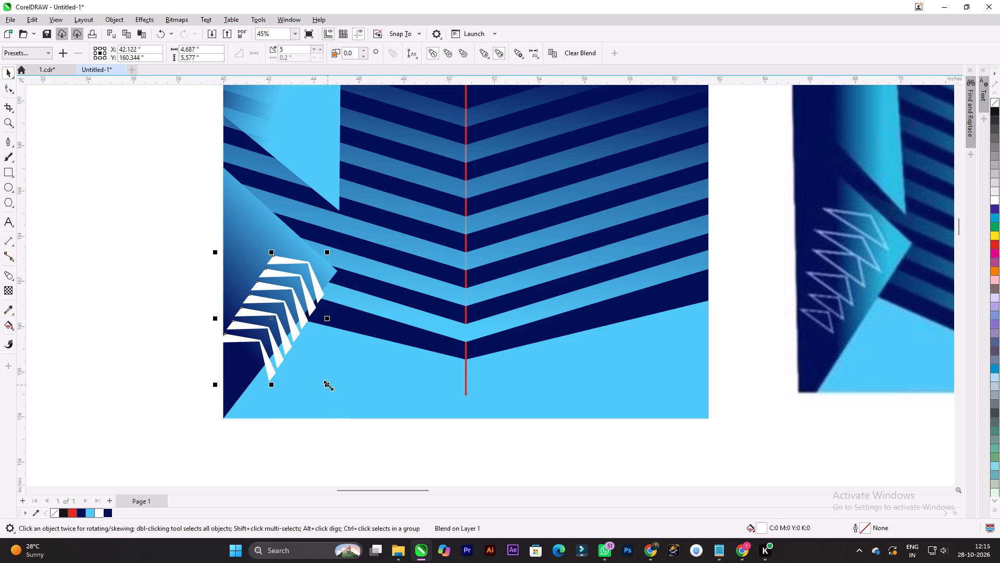
drag(328, 385, 294, 339)
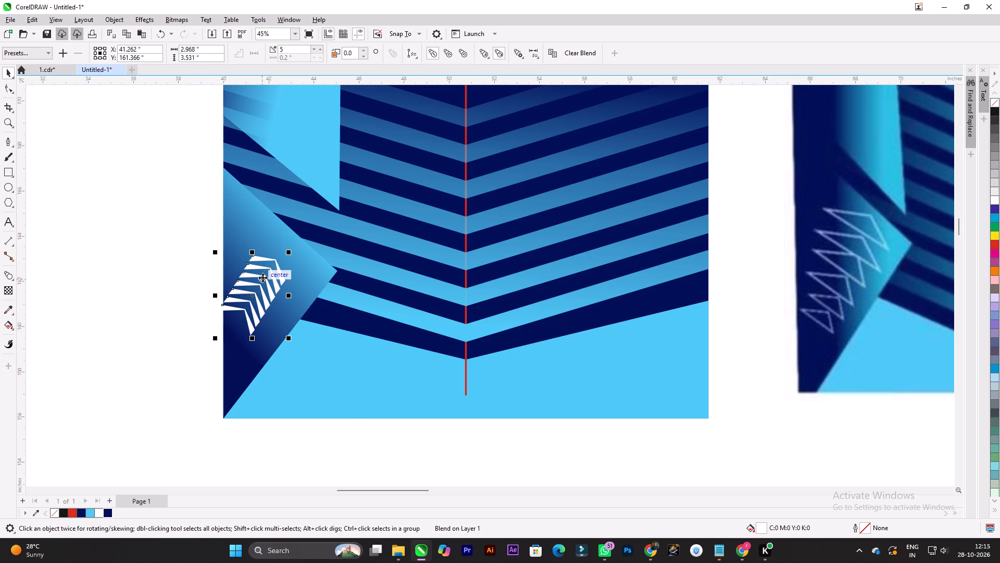
drag(264, 274, 292, 262)
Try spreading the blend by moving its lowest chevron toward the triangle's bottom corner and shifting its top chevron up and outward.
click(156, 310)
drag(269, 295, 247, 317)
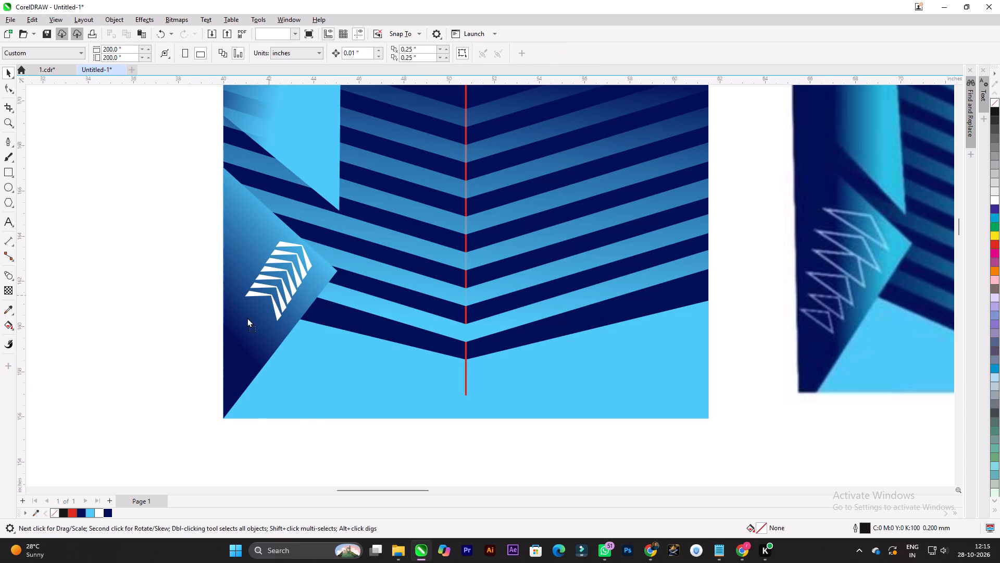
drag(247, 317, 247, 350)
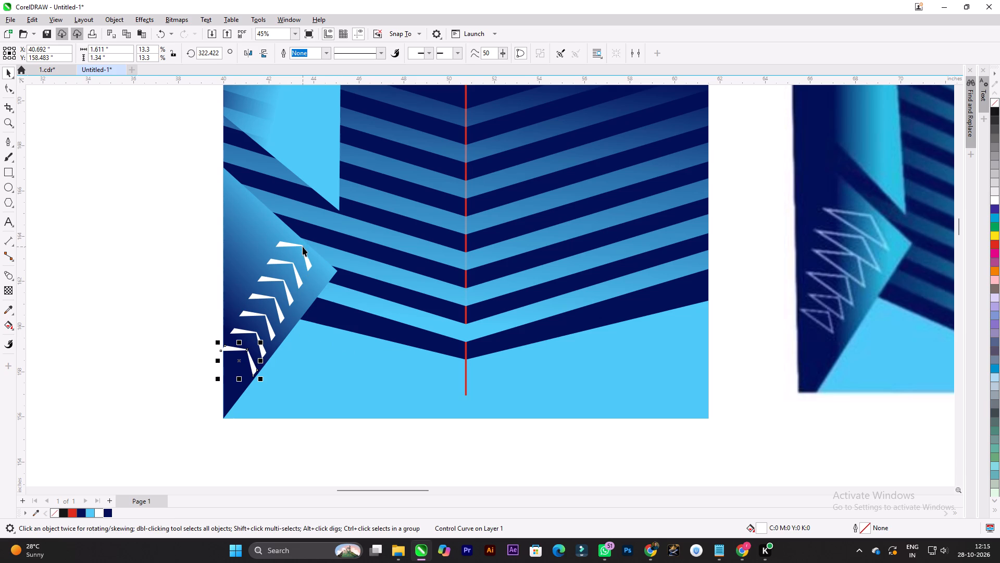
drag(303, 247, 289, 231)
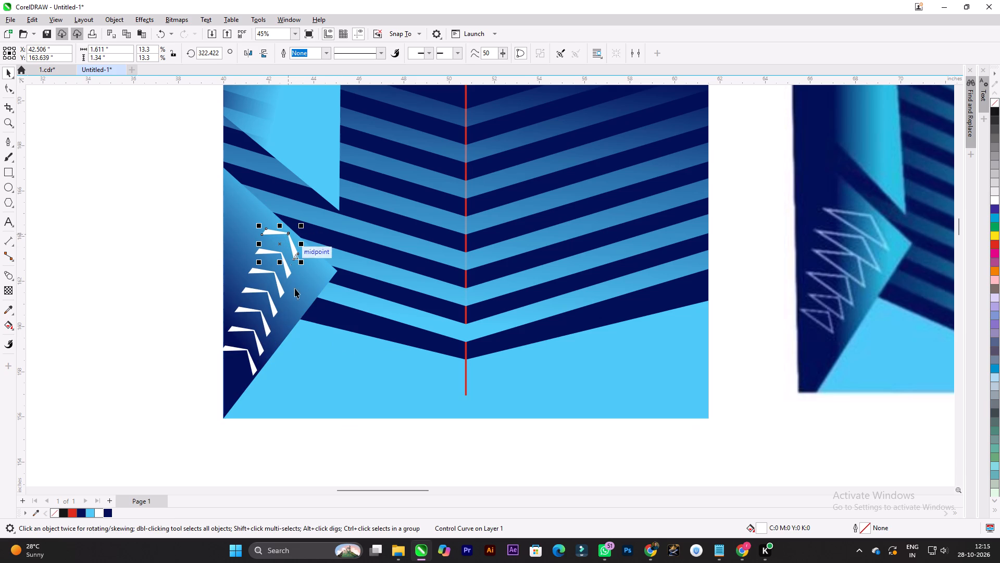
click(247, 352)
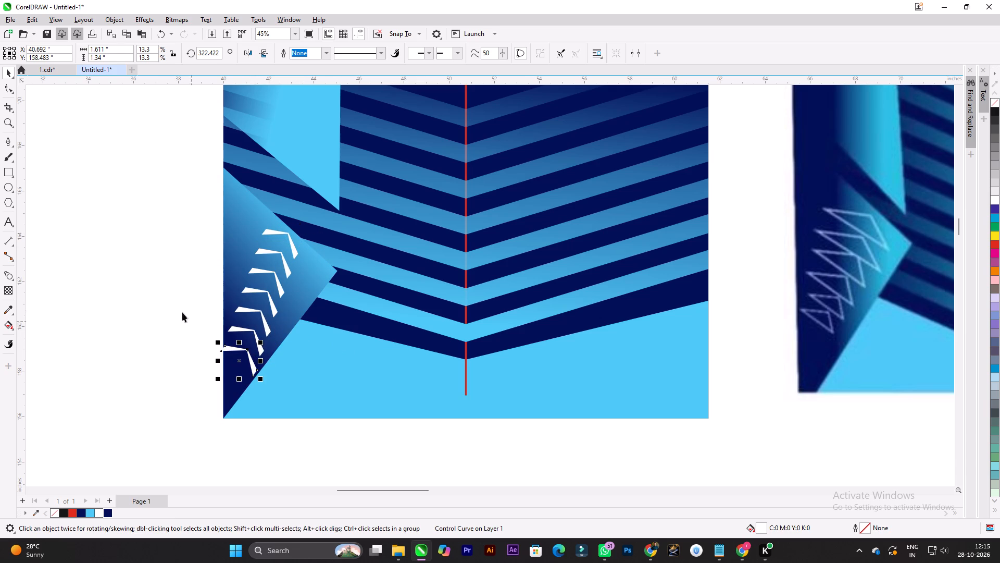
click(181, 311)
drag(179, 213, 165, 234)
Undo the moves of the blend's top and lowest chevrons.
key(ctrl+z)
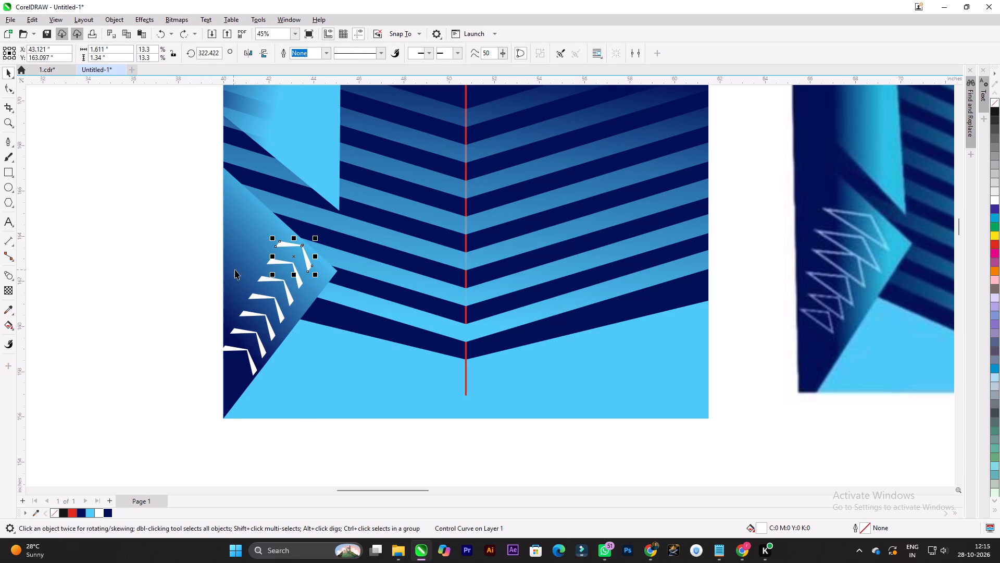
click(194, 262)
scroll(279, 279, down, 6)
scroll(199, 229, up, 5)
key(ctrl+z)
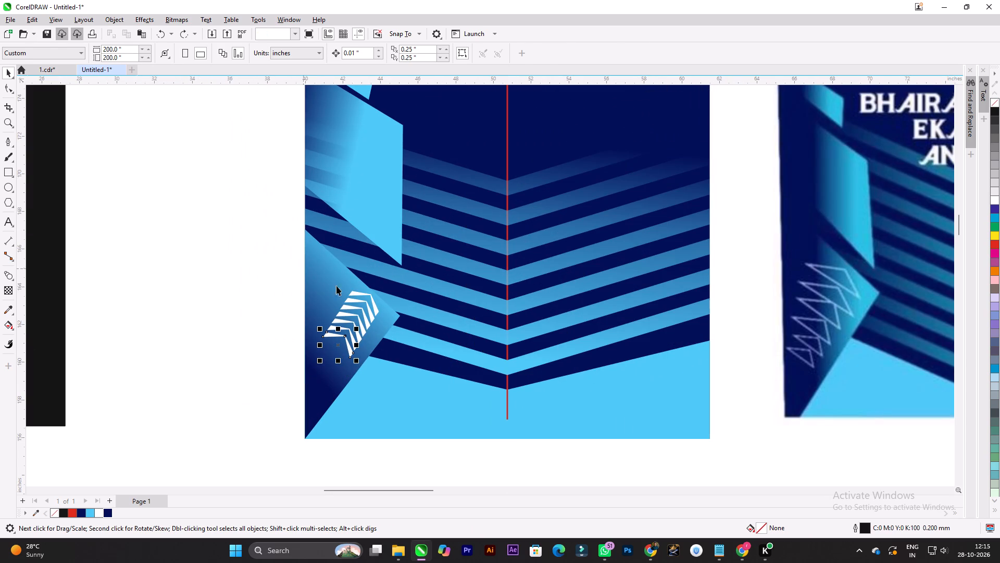
Stretch the blend by moving its lowest chevron down to the panel's outer edge, at about X 40.87, Y 159.66 inches.
click(249, 336)
click(347, 340)
scroll(331, 340, up, 4)
drag(355, 337, 329, 372)
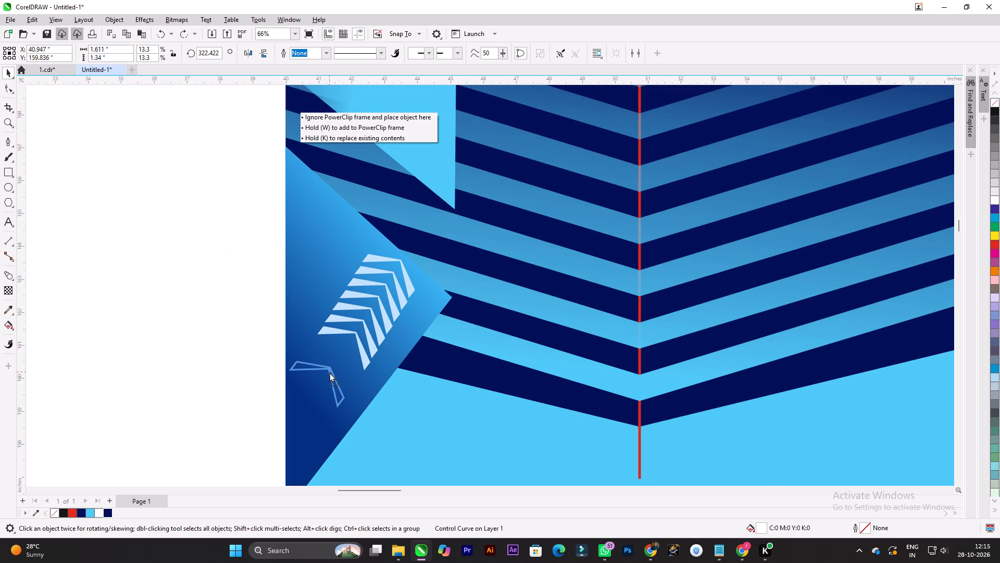
drag(329, 372, 327, 377)
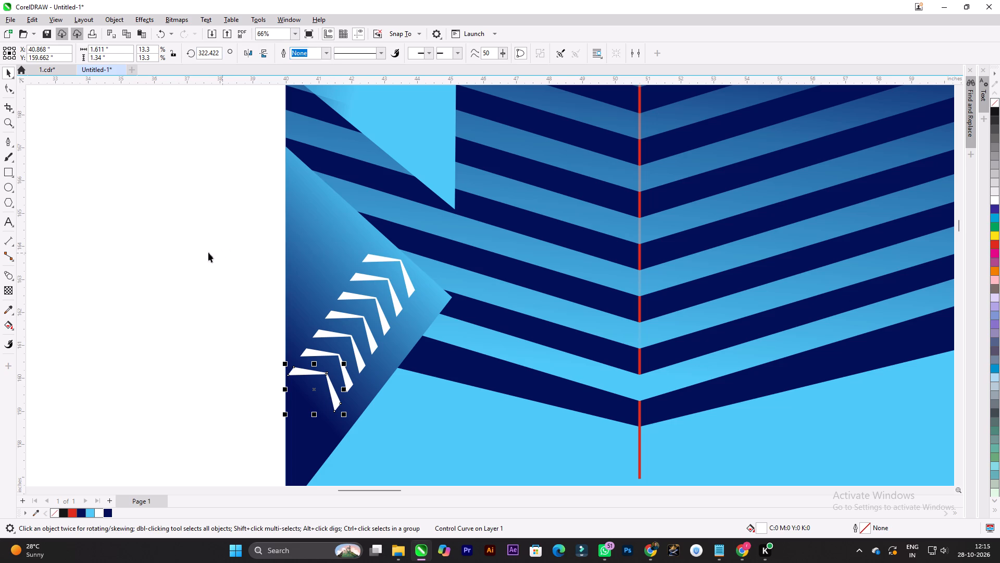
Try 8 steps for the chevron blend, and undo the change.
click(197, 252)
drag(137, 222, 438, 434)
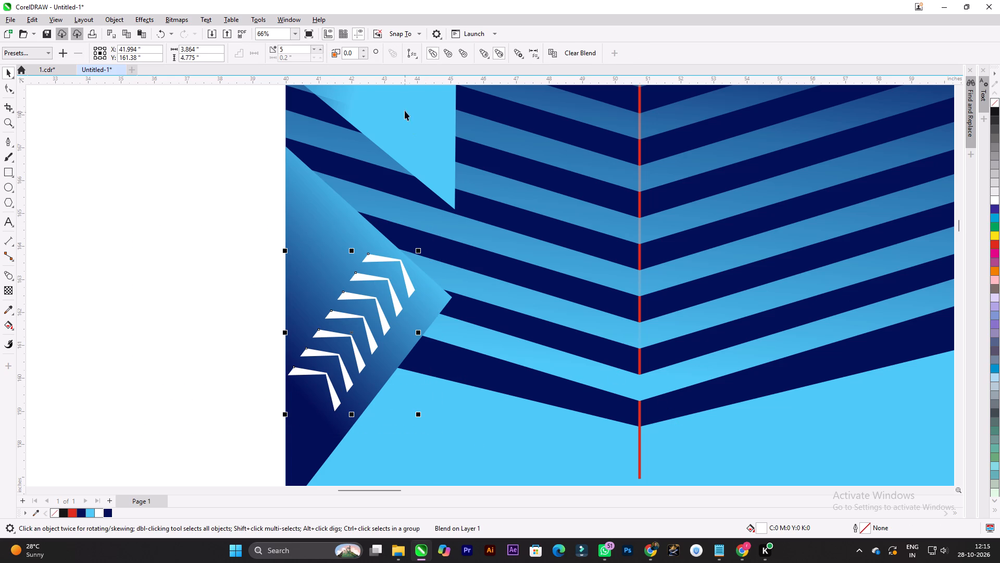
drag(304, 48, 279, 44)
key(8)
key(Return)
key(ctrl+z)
Set the chevron blend to 6 steps.
drag(298, 47, 267, 43)
key(6)
key(Return)
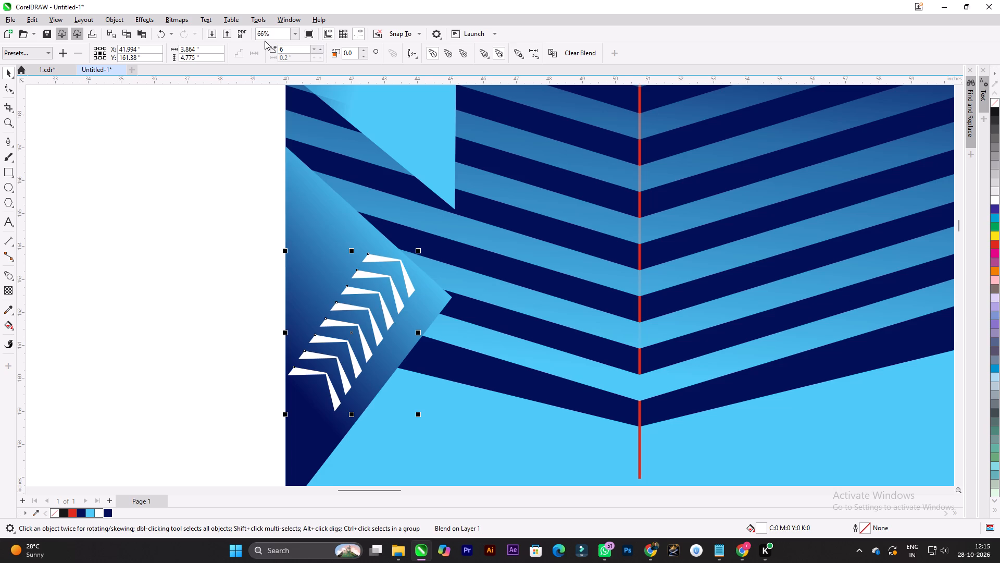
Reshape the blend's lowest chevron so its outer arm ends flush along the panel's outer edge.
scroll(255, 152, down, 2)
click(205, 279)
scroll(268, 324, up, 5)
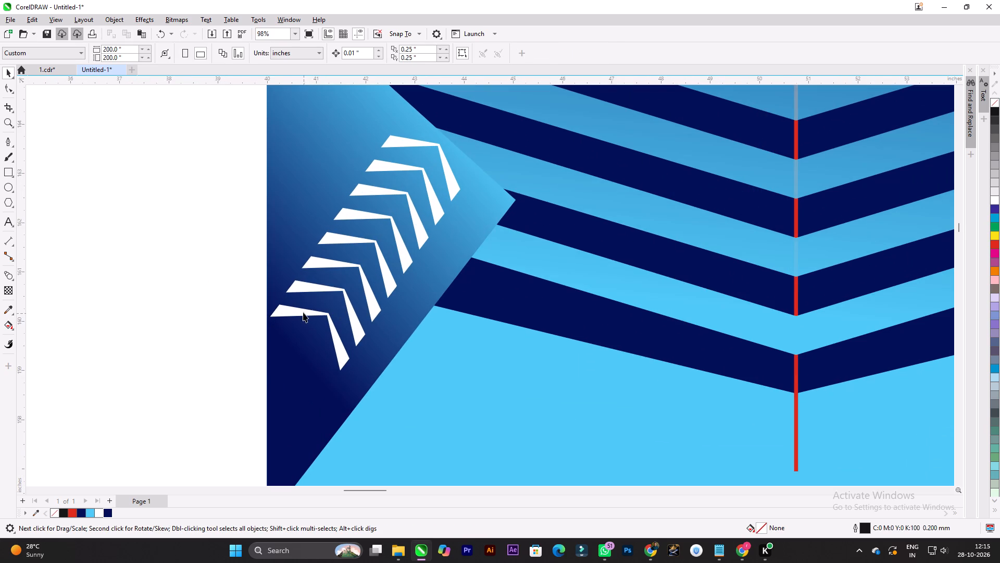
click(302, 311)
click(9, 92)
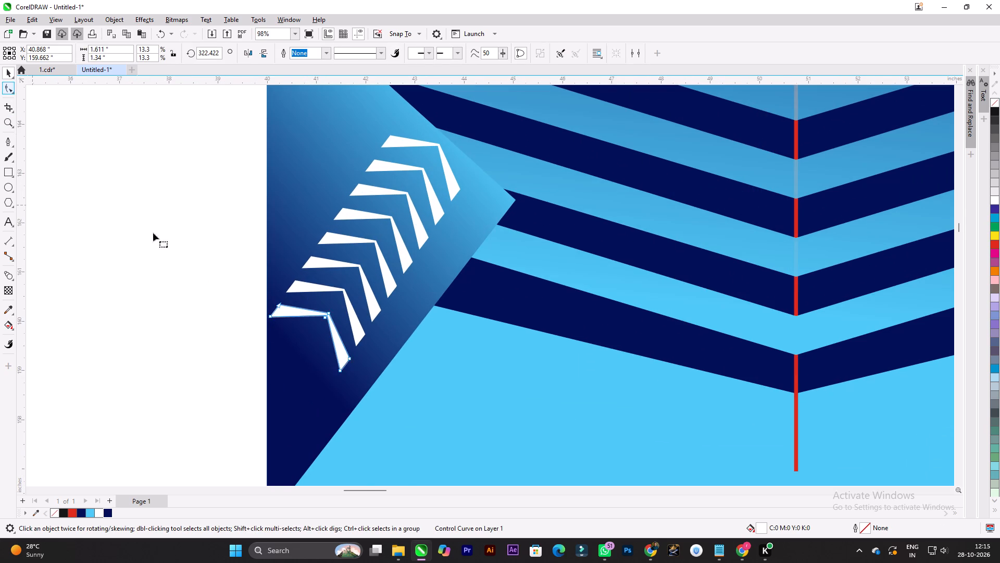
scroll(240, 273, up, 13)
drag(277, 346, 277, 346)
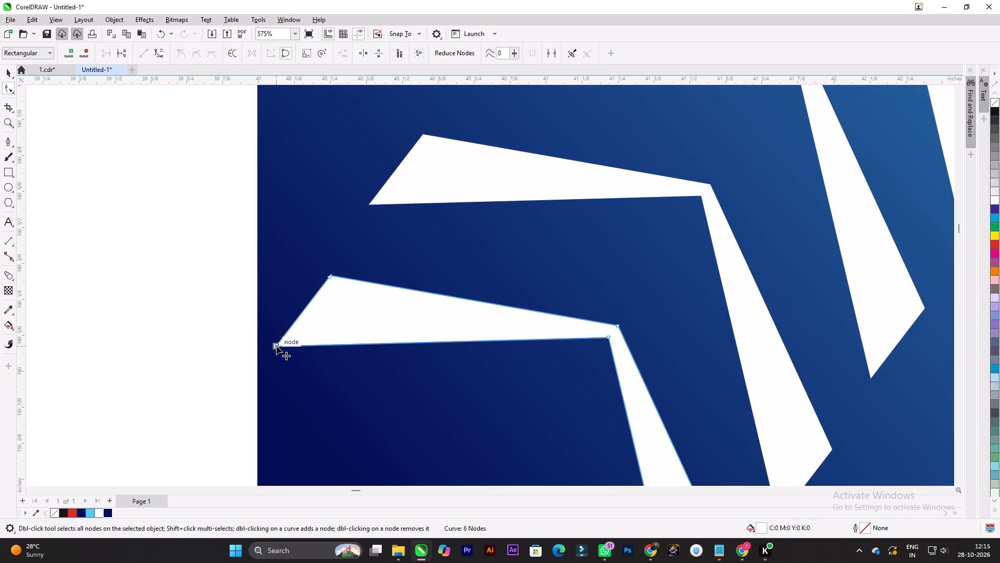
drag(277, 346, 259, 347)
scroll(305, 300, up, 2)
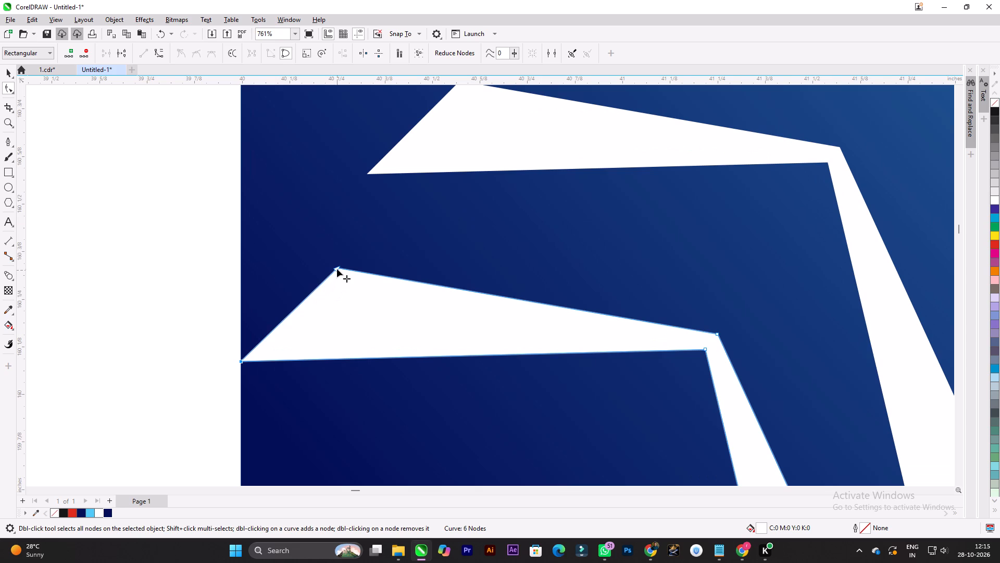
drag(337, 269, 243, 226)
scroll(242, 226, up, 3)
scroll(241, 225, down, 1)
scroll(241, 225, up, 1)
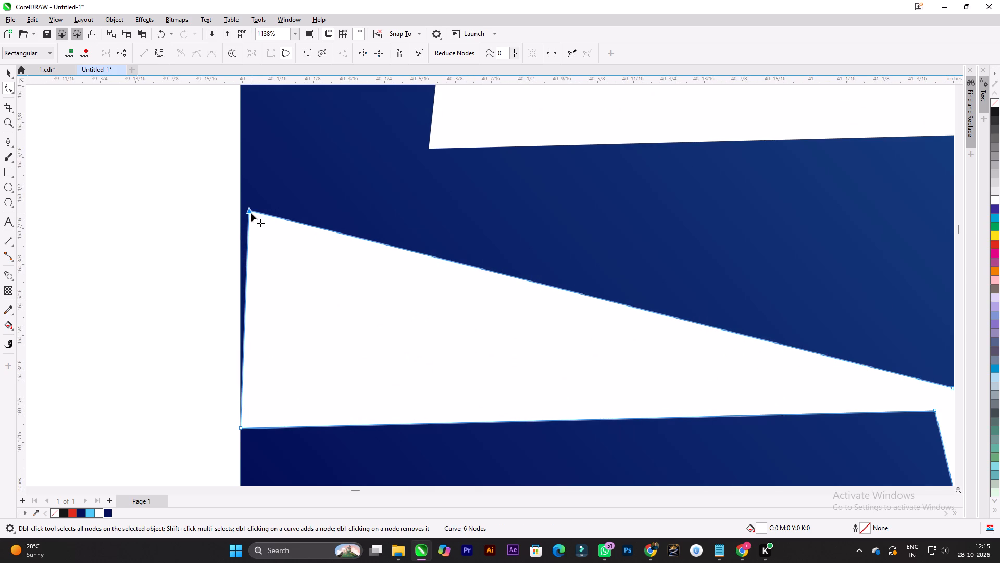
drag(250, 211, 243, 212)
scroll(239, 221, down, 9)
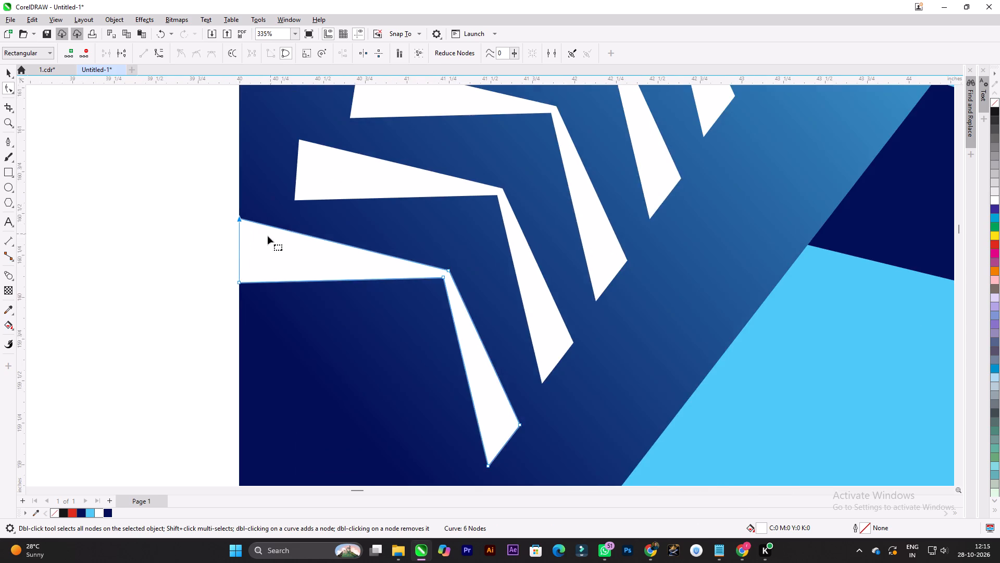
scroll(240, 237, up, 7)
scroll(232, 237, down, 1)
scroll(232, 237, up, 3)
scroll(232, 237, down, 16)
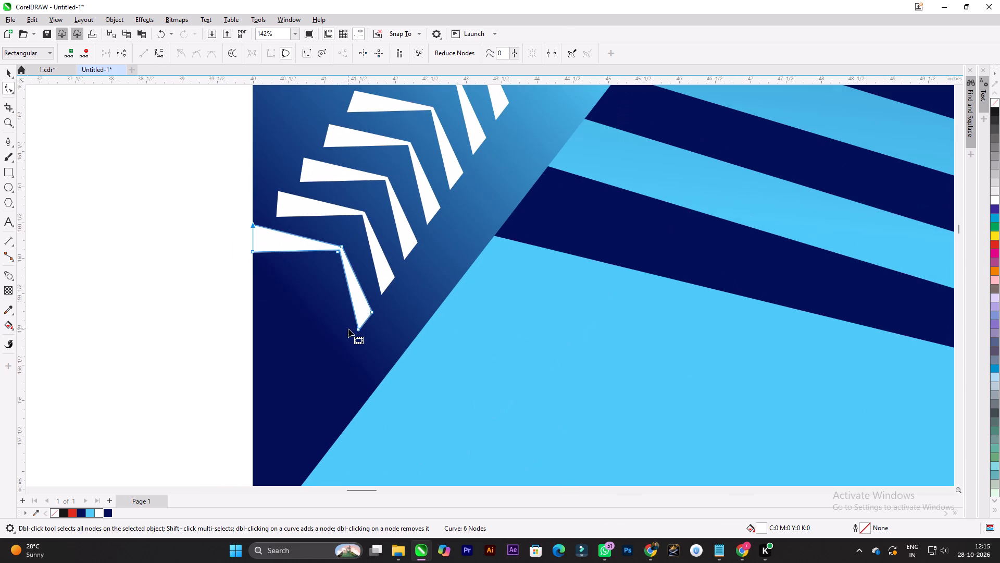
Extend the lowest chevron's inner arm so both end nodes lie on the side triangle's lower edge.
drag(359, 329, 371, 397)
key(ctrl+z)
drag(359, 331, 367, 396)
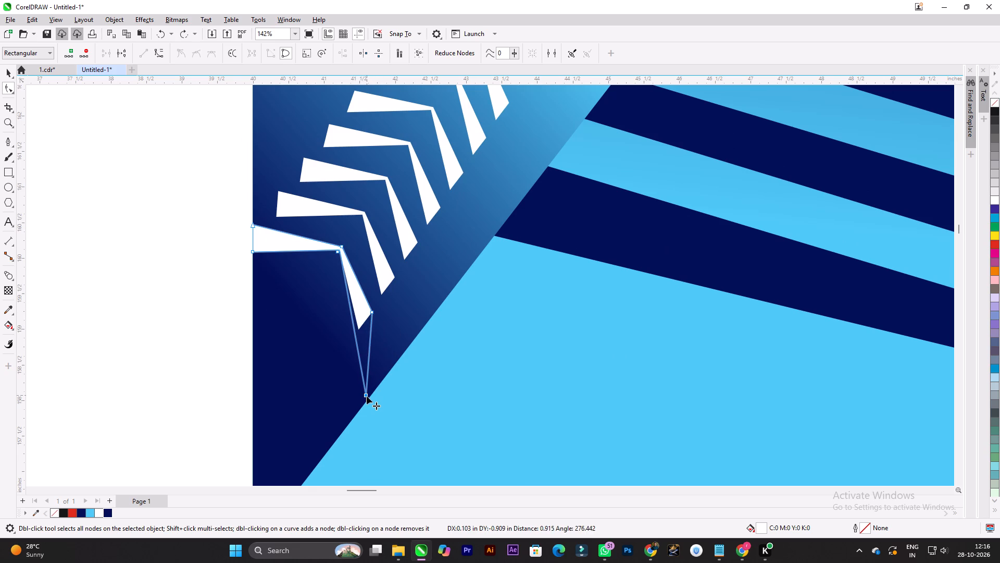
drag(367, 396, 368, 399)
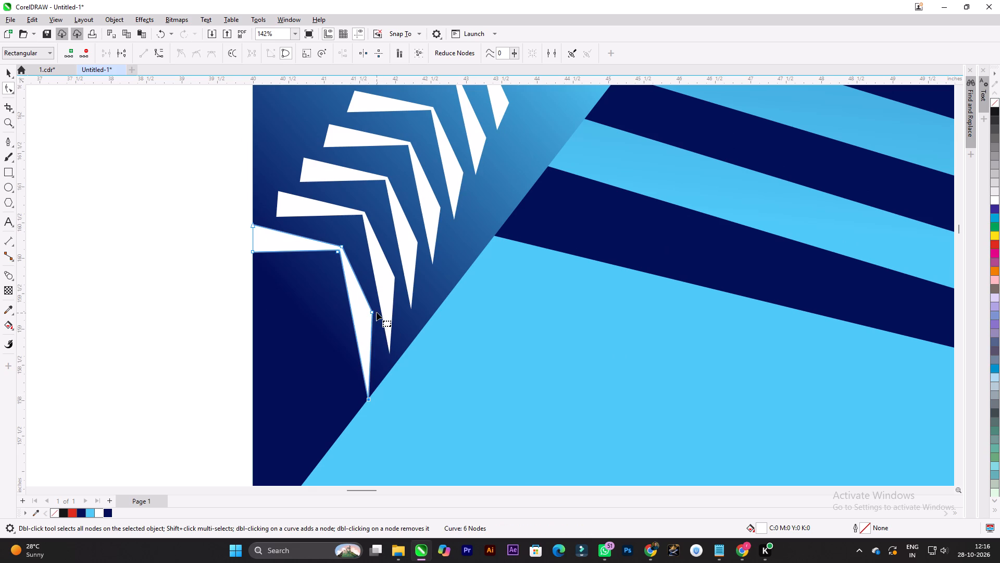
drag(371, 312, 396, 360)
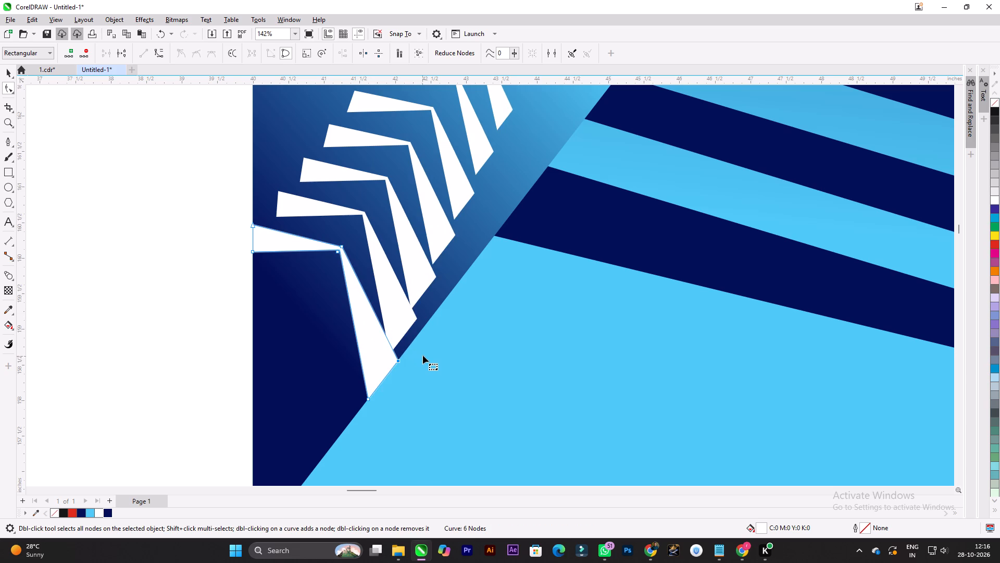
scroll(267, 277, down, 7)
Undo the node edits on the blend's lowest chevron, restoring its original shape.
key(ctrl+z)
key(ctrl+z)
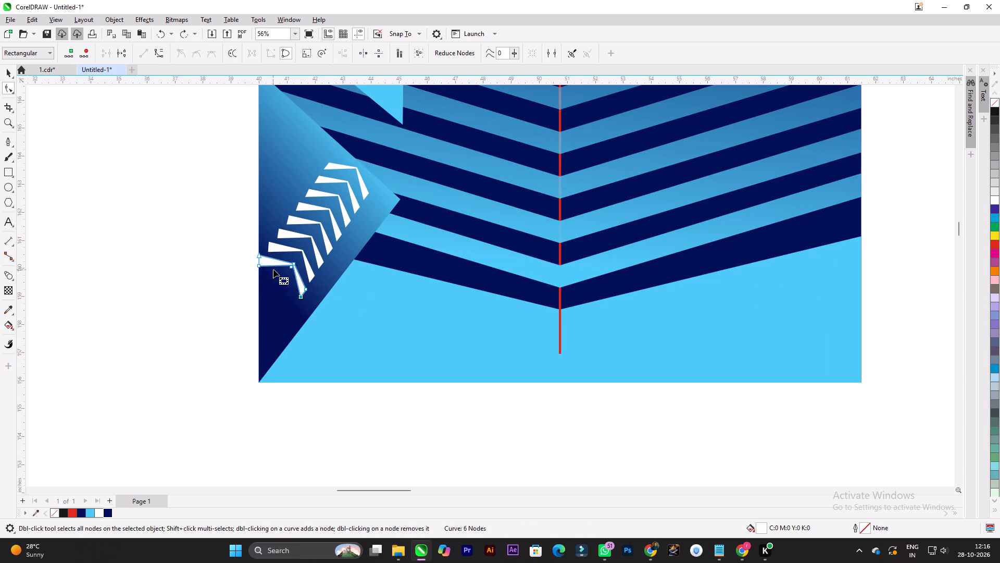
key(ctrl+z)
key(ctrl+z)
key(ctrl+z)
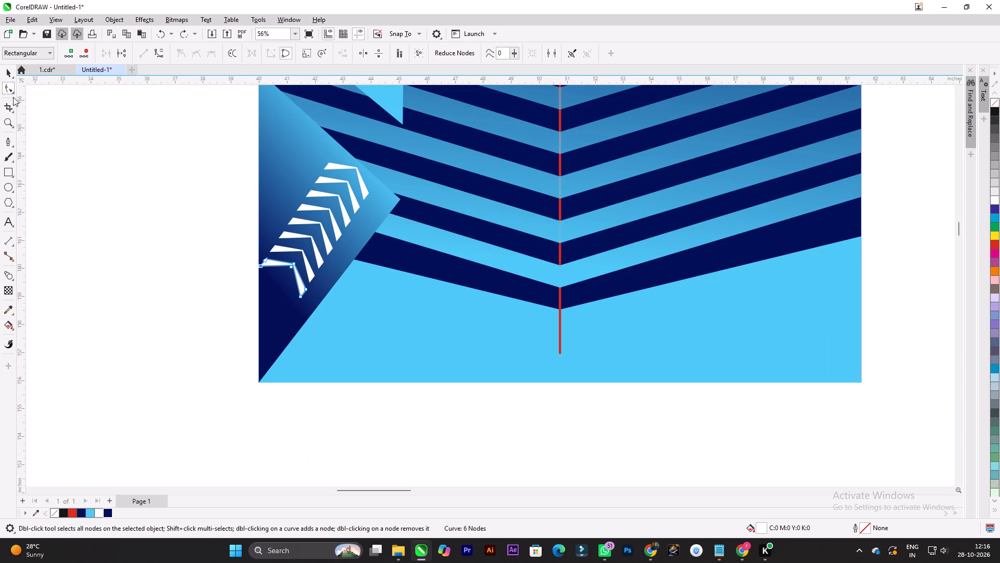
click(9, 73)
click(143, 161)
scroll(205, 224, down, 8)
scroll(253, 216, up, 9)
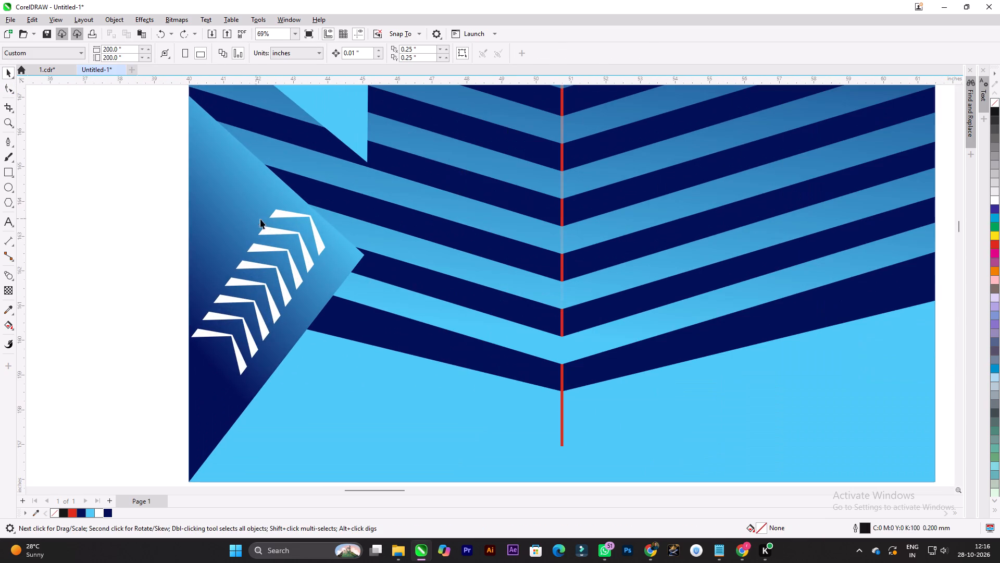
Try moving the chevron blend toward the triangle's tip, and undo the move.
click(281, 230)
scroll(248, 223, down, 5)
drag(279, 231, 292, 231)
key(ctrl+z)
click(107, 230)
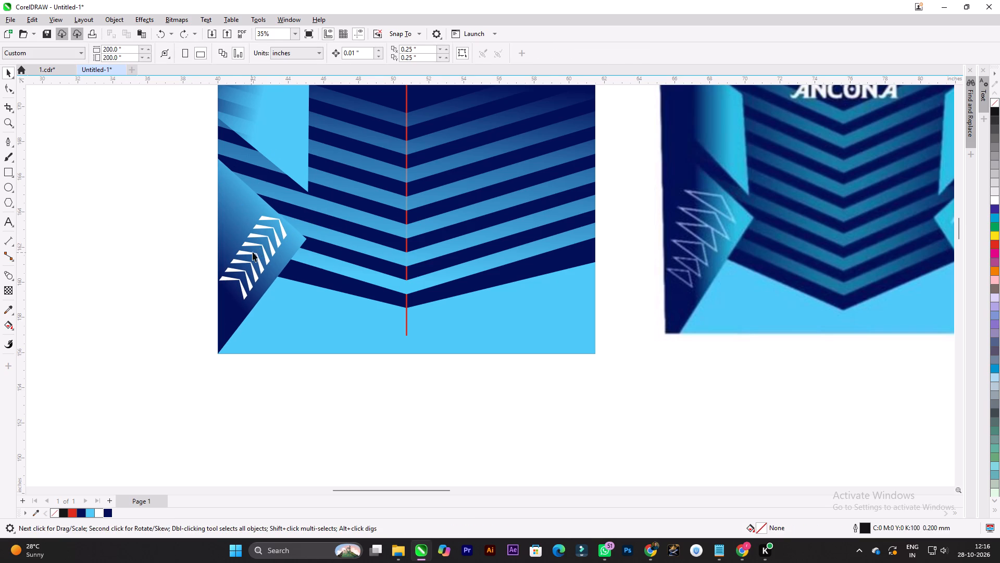
Scale the chevron blend down proportionally to about 3.44 by 4.25 inches.
click(265, 246)
click(126, 226)
click(280, 242)
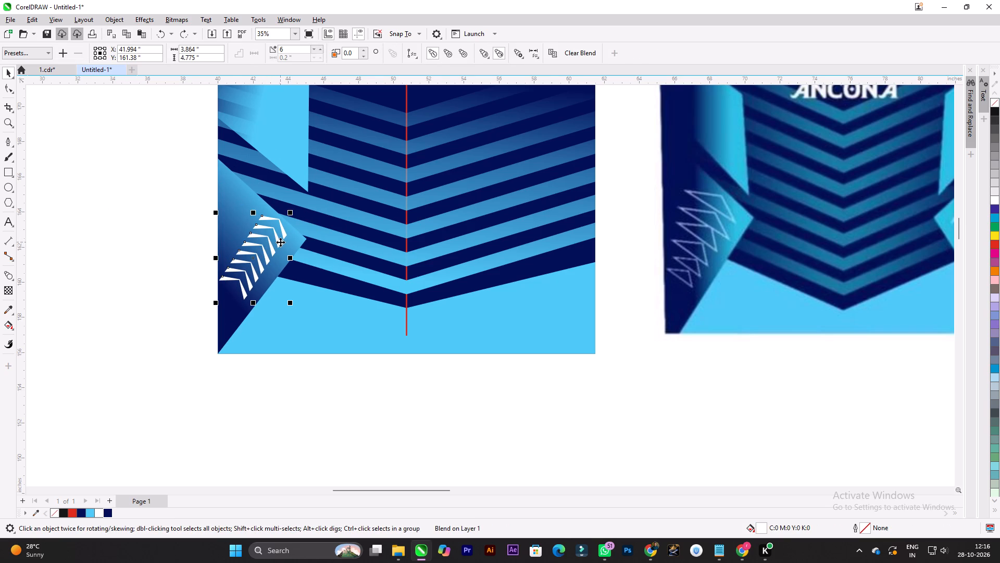
drag(292, 210, 285, 213)
click(89, 241)
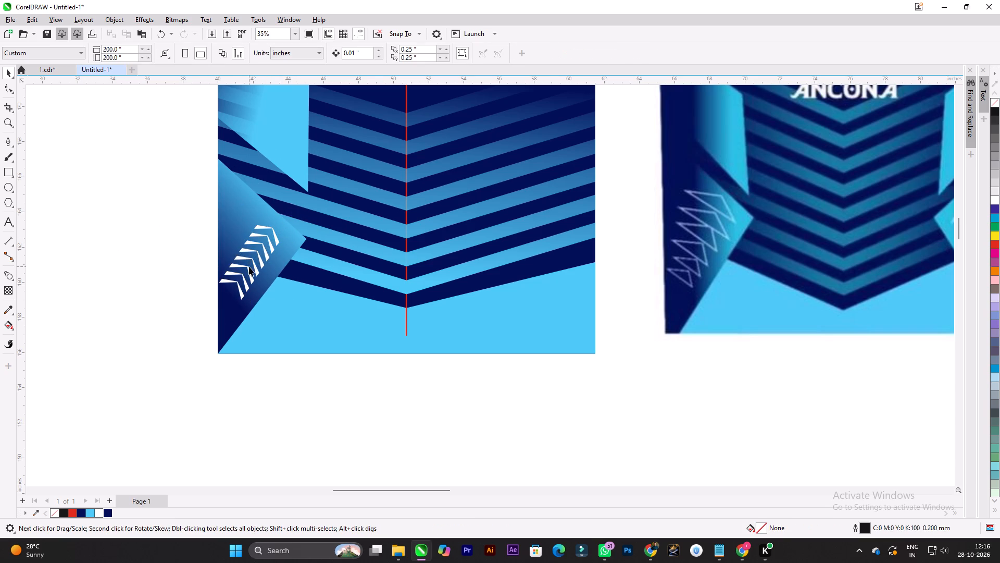
Rotate the chevron blend counterclockwise until its chevrons point up in a vertical column.
click(270, 254)
click(271, 256)
click(271, 250)
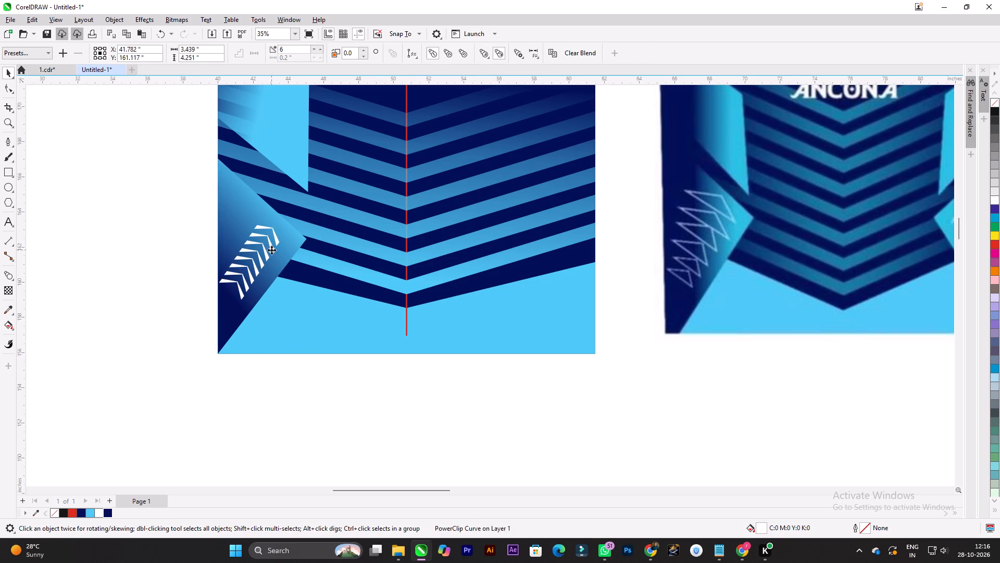
click(273, 250)
drag(284, 222, 264, 206)
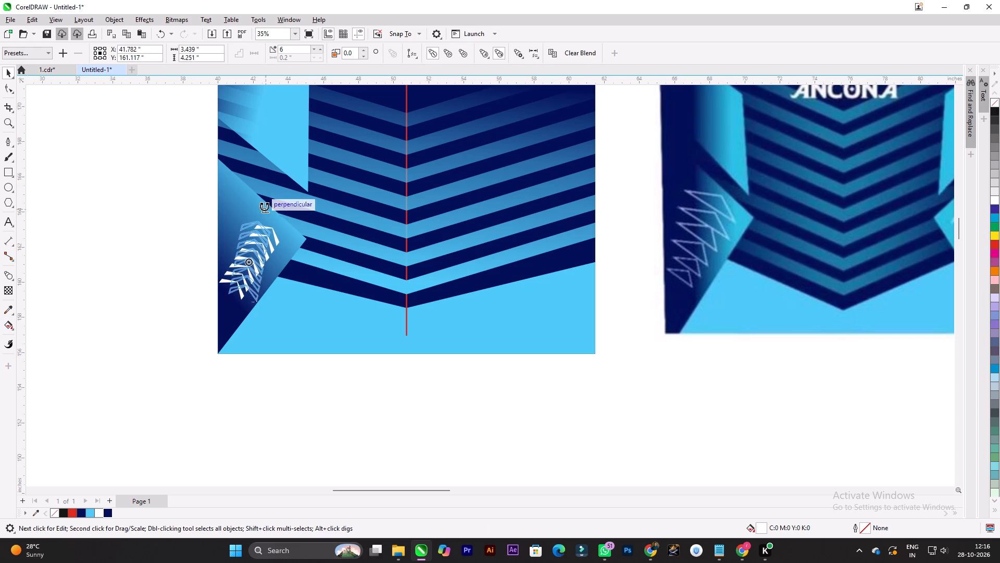
drag(264, 206, 256, 204)
click(117, 215)
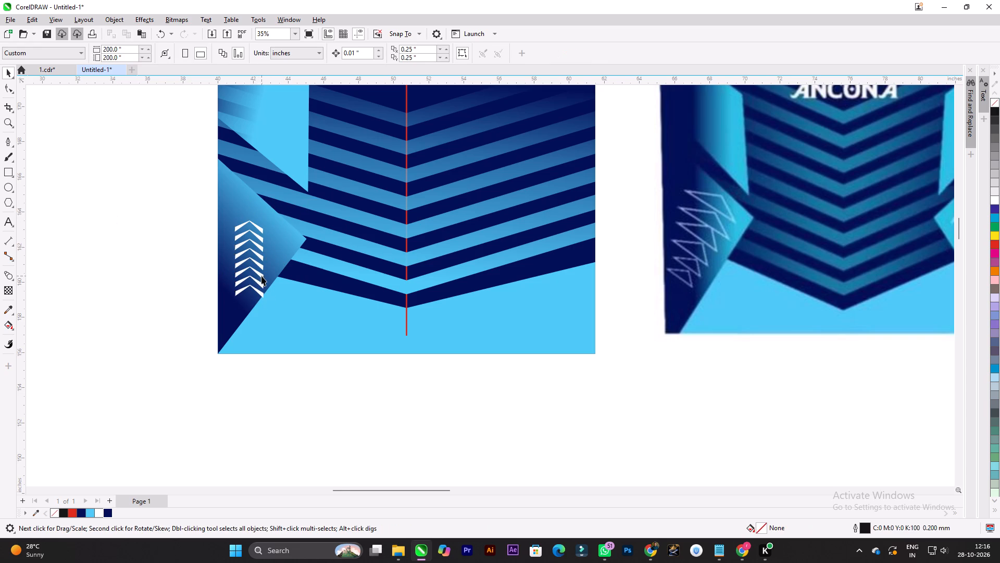
Move the chevron blend near the triangle's outer edge and scale it to about 1.45 by 3.88 inches.
click(261, 275)
drag(261, 274, 252, 261)
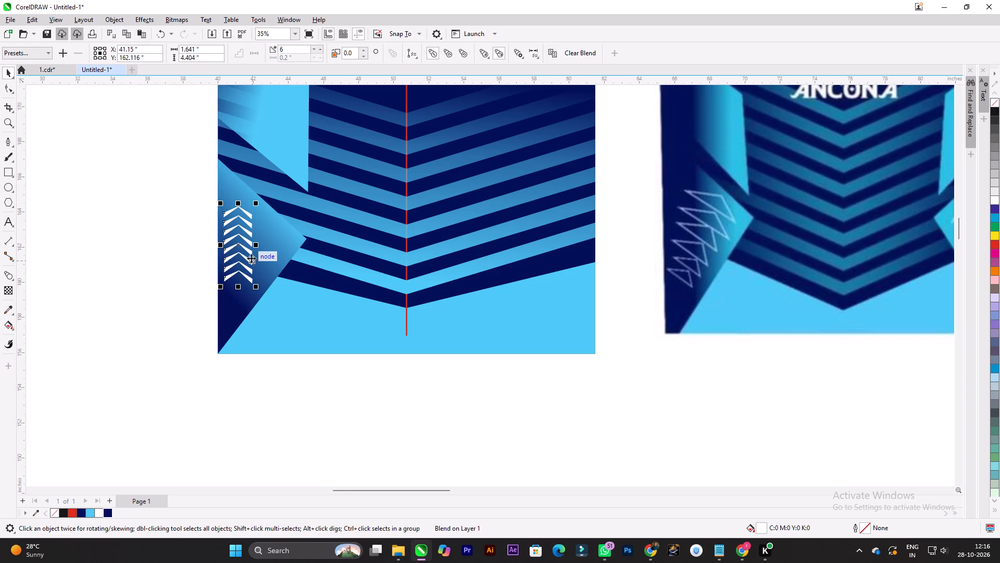
click(138, 235)
click(251, 241)
drag(247, 241, 248, 226)
scroll(239, 208, up, 2)
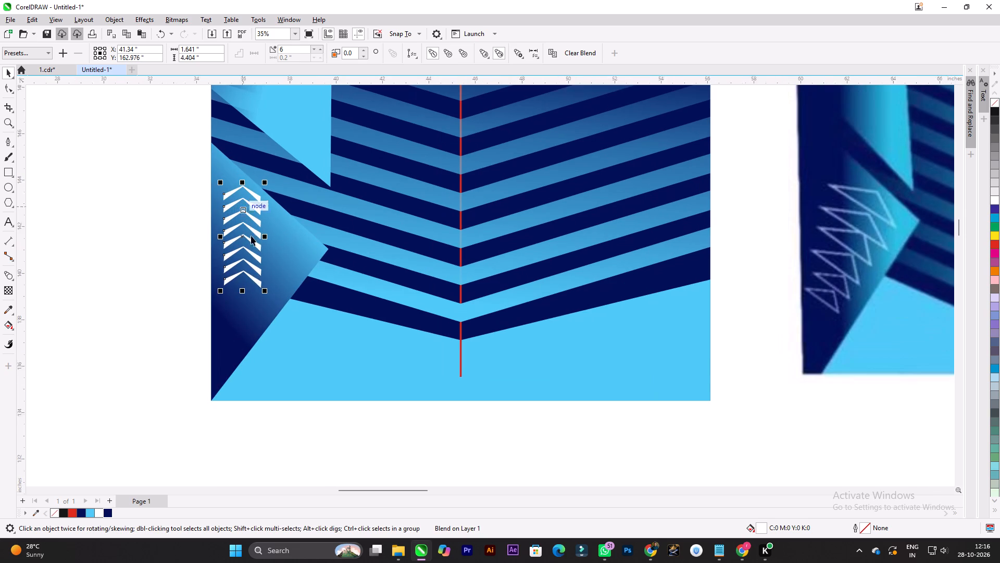
drag(268, 292, 265, 281)
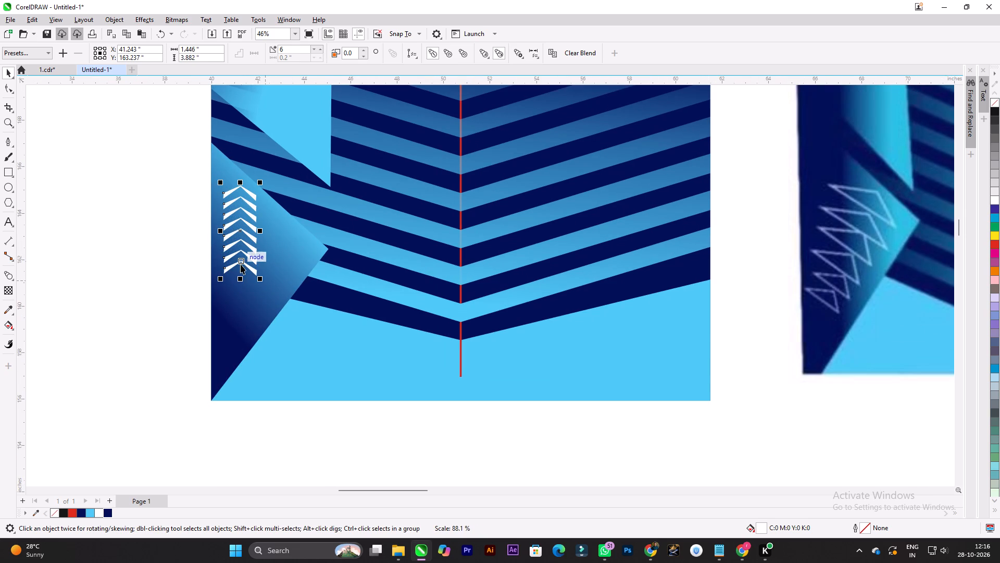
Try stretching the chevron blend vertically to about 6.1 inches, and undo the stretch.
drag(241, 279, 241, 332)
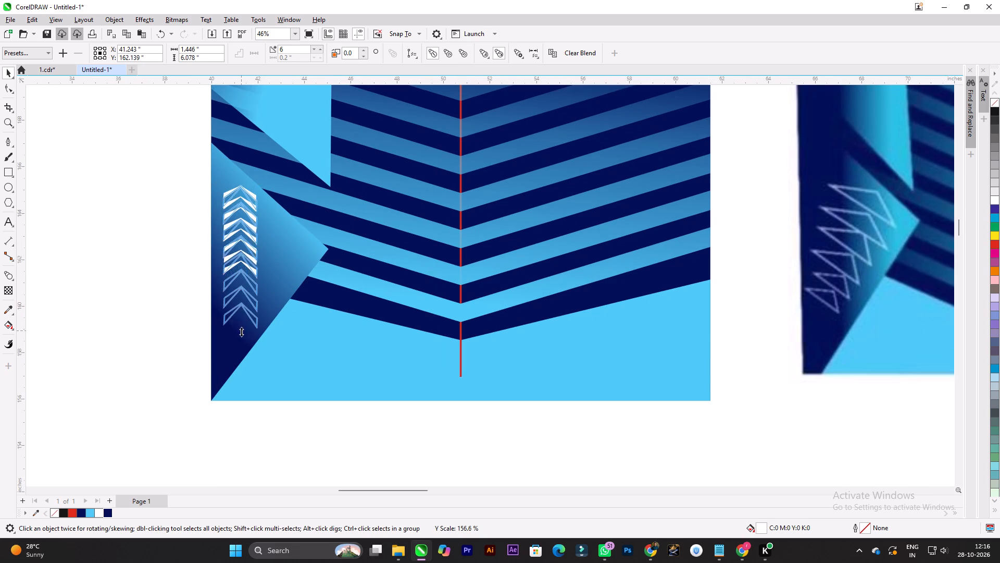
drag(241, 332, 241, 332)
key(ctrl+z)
Lengthen the blend by moving its lowest chevron straight down to about X 41.26, Y 159.30 inches.
click(124, 262)
drag(239, 261, 239, 269)
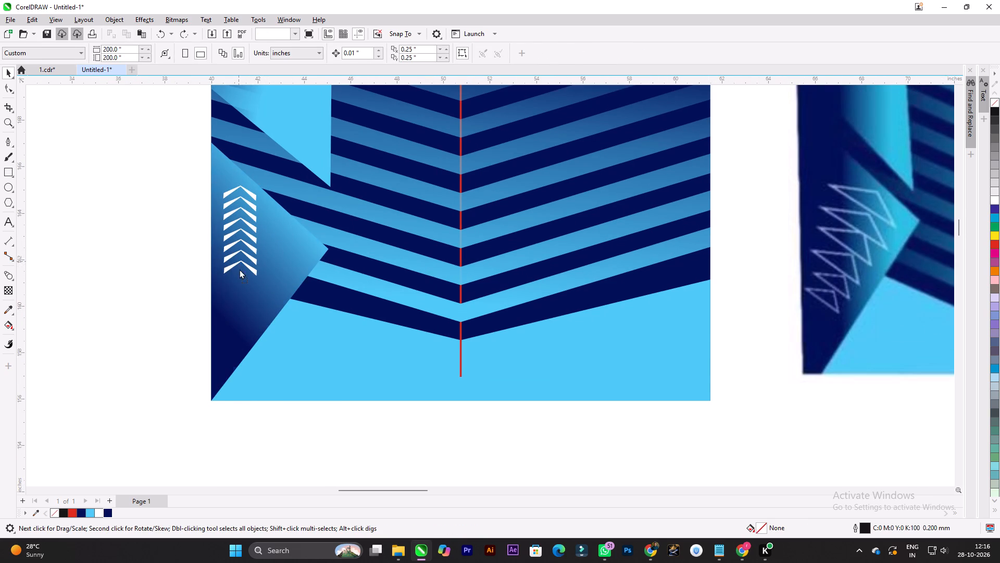
drag(239, 269, 240, 315)
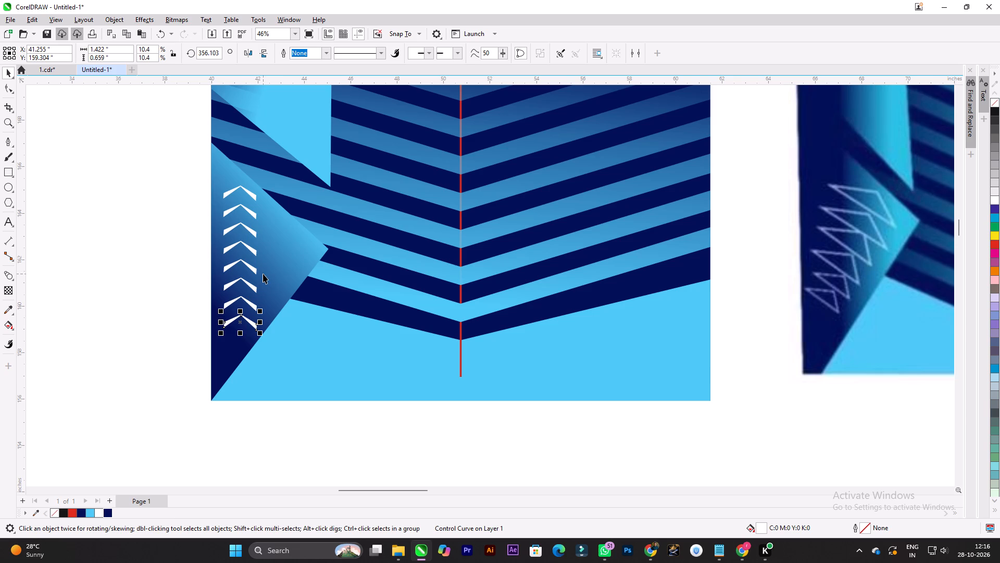
Set the vertical chevron blend to 8 steps.
click(165, 164)
drag(116, 164, 264, 365)
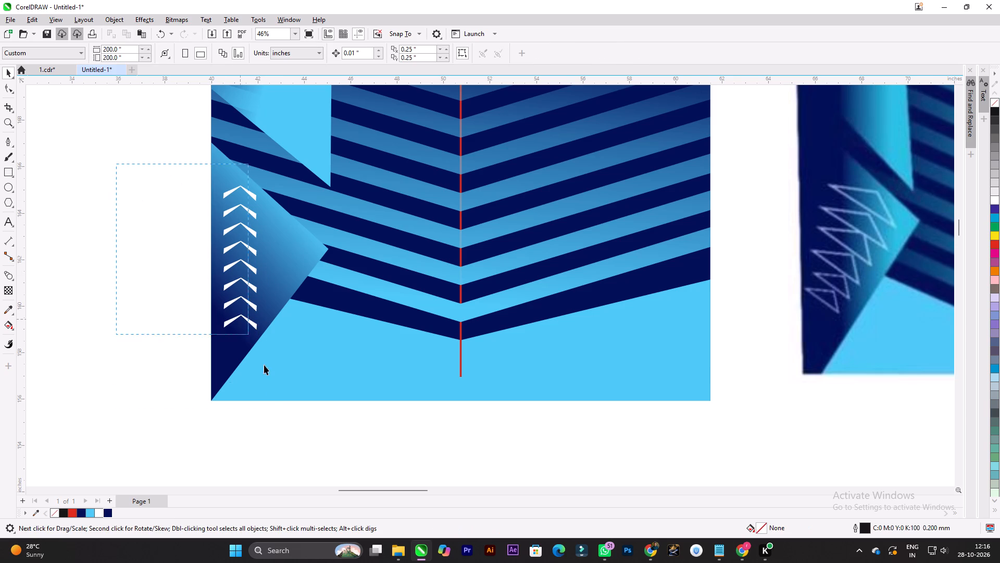
drag(264, 365, 272, 405)
drag(297, 50, 274, 47)
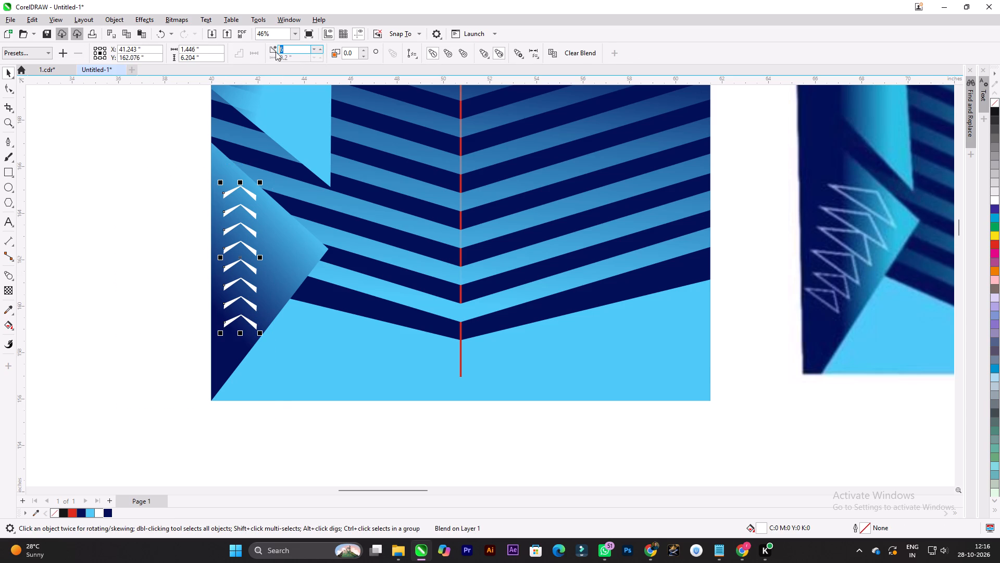
key(8)
key(Return)
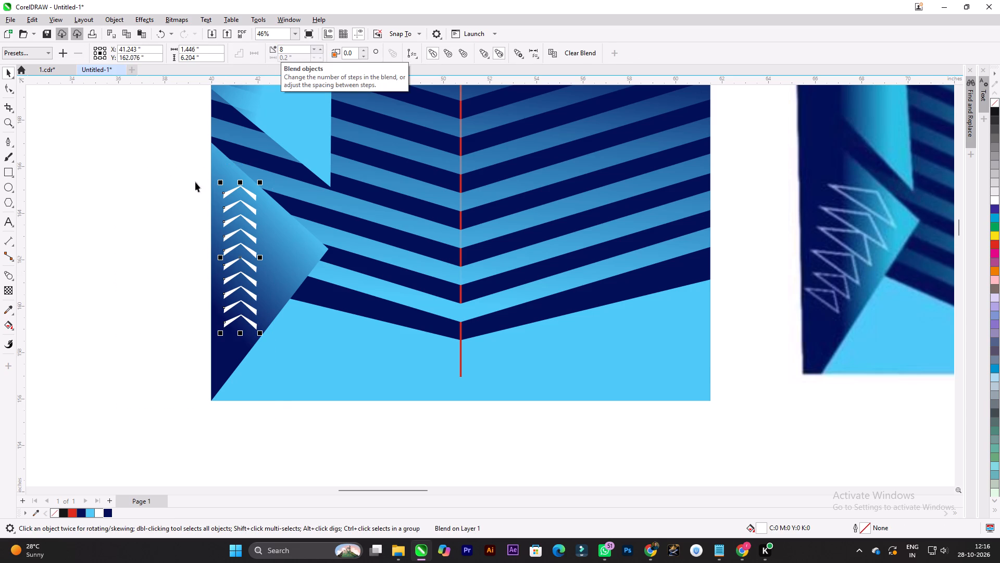
click(104, 222)
Group the left side accents, the side triangle and its chevron blend.
scroll(134, 227, down, 5)
scroll(278, 246, down, 7)
scroll(206, 209, up, 3)
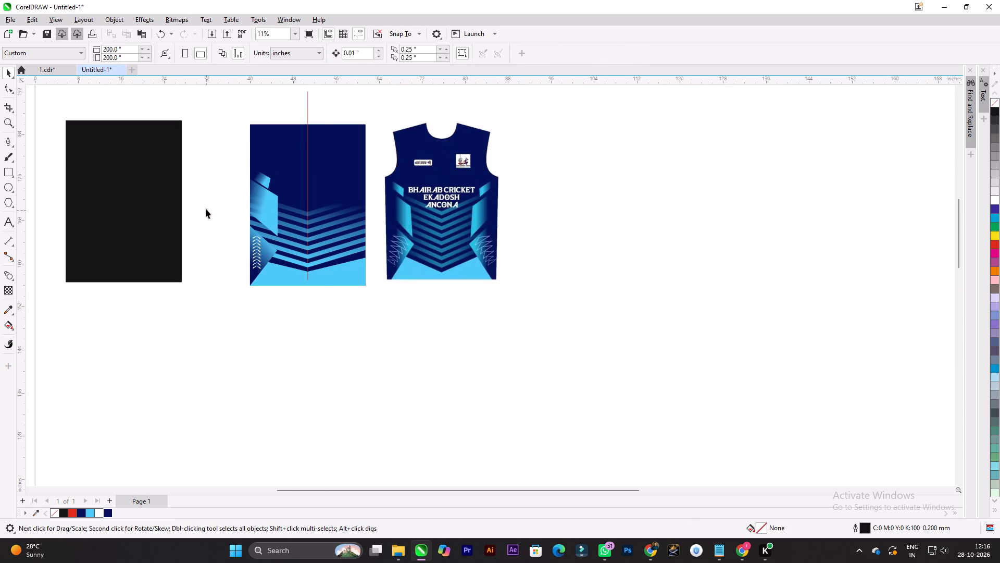
drag(225, 127, 345, 373)
key(ctrl+g)
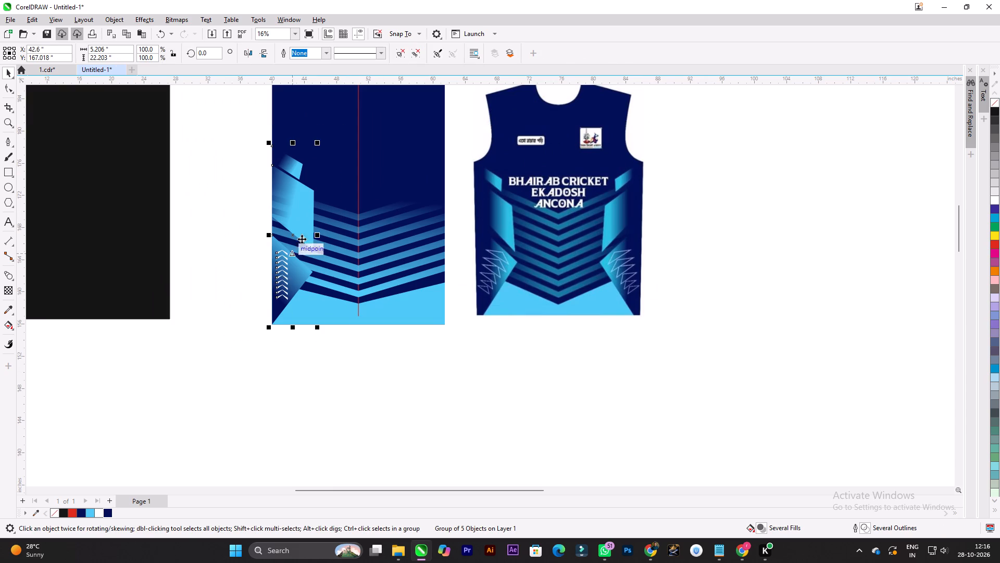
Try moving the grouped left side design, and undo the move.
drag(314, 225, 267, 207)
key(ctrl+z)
Duplicate the grouped side design in place, mirror the copy horizontally and align it to the jersey panel's right edge.
key(ctrl+c)
key(ctrl+v)
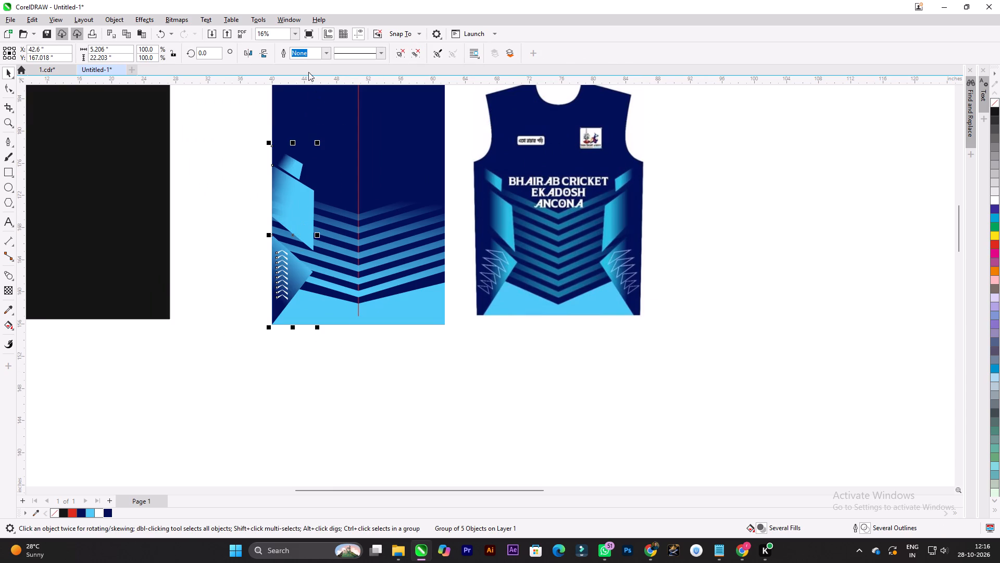
click(249, 53)
shift+click(418, 140)
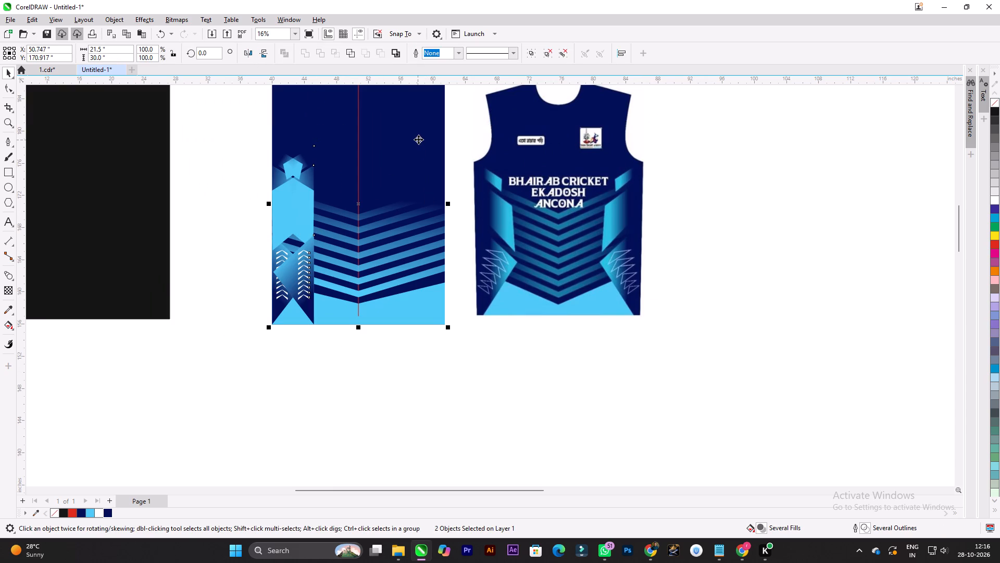
key(l)
key(r)
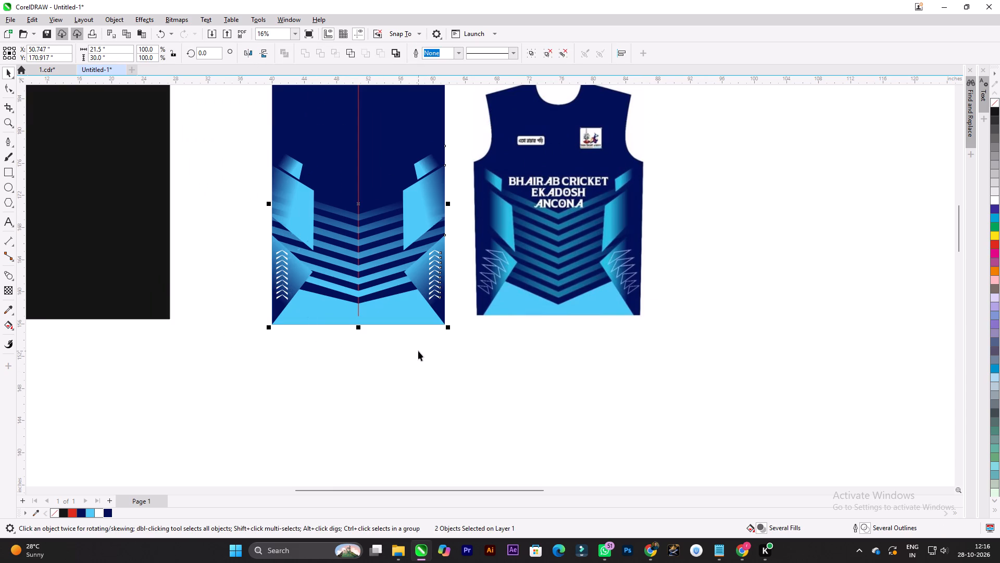
click(430, 403)
scroll(404, 275, down, 5)
scroll(385, 147, up, 3)
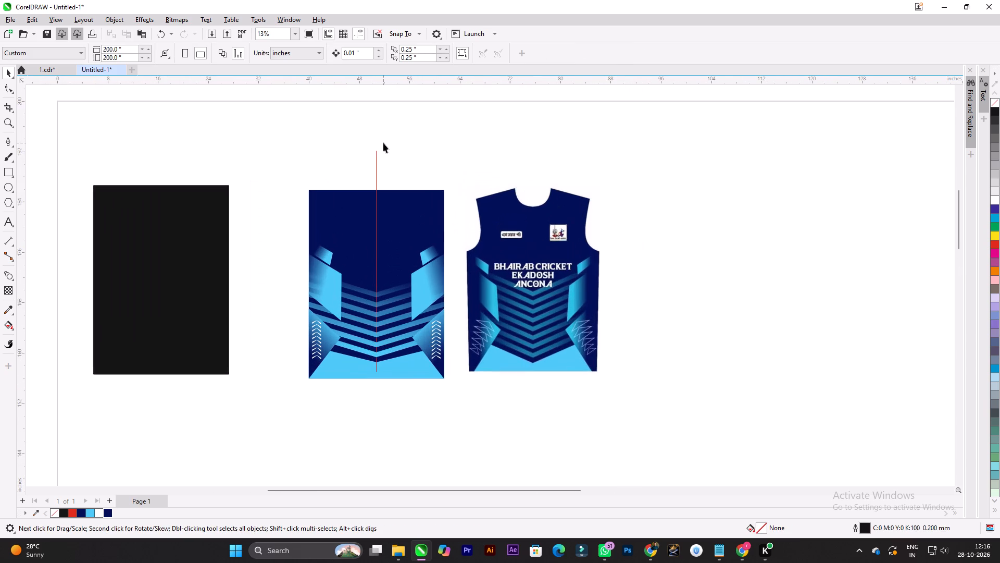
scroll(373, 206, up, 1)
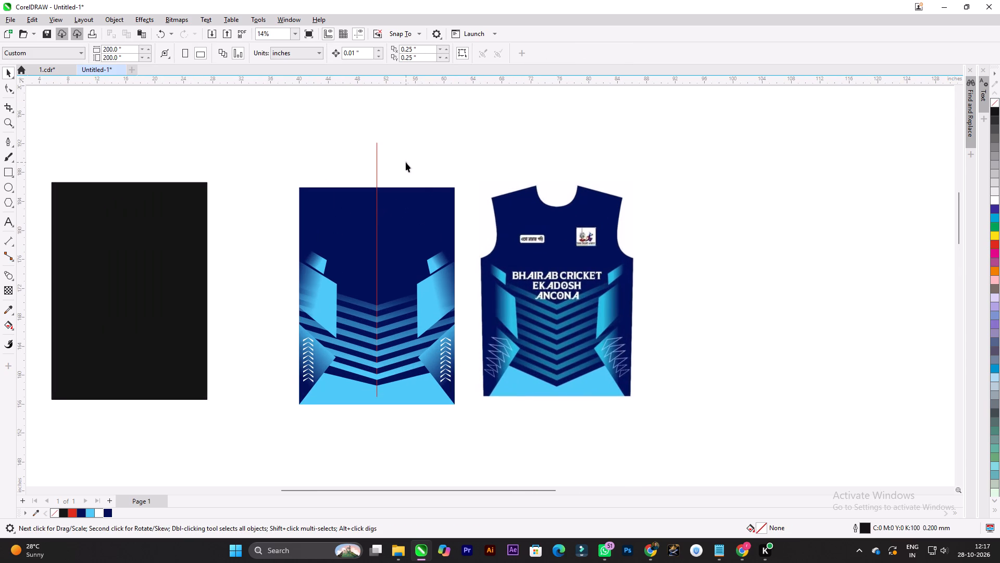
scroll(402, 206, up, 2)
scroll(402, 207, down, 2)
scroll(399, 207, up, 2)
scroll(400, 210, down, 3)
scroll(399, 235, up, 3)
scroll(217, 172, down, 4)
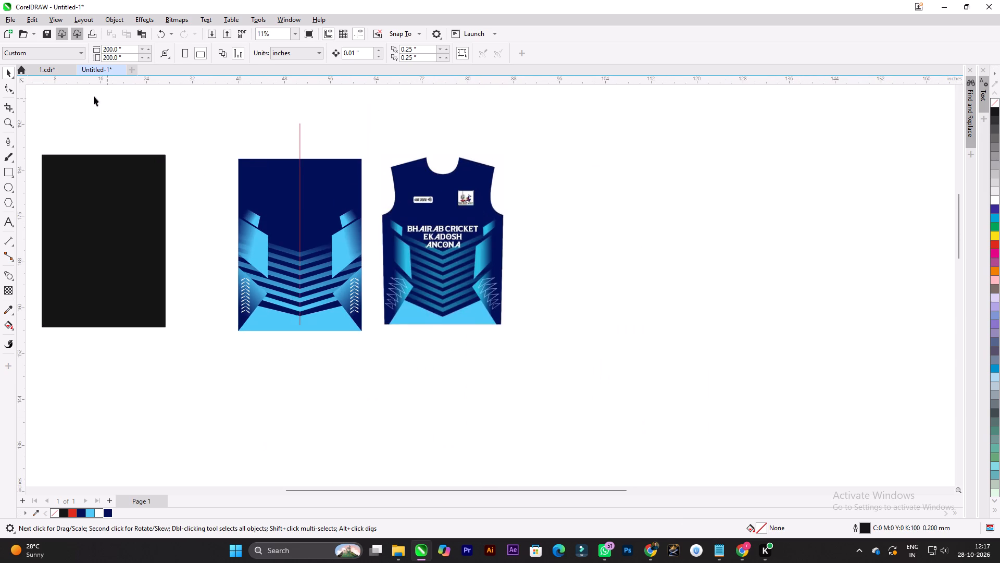
Switch to the 1.cdr document and bring in the farman warrior logo image from File Explorer's 7070 SPORTS folder.
click(48, 72)
scroll(381, 156, up, 1)
scroll(382, 157, down, 2)
scroll(361, 167, up, 2)
scroll(260, 165, down, 12)
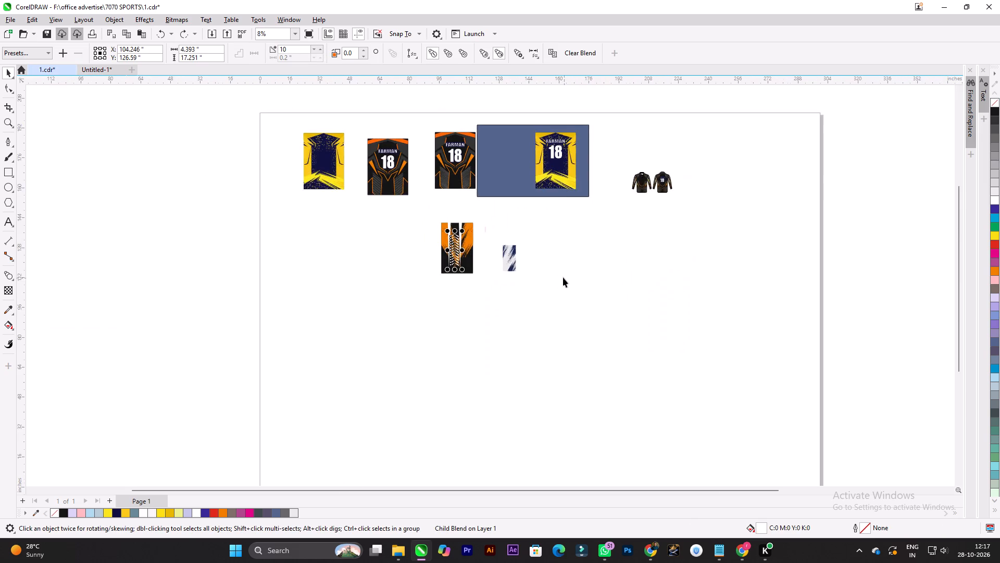
scroll(555, 135, up, 3)
scroll(510, 148, up, 2)
scroll(513, 148, down, 3)
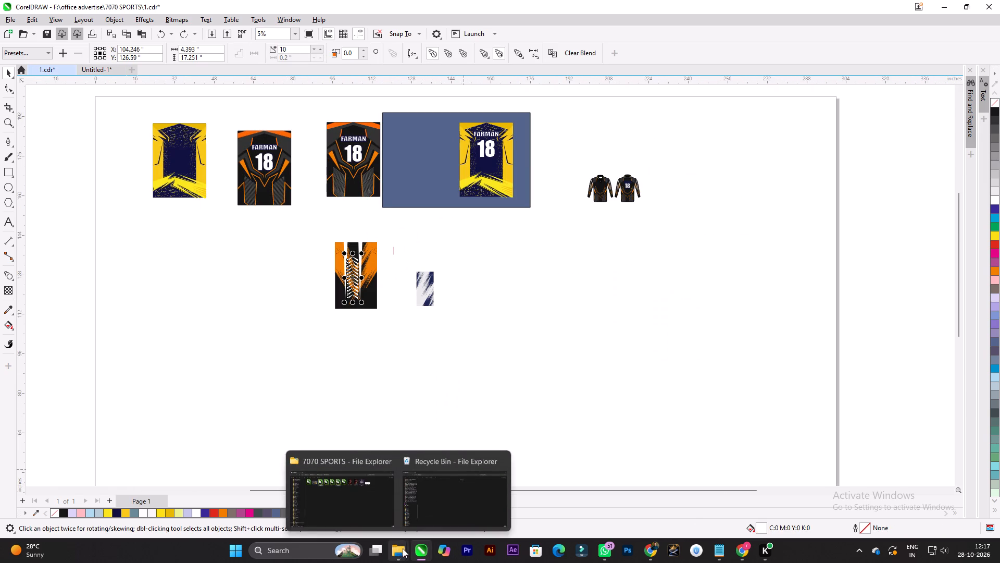
click(318, 464)
click(522, 284)
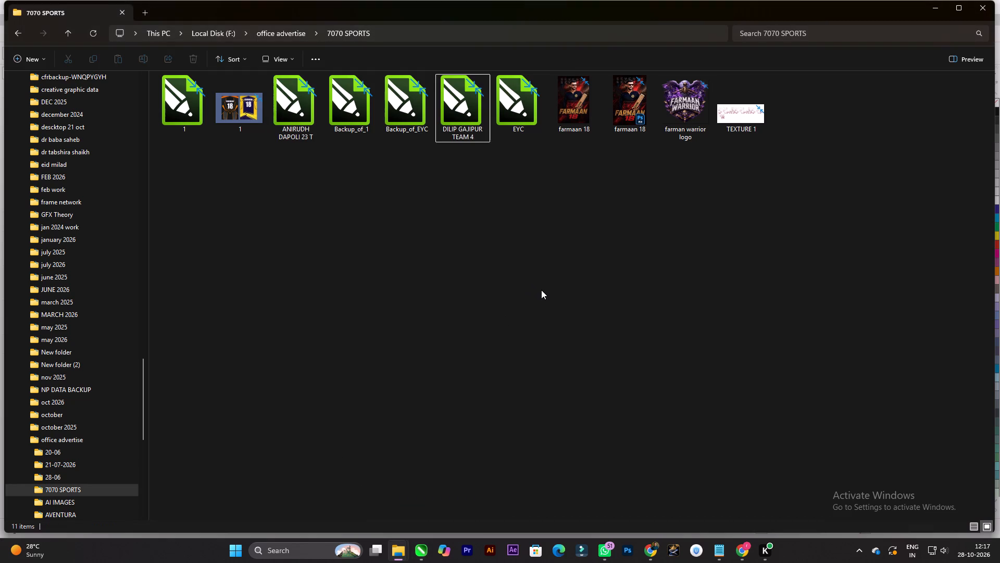
drag(594, 276, 599, 271)
drag(686, 115, 613, 482)
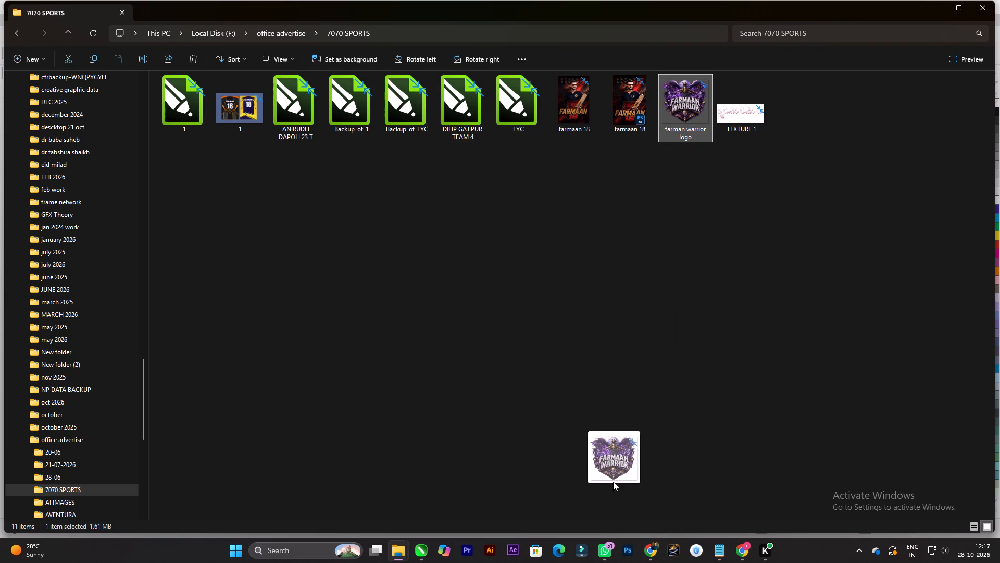
drag(613, 482, 424, 552)
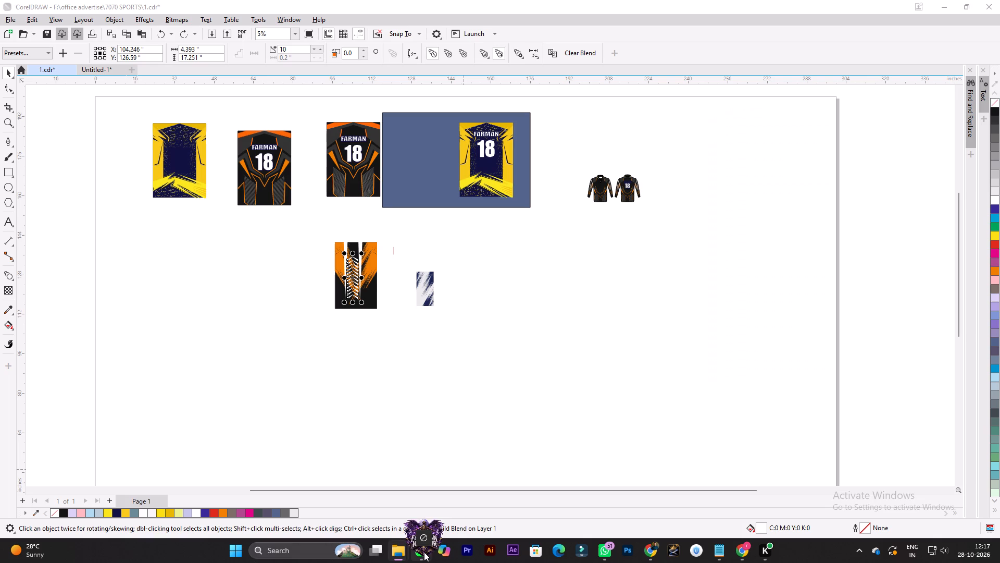
drag(424, 552, 590, 284)
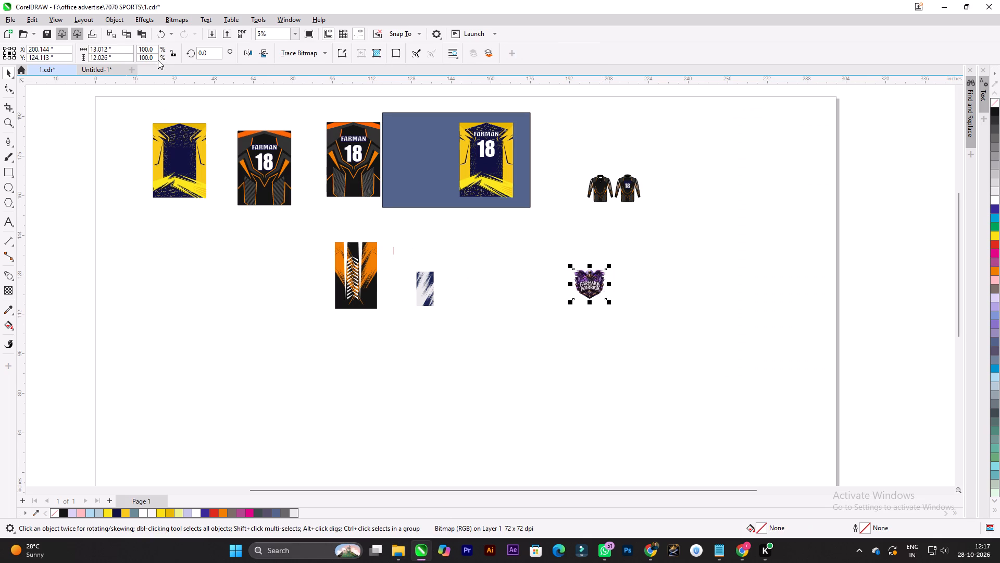
Copy the imported Farmaan Warrior logo into the Untitled-1 jersey document.
key(ctrl+c)
click(98, 67)
key(ctrl+v)
scroll(561, 245, down, 7)
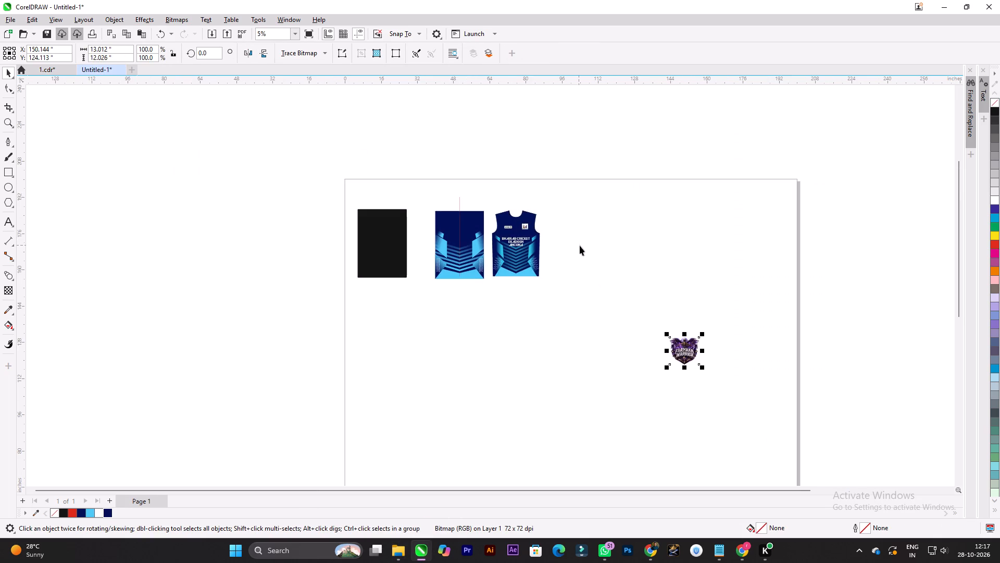
Start saving the drawing as a new file and navigate to the office advertise > 7070 SPORTS folder on drive F:.
key(ctrl+shift+s)
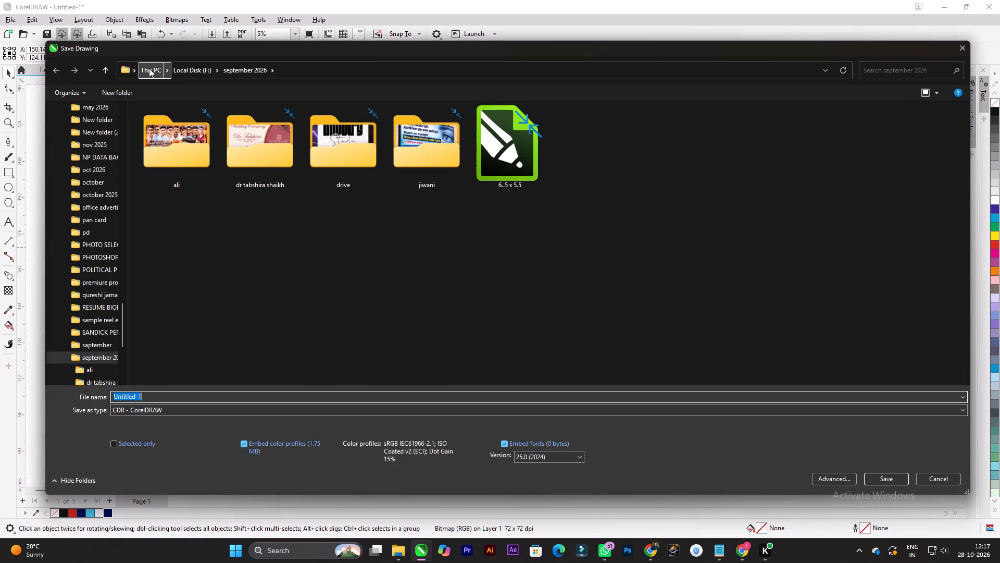
click(193, 67)
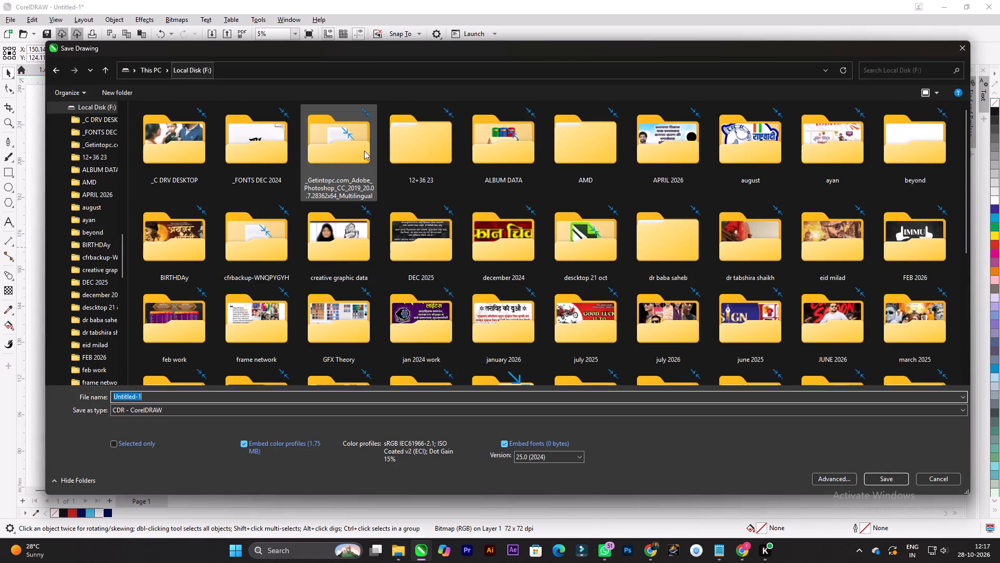
click(414, 148)
key(o)
key(o)
key(o)
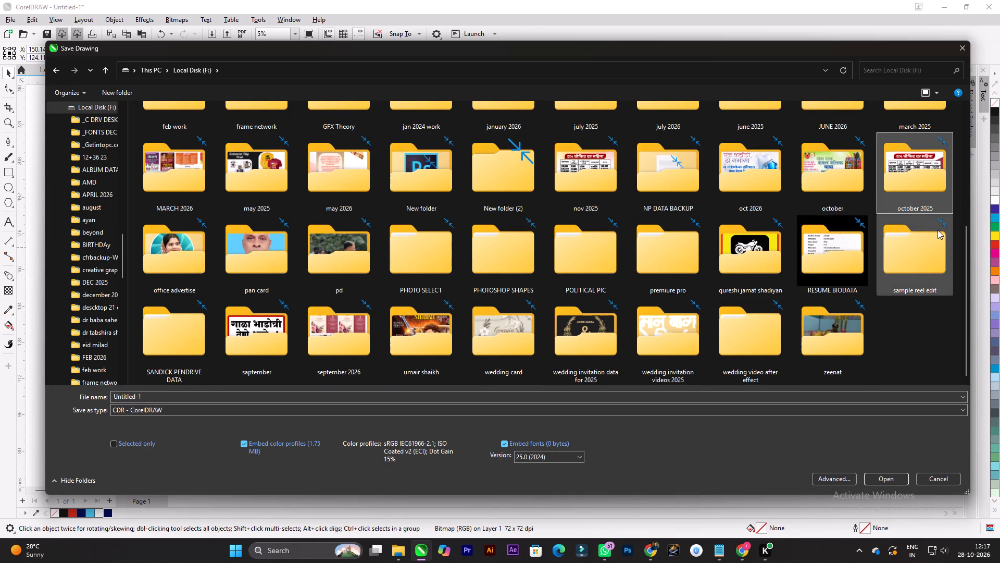
key(o)
key(o)
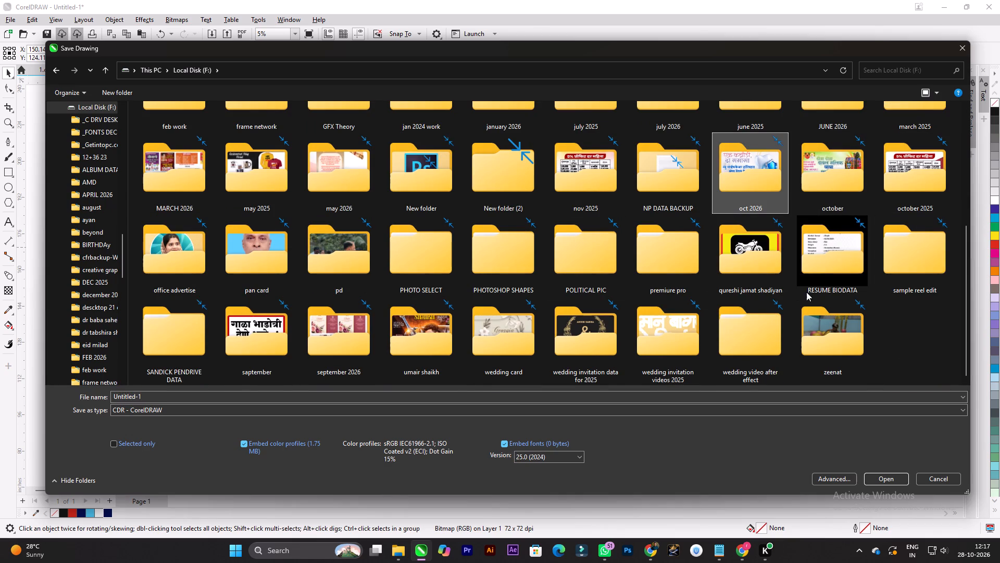
key(o)
key(o)
key(o)
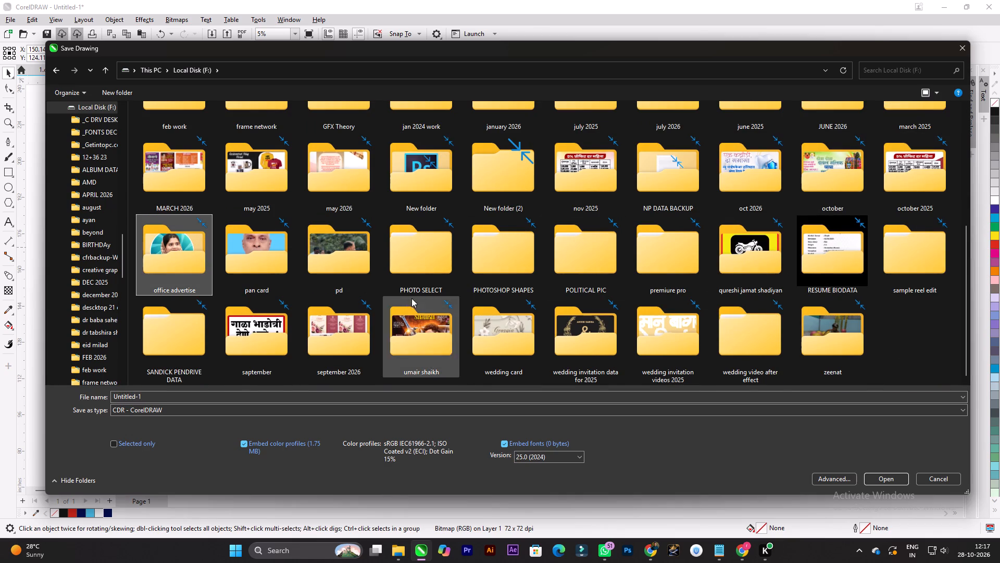
double_click(196, 266)
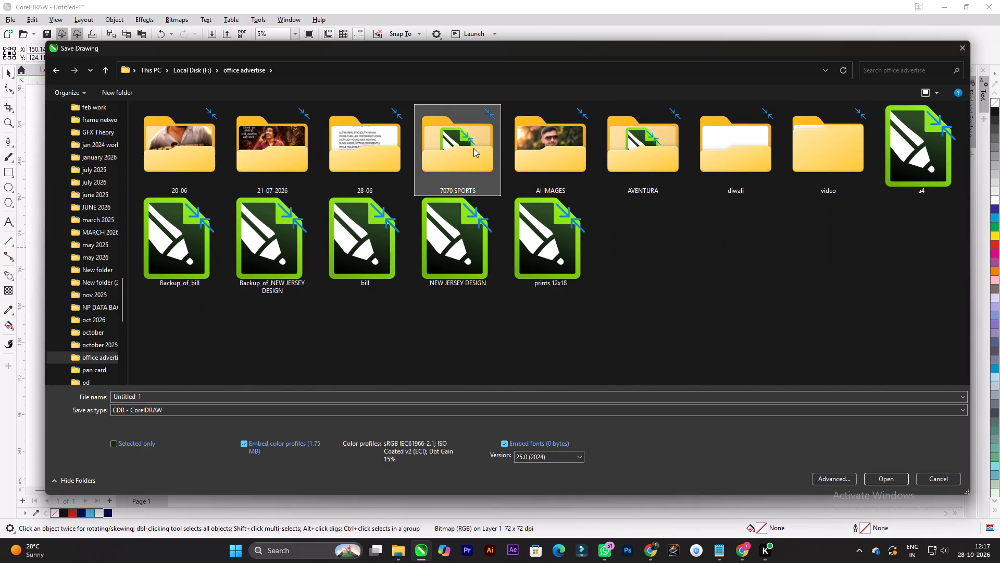
triple_click(473, 148)
click(365, 297)
right_click(195, 335)
click(194, 347)
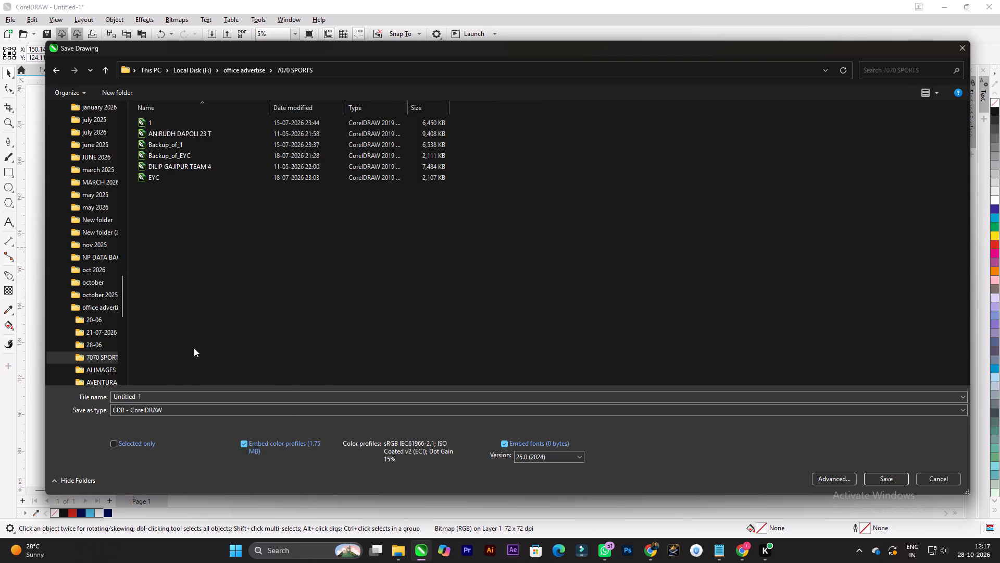
Name the drawing 28-10-2026 and save it as a CorelDRAW file.
click(178, 400)
text(28)
text(-10-2026)
key(space)
key(Return)
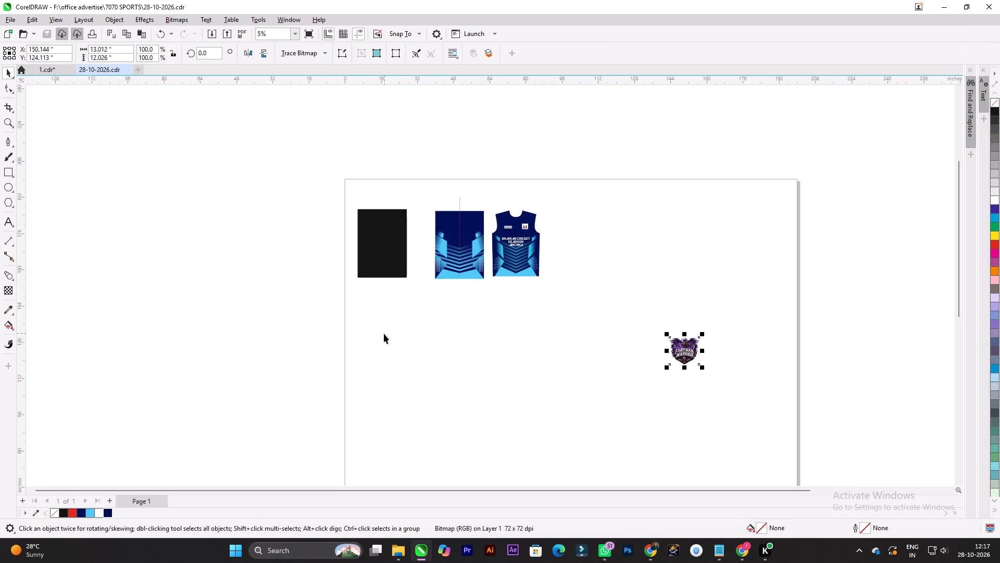
Move the Farmaan Warrior logo from the empty page area to the lower edge of the jersey artwork.
scroll(403, 259, down, 6)
scroll(378, 243, up, 8)
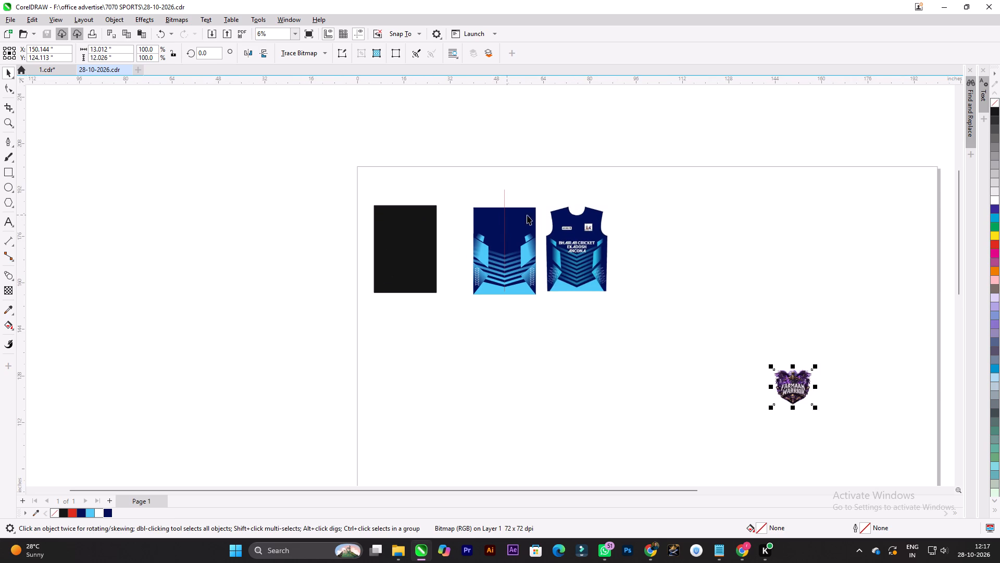
shift+click(527, 215)
key(shift+c)
click(656, 407)
click(793, 385)
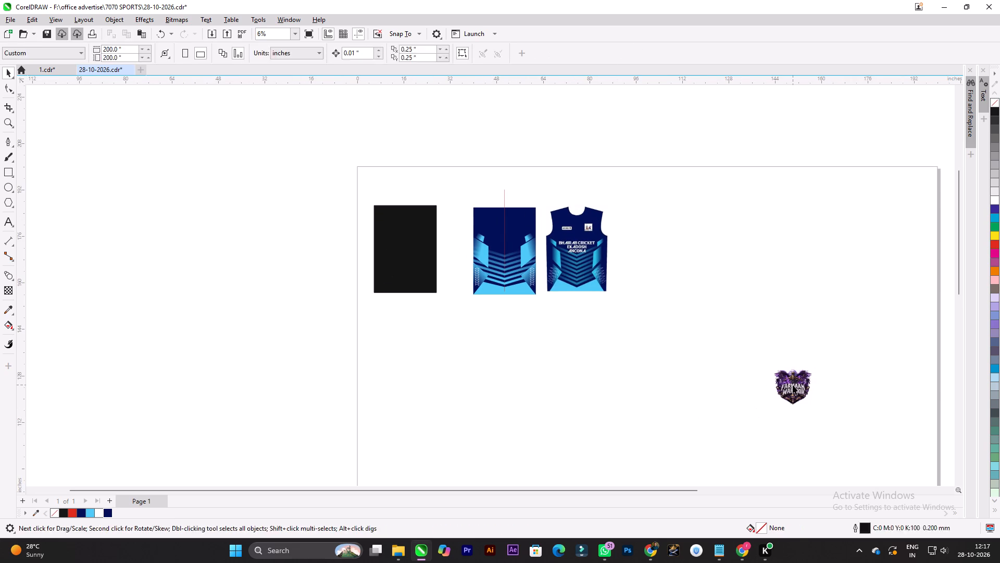
scroll(794, 388, up, 5)
drag(806, 389, 307, 228)
scroll(185, 159, down, 8)
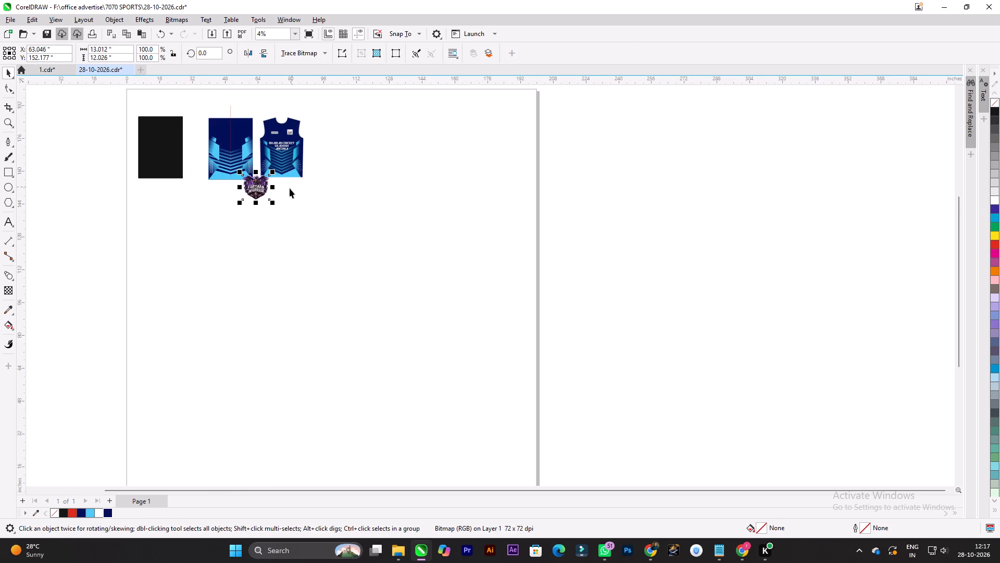
Move the Farmaan Warrior logo up onto the right half of the jersey panel's chest area.
scroll(120, 68, up, 12)
scroll(249, 161, up, 4)
scroll(284, 226, down, 7)
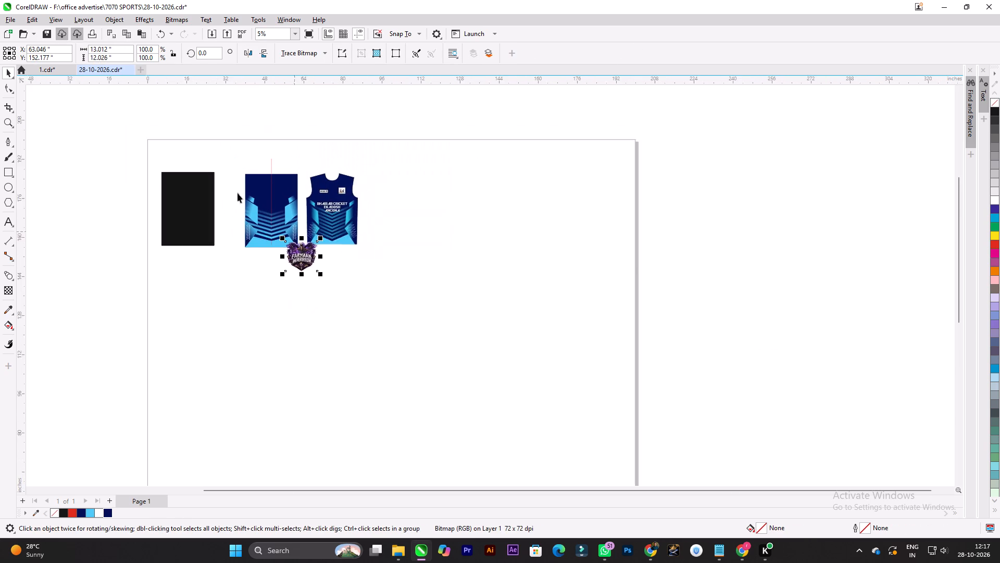
scroll(220, 159, up, 6)
scroll(400, 269, up, 1)
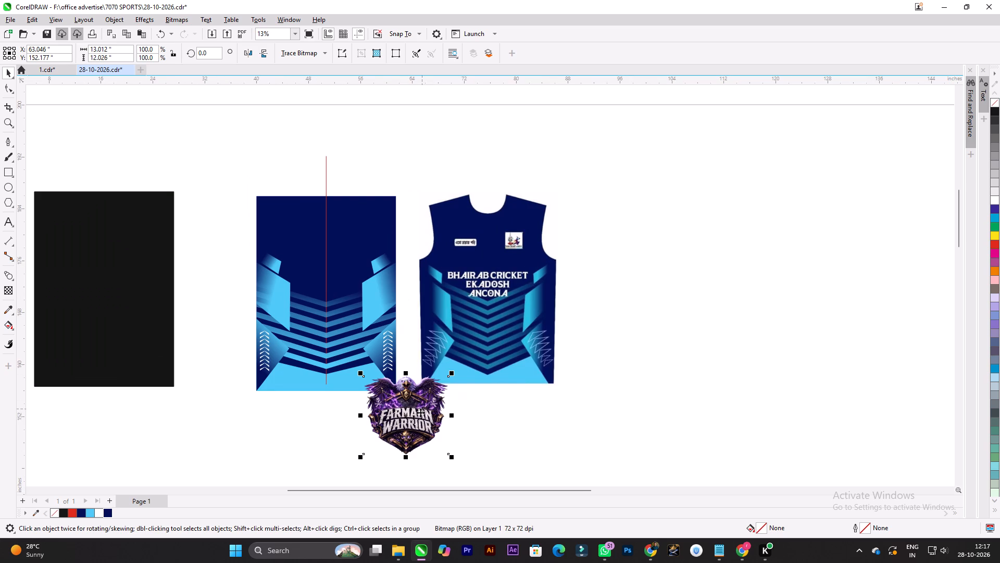
drag(420, 418, 377, 289)
scroll(362, 240, up, 5)
scroll(381, 258, down, 3)
scroll(380, 289, up, 4)
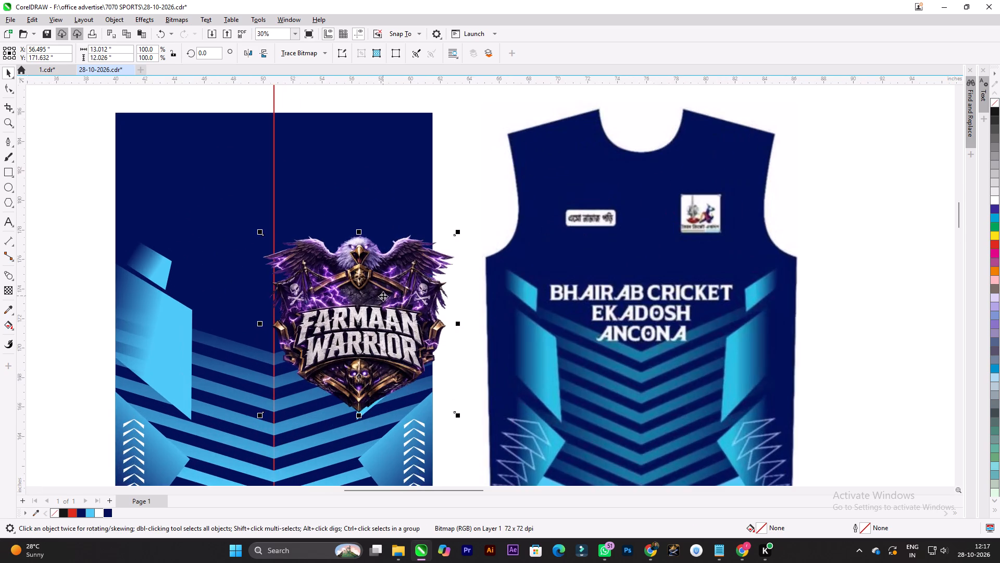
scroll(383, 296, down, 8)
scroll(355, 275, up, 9)
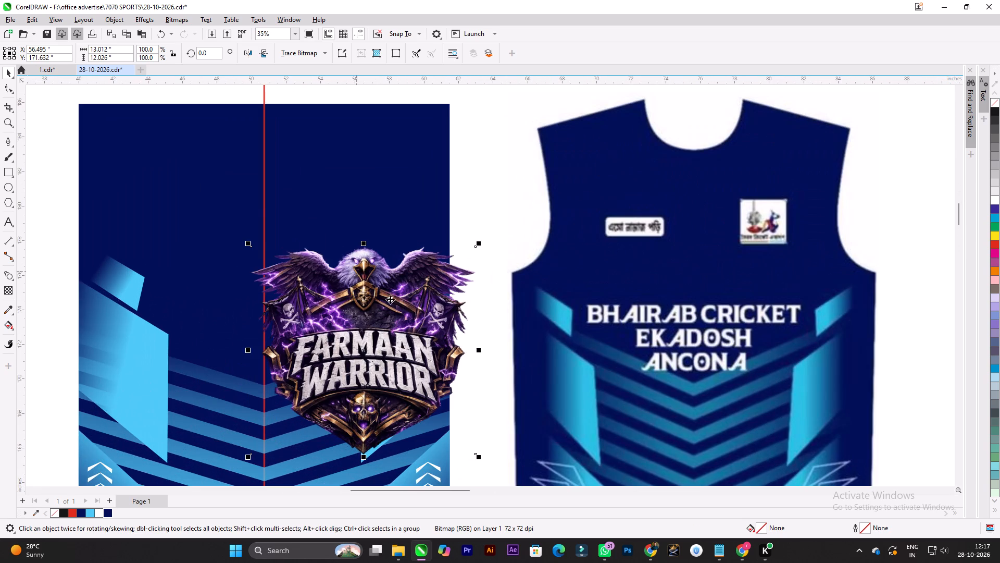
drag(395, 309, 371, 207)
Lock the logo's proportions and set its height to 3 inches.
click(177, 55)
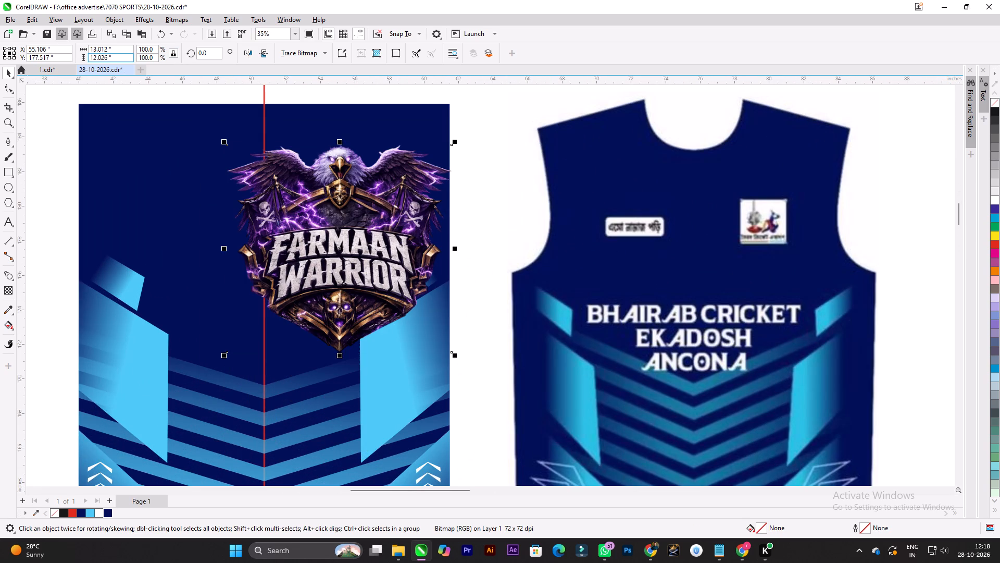
drag(121, 56, 89, 56)
key(3)
key(Return)
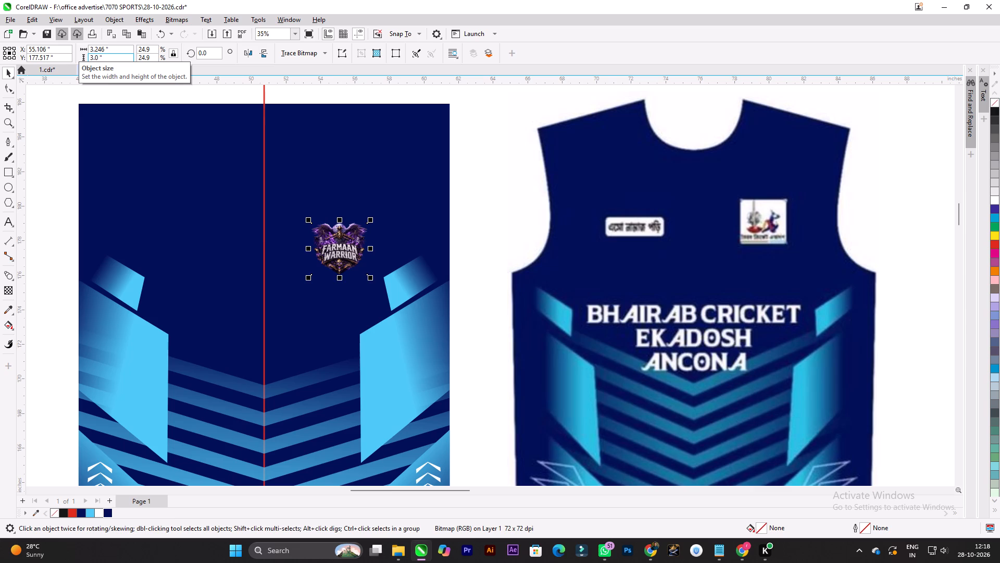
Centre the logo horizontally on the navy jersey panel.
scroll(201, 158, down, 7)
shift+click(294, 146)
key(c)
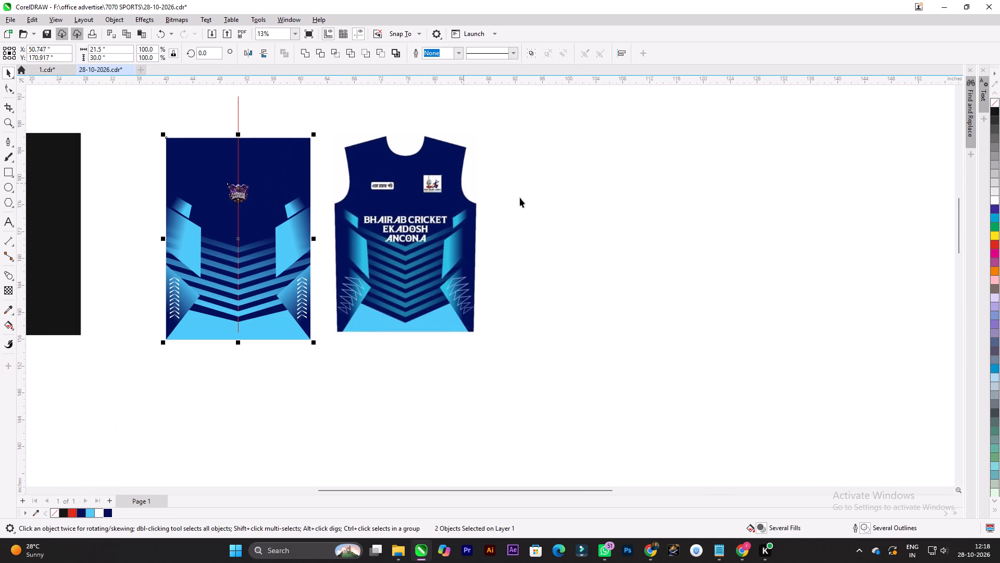
Move the small logo to the right side of the jersey panel's chest, matching the badge position on the reference jersey.
click(633, 219)
scroll(249, 165, up, 4)
drag(230, 217, 286, 199)
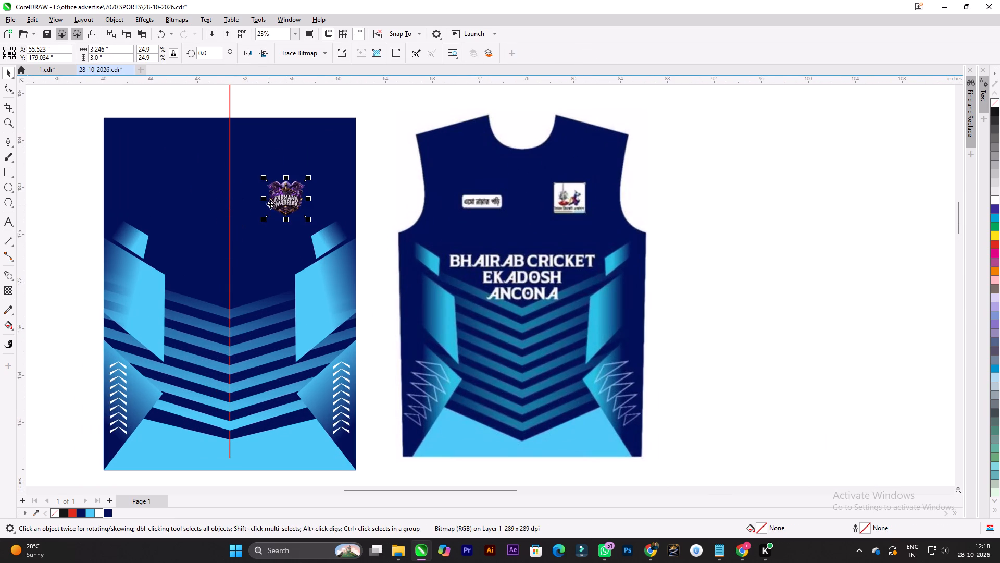
scroll(282, 202, down, 4)
scroll(96, 131, up, 2)
click(391, 170)
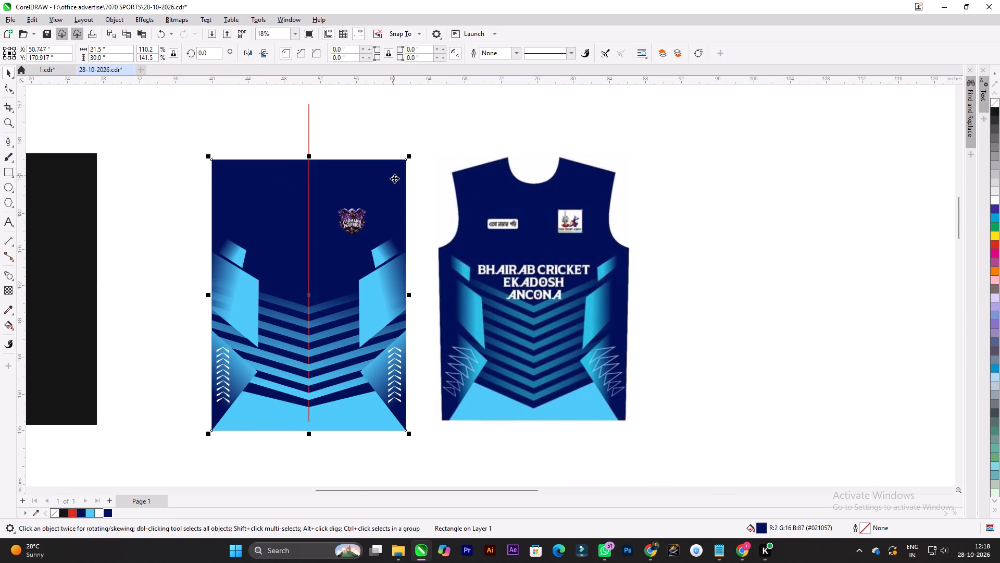
click(102, 125)
Draw a rectangle about 21.4 by 3.9 inches above the jersey panel.
click(13, 173)
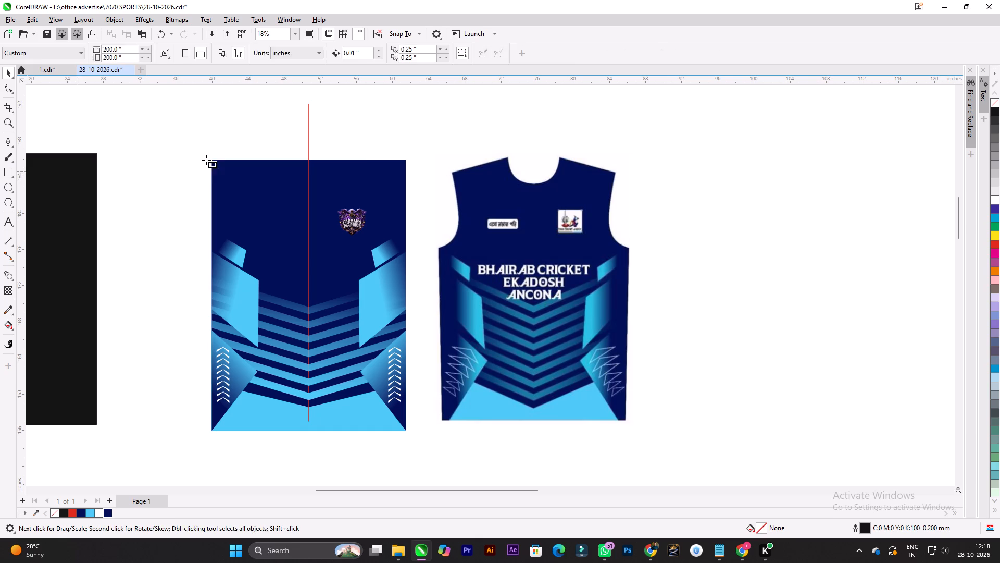
drag(164, 116, 357, 151)
Resize the rectangle above the jersey panel, entering 11 inches for the width and 3 inches for the height.
drag(106, 45, 76, 40)
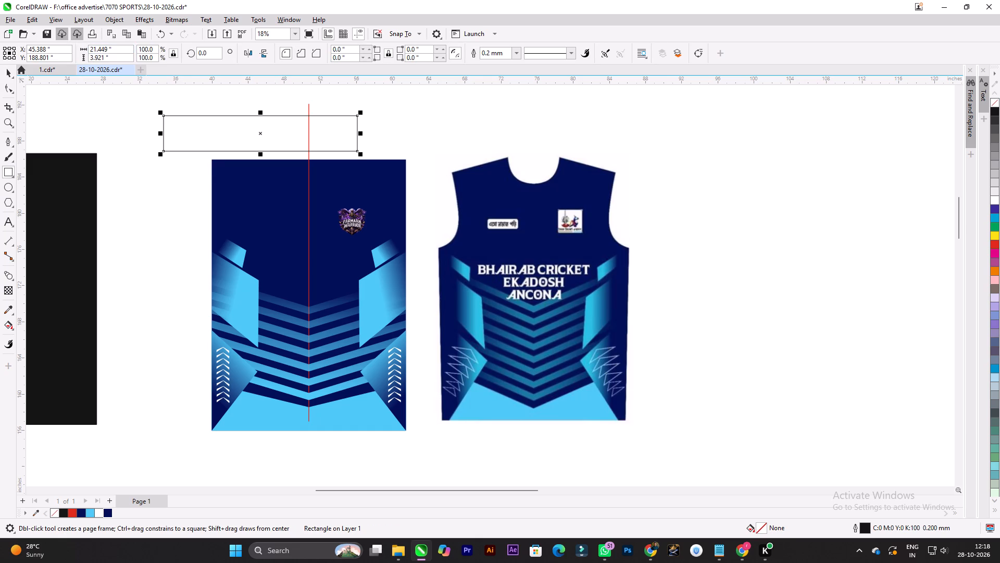
drag(123, 50, 74, 51)
text(11)
key(Tab)
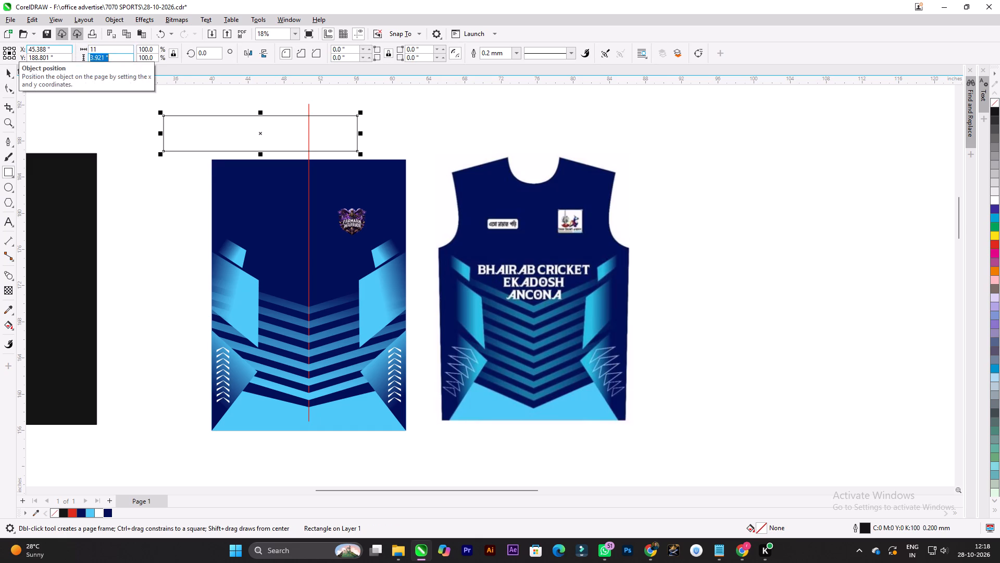
key(3)
key(Return)
click(146, 190)
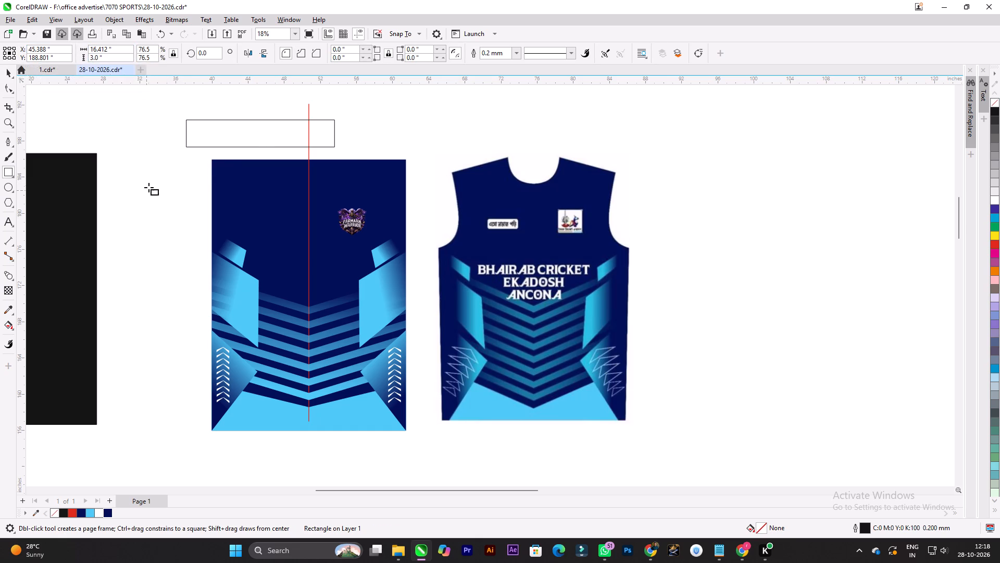
Centre the rectangle horizontally on the jersey panel and align its top with the panel's top edge.
click(10, 75)
click(208, 134)
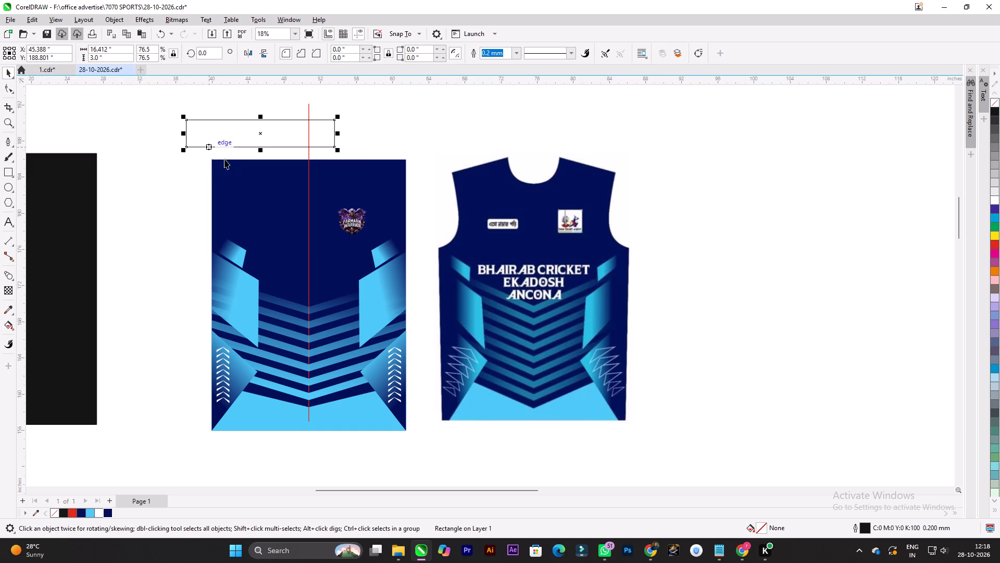
shift+click(260, 188)
key(c)
key(t)
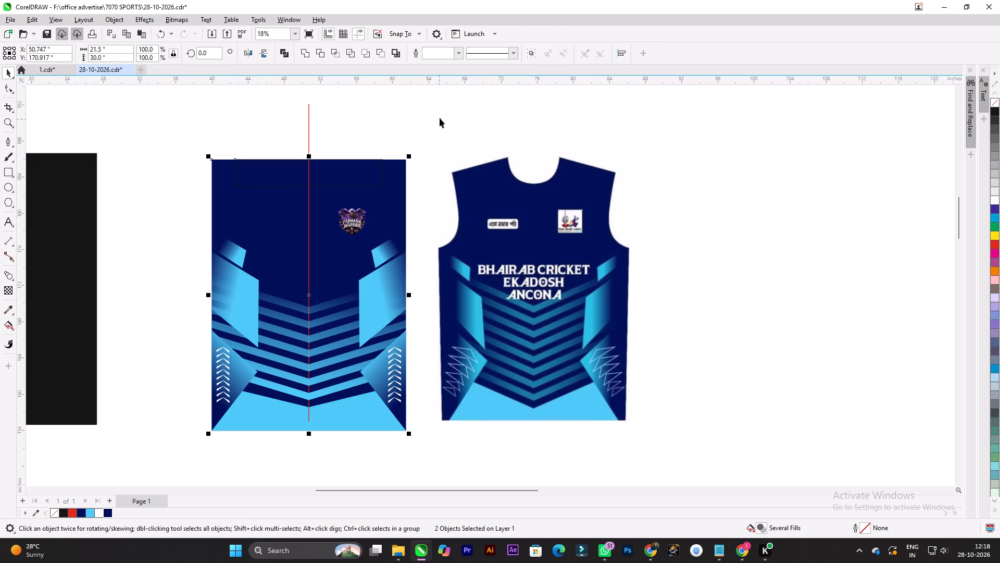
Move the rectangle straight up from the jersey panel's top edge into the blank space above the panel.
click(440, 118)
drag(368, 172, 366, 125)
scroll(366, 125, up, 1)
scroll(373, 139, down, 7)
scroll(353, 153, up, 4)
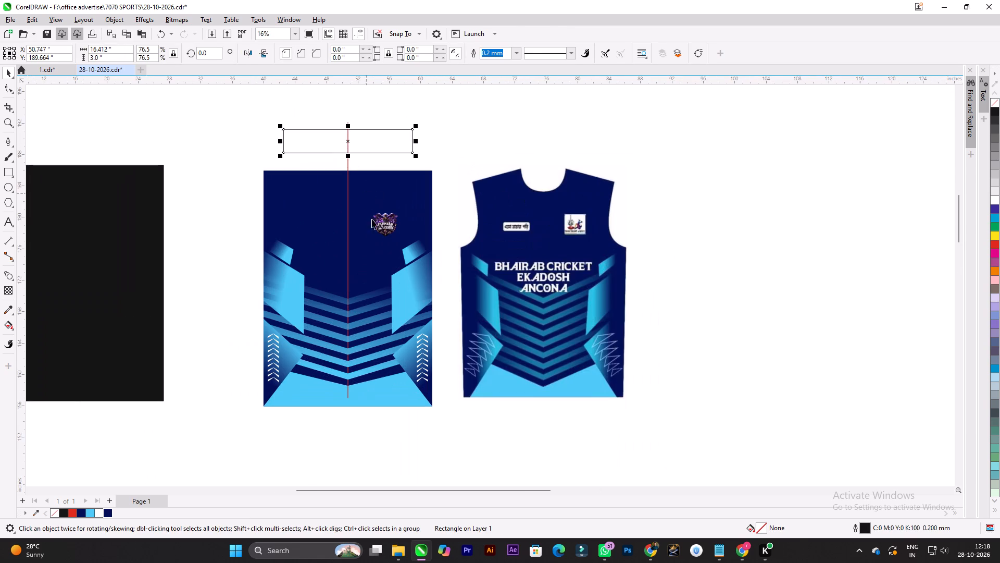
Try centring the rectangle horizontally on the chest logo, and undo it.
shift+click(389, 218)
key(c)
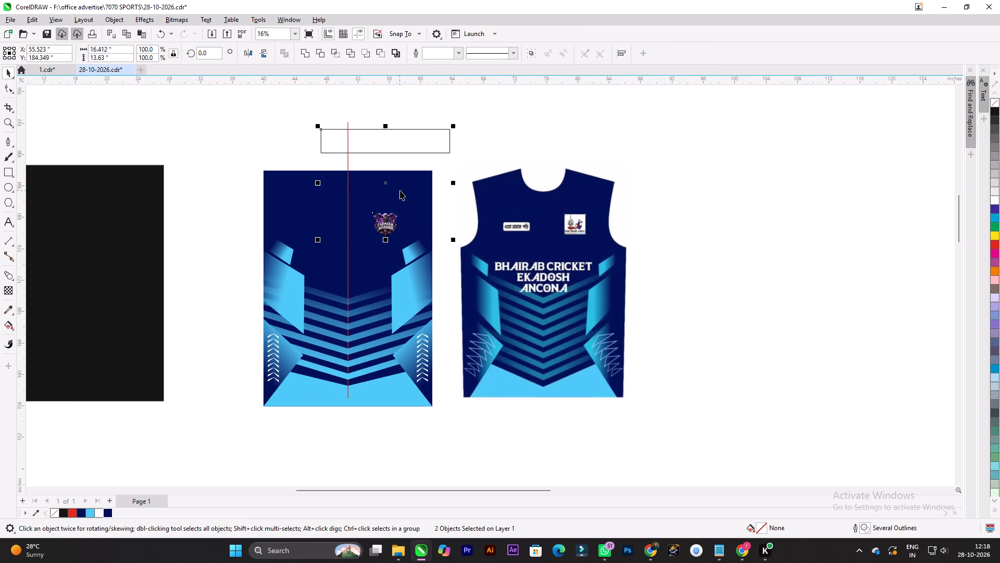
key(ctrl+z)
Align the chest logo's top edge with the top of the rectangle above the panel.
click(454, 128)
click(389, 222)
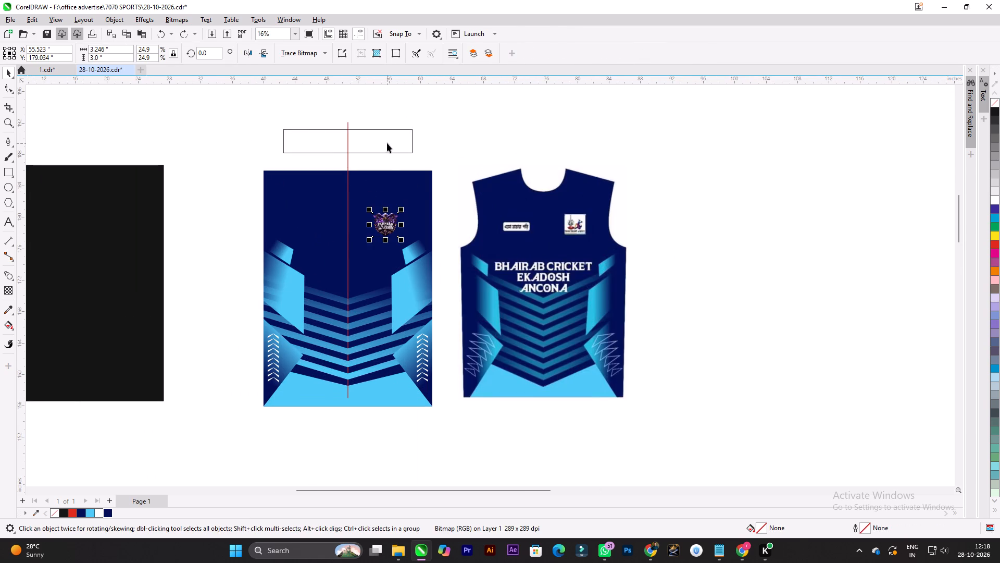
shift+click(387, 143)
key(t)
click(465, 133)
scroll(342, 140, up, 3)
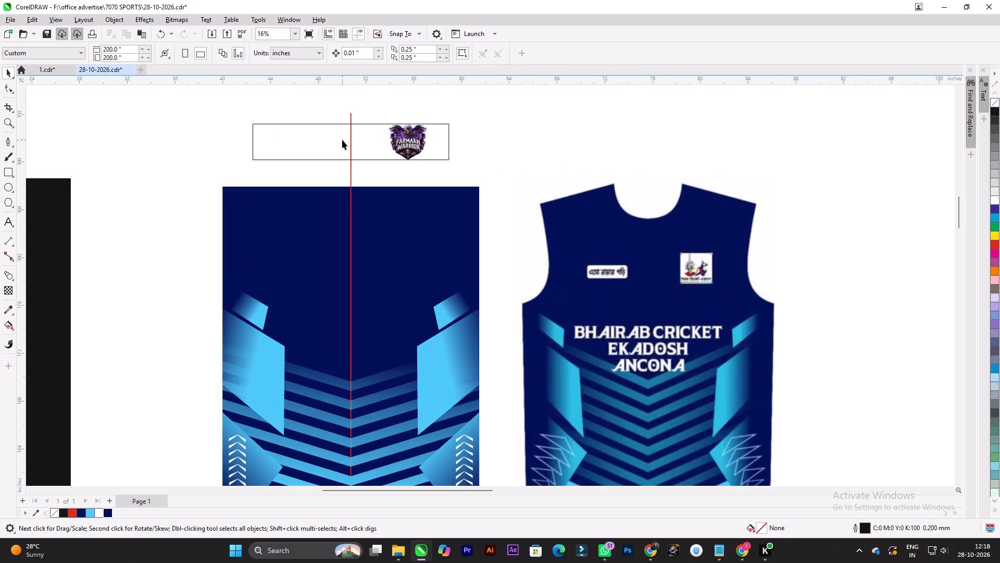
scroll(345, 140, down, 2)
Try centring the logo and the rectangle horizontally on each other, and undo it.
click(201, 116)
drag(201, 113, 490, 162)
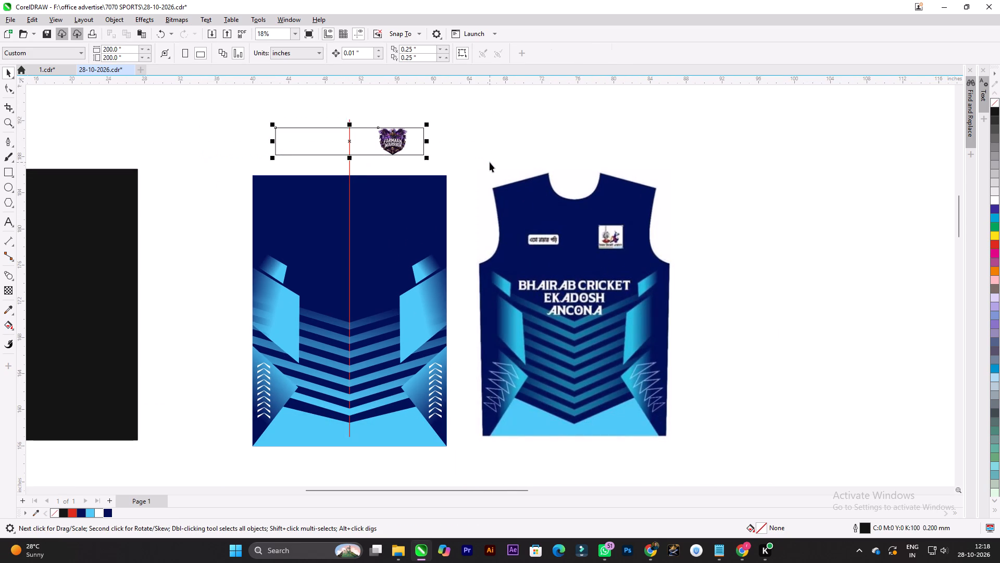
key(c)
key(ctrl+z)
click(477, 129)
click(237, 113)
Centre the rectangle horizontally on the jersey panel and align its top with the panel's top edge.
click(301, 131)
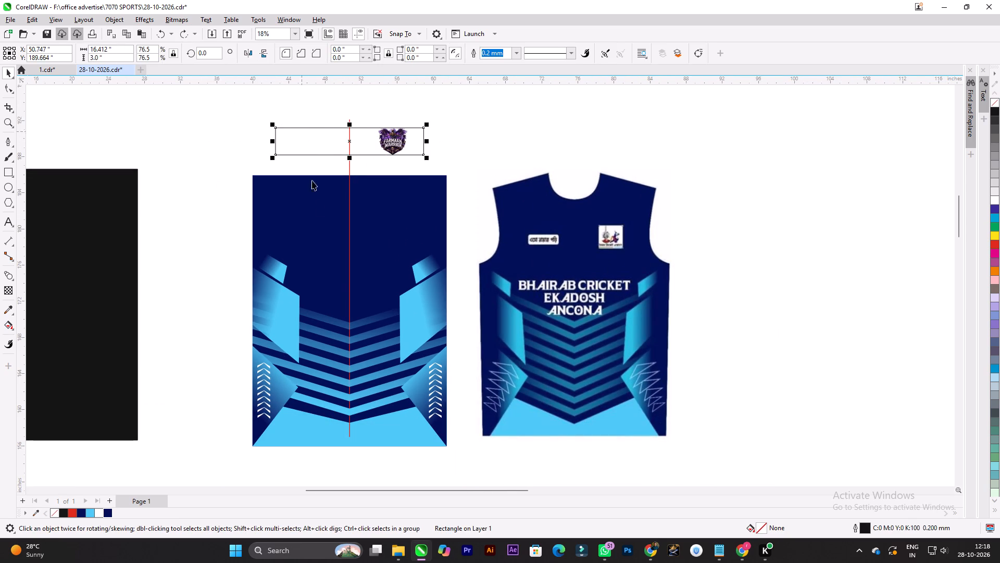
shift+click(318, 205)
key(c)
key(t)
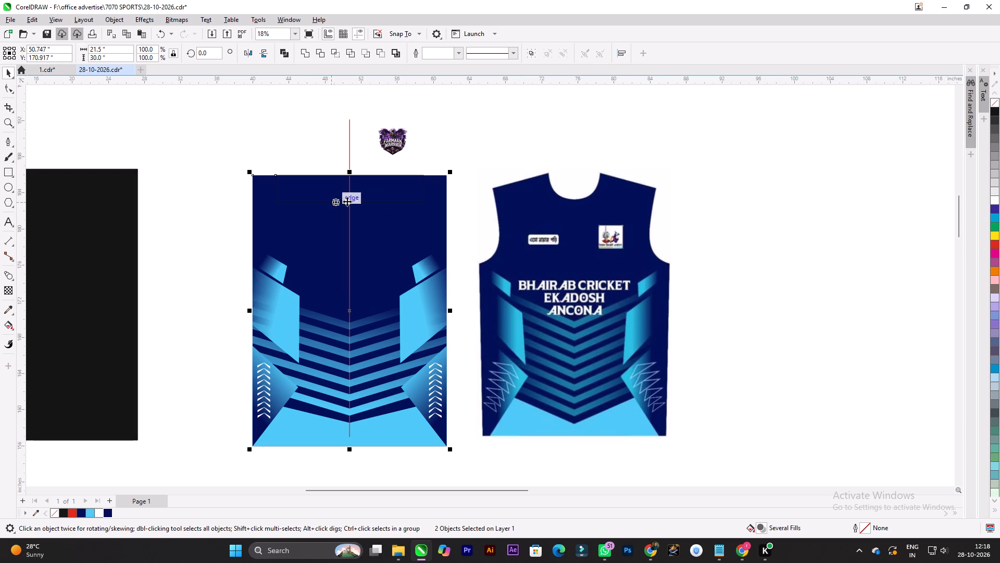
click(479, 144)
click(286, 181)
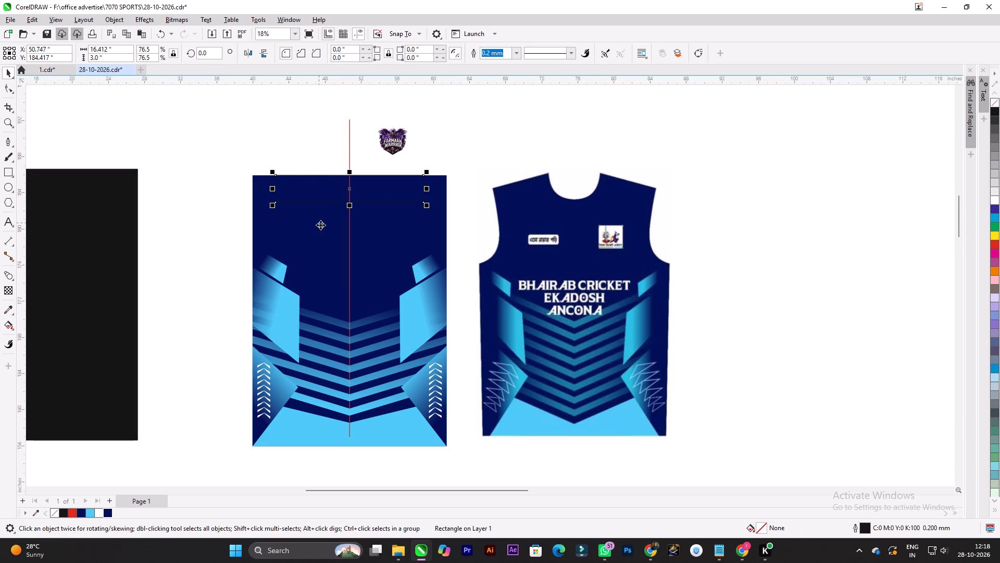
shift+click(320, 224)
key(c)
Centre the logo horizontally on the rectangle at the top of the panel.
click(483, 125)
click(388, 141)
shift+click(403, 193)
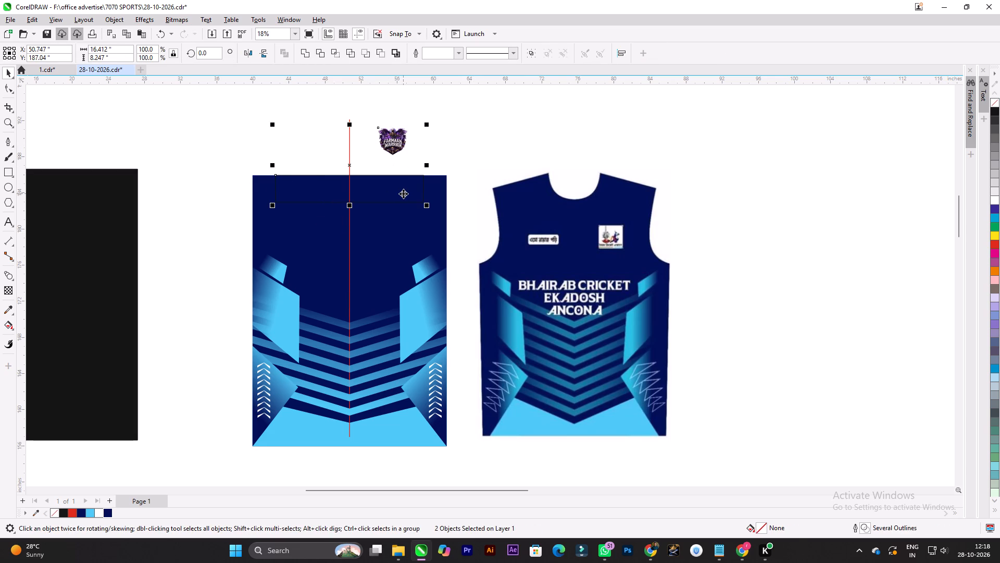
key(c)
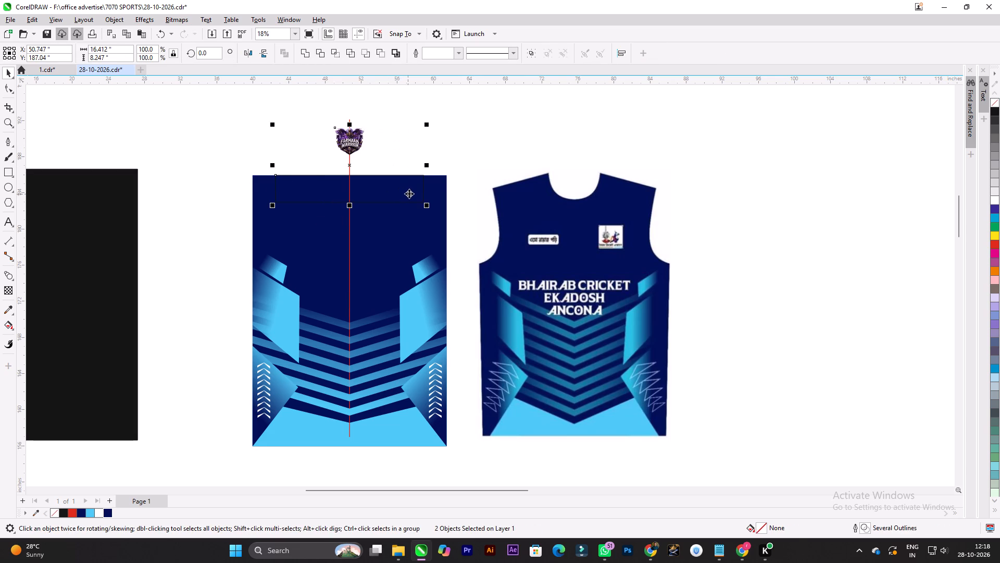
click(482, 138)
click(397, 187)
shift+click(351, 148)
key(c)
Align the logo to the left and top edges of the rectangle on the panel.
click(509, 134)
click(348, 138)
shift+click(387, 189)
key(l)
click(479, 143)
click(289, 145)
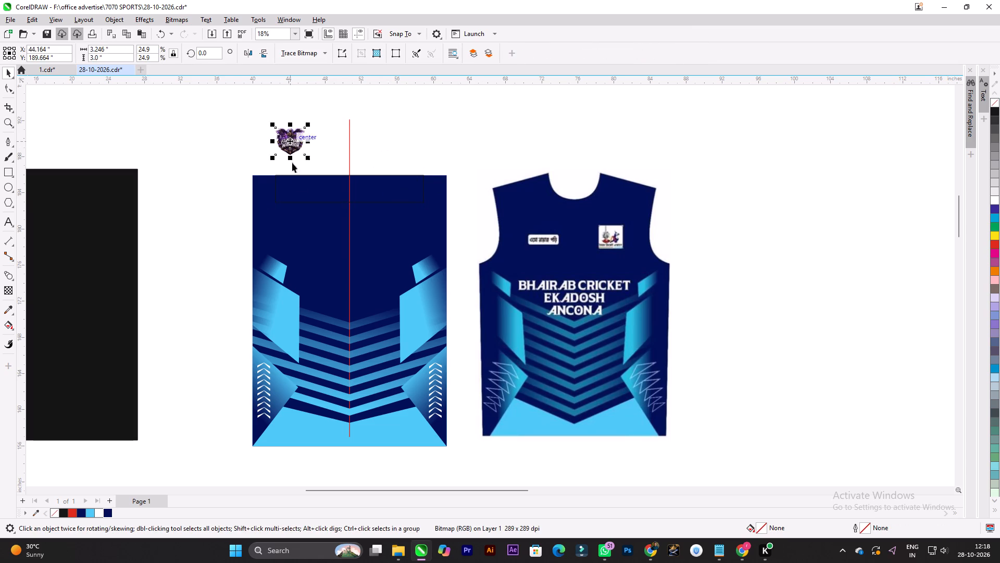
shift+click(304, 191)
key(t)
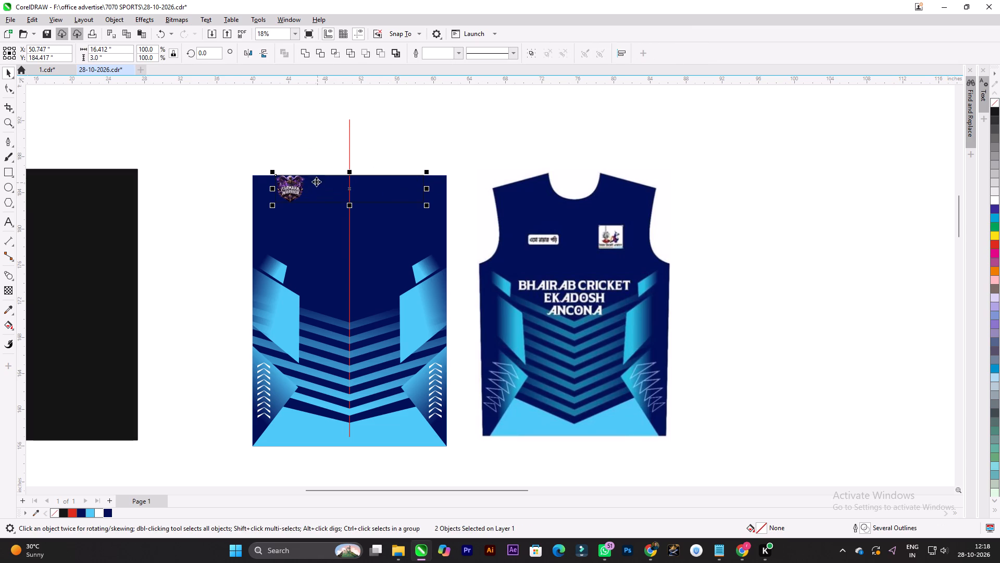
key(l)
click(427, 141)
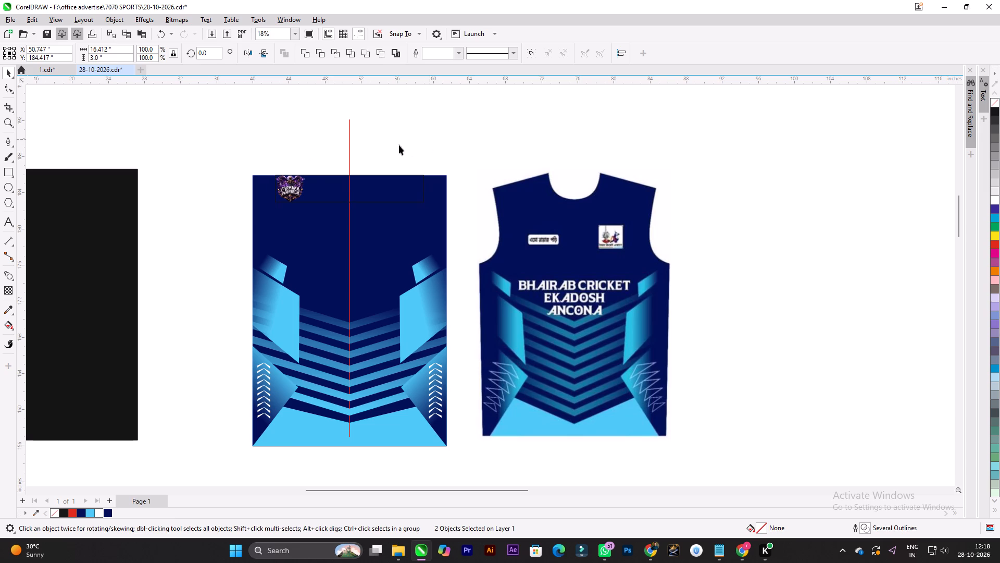
Move the rectangle and the logo together off the panel into the blank space above it.
click(284, 188)
shift+click(411, 190)
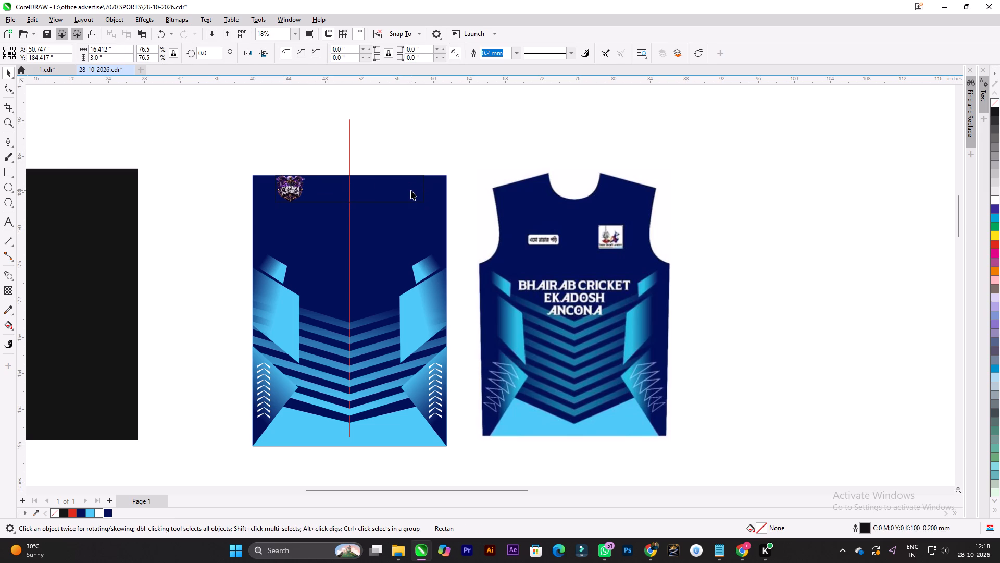
click(488, 147)
click(401, 188)
shift+click(292, 188)
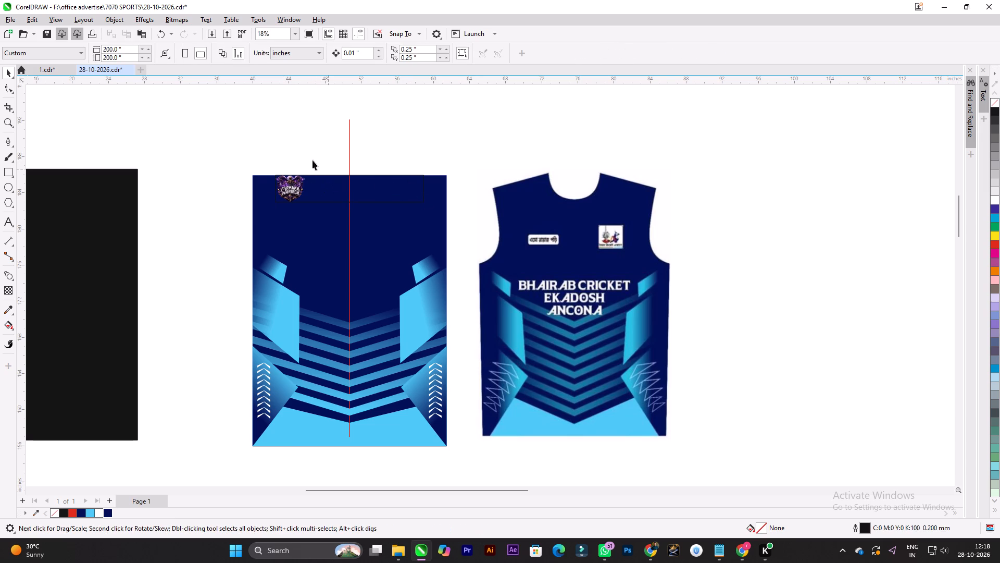
click(290, 150)
drag(174, 145, 483, 212)
drag(294, 194, 298, 127)
click(534, 124)
Send the rectangle back three levels in the stacking order, behind the logo.
click(291, 124)
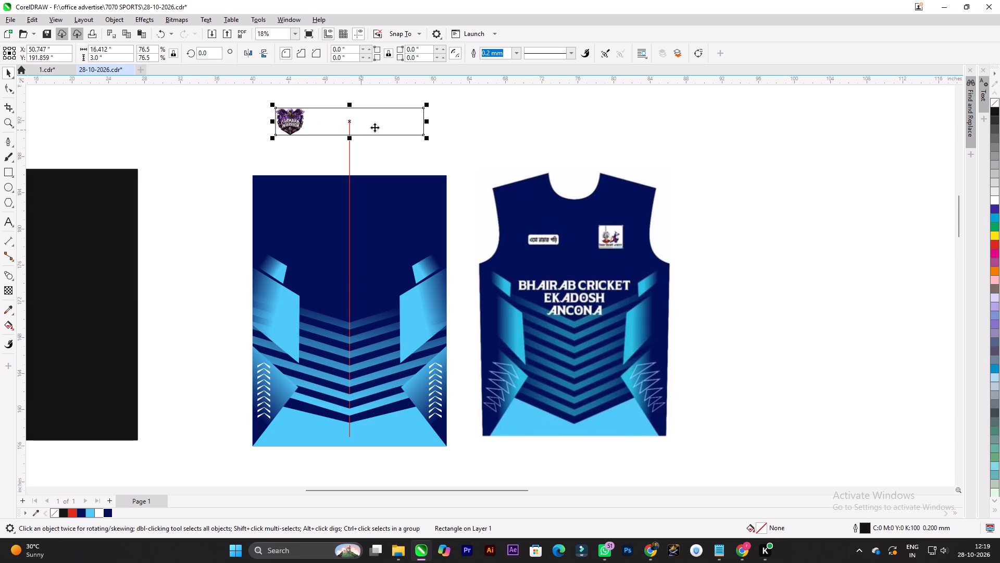
drag(404, 126, 404, 121)
key(ctrl+z)
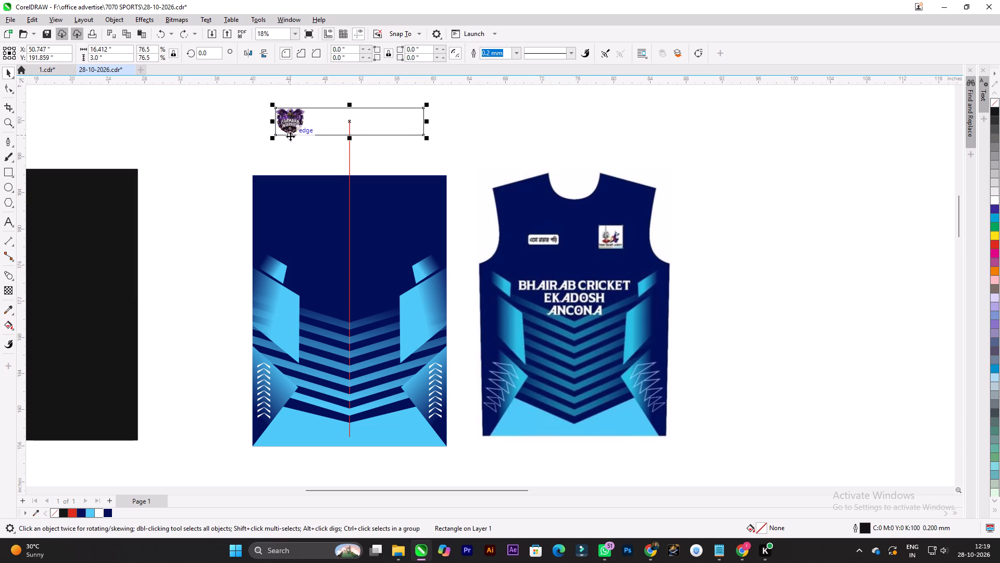
shift+click(292, 131)
click(293, 123)
key(ctrl+Page_Down)
key(ctrl+Page_Down)
key(ctrl+Page_Down)
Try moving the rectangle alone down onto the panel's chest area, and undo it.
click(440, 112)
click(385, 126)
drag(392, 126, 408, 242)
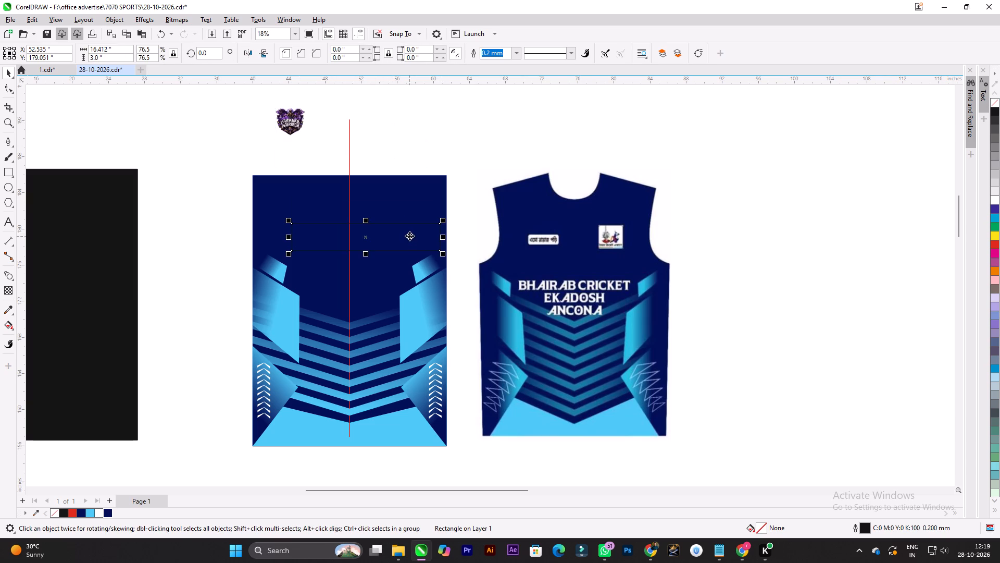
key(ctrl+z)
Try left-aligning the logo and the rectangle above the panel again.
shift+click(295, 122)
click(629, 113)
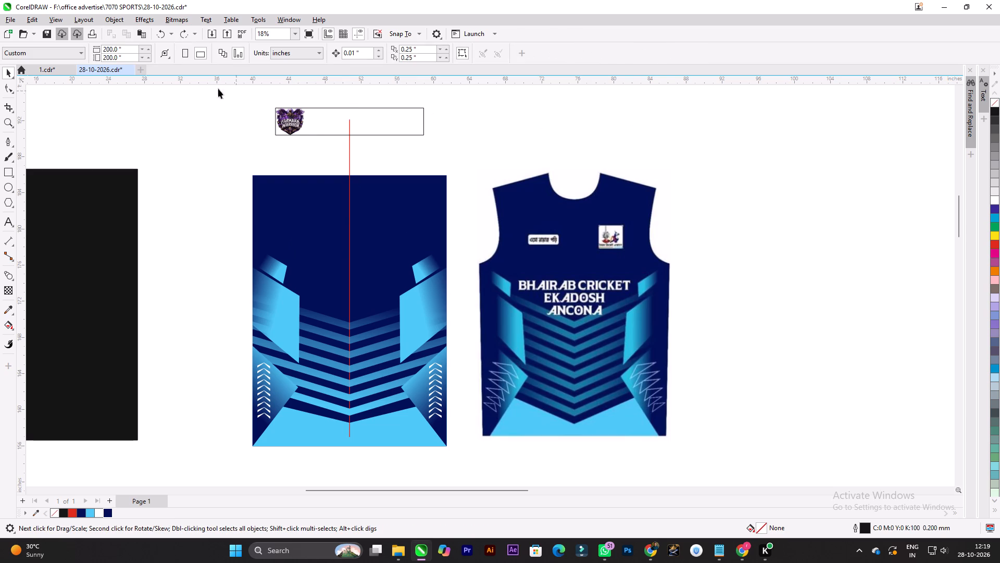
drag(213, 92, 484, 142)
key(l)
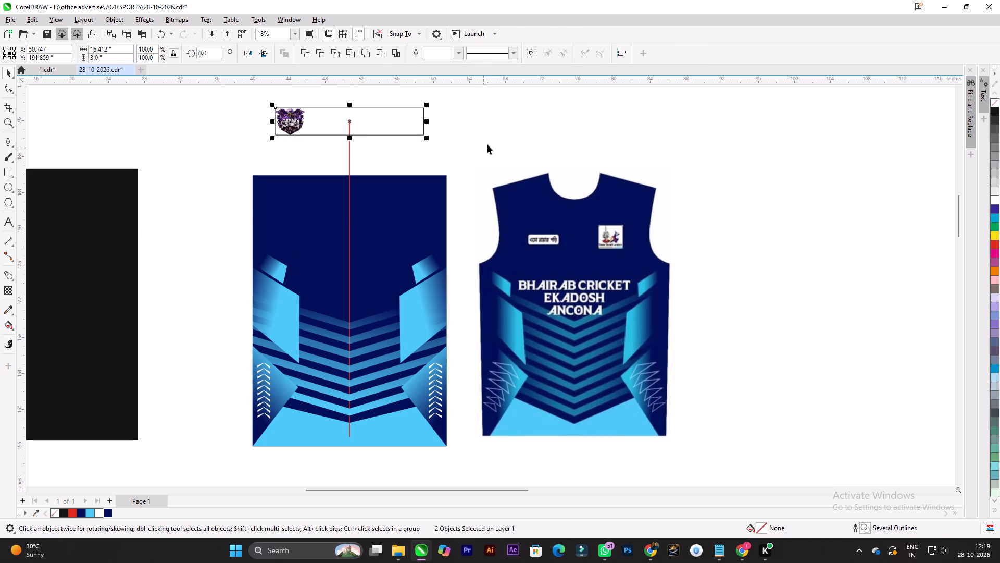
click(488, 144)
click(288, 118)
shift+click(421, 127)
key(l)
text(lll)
Move the rectangle and the logo together to the blank canvas well right of the reference jersey.
scroll(461, 129, down, 5)
click(461, 130)
drag(466, 133, 291, 95)
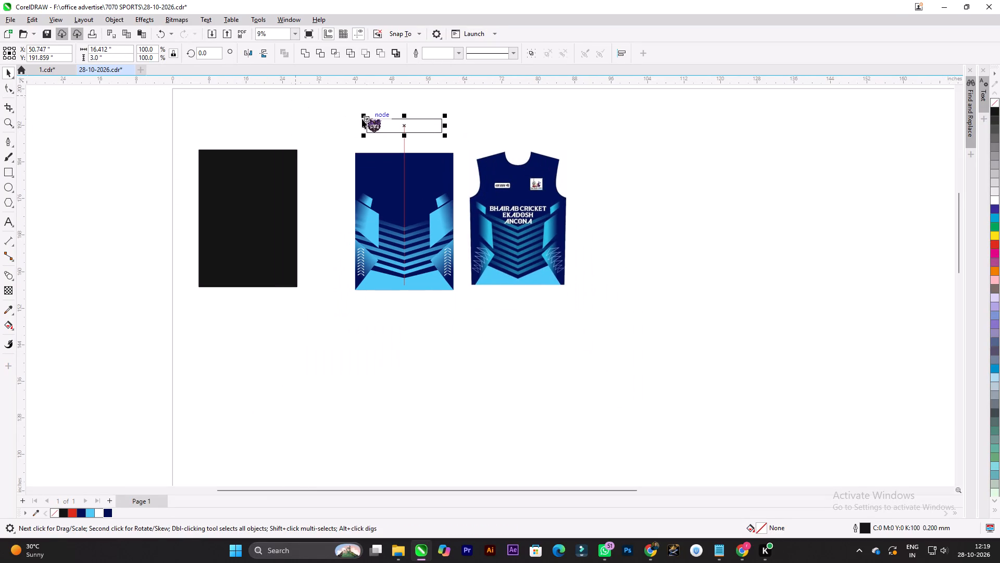
drag(372, 124, 715, 187)
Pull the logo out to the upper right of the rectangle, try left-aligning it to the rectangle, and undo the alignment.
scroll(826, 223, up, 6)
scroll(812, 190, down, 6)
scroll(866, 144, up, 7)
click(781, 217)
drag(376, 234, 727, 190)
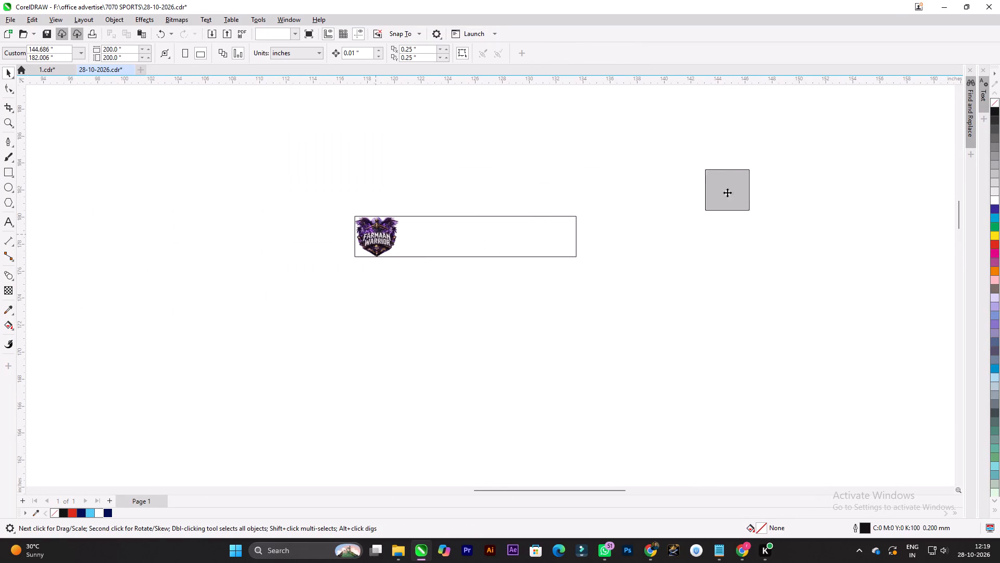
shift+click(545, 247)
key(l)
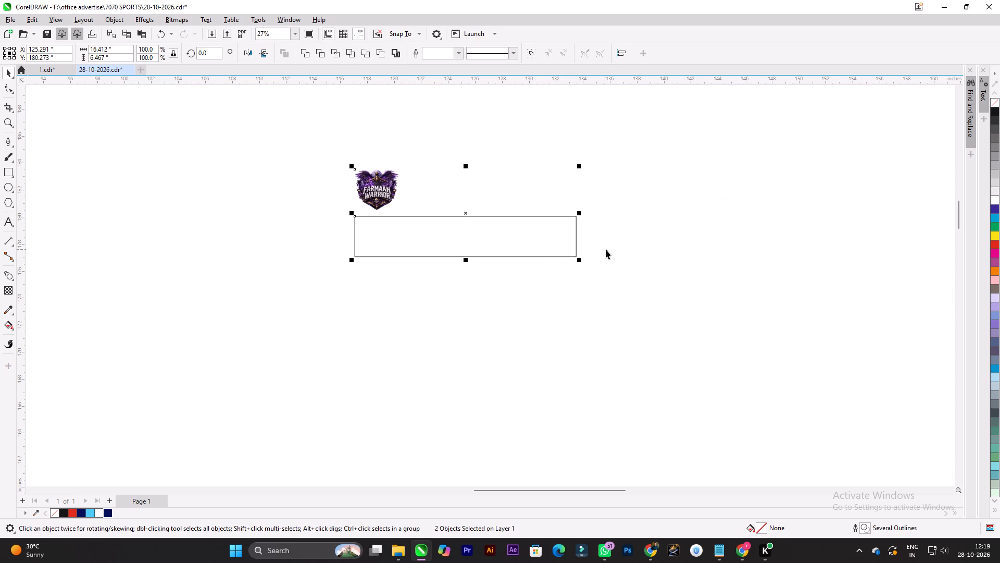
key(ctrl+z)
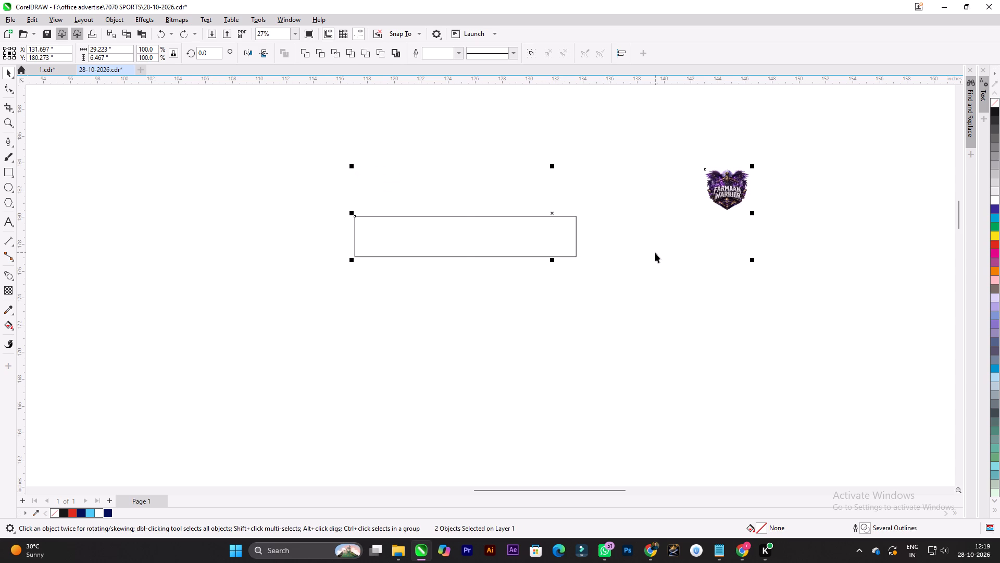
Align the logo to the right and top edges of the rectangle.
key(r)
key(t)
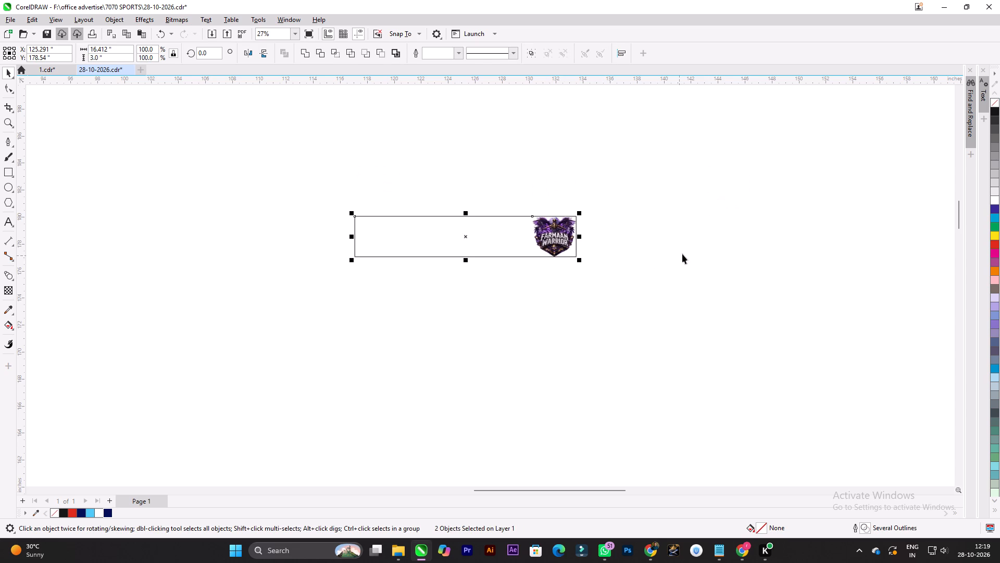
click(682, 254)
Move the logo alone from the rectangle onto the jersey panel, near its upper-right corner.
scroll(570, 213, up, 5)
scroll(592, 226, down, 9)
scroll(703, 250, down, 4)
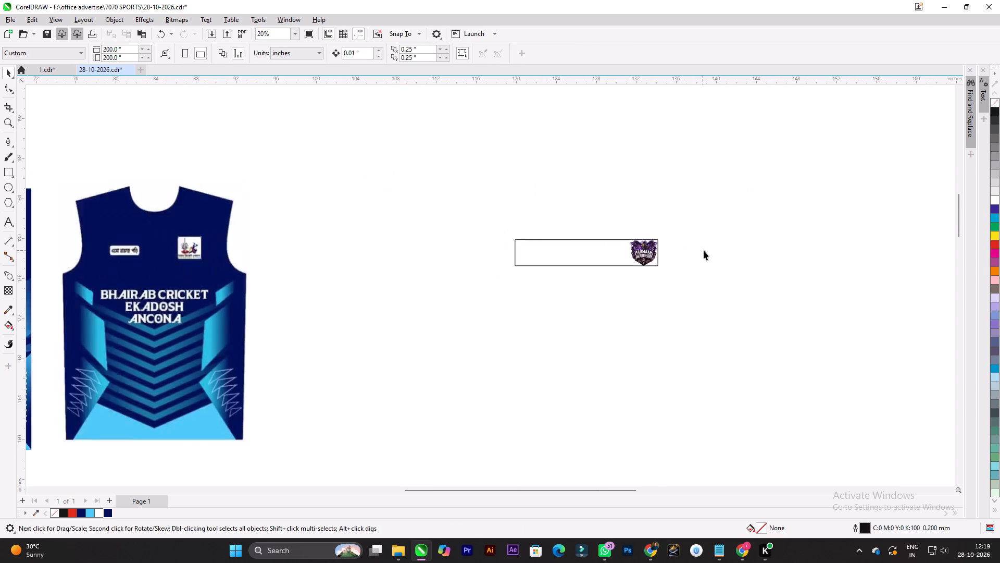
drag(642, 248, 223, 237)
key(ctrl+z)
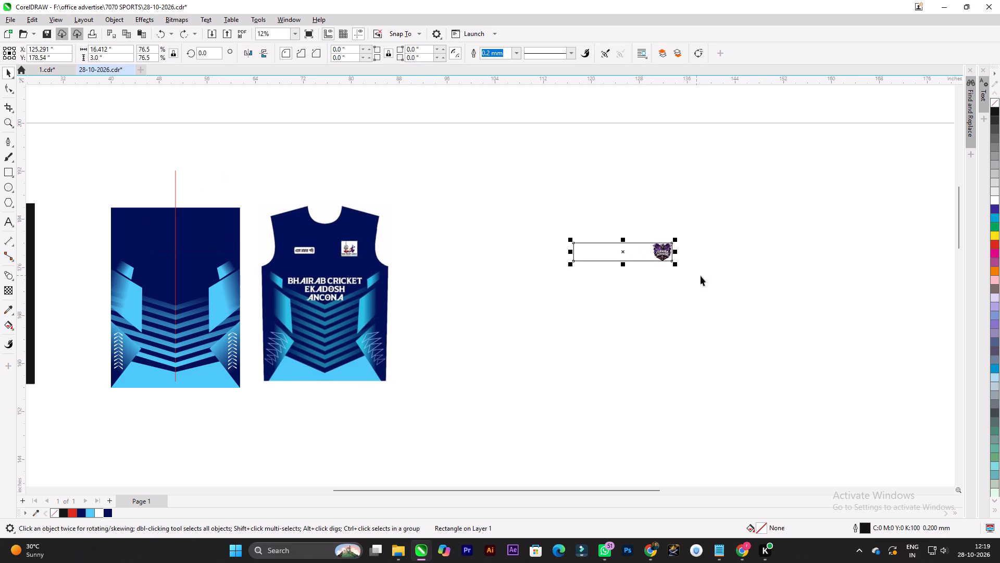
click(708, 279)
drag(658, 250, 222, 223)
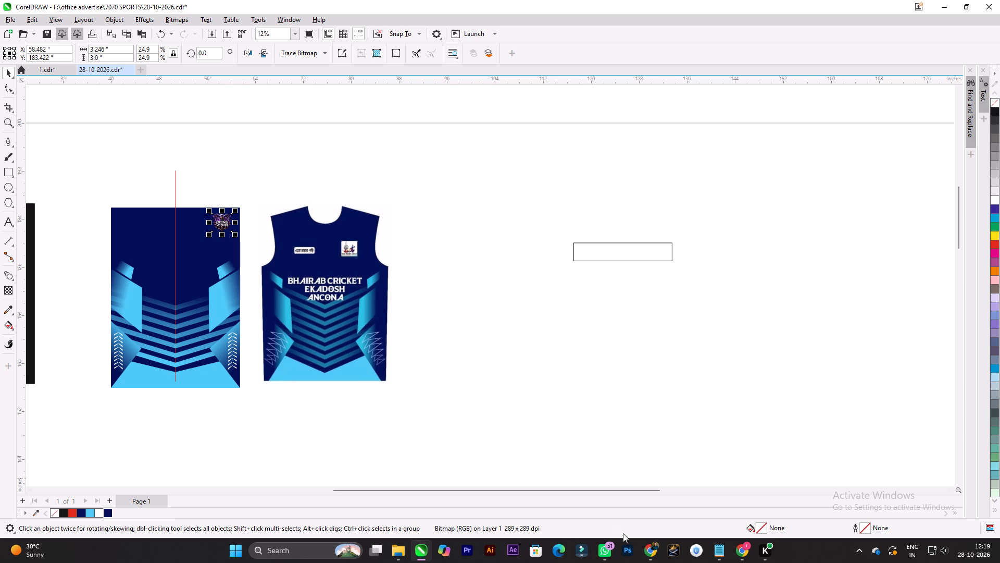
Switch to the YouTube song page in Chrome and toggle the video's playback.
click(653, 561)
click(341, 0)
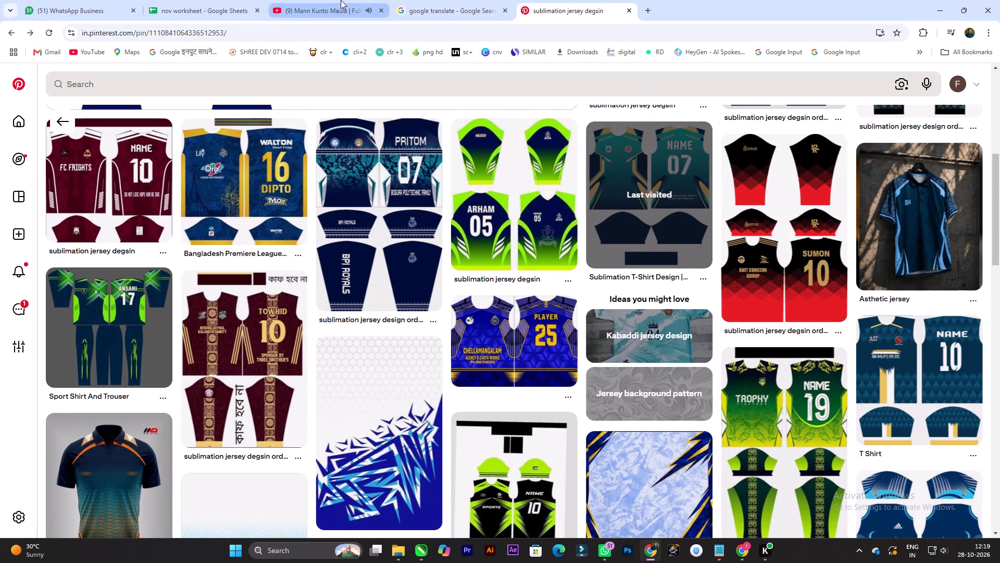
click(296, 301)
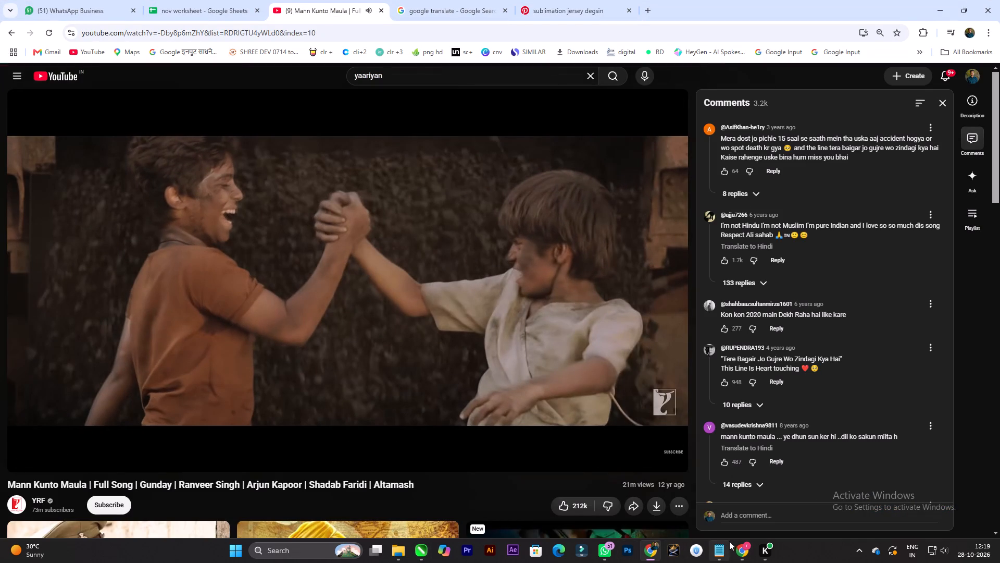
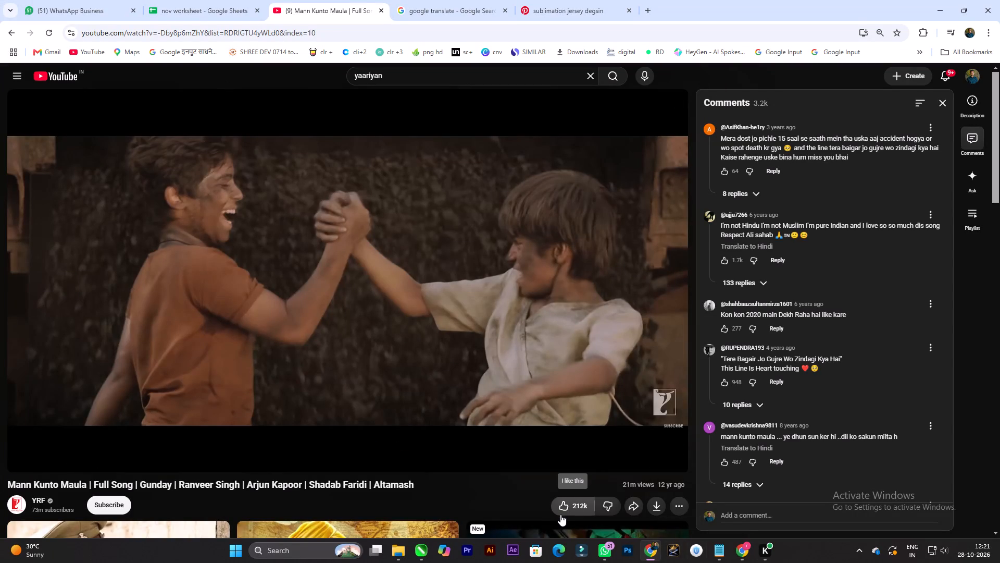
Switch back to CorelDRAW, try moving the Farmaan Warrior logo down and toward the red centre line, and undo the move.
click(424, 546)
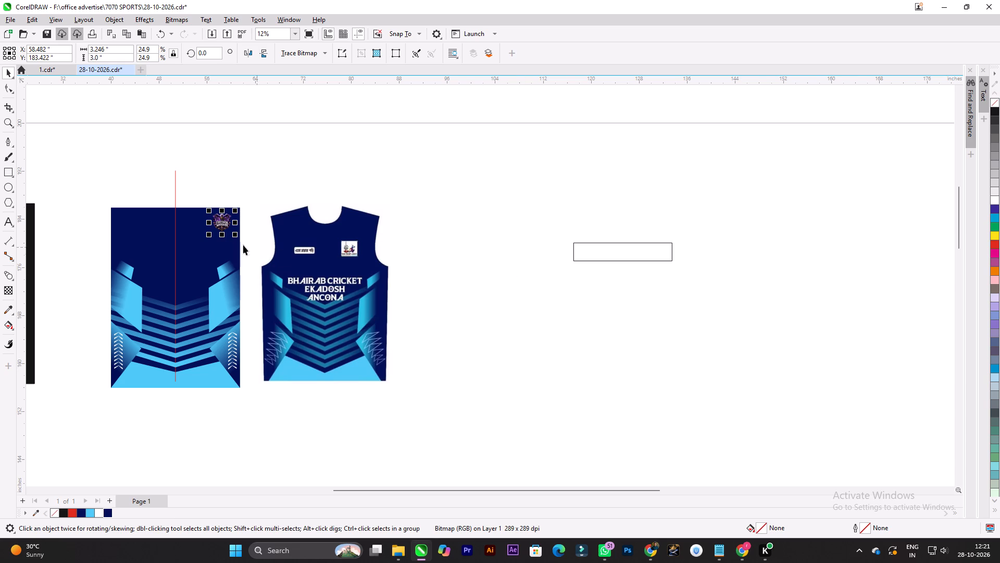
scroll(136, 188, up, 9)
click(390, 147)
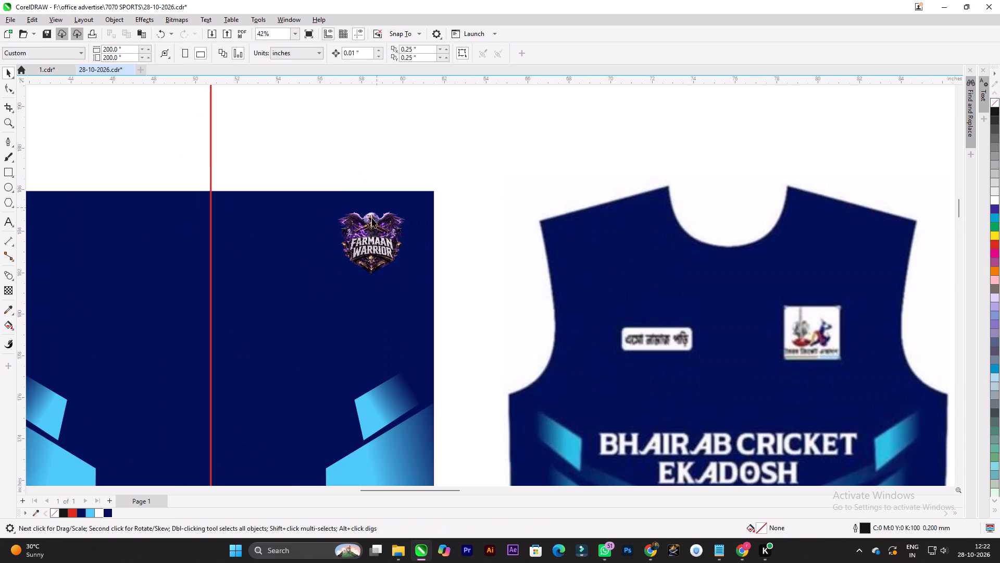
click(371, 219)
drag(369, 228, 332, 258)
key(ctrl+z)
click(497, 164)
Shift the chest logo slightly inward from the jersey panel's upper corner, to about X 58.15, Y 183.33 inches.
scroll(356, 234, up, 3)
scroll(357, 234, down, 5)
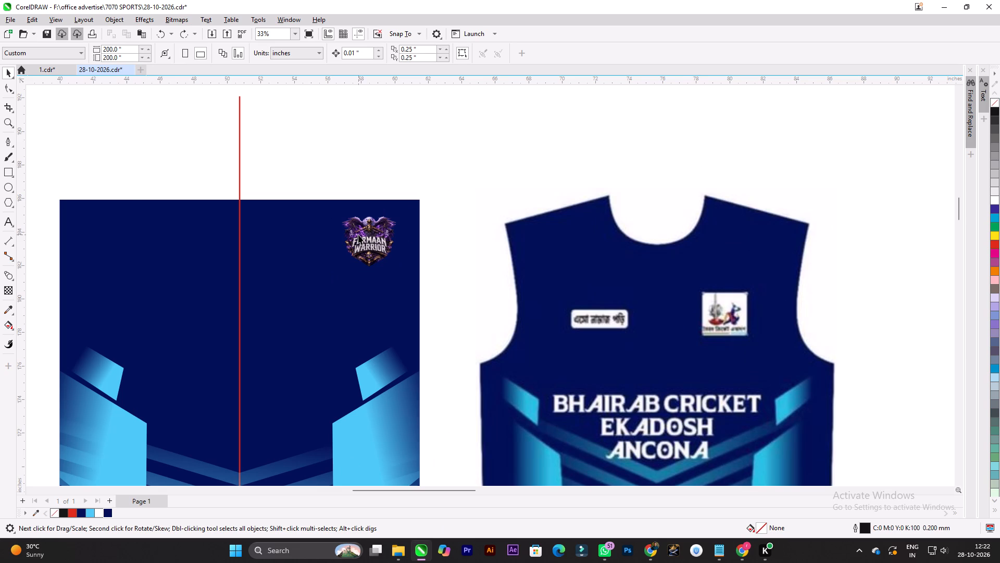
scroll(335, 182, up, 4)
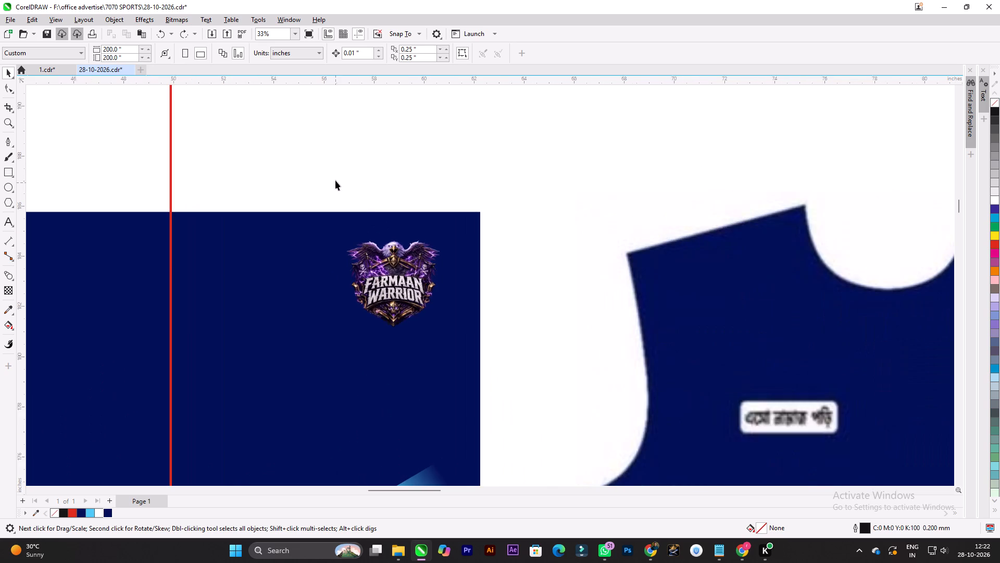
scroll(376, 214, down, 1)
scroll(371, 214, up, 2)
drag(387, 276, 372, 281)
drag(385, 290, 374, 293)
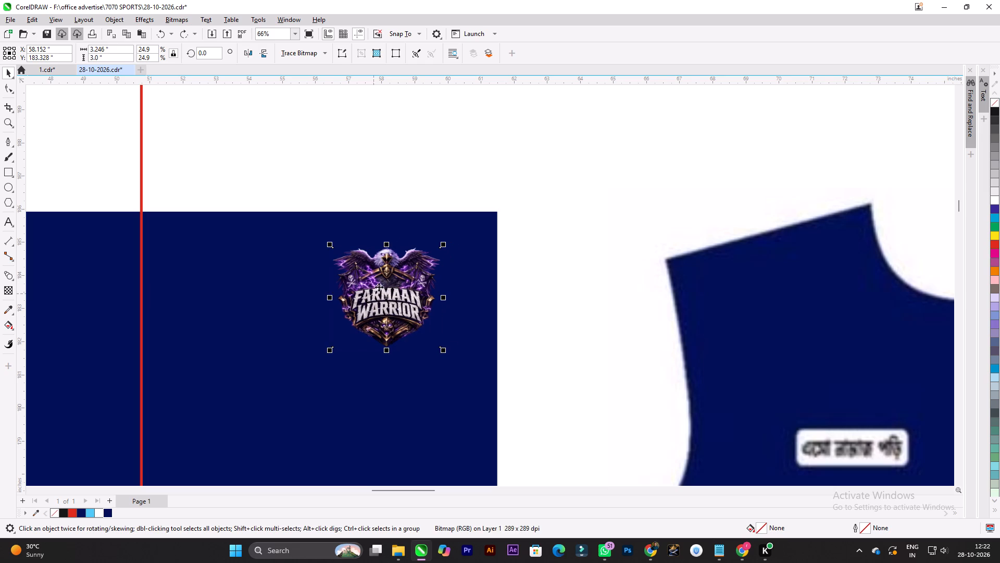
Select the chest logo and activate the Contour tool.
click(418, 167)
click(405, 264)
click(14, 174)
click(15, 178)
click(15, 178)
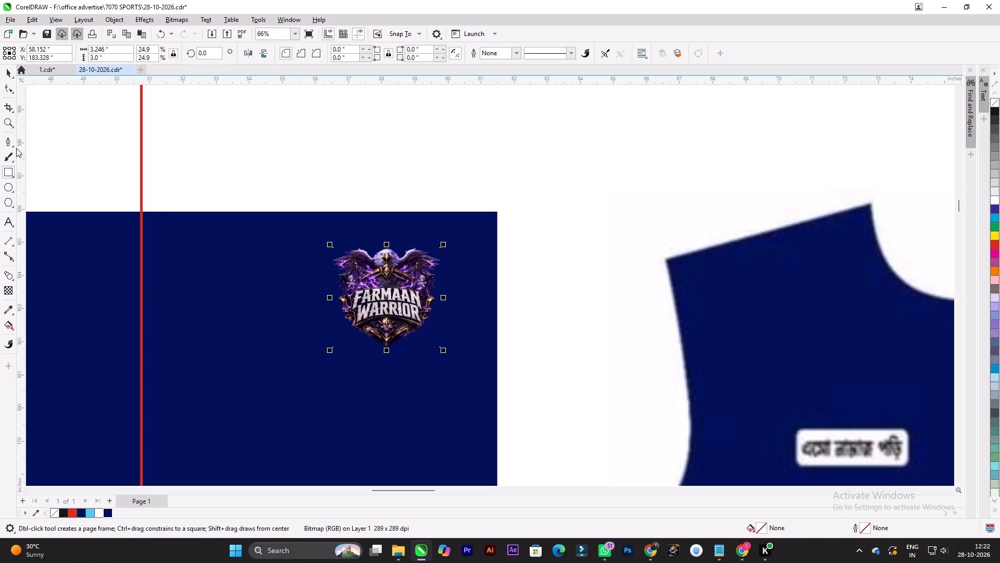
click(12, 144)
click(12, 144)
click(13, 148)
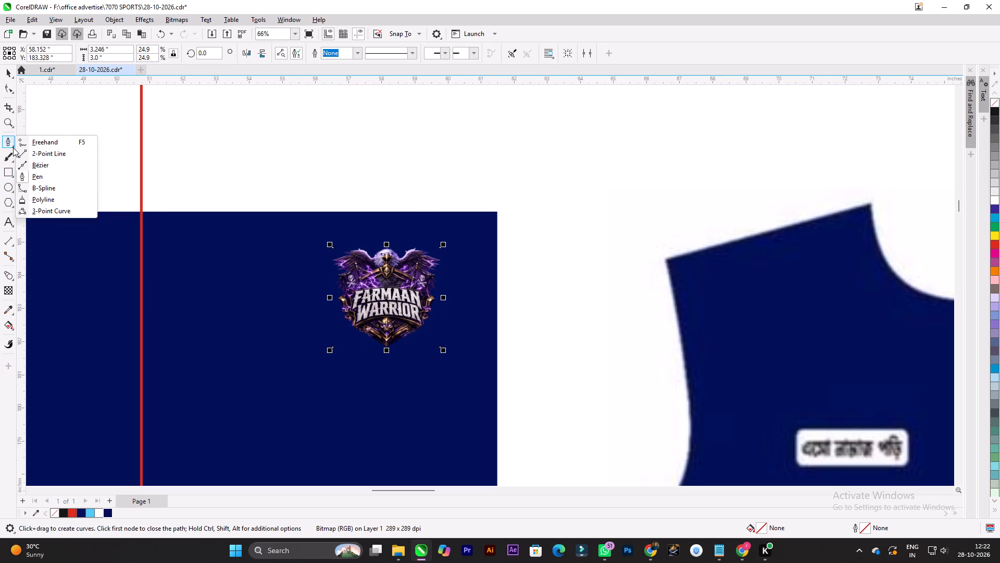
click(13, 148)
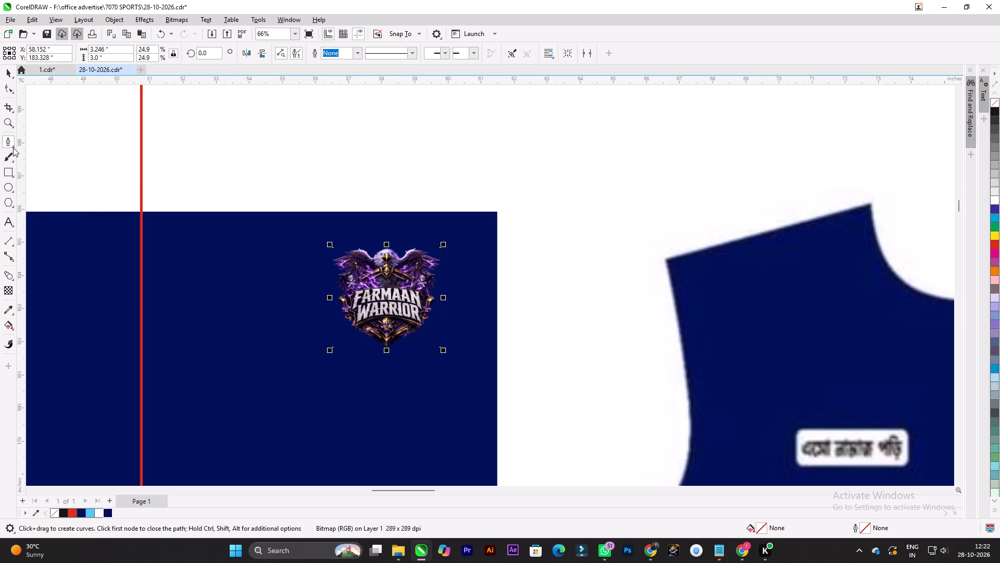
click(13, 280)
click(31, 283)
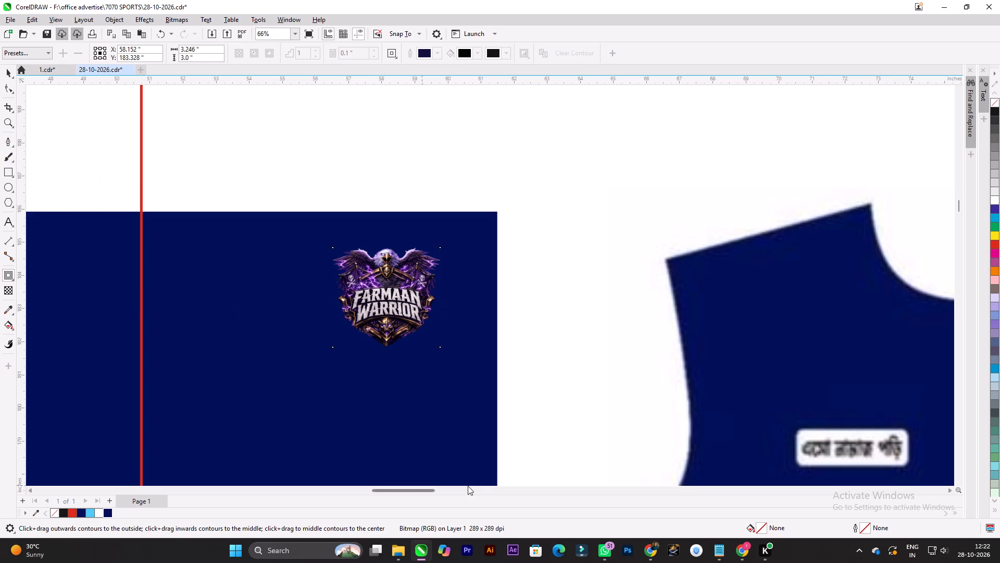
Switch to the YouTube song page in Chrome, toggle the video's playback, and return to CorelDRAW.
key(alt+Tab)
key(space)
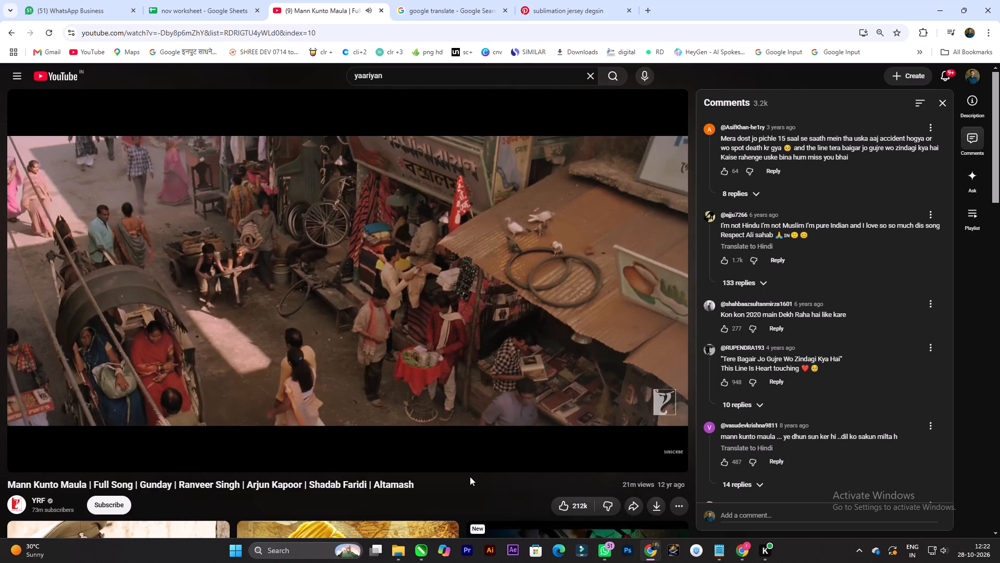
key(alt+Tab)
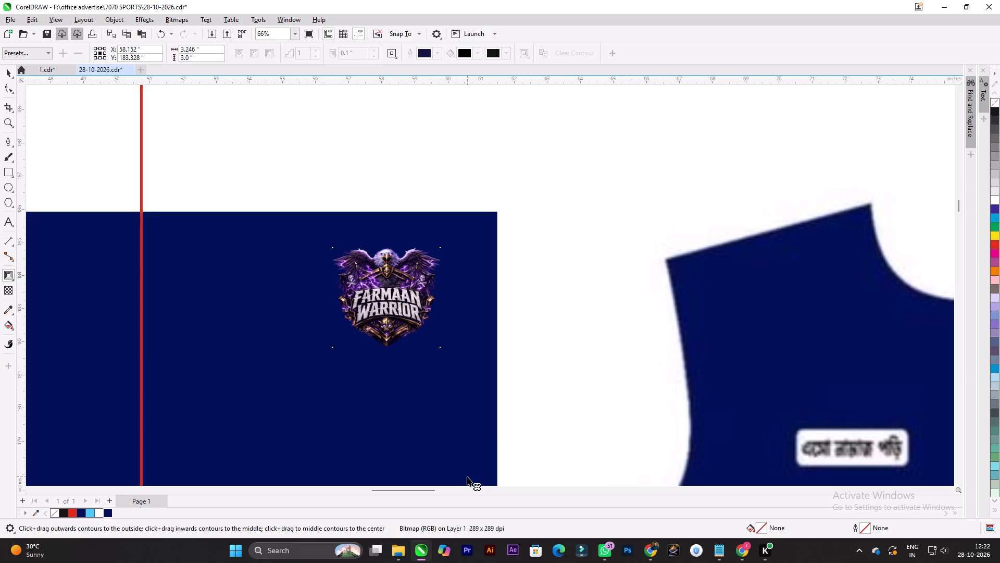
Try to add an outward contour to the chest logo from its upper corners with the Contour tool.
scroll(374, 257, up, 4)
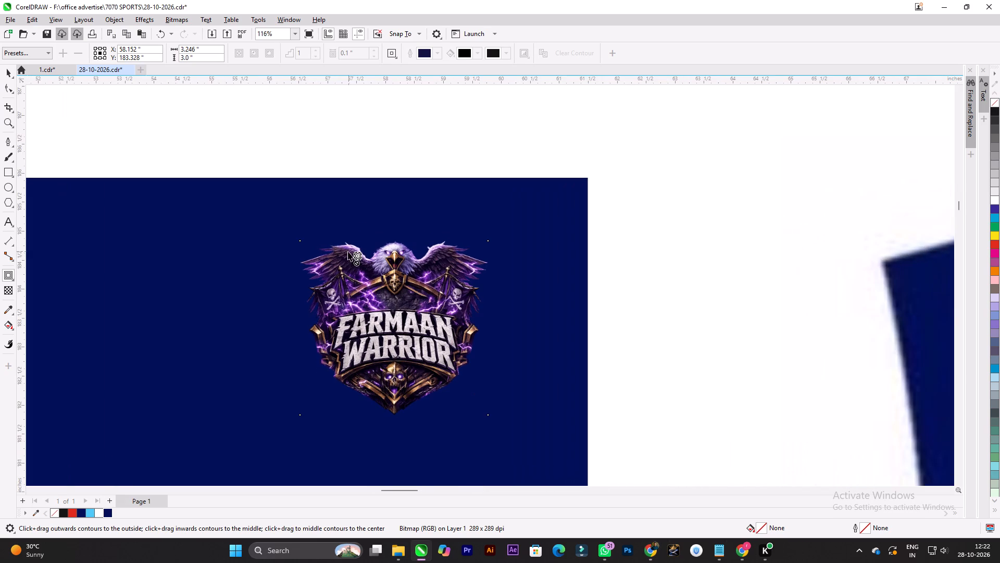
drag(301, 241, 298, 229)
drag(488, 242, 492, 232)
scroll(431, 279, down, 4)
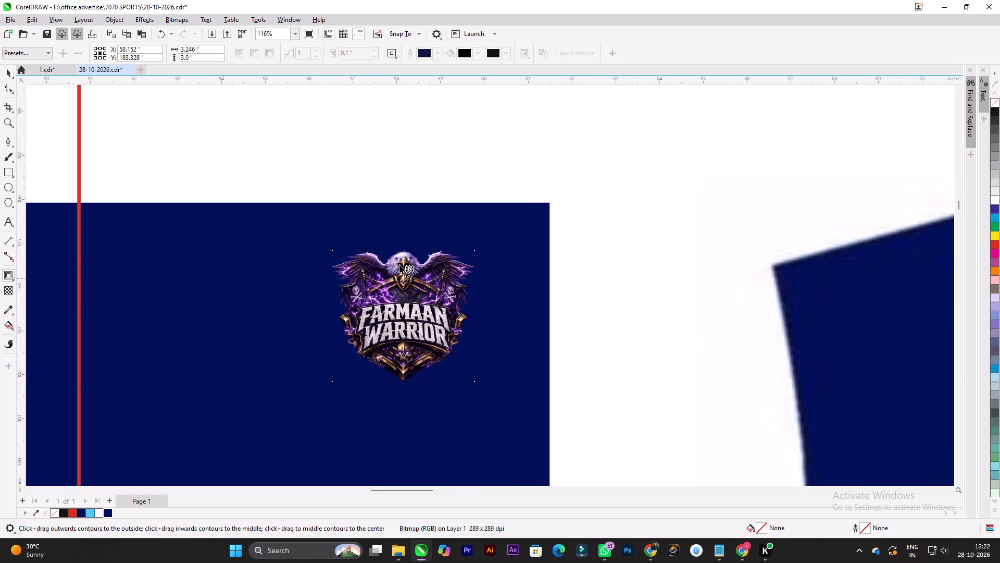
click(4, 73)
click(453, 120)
Centre the Farmaan Warrior logo horizontally on the black rectangle beside the jersey panel.
scroll(405, 240, down, 6)
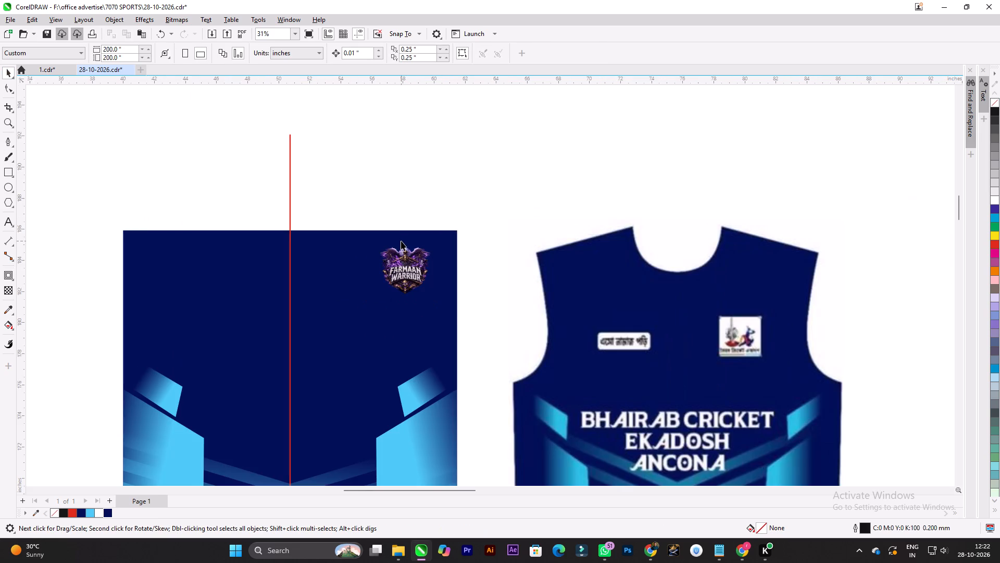
scroll(401, 241, down, 5)
scroll(398, 241, up, 2)
scroll(402, 241, down, 4)
click(405, 250)
shift+click(180, 273)
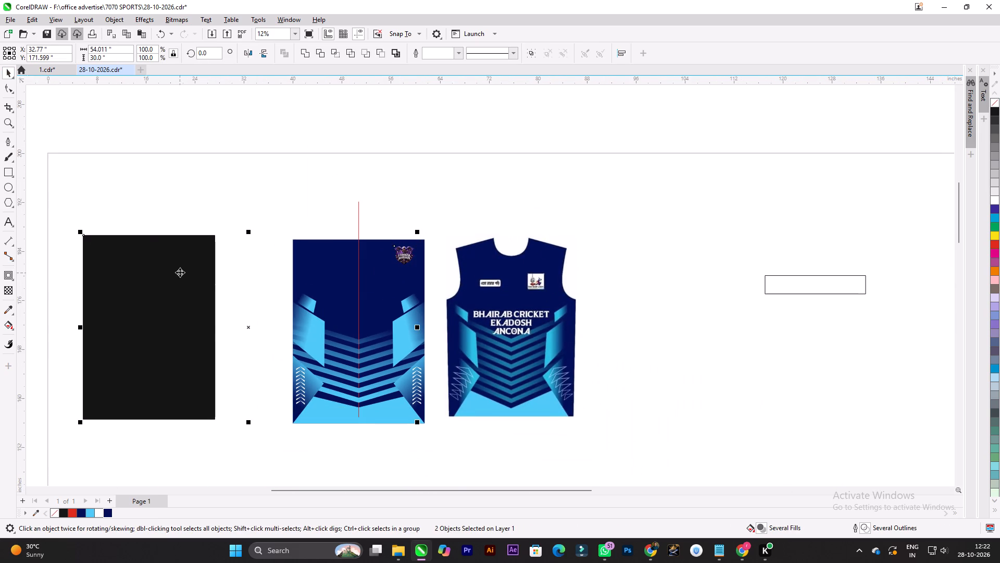
key(c)
scroll(156, 272, up, 8)
scroll(143, 191, down, 8)
scroll(190, 233, up, 7)
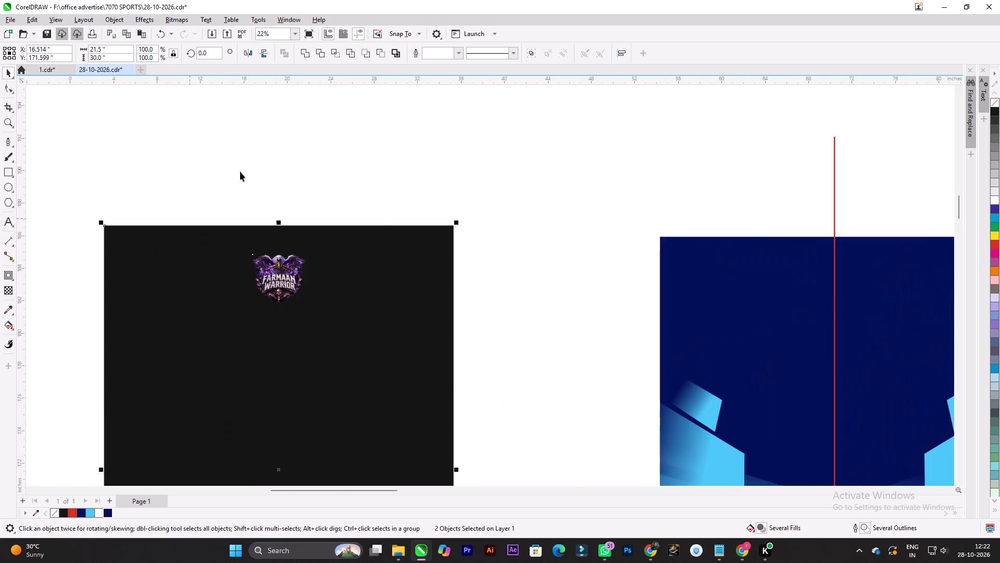
Examine the logo's appearance and edges against the black rectangle at different magnifications.
click(242, 166)
scroll(241, 256, up, 3)
scroll(249, 266, down, 7)
scroll(266, 262, up, 6)
click(273, 273)
scroll(271, 266, up, 1)
scroll(271, 266, down, 11)
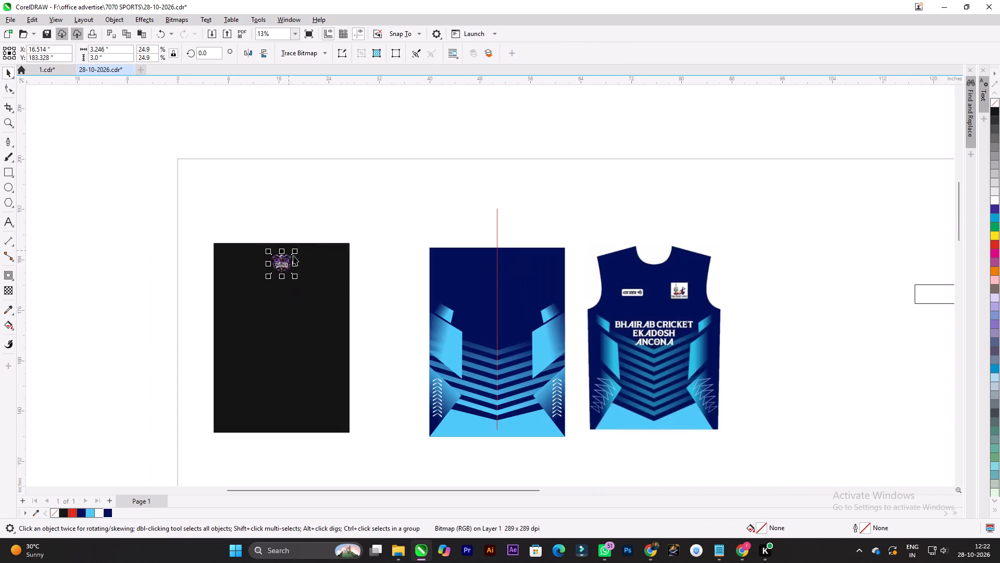
scroll(293, 256, up, 12)
click(213, 152)
scroll(196, 262, up, 1)
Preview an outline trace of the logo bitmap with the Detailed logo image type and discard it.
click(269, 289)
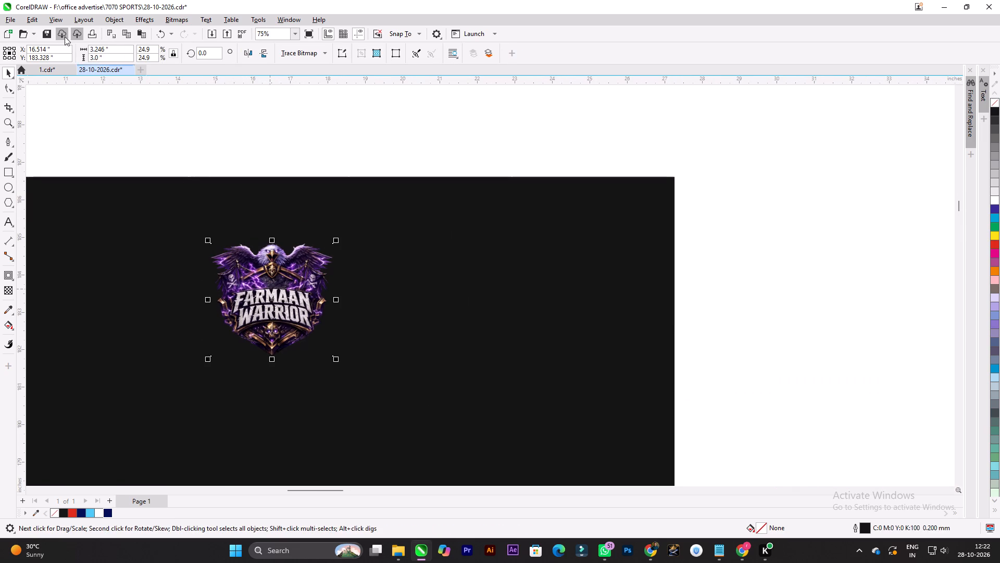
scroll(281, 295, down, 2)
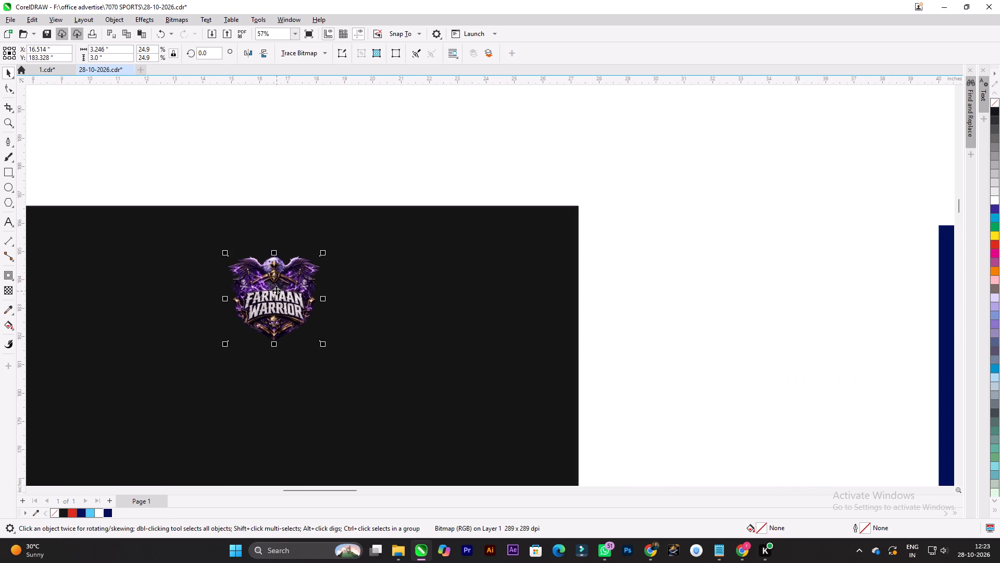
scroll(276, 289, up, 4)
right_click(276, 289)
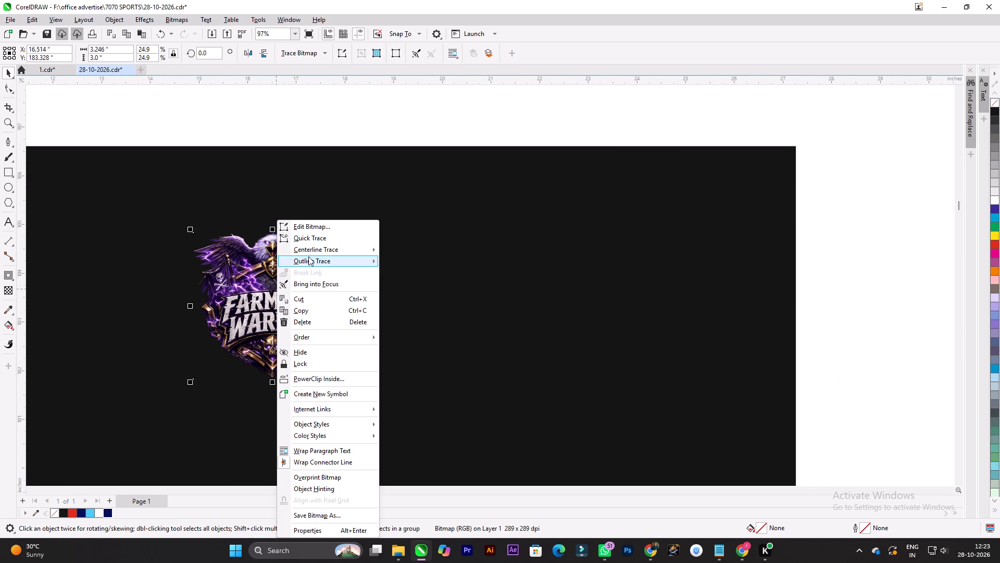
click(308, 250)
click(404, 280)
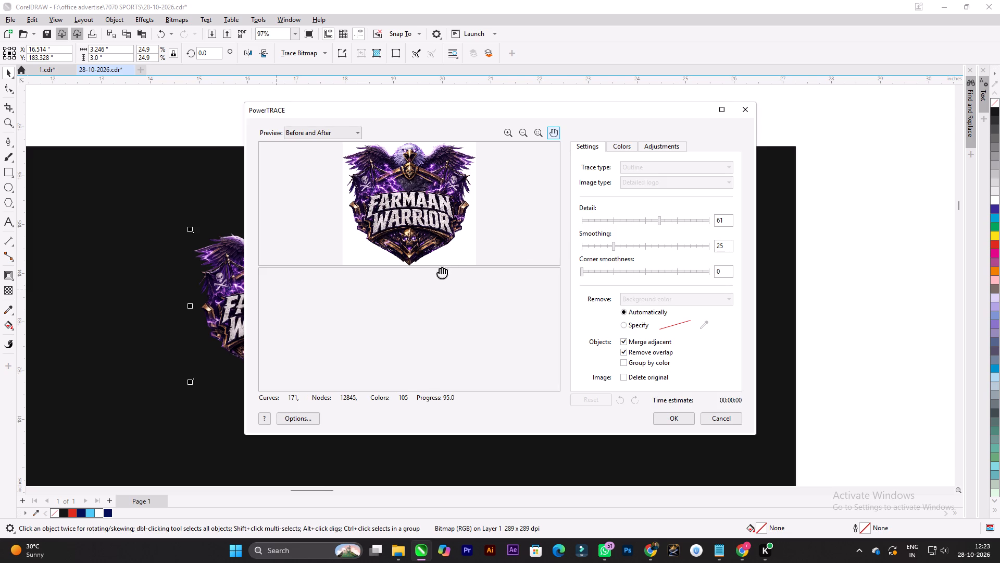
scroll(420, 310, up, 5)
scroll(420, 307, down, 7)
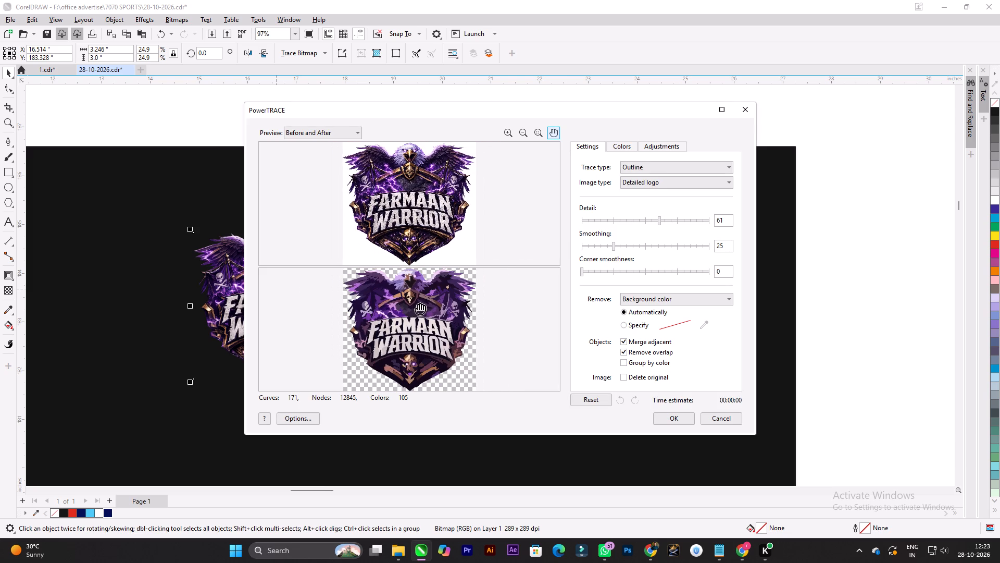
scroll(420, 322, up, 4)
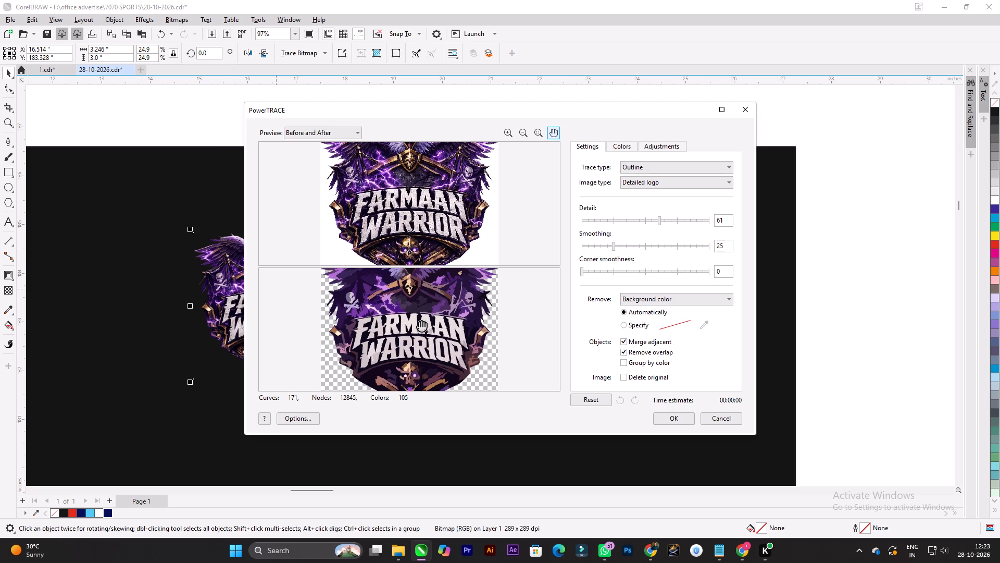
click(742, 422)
Outline-trace the logo bitmap as Line art with smoothing 45 and corner smoothness 18, keeping the original image.
right_click(288, 284)
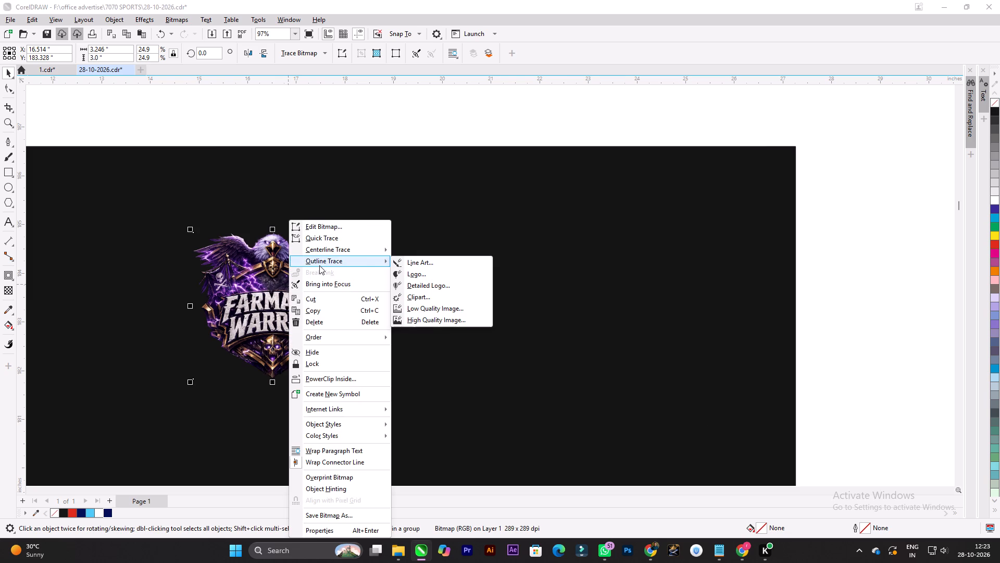
click(459, 261)
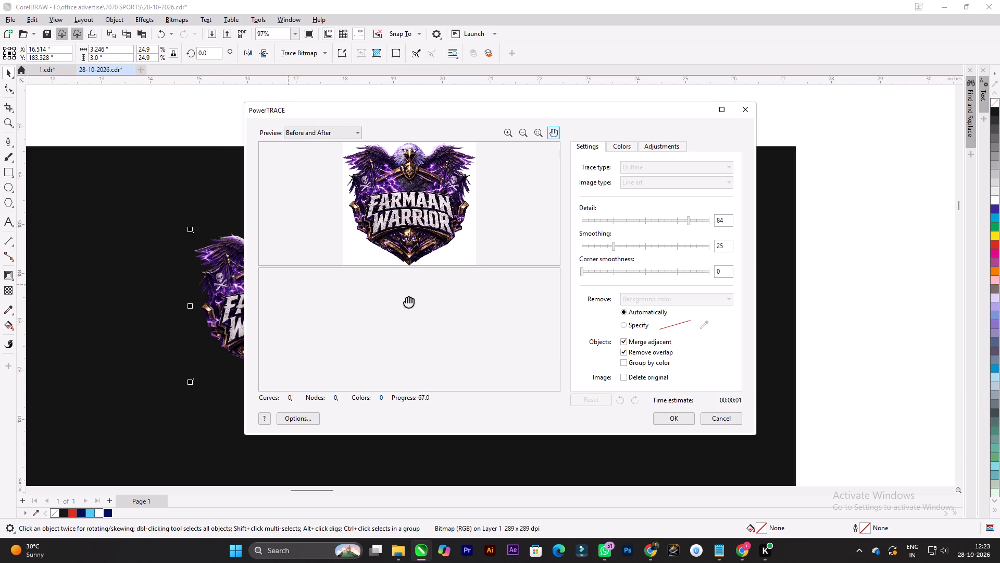
scroll(403, 300, up, 2)
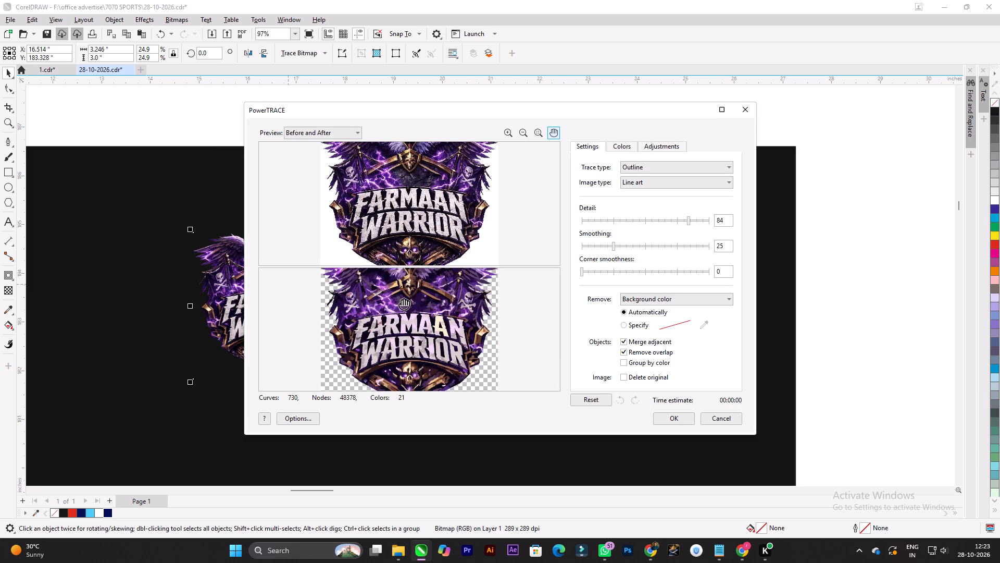
scroll(402, 300, up, 4)
scroll(399, 301, down, 8)
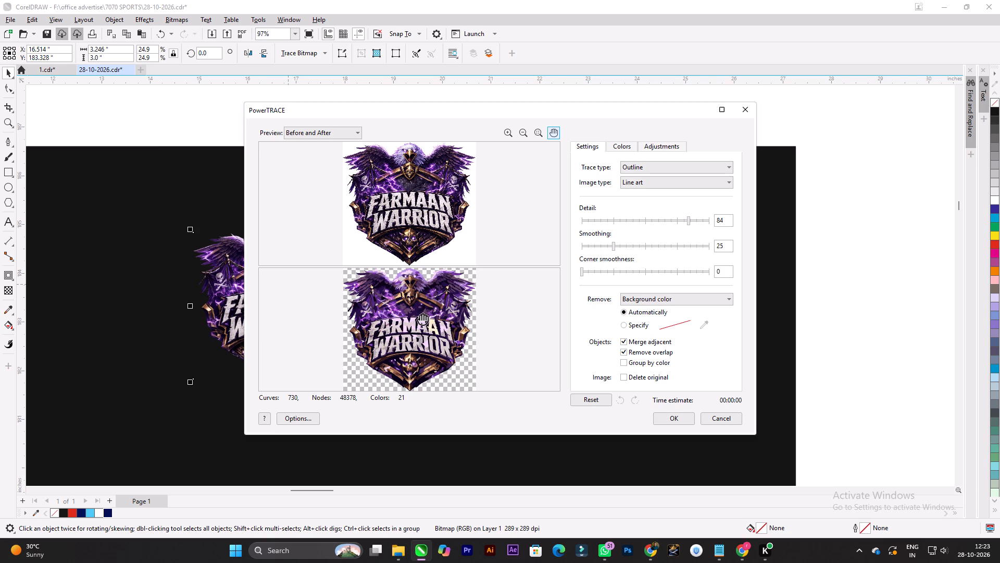
click(612, 271)
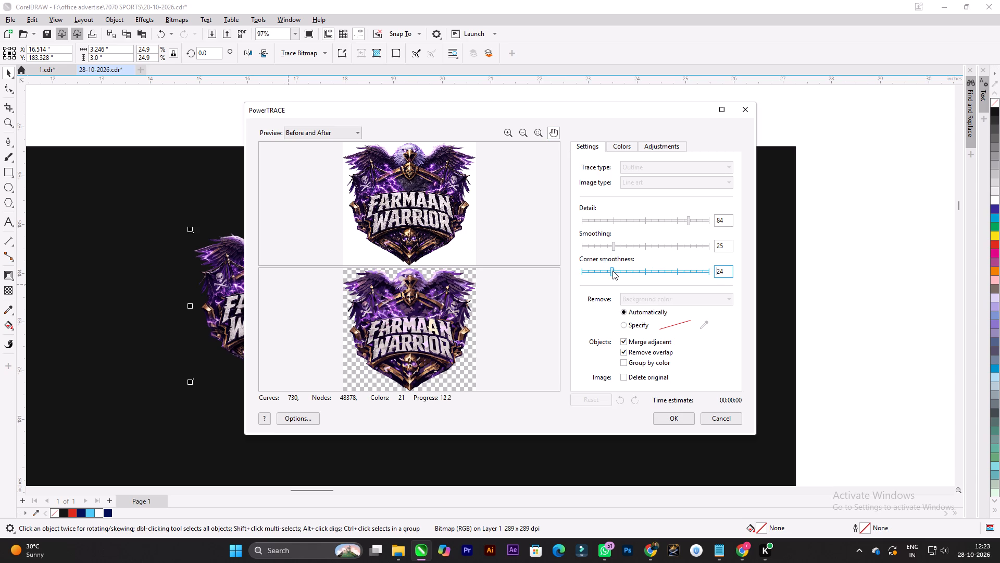
click(604, 272)
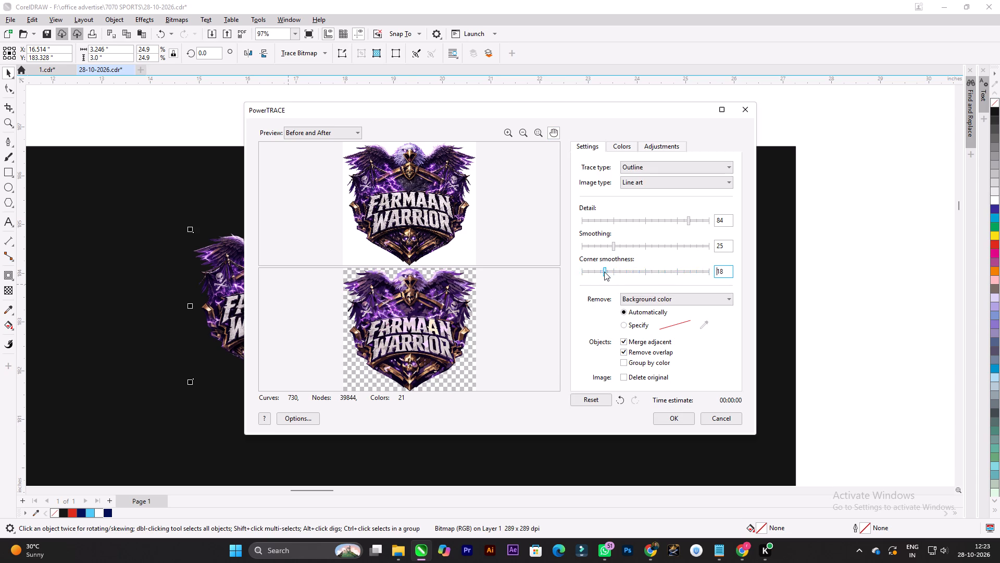
click(640, 247)
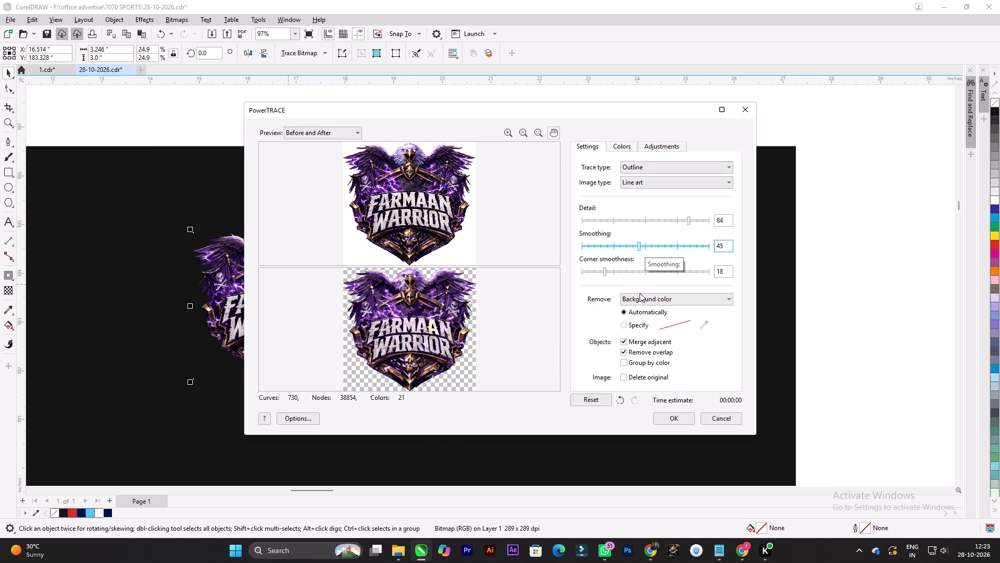
click(677, 420)
Move the traced vector logo off the original bitmap to the blank area above the black rectangle.
scroll(353, 286, down, 7)
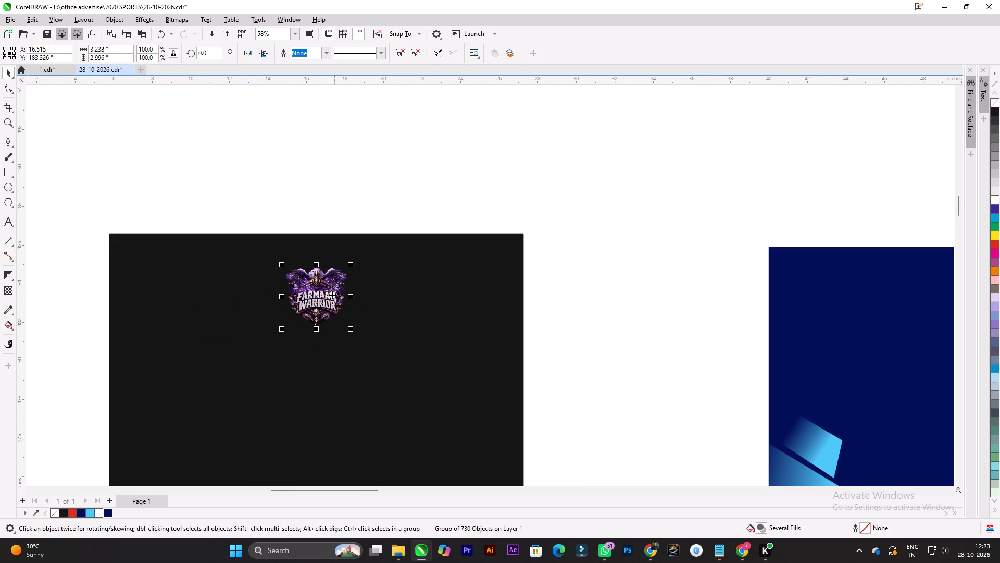
drag(323, 295, 374, 157)
drag(336, 284, 324, 273)
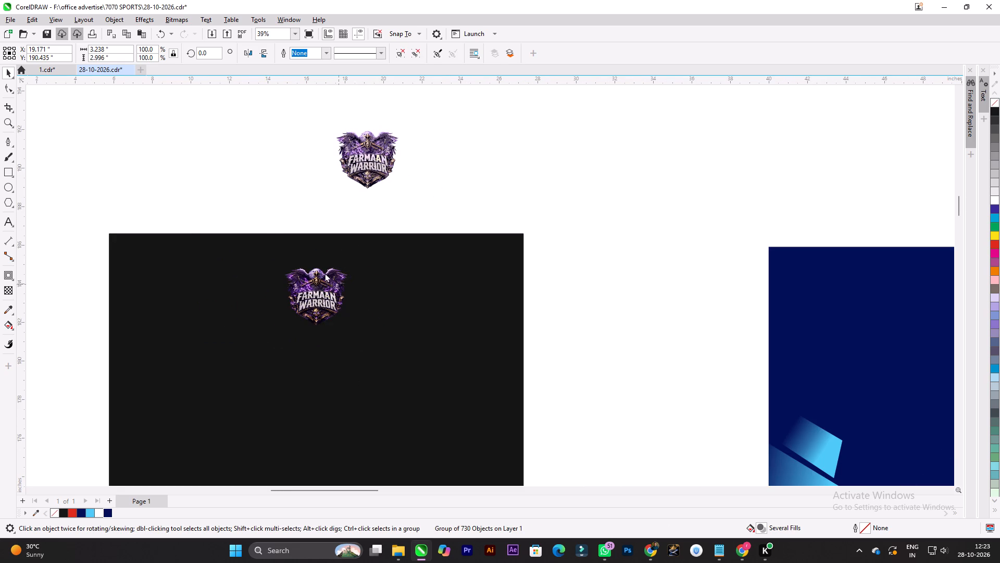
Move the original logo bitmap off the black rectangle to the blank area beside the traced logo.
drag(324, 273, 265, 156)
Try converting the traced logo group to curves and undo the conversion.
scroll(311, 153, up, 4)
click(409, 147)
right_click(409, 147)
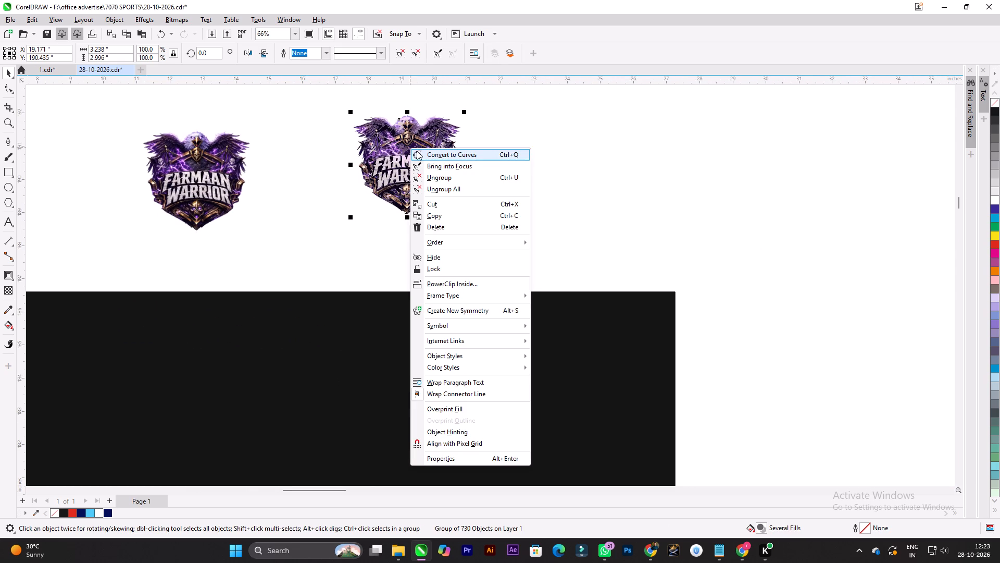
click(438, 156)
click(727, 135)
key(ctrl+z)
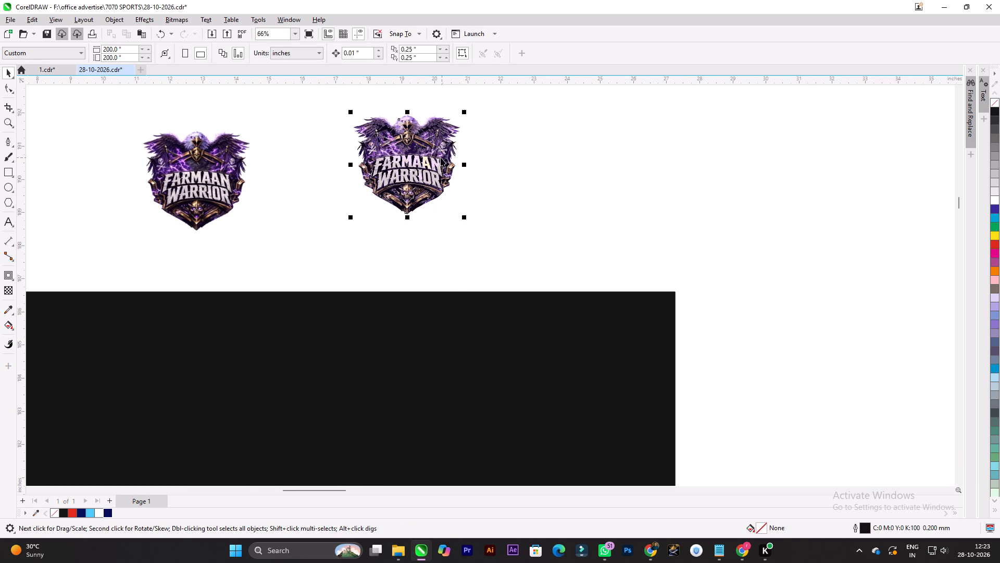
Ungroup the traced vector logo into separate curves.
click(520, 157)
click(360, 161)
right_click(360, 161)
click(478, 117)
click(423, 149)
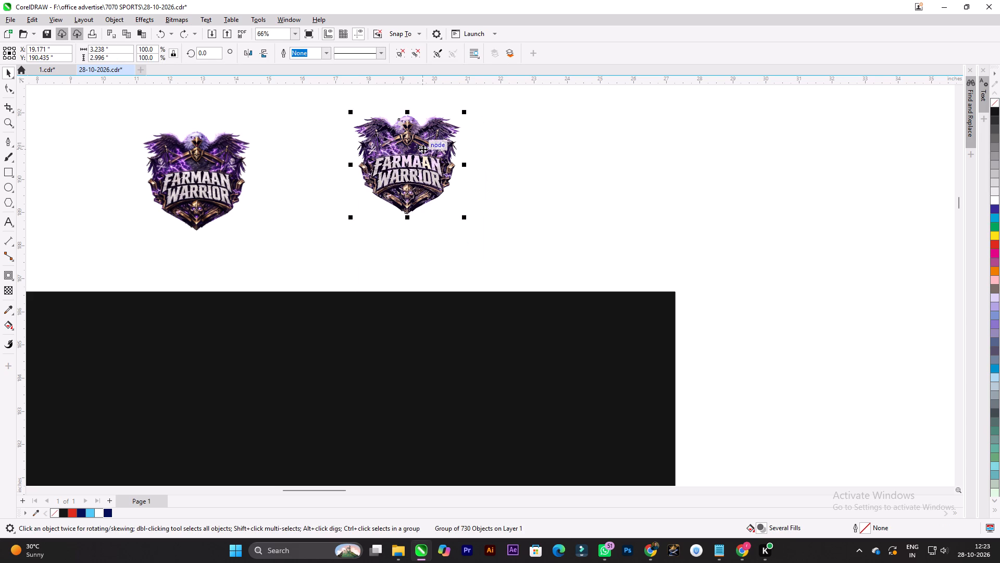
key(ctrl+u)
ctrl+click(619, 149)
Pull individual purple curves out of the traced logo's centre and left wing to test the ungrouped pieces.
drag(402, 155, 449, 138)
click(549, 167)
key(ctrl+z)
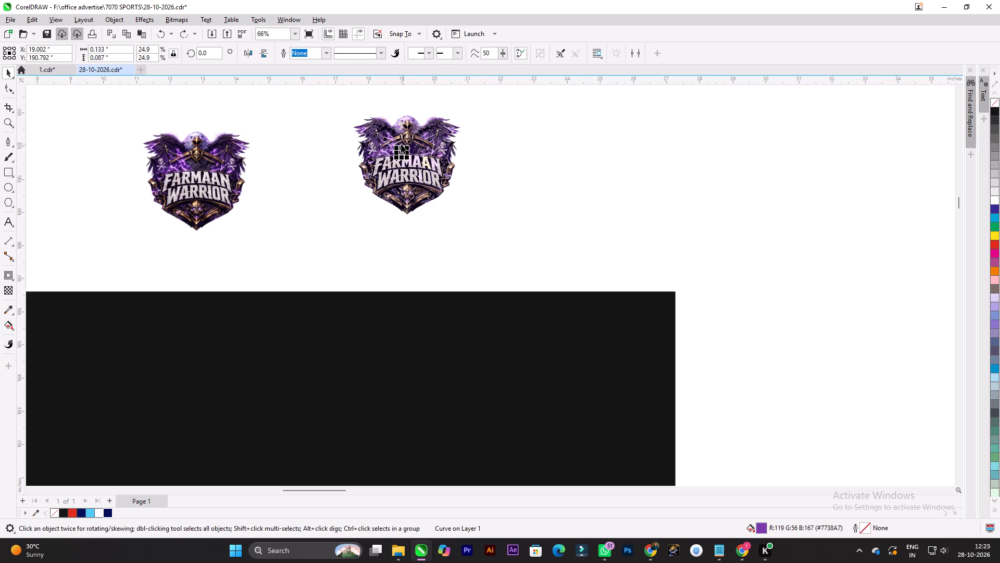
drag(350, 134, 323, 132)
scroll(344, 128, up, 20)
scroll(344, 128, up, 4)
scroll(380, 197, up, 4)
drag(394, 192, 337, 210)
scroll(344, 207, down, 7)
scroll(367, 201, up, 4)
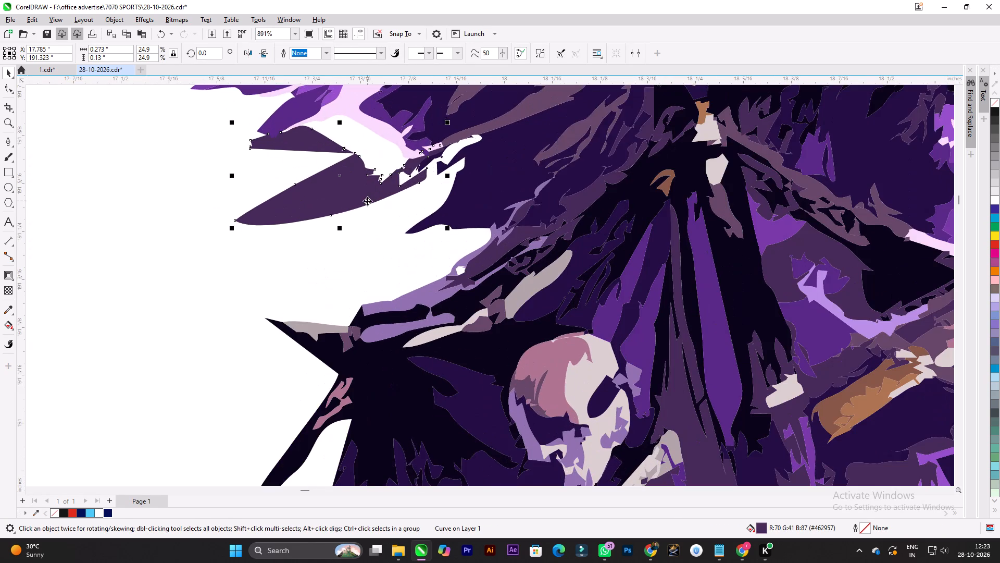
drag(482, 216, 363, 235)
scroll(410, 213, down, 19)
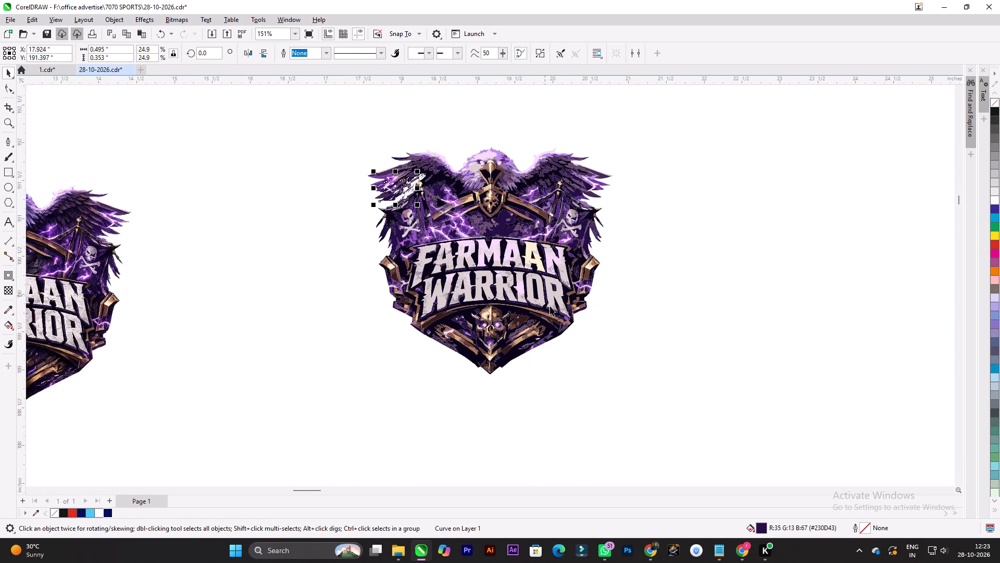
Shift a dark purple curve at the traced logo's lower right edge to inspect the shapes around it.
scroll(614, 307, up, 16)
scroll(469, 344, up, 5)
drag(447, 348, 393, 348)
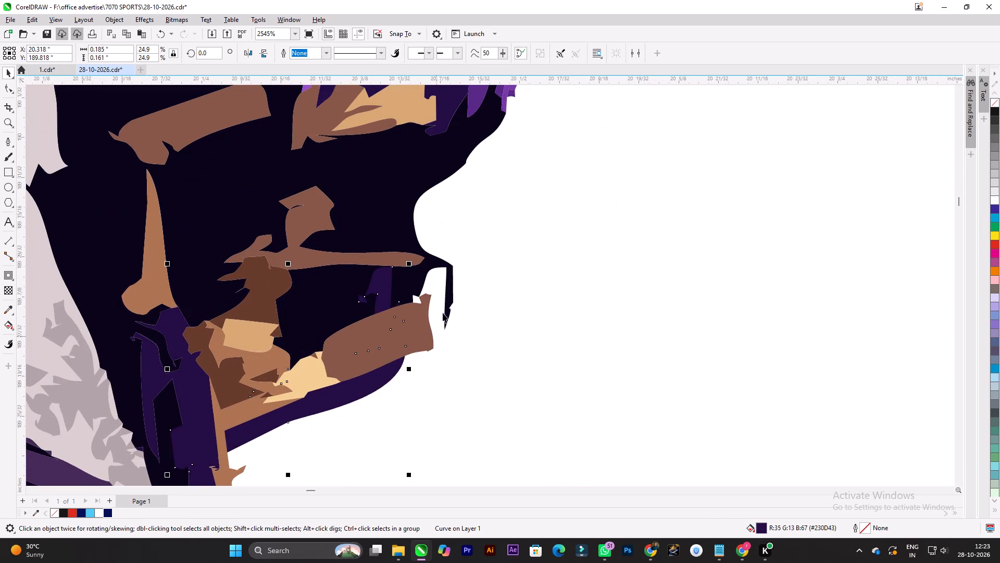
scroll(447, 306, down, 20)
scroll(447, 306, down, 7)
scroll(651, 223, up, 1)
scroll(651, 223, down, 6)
Delete all the pieces of the ungrouped traced logo, keeping the original bitmap.
click(662, 247)
drag(681, 277, 439, 76)
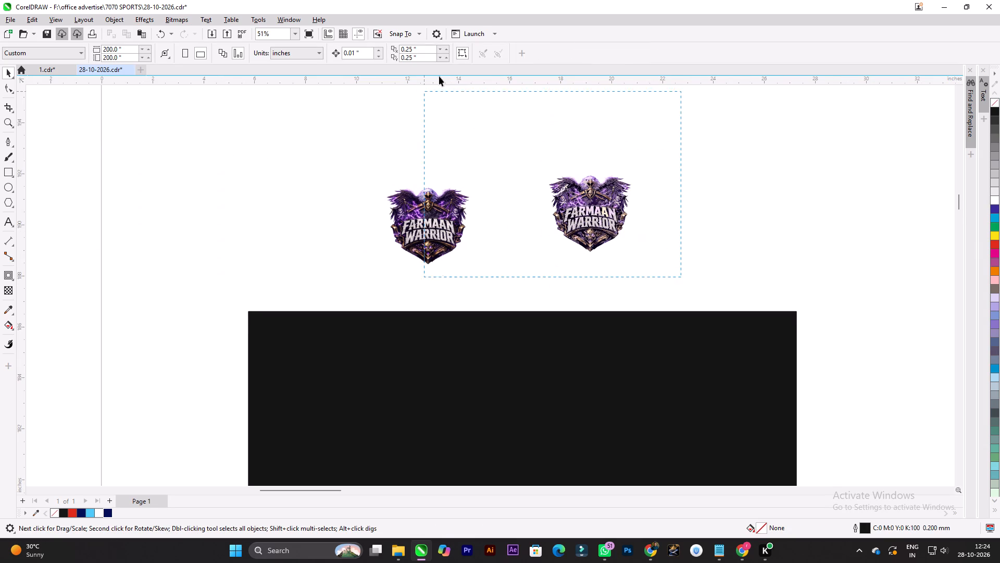
drag(439, 76, 522, 143)
key(Delete)
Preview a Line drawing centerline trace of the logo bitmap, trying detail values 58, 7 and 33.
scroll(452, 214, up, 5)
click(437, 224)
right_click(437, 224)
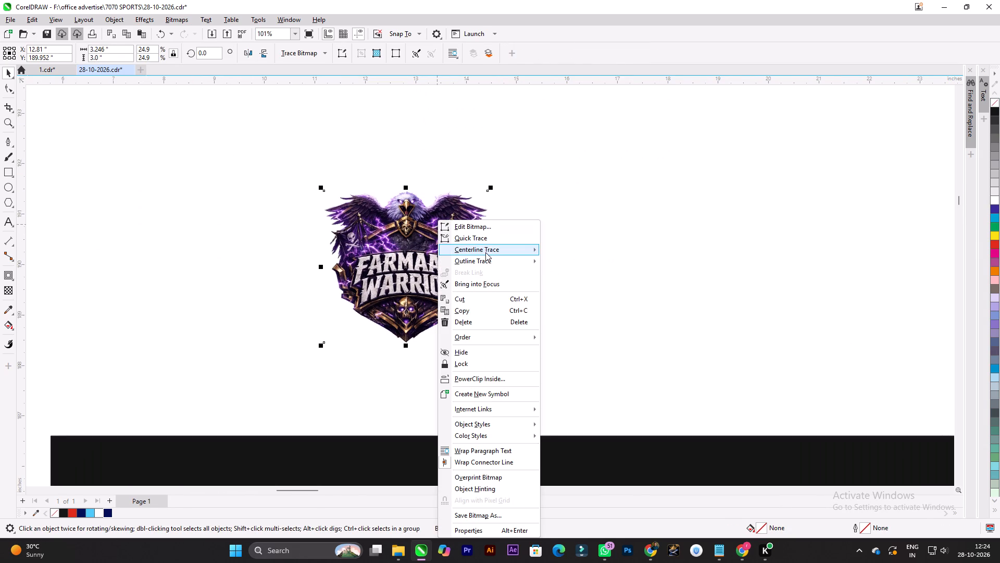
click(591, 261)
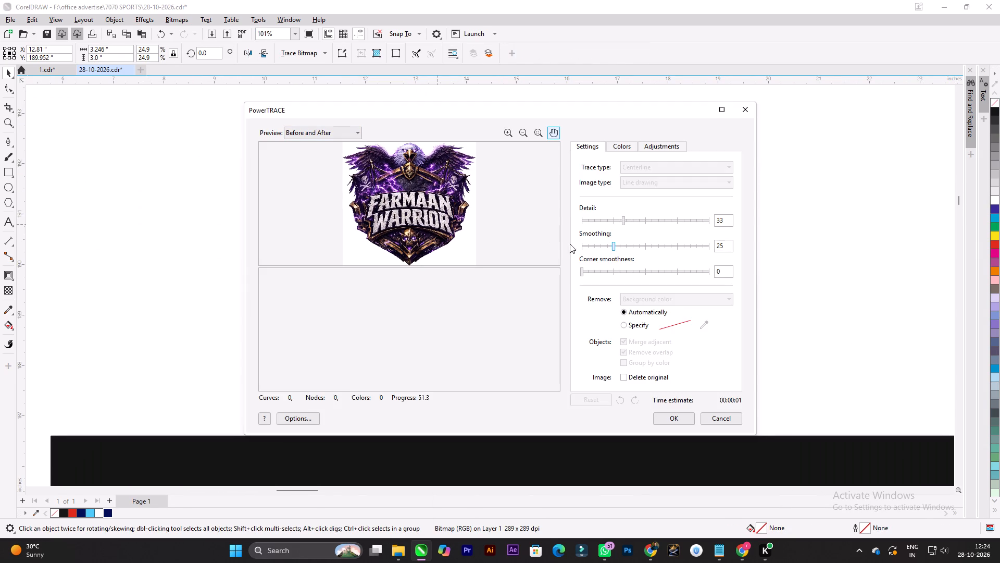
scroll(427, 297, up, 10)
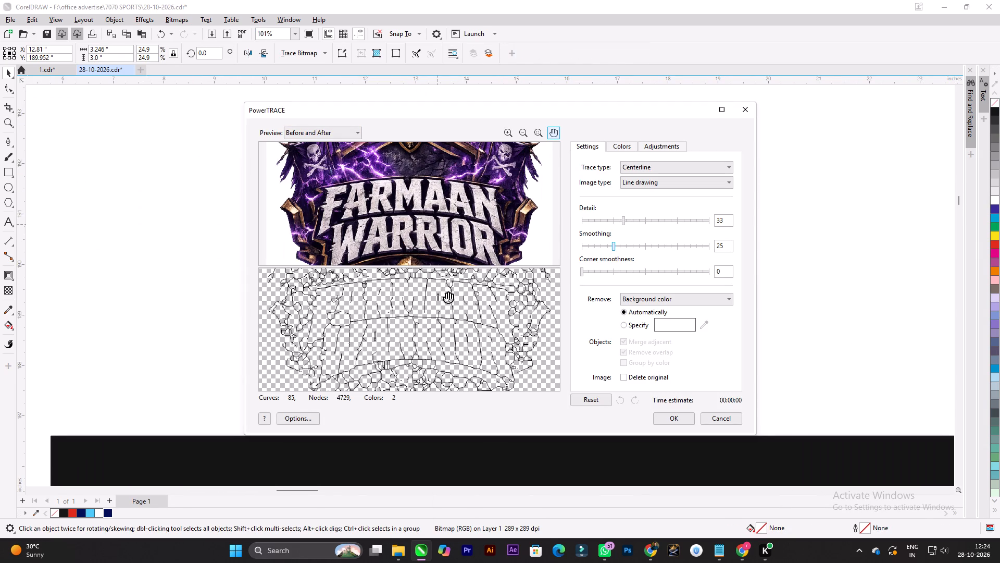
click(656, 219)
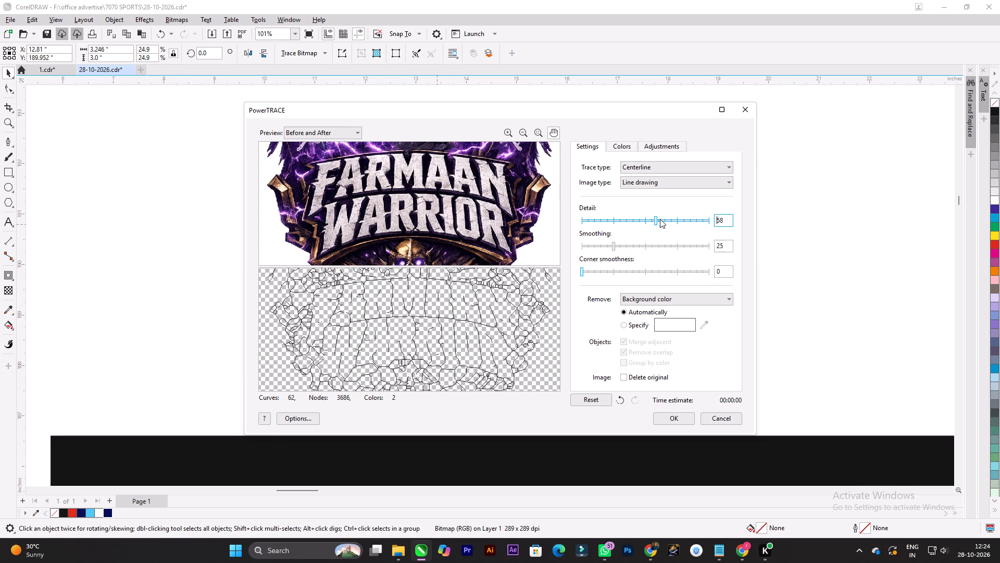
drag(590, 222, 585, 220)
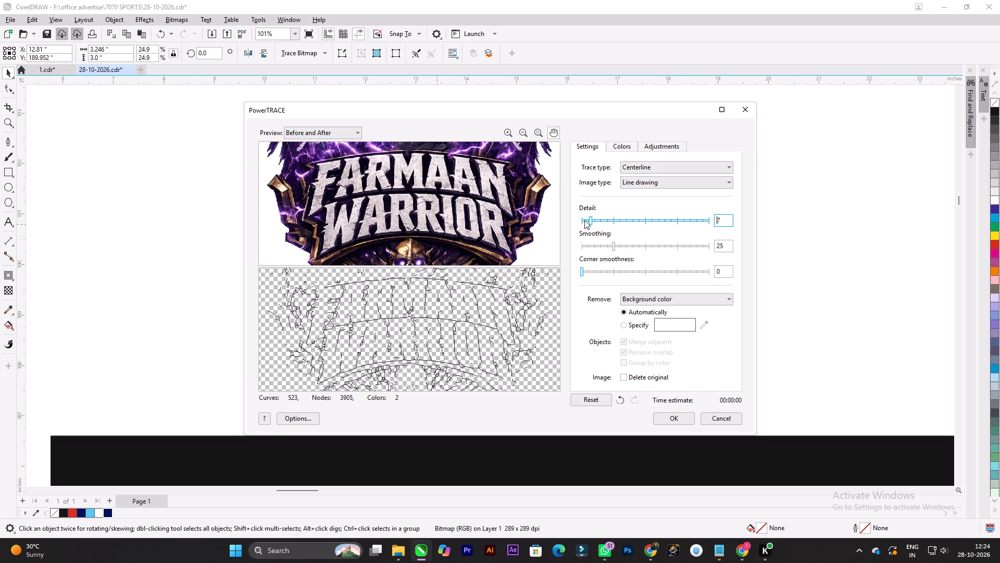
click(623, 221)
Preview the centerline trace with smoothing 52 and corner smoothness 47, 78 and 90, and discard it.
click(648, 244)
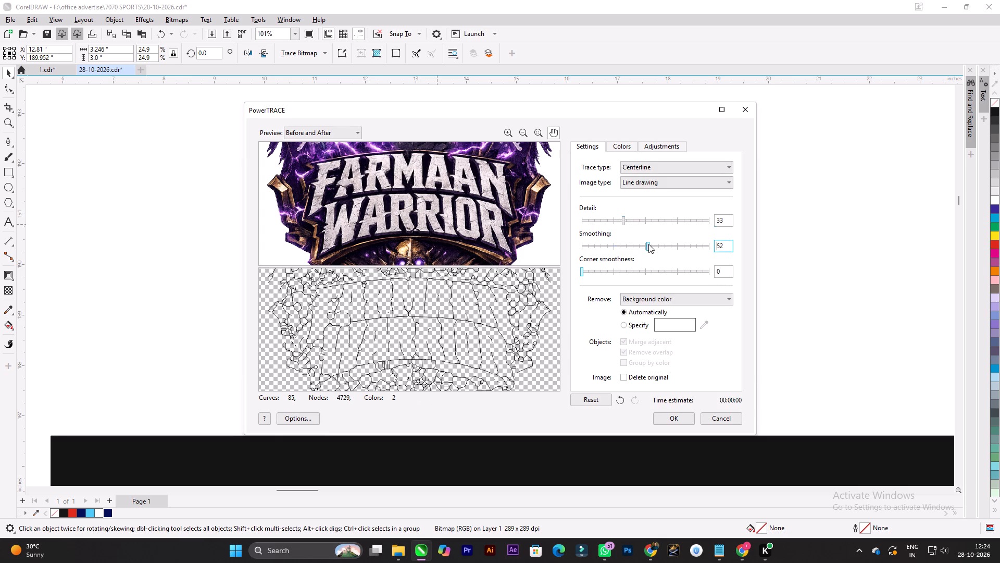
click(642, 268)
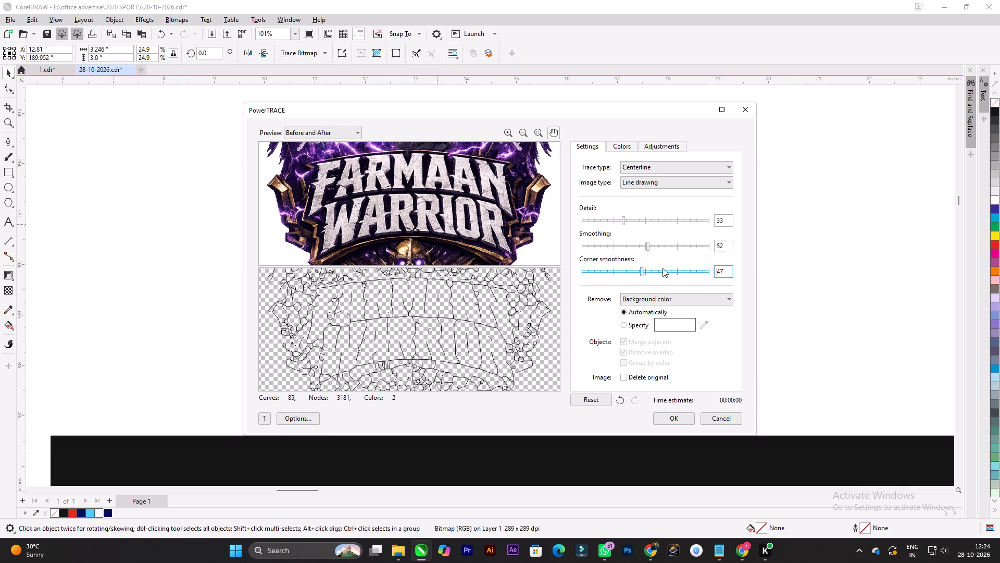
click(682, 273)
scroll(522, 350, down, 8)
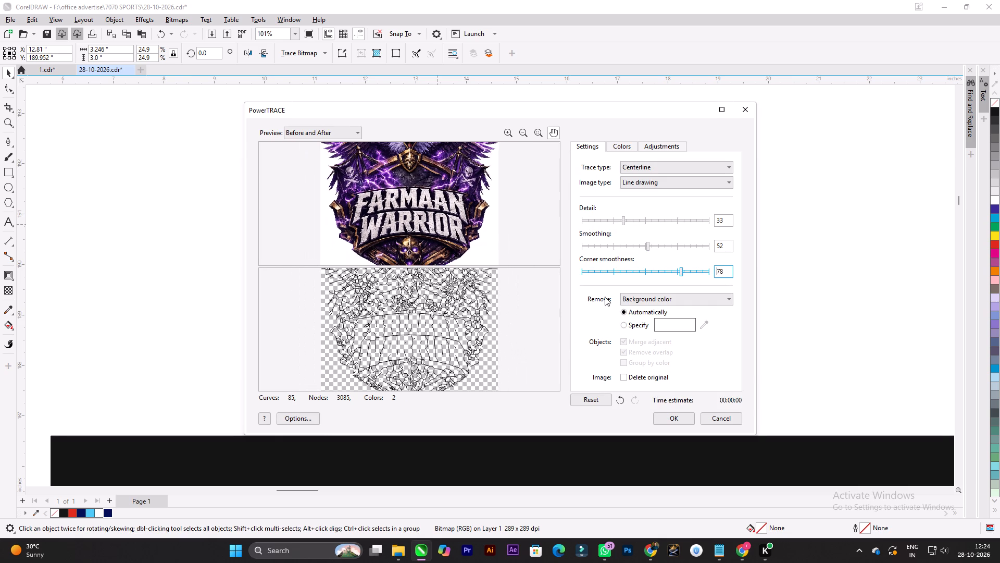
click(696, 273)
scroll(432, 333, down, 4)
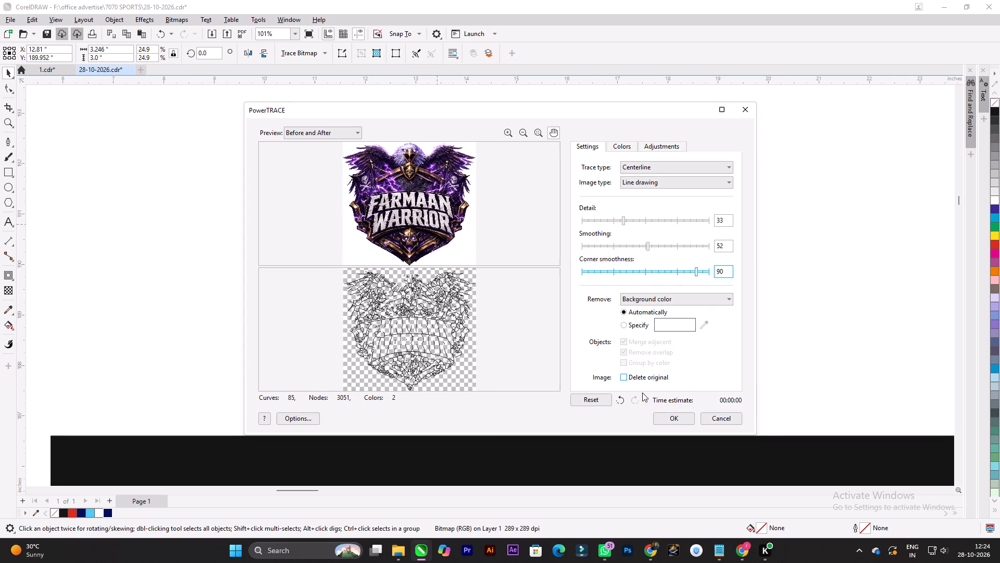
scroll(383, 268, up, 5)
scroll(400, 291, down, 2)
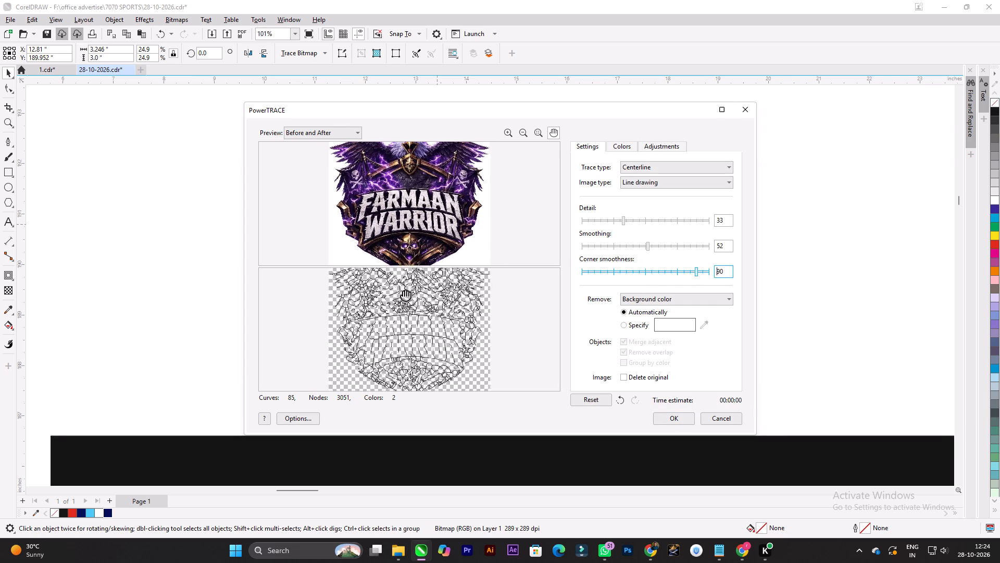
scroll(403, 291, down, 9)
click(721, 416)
Move the logo bitmap back onto the black rectangle, at about X 13.28, Y 178.58 inches.
scroll(433, 259, down, 7)
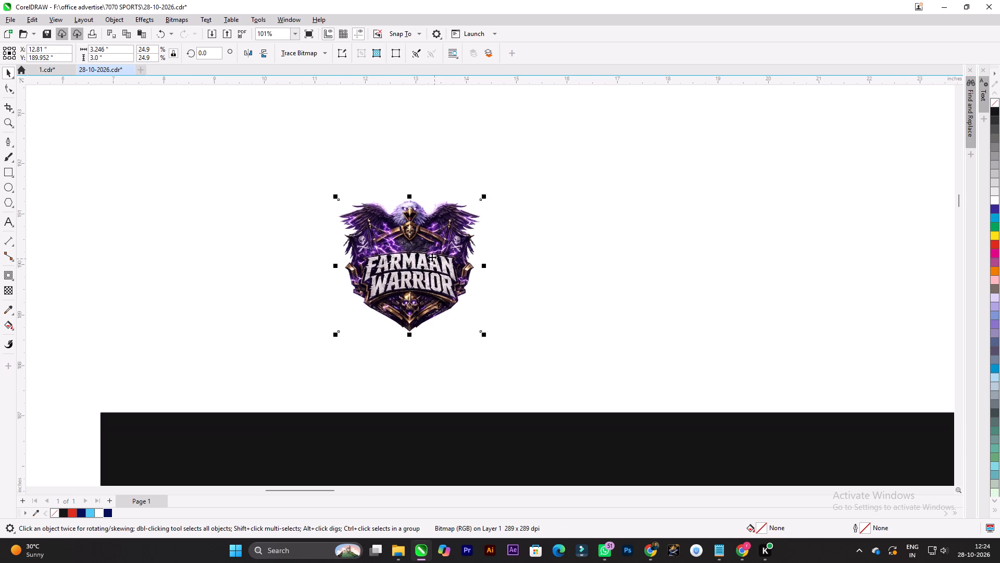
scroll(432, 240, up, 8)
scroll(404, 231, down, 13)
drag(404, 240, 402, 348)
scroll(415, 340, up, 11)
drag(385, 354, 403, 323)
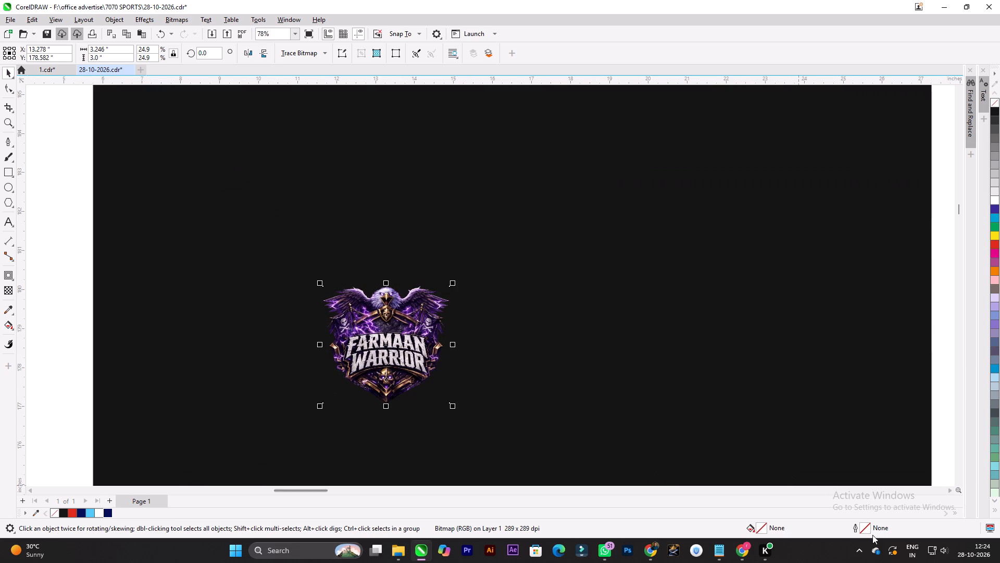
Give the logo bitmap a white 1.0 mm outline with round corners, the third outline position option and Behind fill.
double_click(868, 528)
drag(496, 162, 595, 142)
click(524, 176)
drag(523, 261, 478, 186)
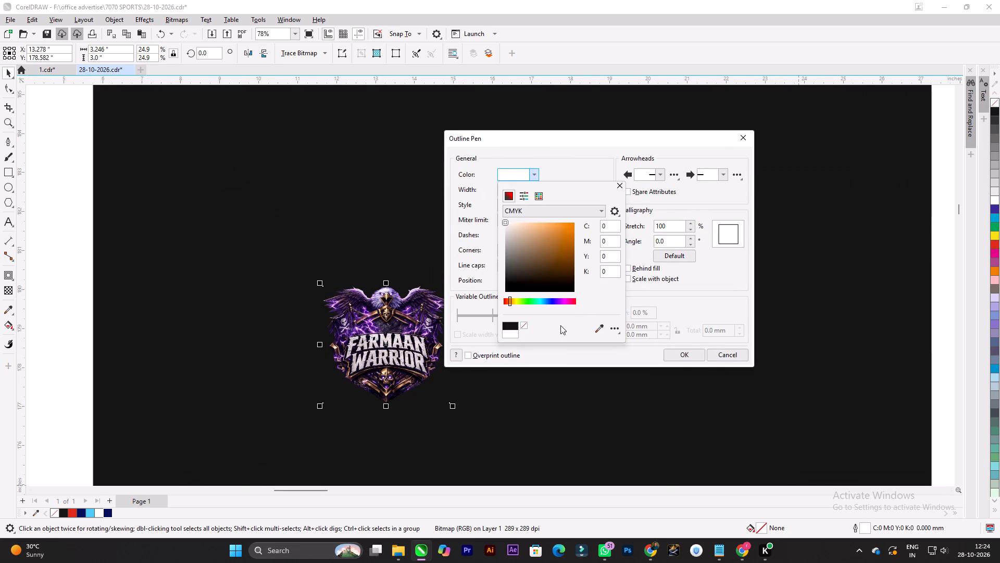
click(574, 154)
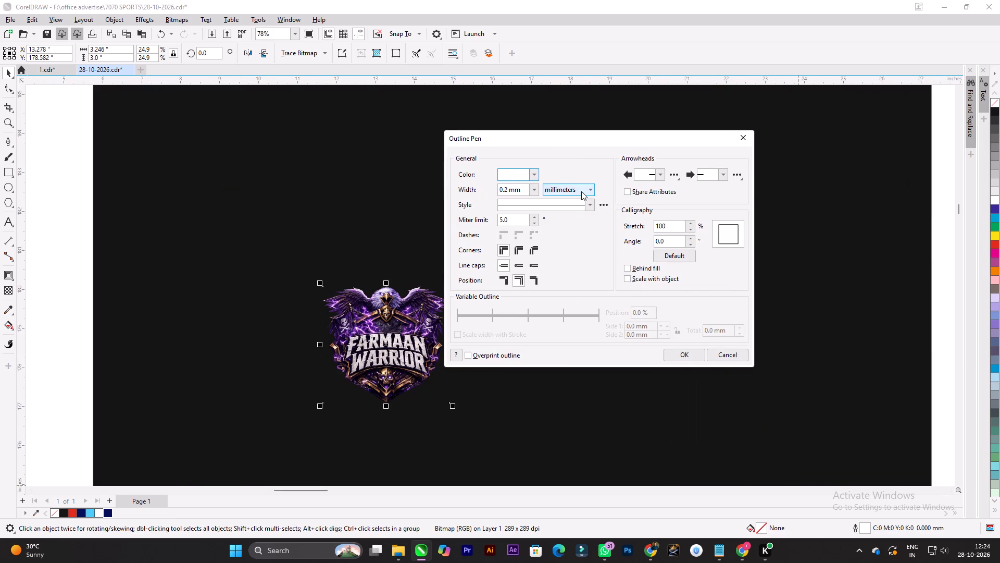
double_click(581, 191)
click(515, 247)
click(531, 278)
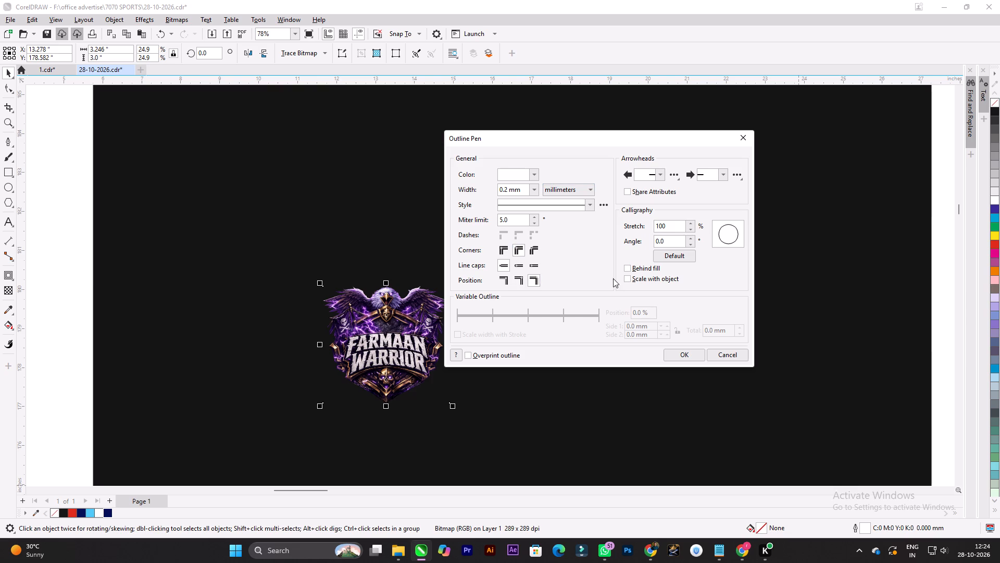
click(628, 270)
click(537, 192)
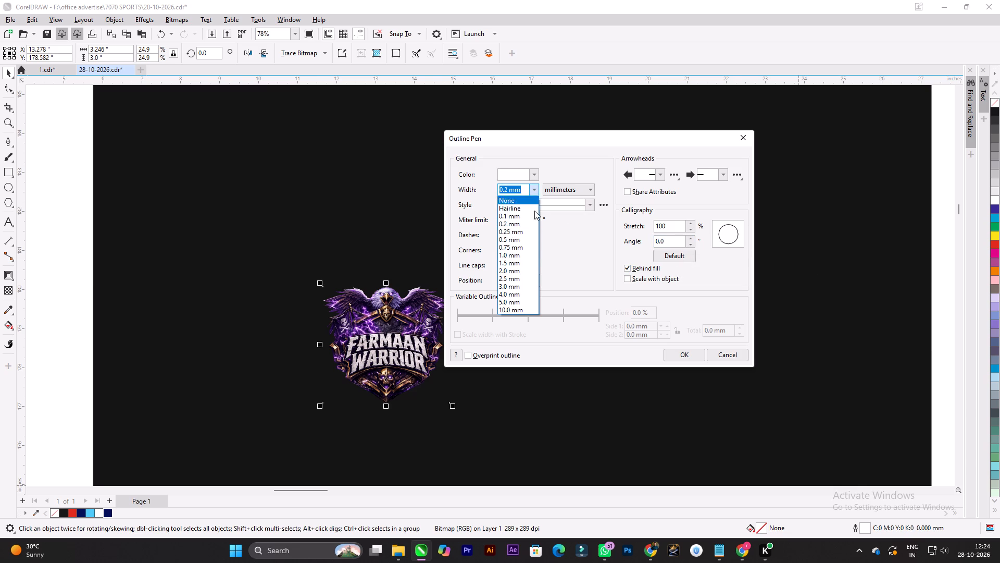
click(528, 256)
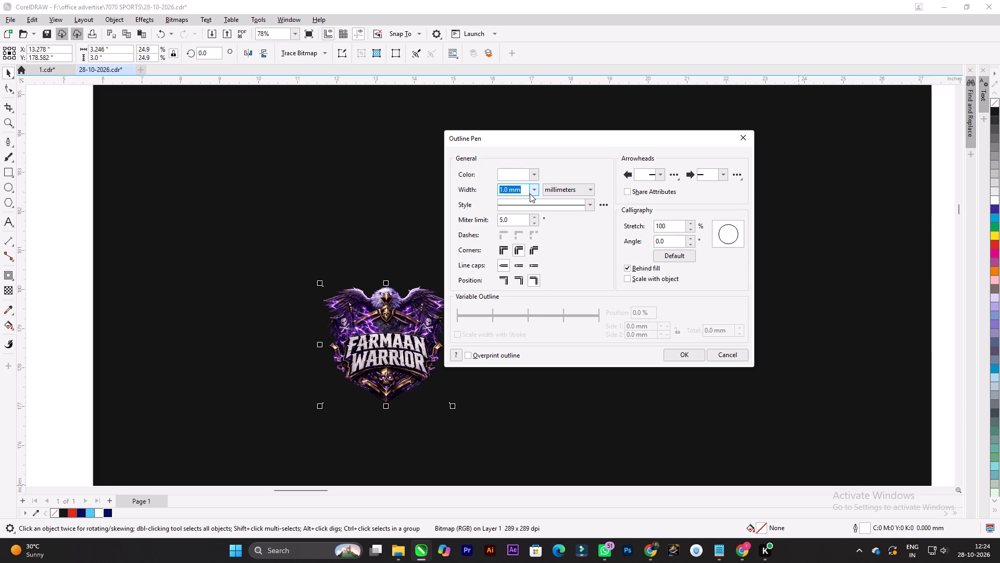
double_click(533, 191)
click(681, 358)
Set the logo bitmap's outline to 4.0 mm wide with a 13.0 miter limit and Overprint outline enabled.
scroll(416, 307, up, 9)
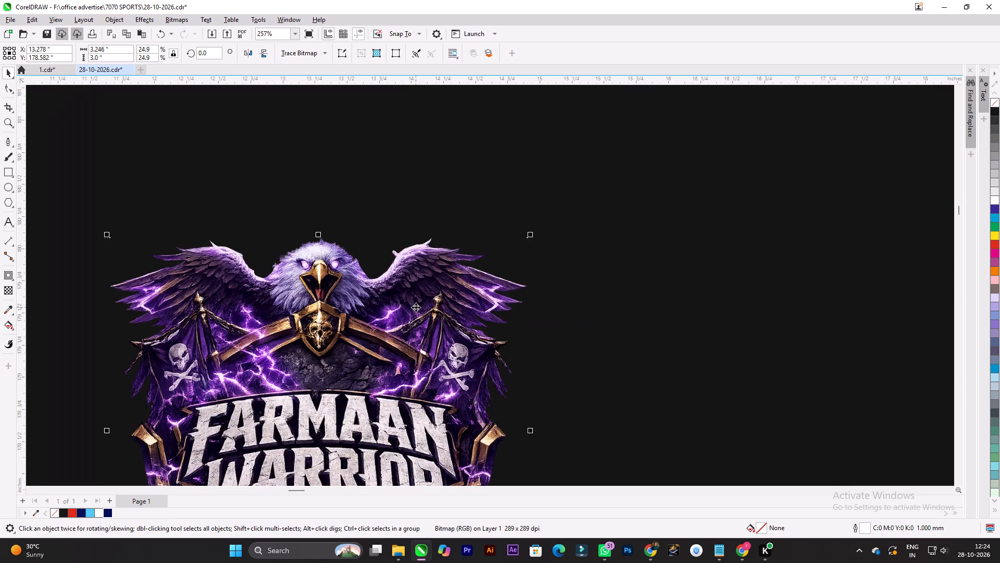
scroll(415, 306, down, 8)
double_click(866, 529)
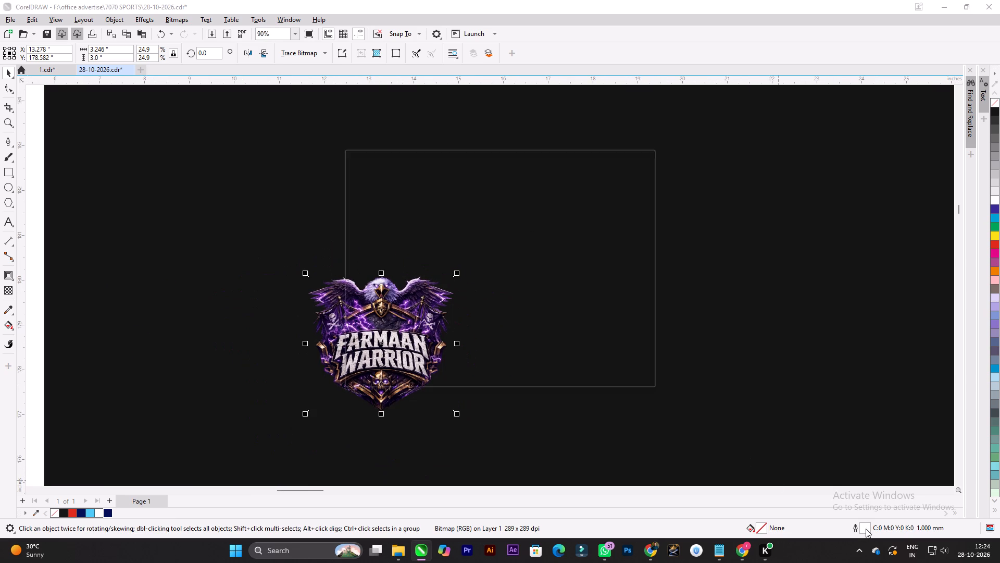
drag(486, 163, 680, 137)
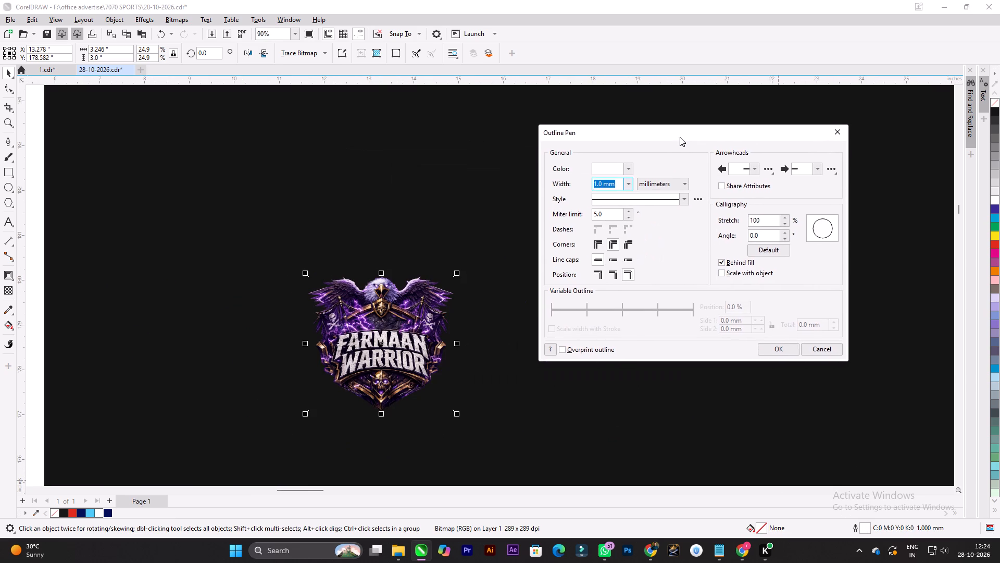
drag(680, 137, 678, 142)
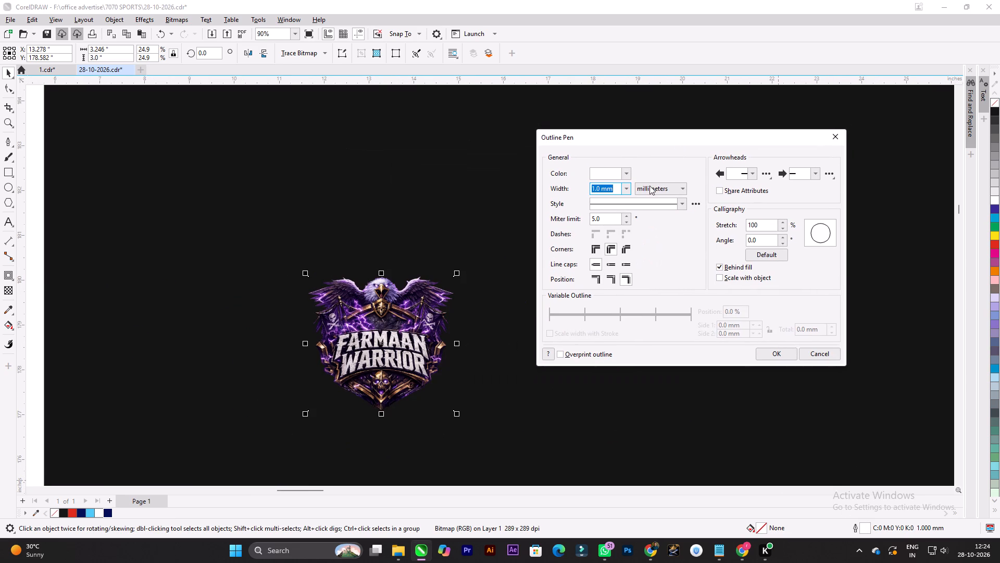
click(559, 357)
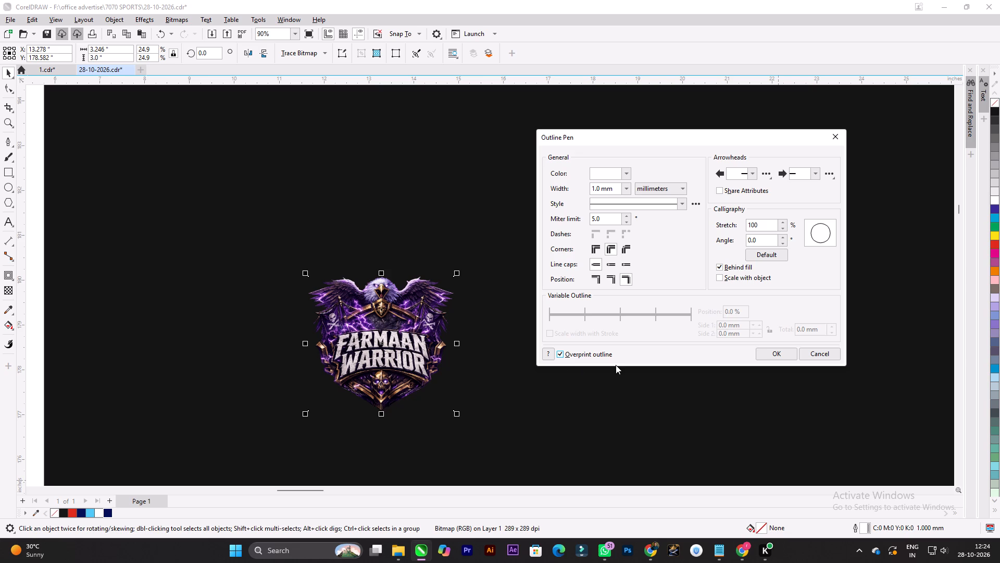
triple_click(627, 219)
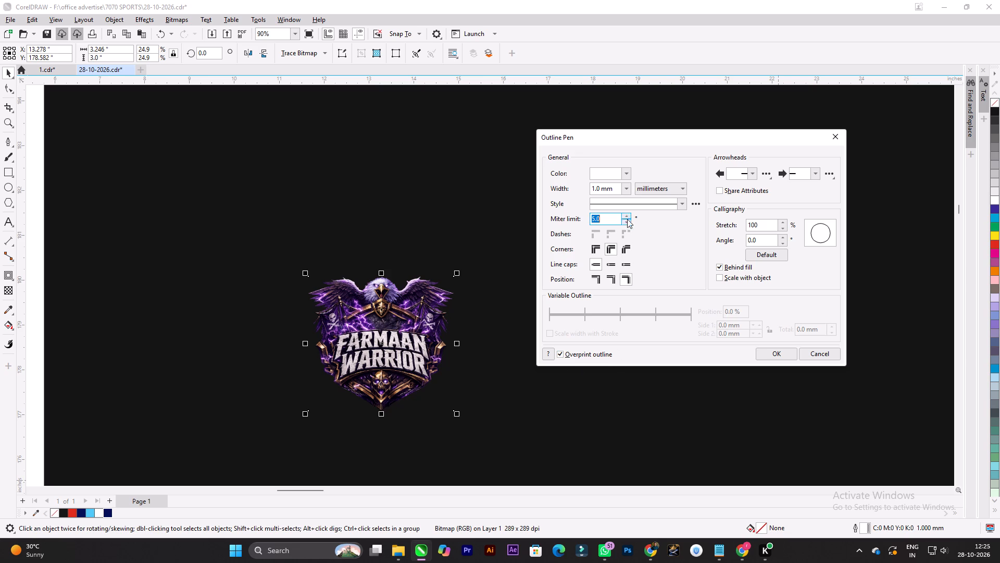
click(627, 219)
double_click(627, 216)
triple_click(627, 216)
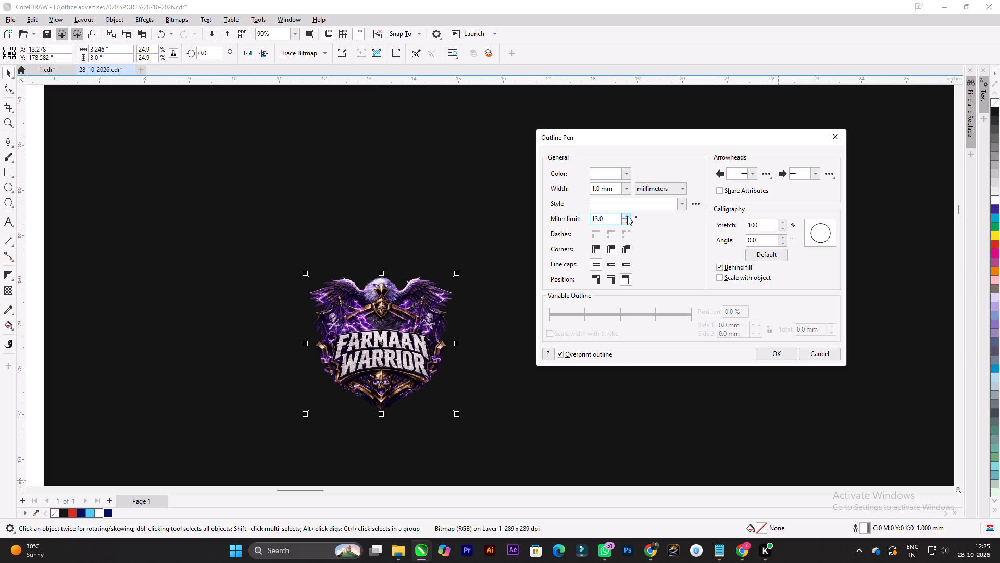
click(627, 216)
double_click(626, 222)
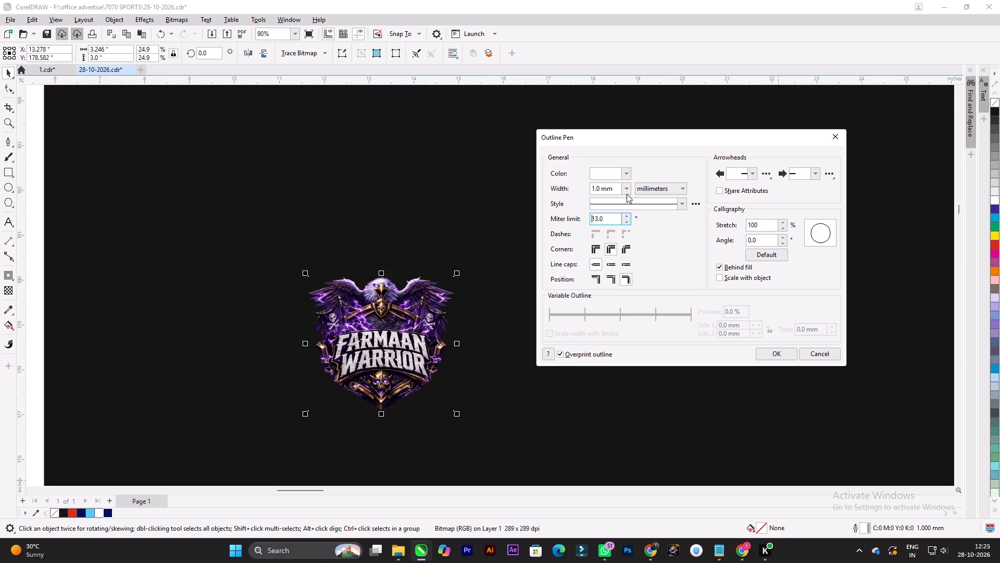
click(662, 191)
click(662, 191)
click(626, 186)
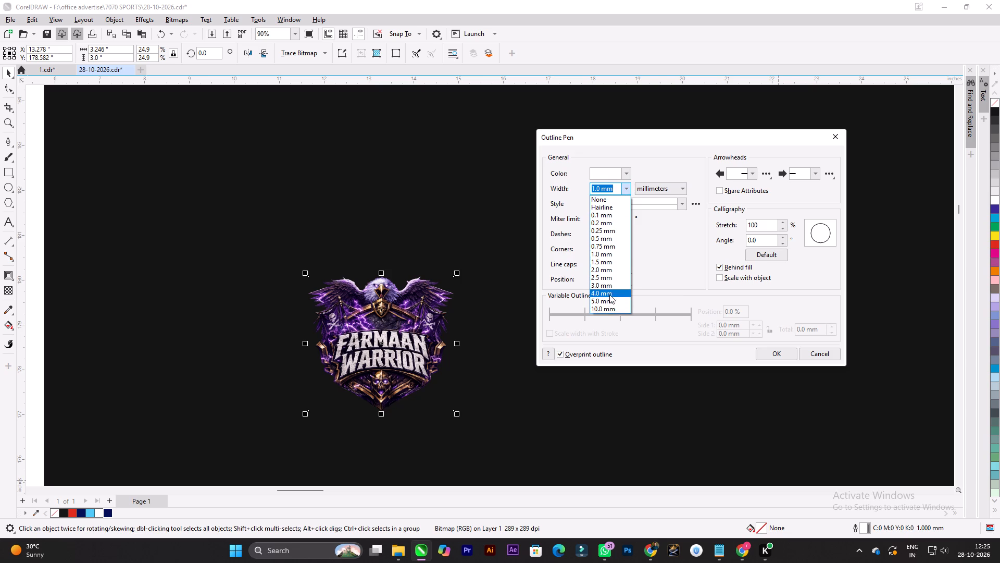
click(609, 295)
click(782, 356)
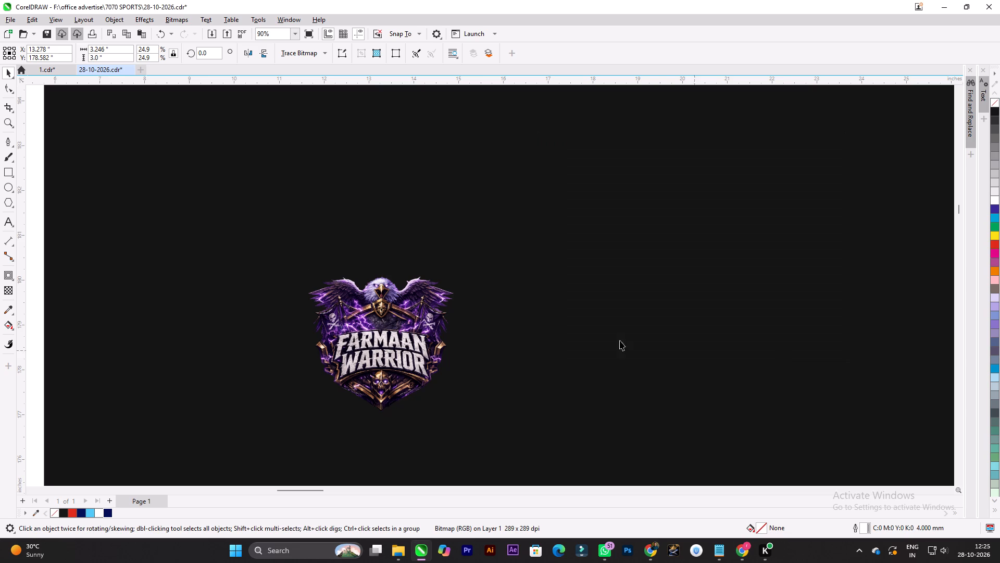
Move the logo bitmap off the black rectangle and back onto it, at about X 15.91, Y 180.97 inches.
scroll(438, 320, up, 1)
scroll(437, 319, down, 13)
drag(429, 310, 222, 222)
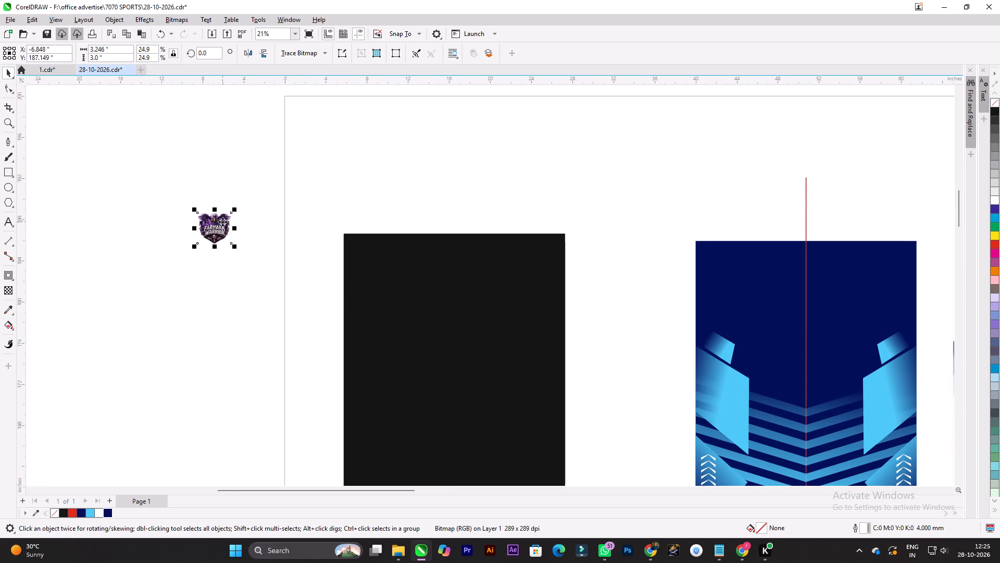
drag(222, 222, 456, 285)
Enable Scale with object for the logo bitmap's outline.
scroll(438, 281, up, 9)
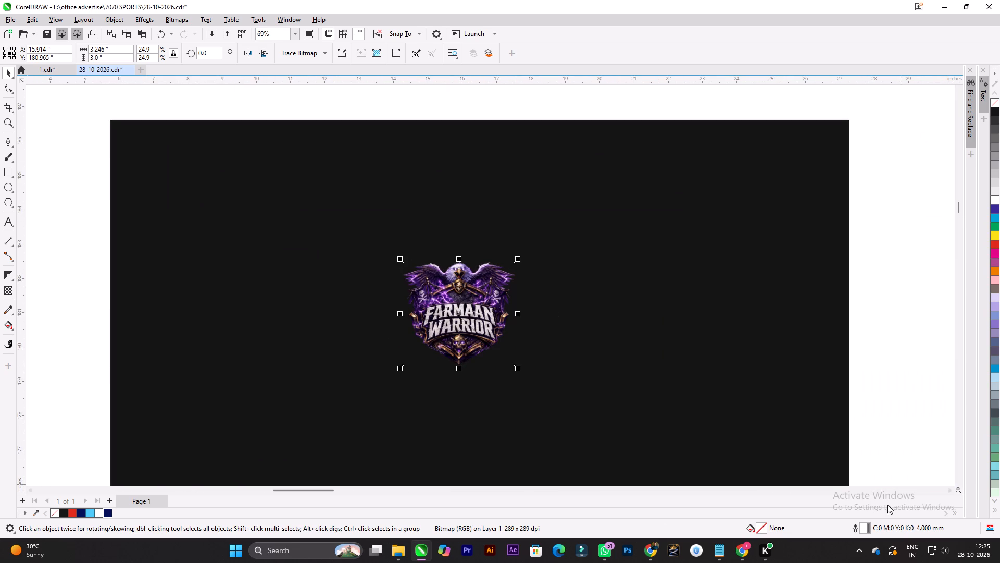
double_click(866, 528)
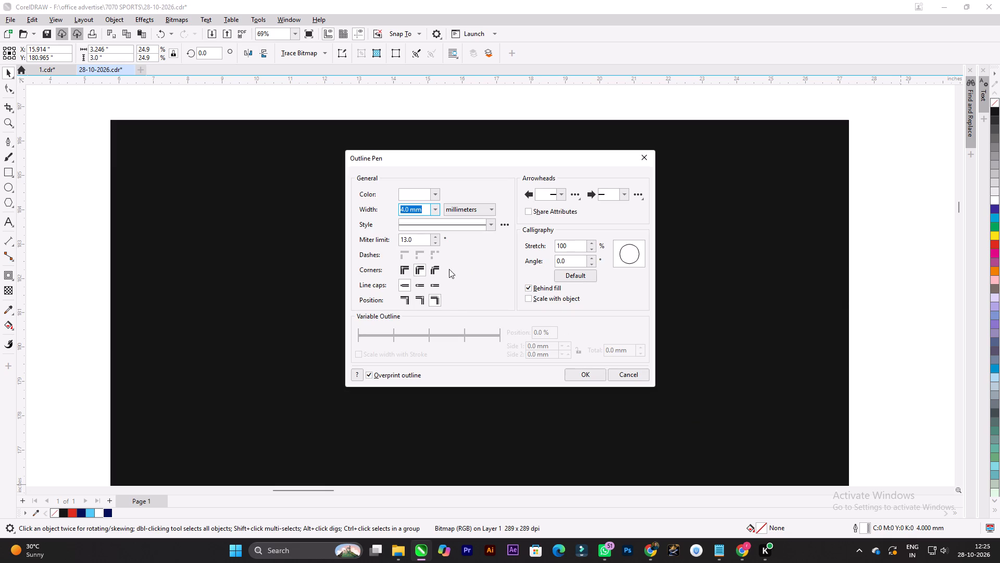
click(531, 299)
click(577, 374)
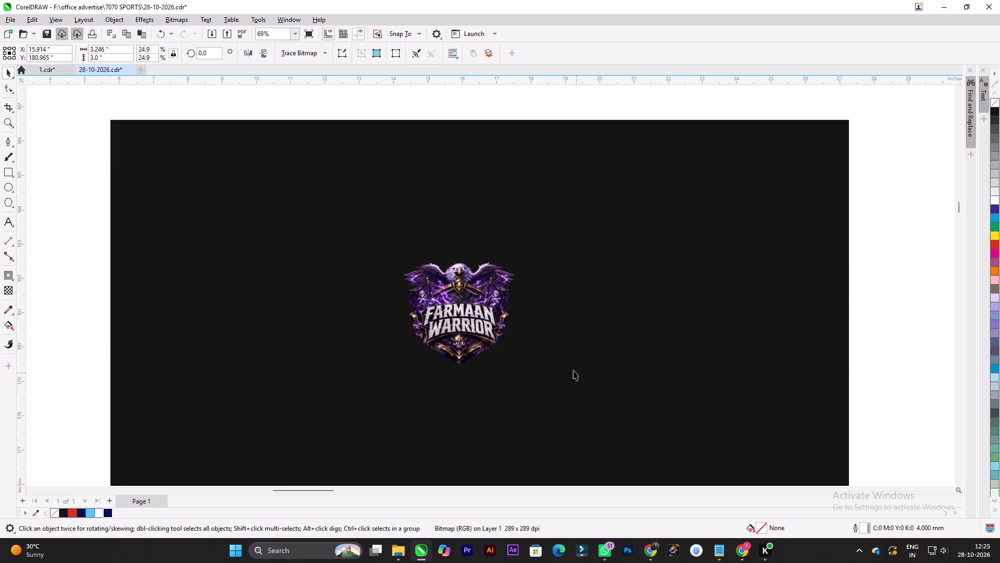
Examine the logo bitmap's edges against the black rectangle for the white outline.
scroll(450, 278, up, 6)
scroll(449, 271, down, 4)
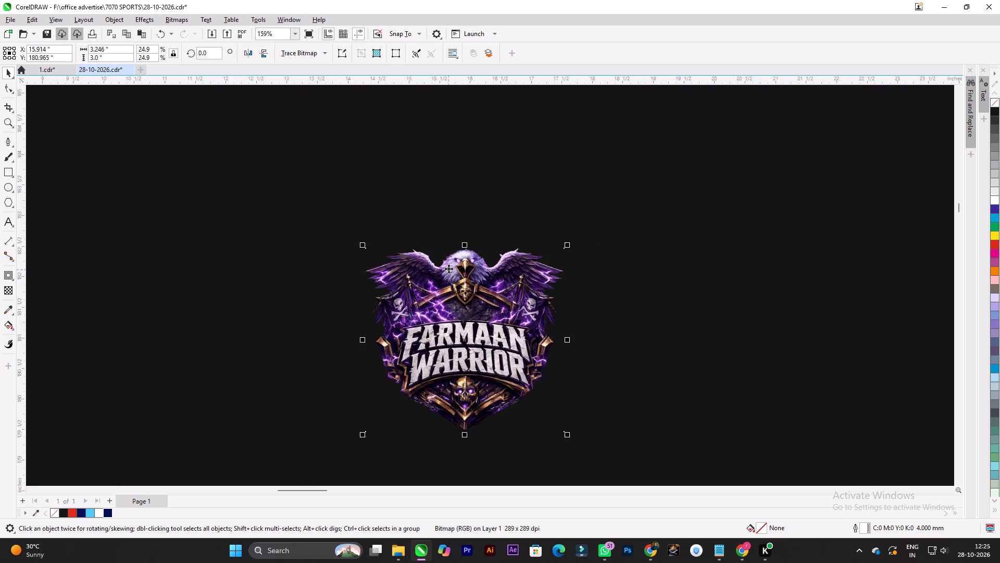
scroll(448, 268, down, 4)
scroll(449, 266, up, 5)
scroll(449, 268, down, 7)
scroll(425, 266, up, 3)
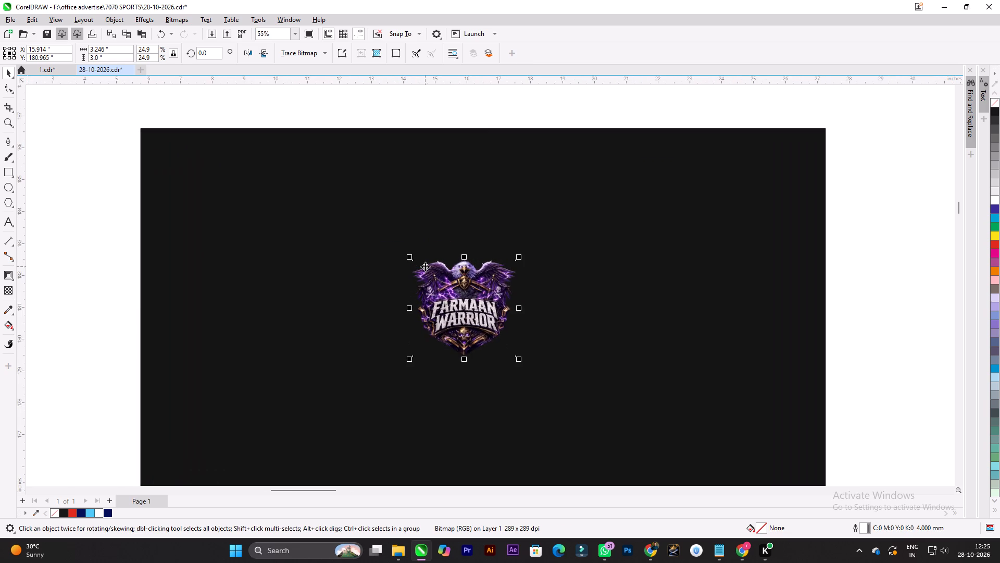
scroll(424, 266, down, 10)
scroll(320, 210, up, 8)
click(728, 250)
scroll(398, 272, up, 2)
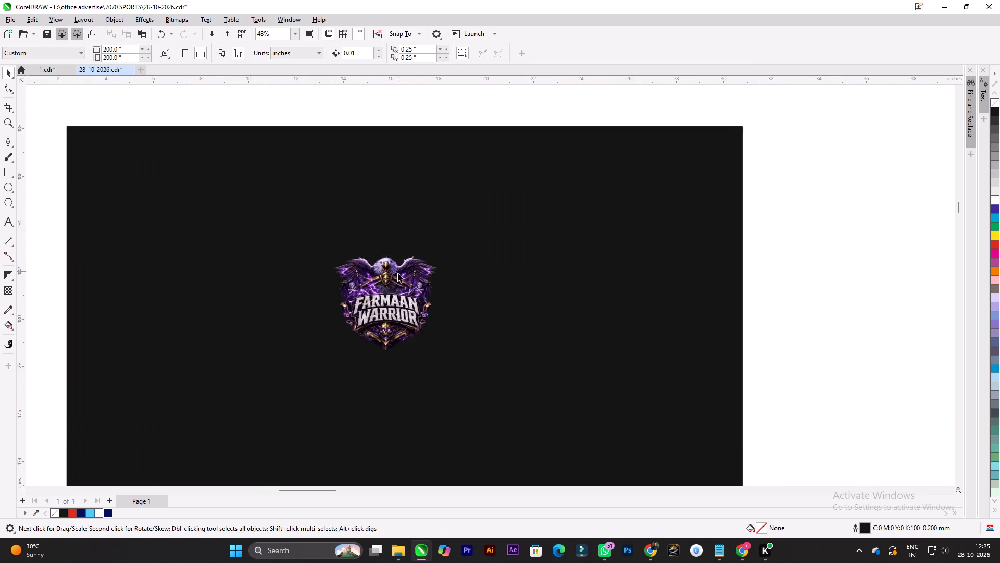
scroll(398, 273, up, 5)
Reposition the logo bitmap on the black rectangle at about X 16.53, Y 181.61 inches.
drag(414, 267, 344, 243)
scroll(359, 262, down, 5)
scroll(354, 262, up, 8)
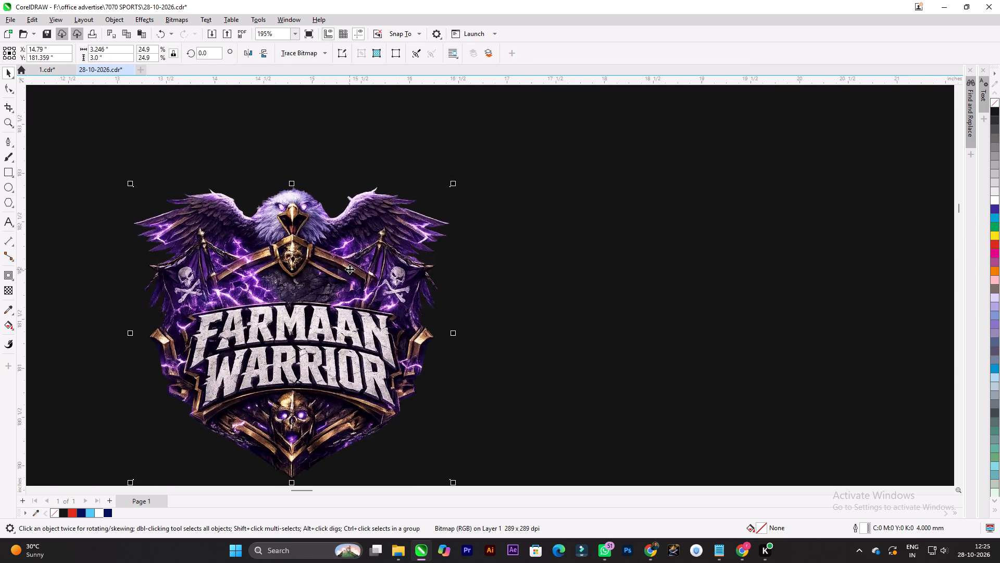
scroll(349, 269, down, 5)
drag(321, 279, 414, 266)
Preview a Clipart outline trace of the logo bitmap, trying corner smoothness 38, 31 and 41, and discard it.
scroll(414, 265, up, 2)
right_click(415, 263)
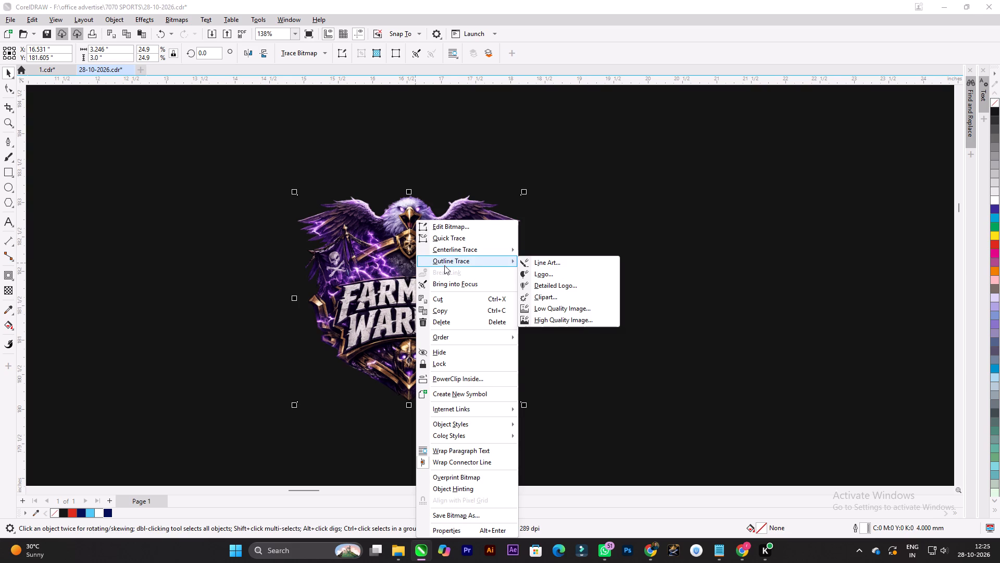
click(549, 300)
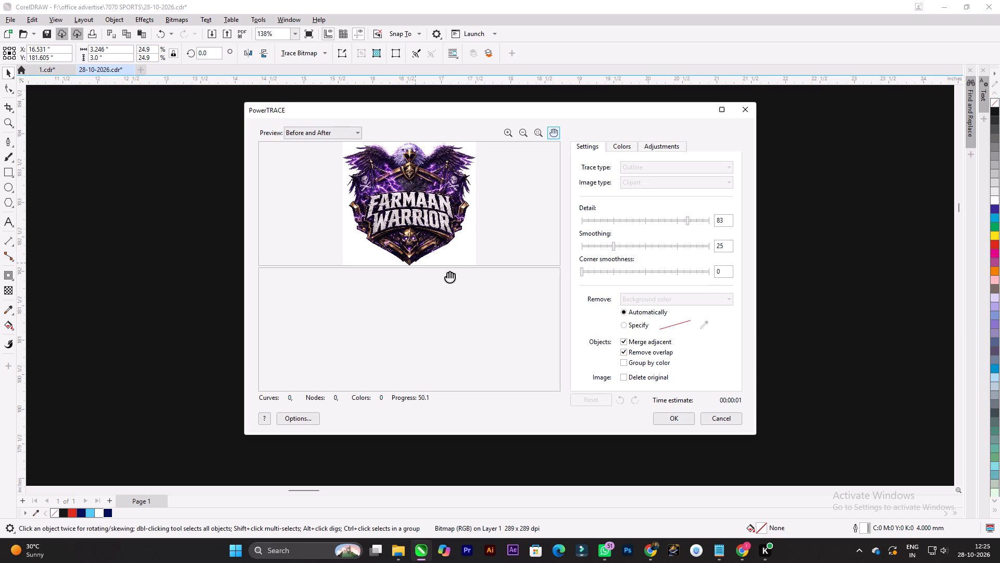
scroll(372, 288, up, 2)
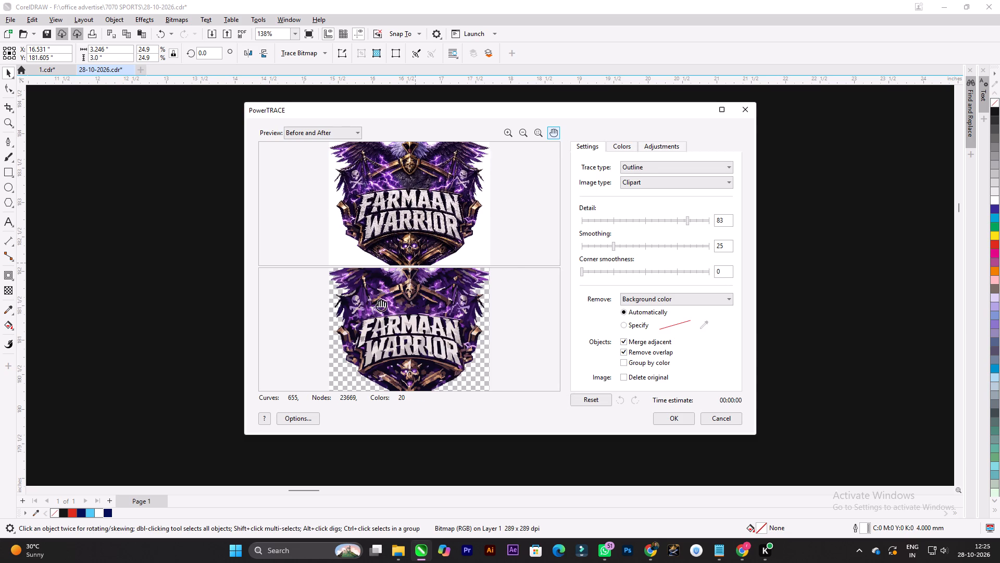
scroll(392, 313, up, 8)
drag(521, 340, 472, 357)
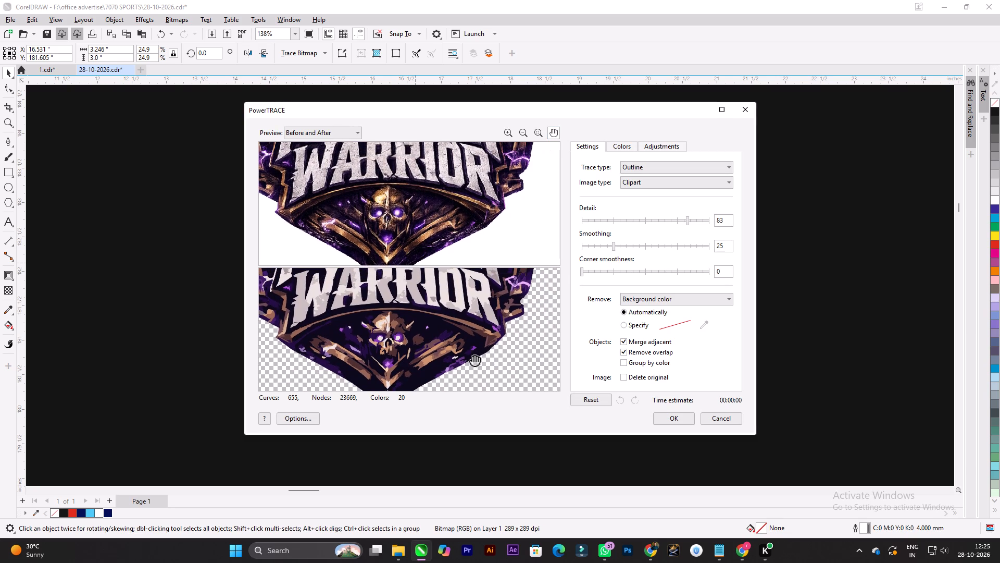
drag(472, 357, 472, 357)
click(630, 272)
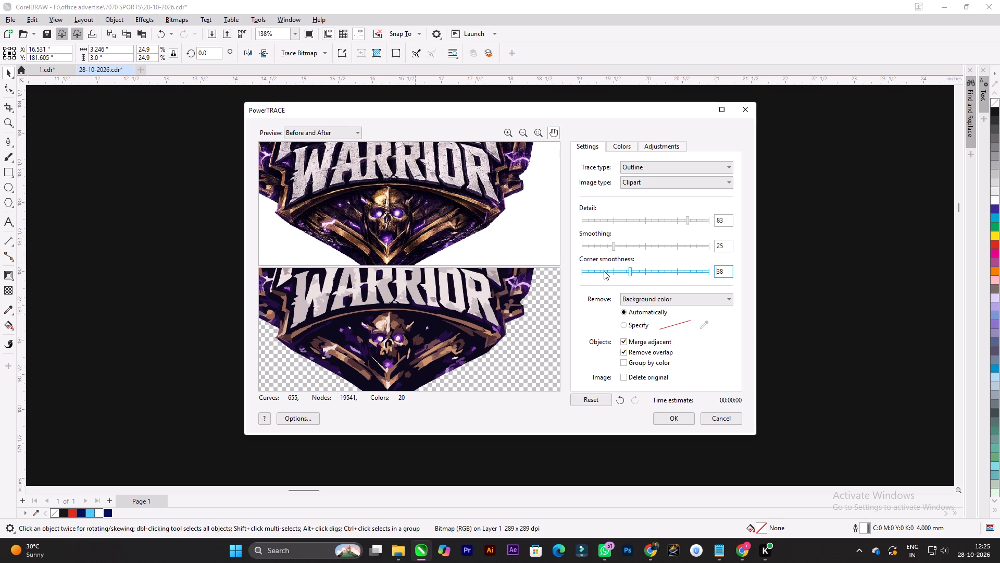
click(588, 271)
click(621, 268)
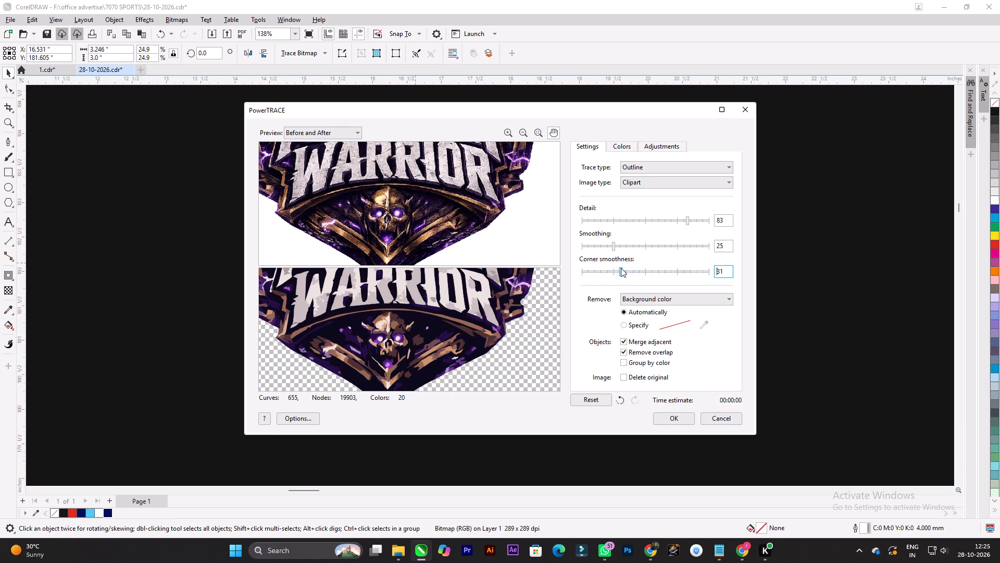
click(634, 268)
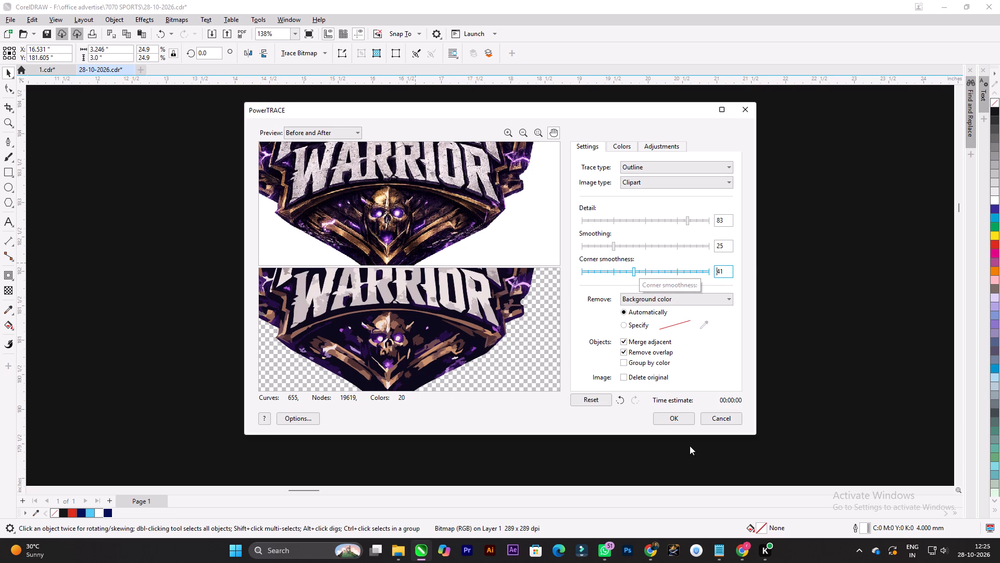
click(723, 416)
Move the logo bitmap above the black rectangle and delete it.
scroll(387, 254, up, 1)
scroll(387, 254, down, 18)
click(630, 202)
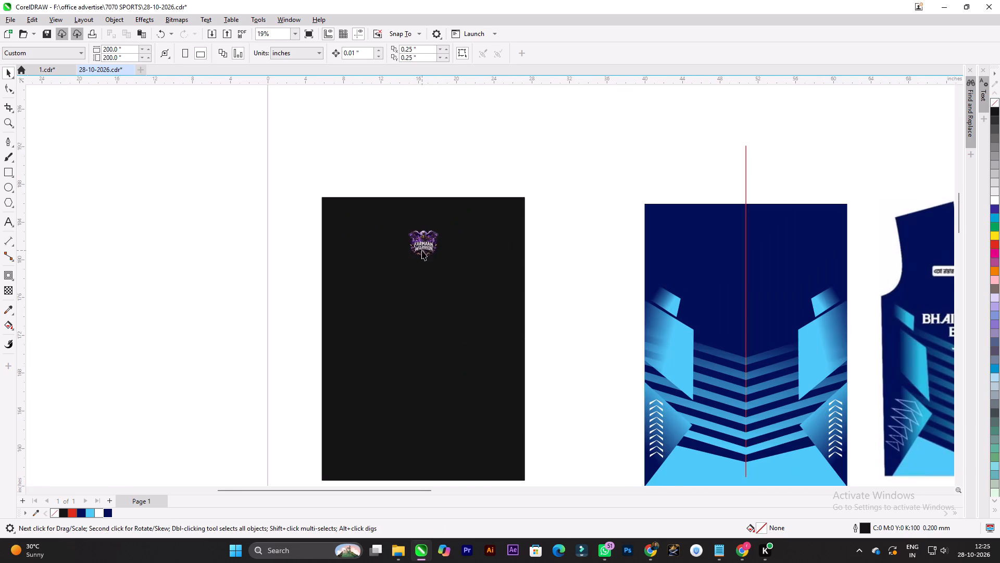
scroll(422, 250, up, 2)
click(423, 240)
drag(423, 240, 411, 134)
key(Escape)
key(Escape)
key(Escape)
click(402, 144)
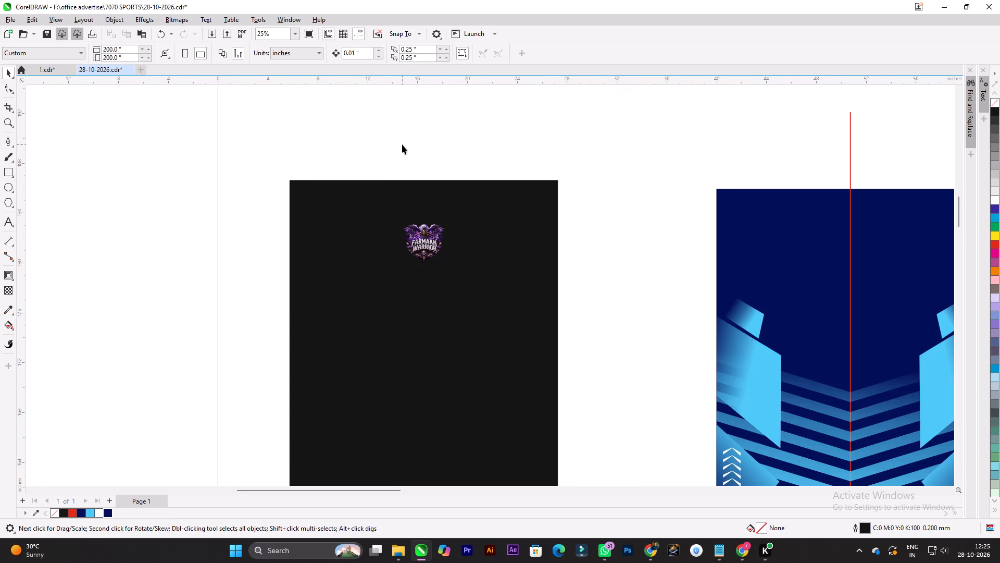
scroll(422, 290, down, 4)
drag(423, 259, 427, 181)
scroll(426, 180, up, 5)
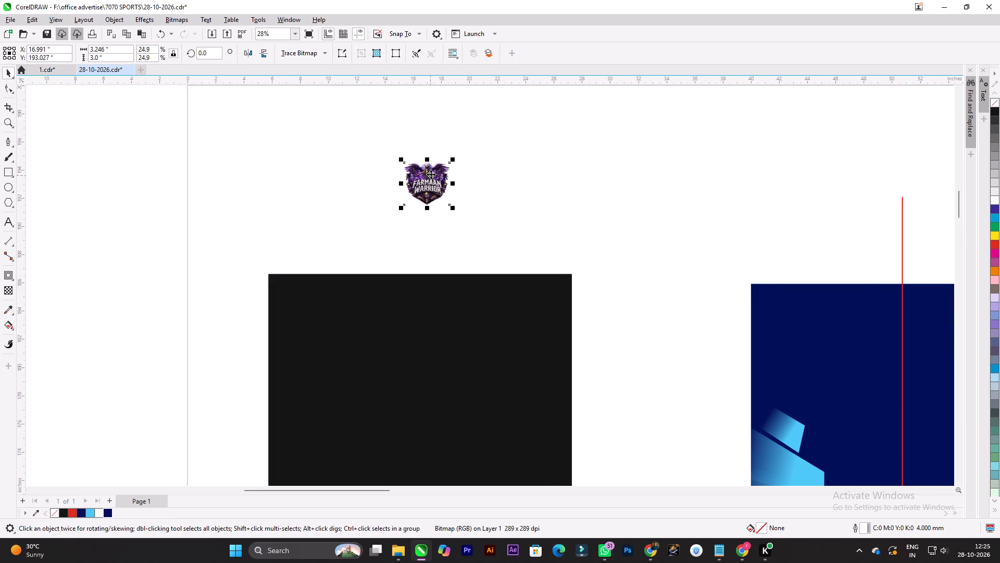
key(Delete)
scroll(431, 175, down, 7)
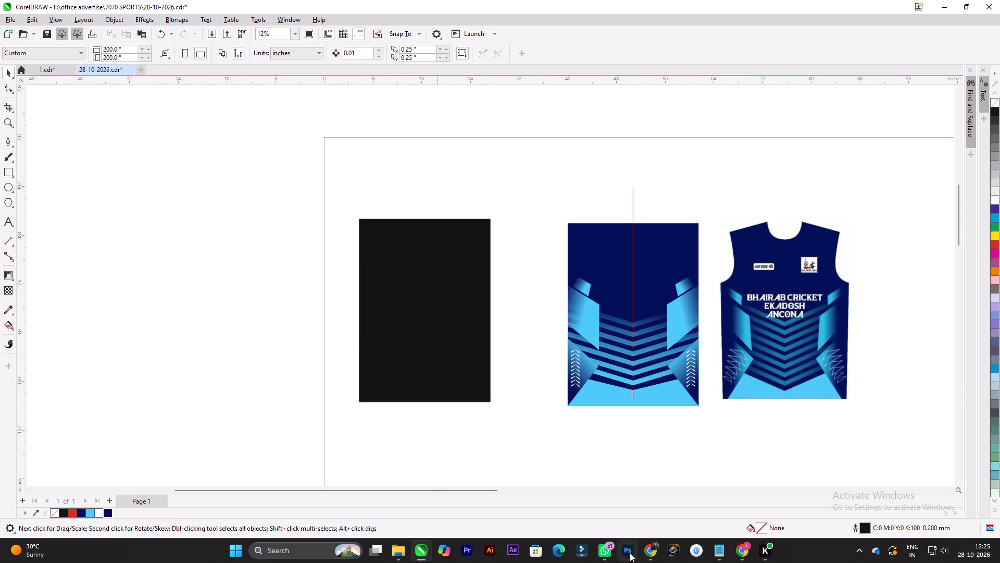
Switch to Photoshop and create a new 10 x 12 inch RGB document at 300 ppi.
click(630, 553)
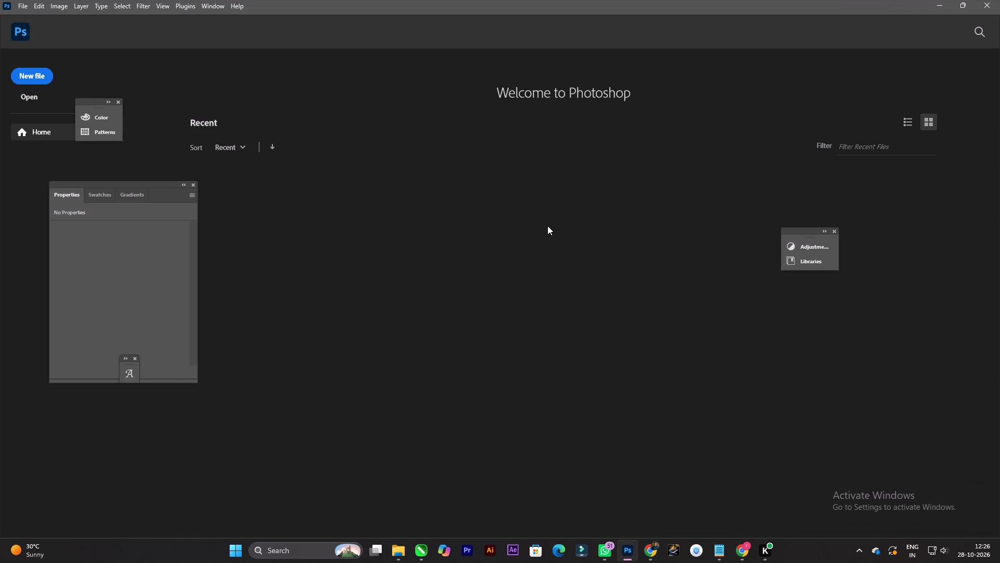
key(ctrl+n)
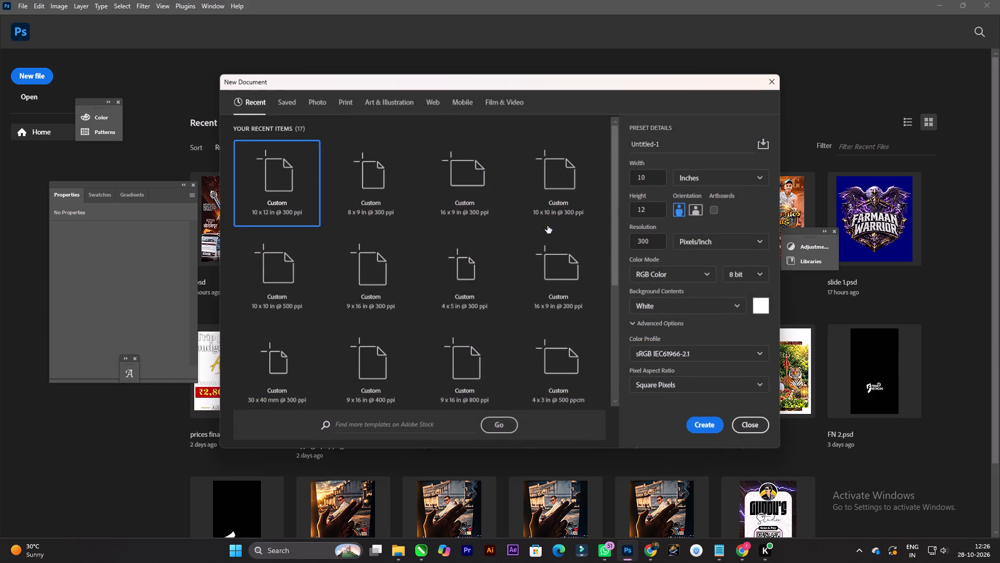
key(Right)
key(Return)
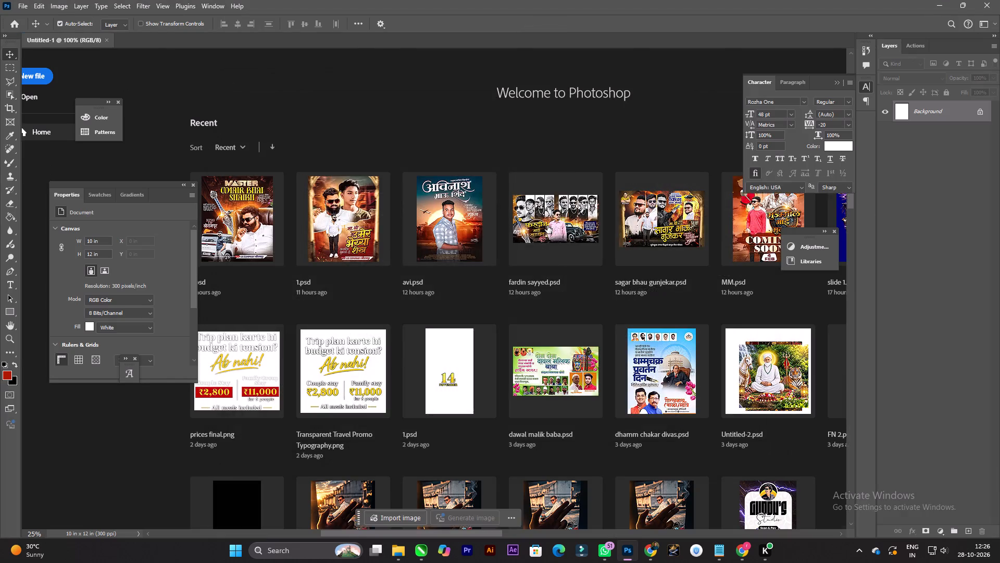
Unlock the white background layer and hide it.
alt+scroll(528, 252, down, 6)
click(980, 118)
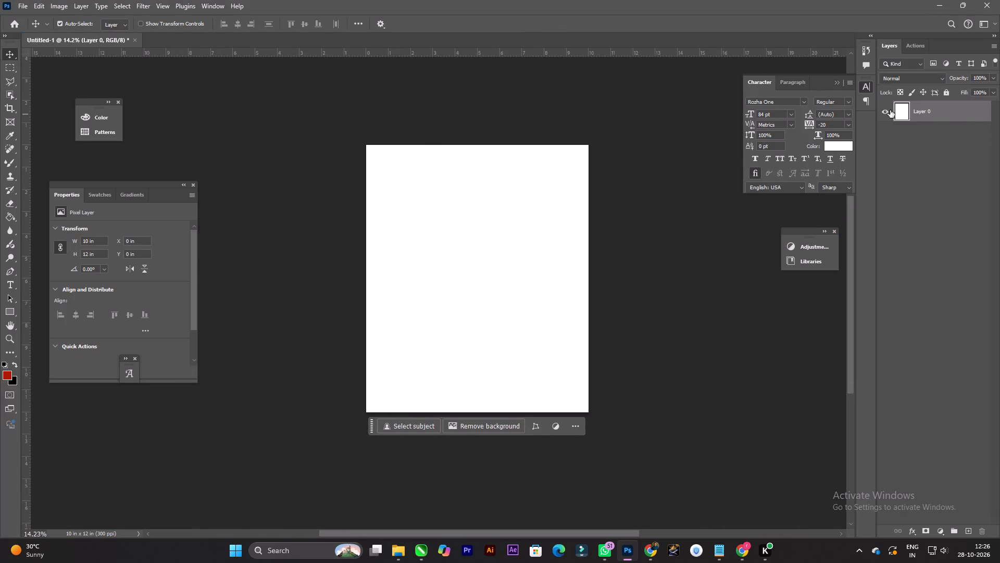
click(883, 112)
Place the farman warrior logo image from the 7070 SPORTS folder into the transparent Photoshop document at its fitted size.
click(999, 562)
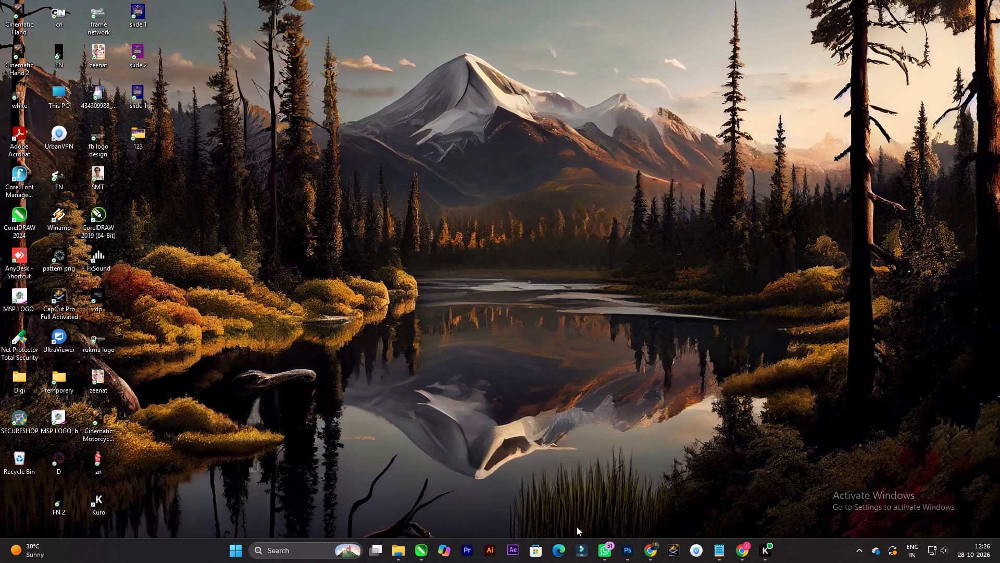
click(403, 549)
click(279, 480)
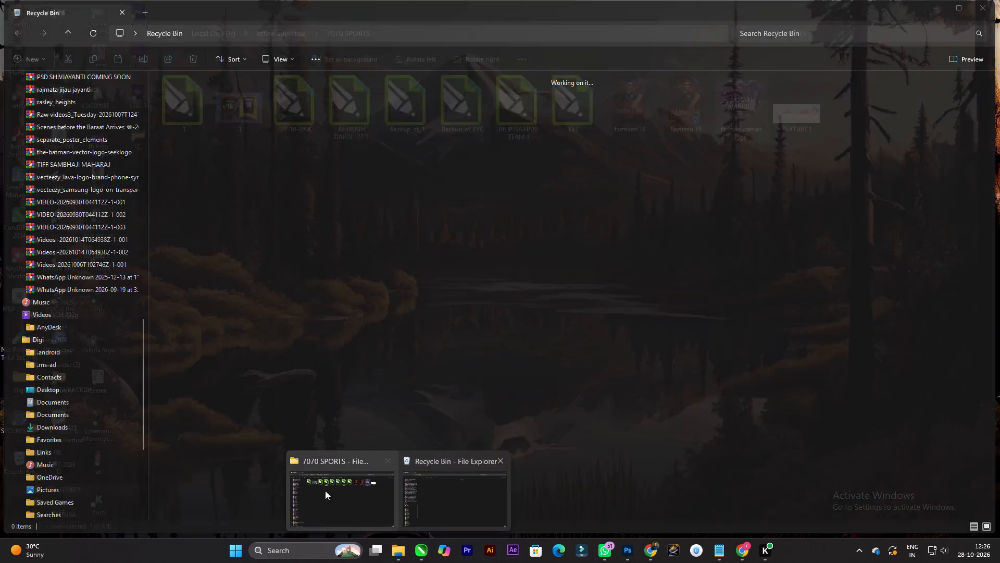
click(338, 492)
click(414, 264)
drag(735, 95, 679, 562)
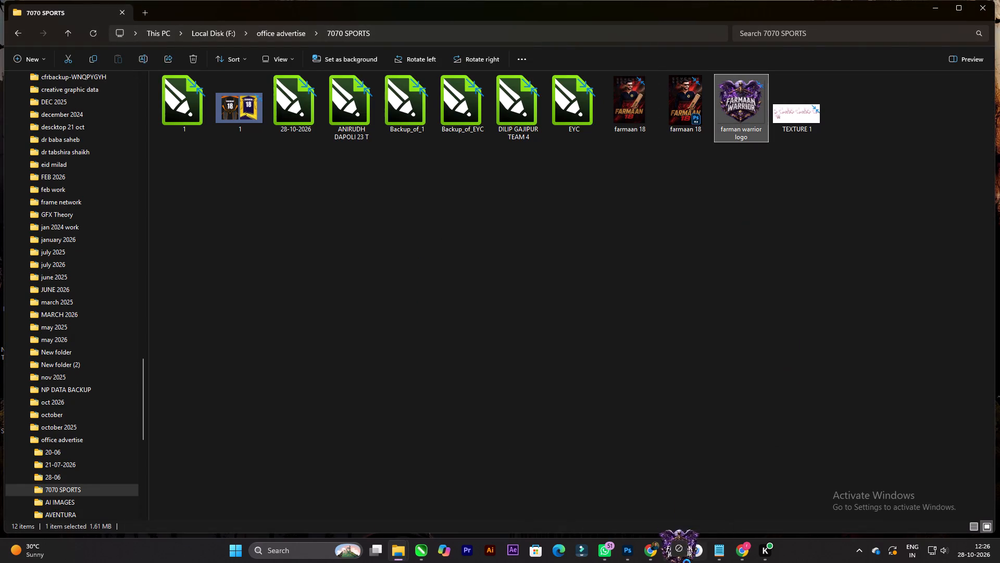
drag(679, 562, 455, 269)
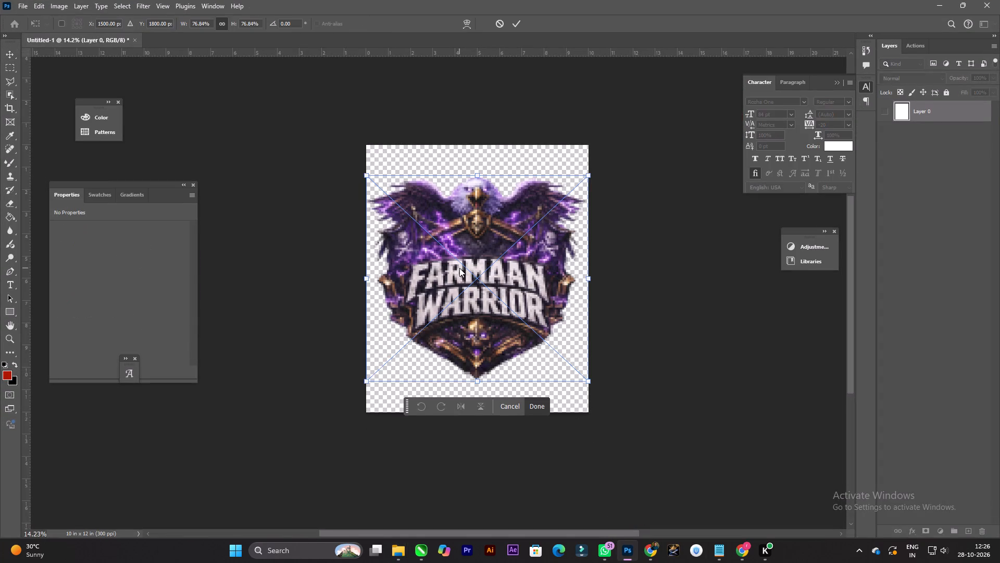
key(Return)
Rasterize the placed farman warrior logo smart object layer.
scroll(566, 316, up, 5)
alt+scroll(559, 267, up, 3)
alt+scroll(495, 278, up, 3)
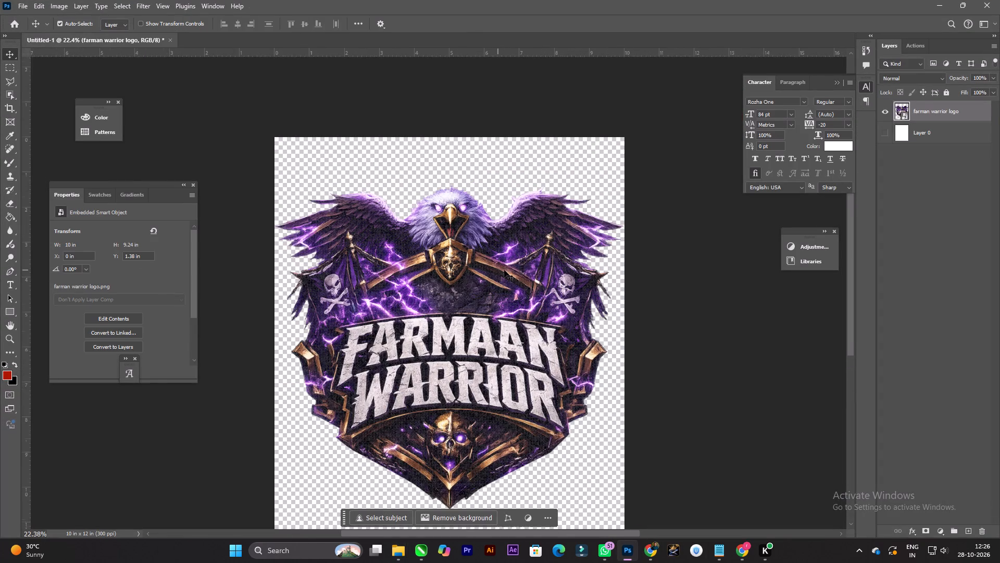
key(space)
key(space)
key(space)
key(space)
key(space)
key(space)
key(space)
key(space)
key(space)
key(space)
key(space)
key(space)
key(space)
drag(557, 278, 548, 256)
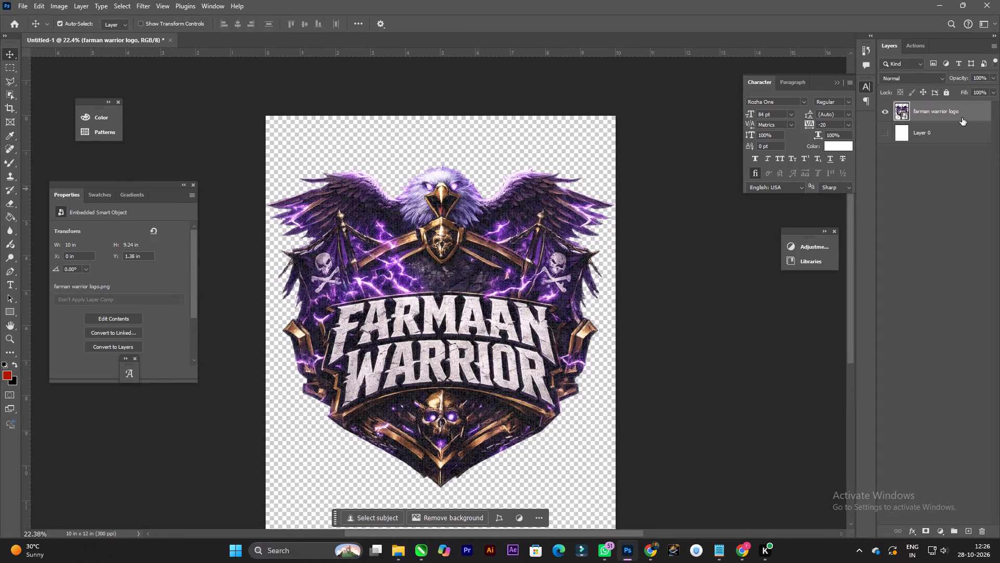
right_click(959, 116)
click(906, 432)
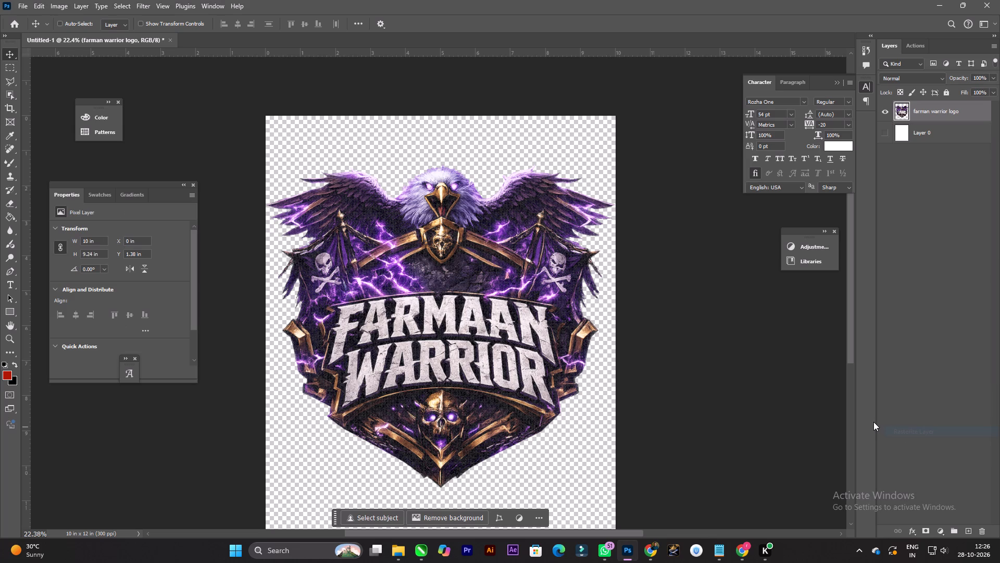
Turn the logo layer into a solid white silhouette by raising Lightness to maximum with Hue/Saturation.
key(ctrl+u)
drag(704, 216, 817, 200)
key(Return)
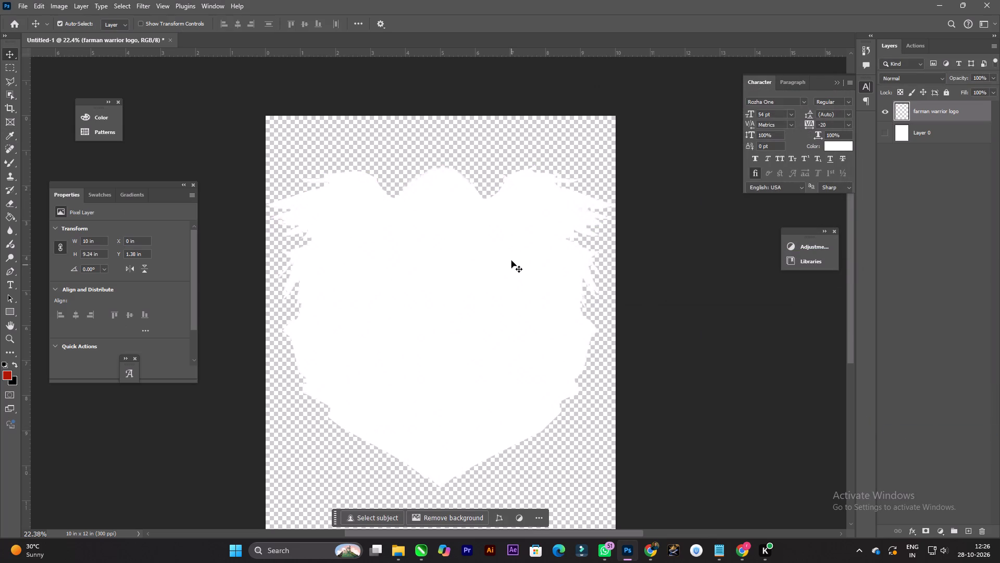
Begin saving the silhouette as a PNG copy, choosing the 7070 SPORTS folder inside office advertise on drive F as destination.
alt+scroll(515, 257, down, 4)
key(ctrl+shift+s)
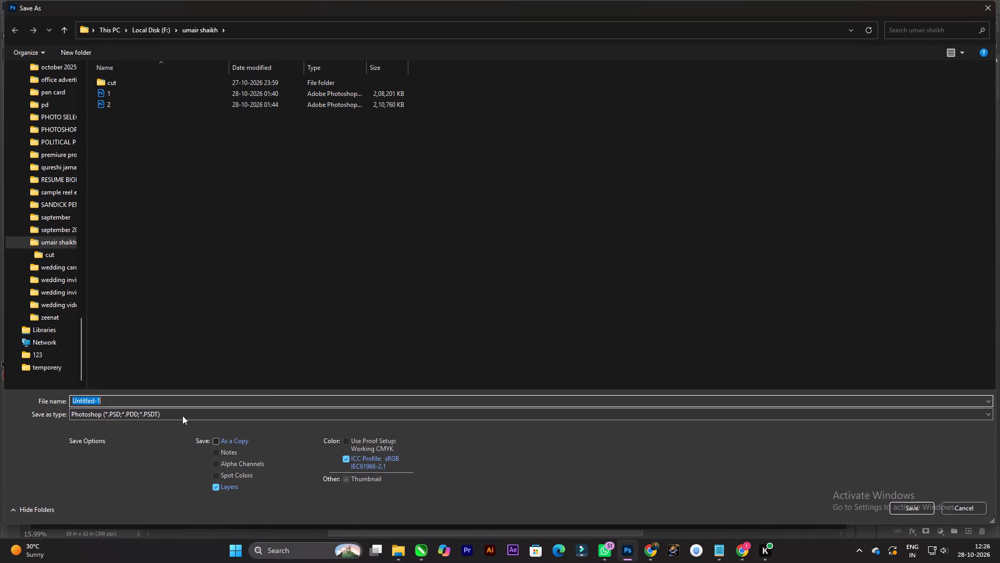
click(182, 415)
click(149, 362)
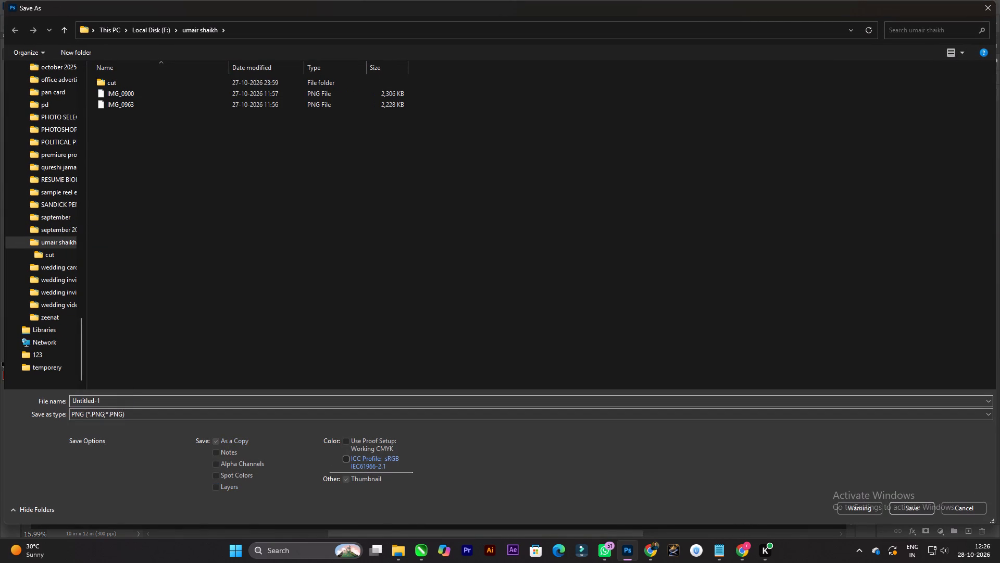
click(123, 399)
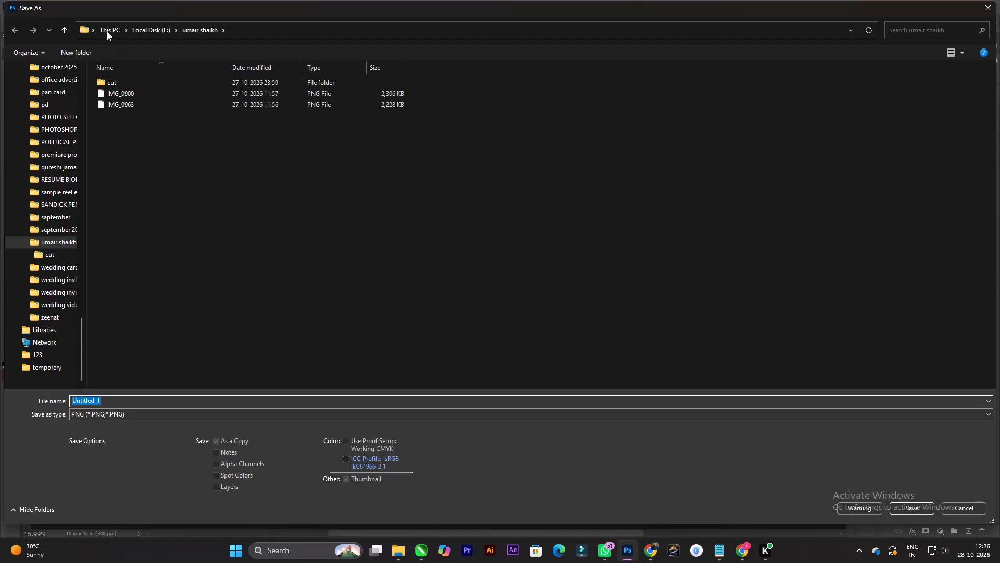
click(106, 25)
click(557, 95)
double_click(557, 95)
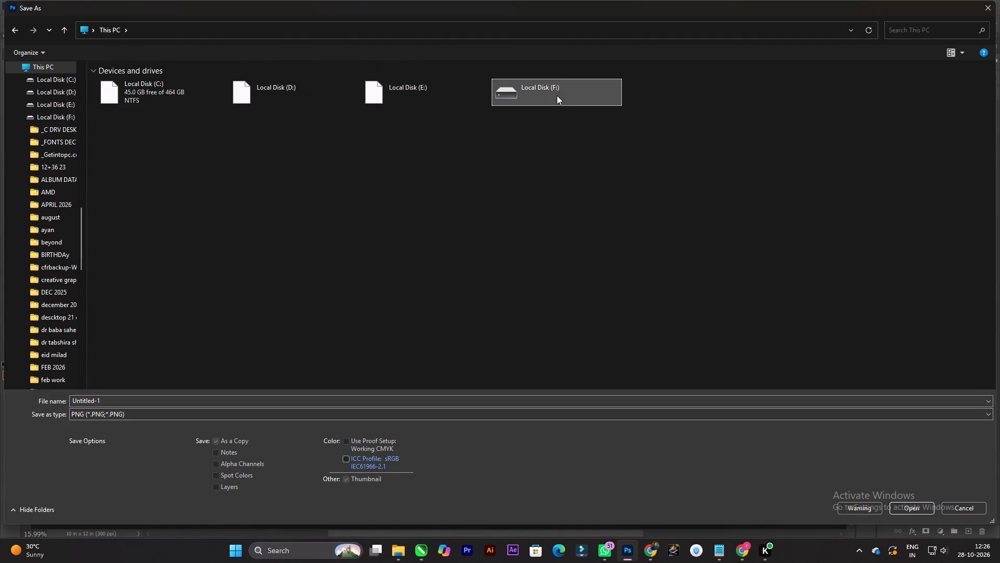
click(545, 99)
key(o)
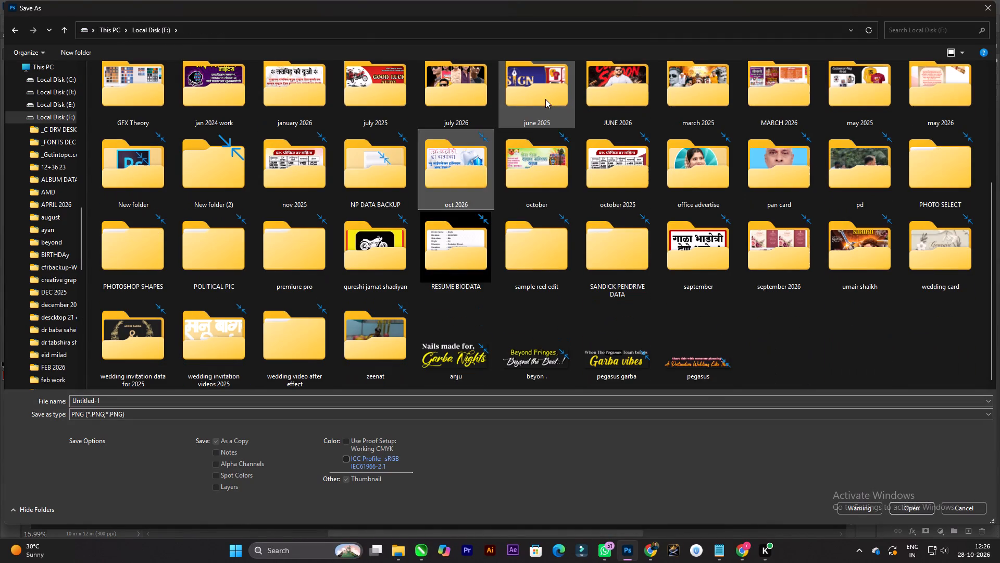
key(o)
key(o)
key(o)
double_click(719, 188)
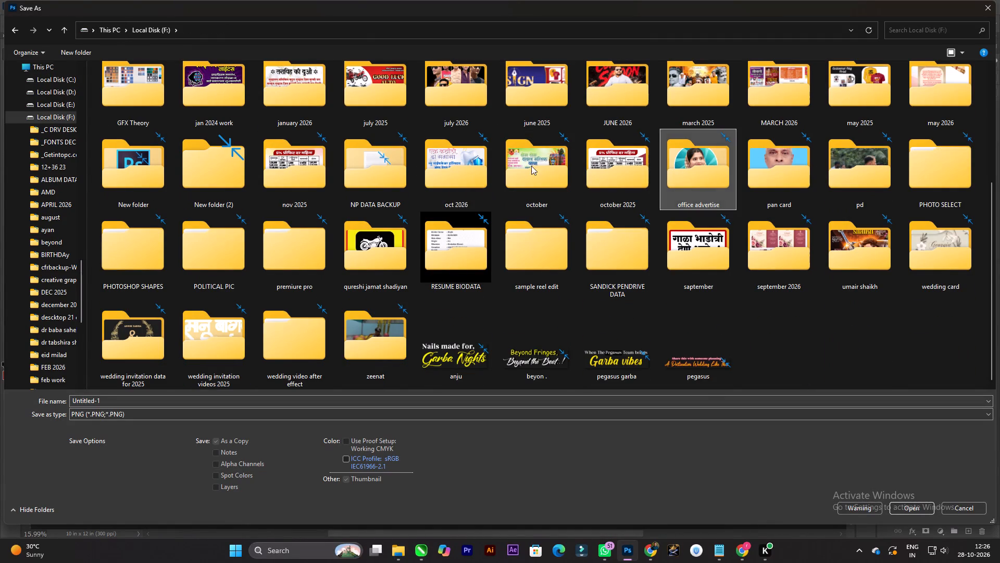
double_click(355, 122)
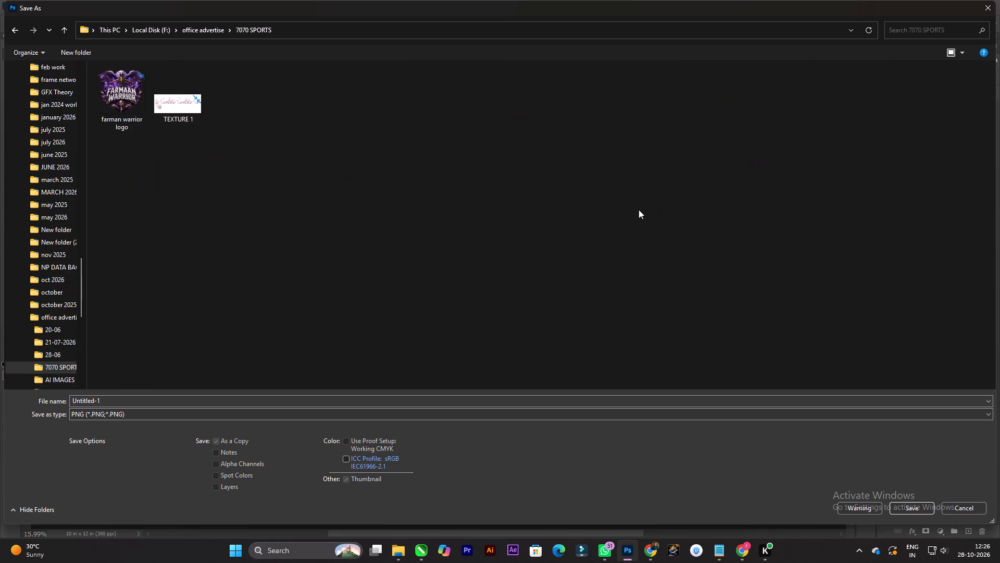
Name the PNG copy "farman warrior counter" and save it with the default PNG options.
click(135, 97)
double_click(151, 398)
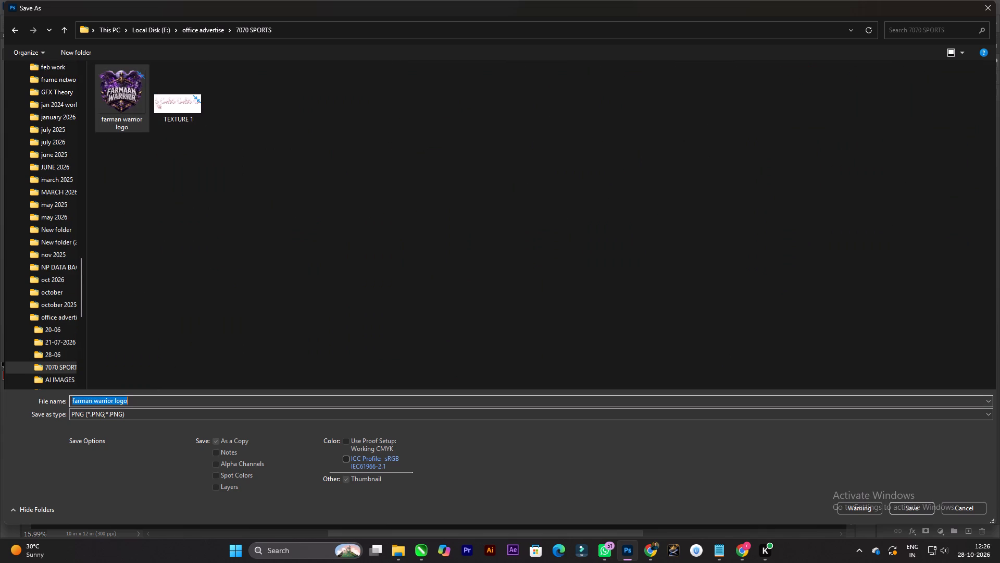
click(151, 399)
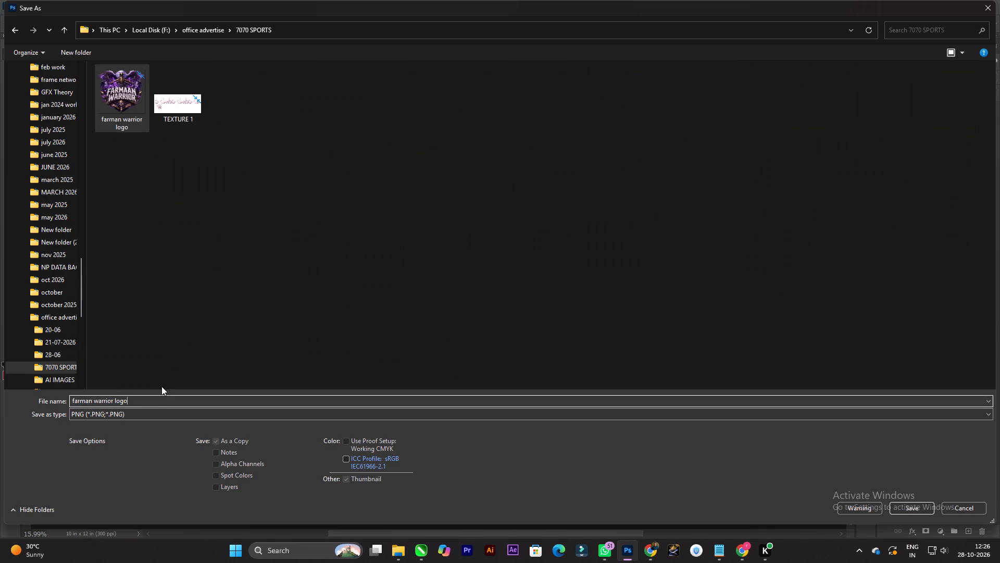
key(BackSpace)
key(BackSpace)
key(BackSpace)
key(BackSpace)
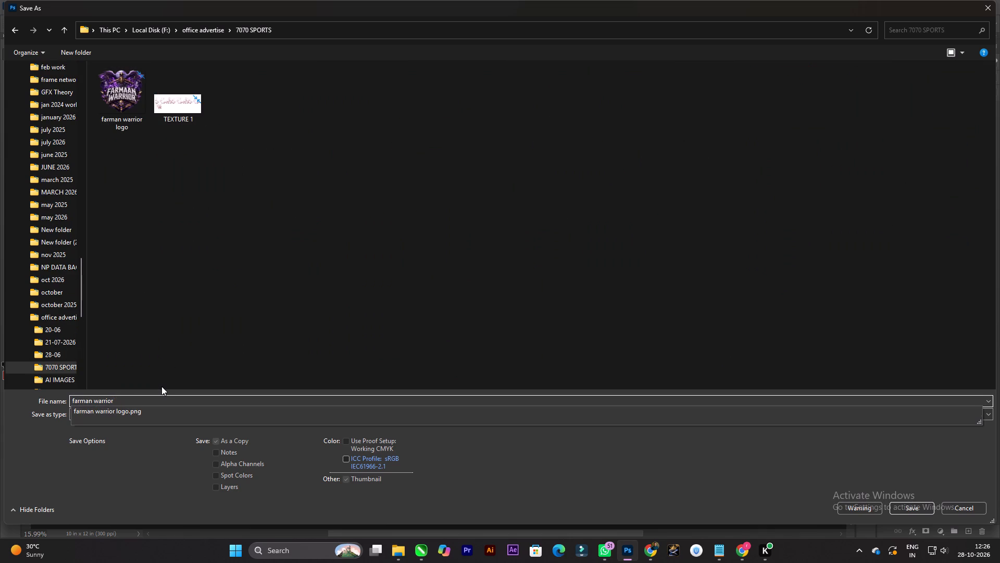
key(c)
text(ounter)
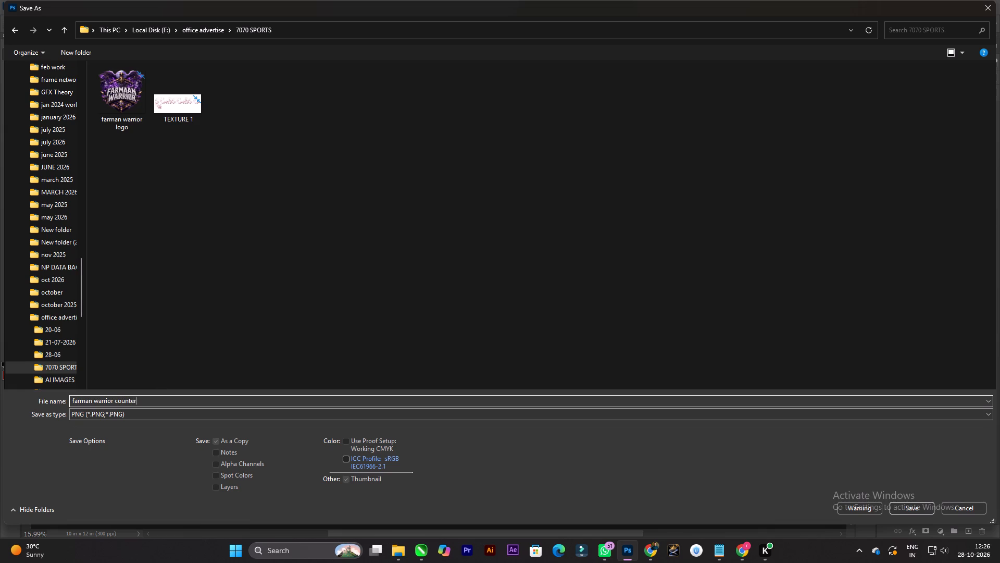
key(space)
key(Return)
key(Return)
key(Return)
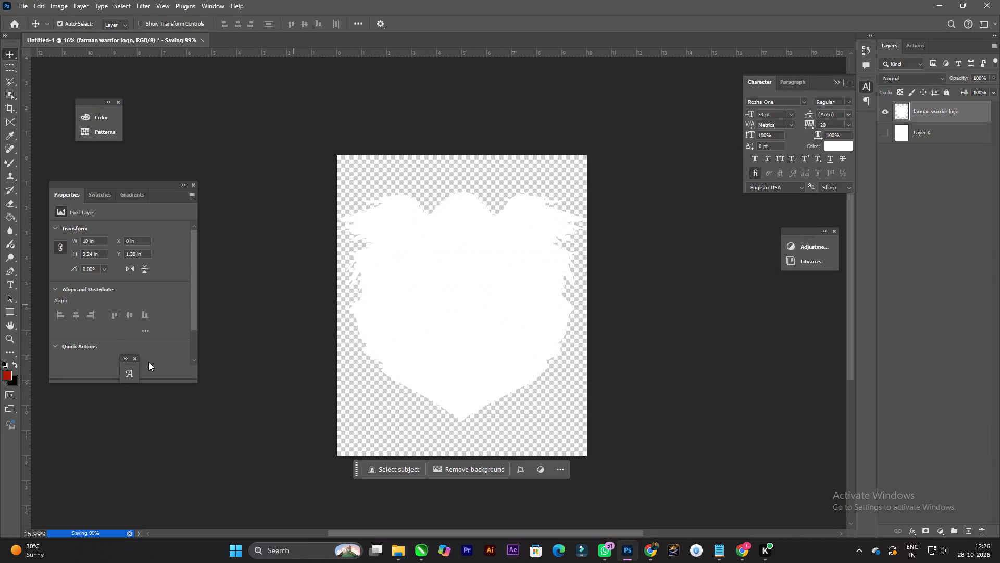
Undo the Hue/Saturation whitening of the logo layer.
key(ctrl+z)
key(w)
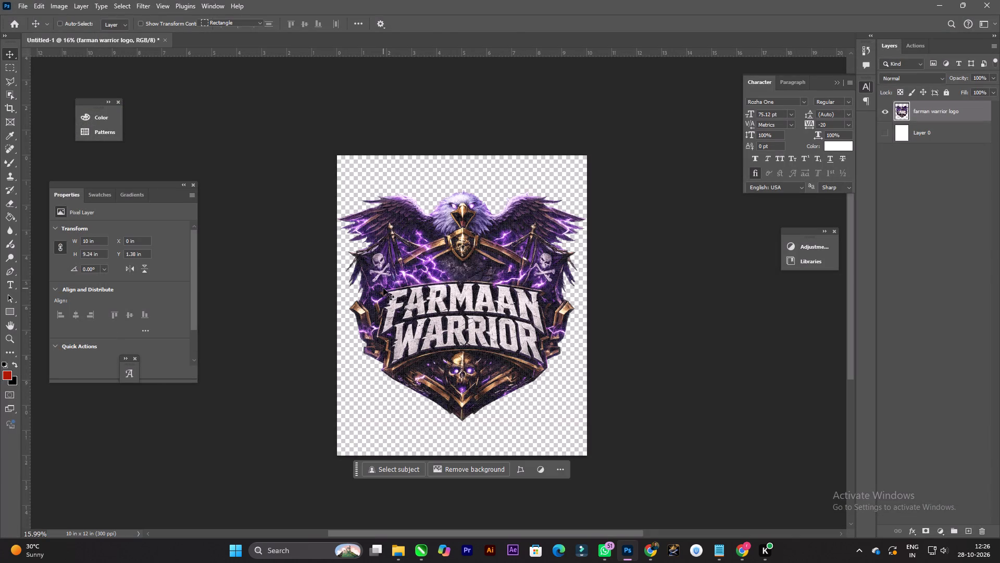
key(v)
key(v)
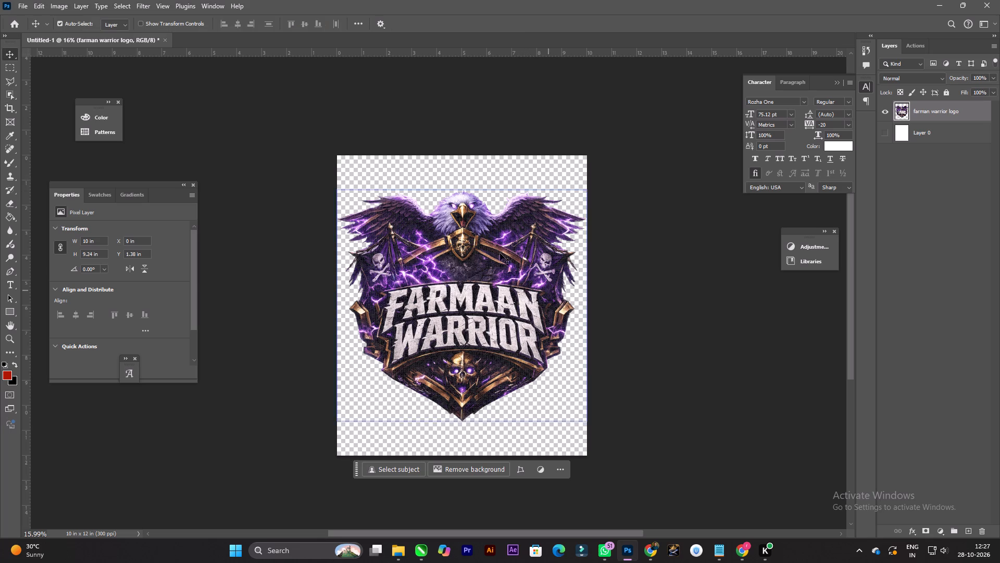
alt+scroll(497, 251, down, 4)
key(space)
key(space)
drag(581, 217, 576, 207)
Switch to CorelDRAW and import both farman warrior counter and farman warrior logo from the 7070 SPORTS folder near the page's upper-left corner.
key(alt+Tab)
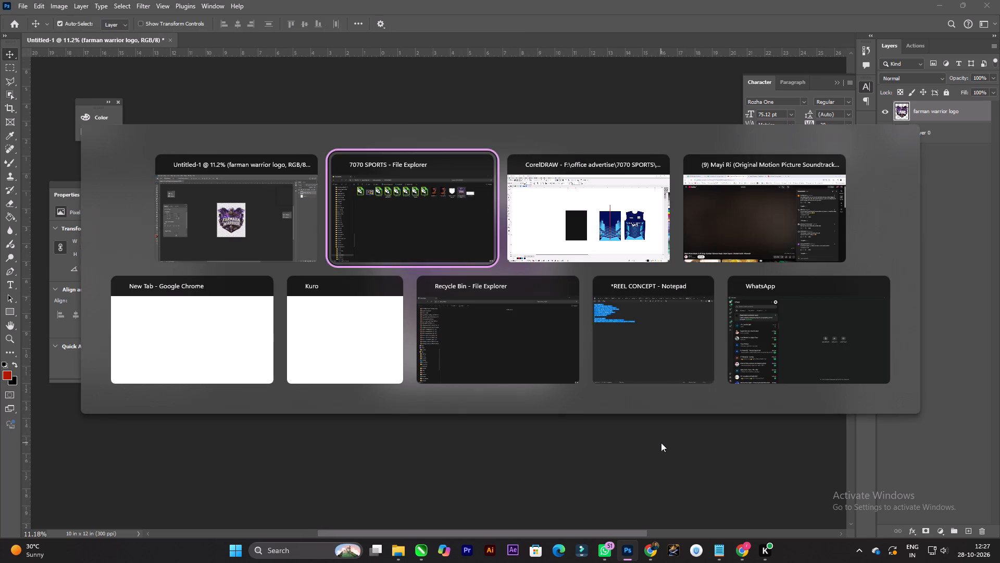
key(alt+Tab)
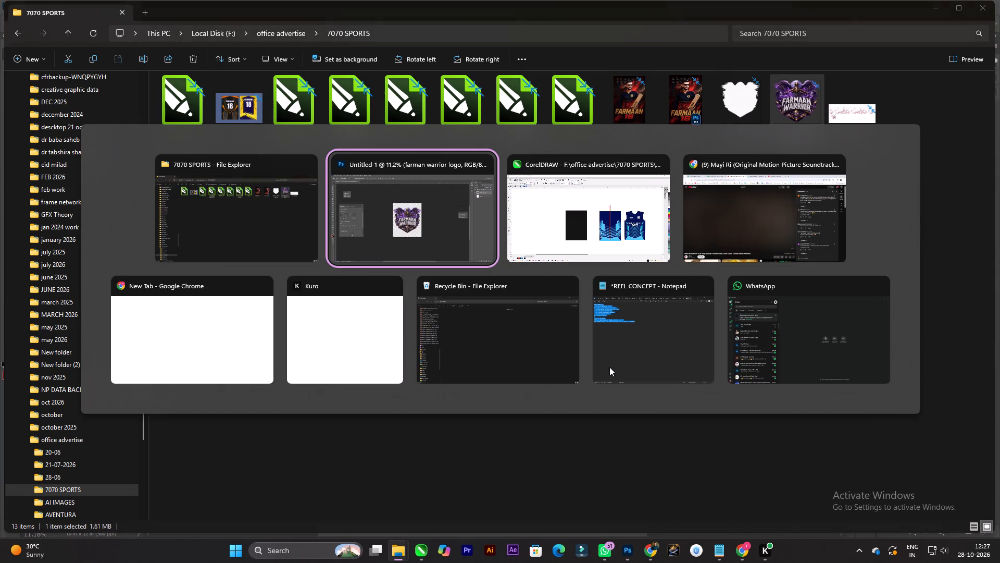
key(alt+Tab)
scroll(431, 307, down, 1)
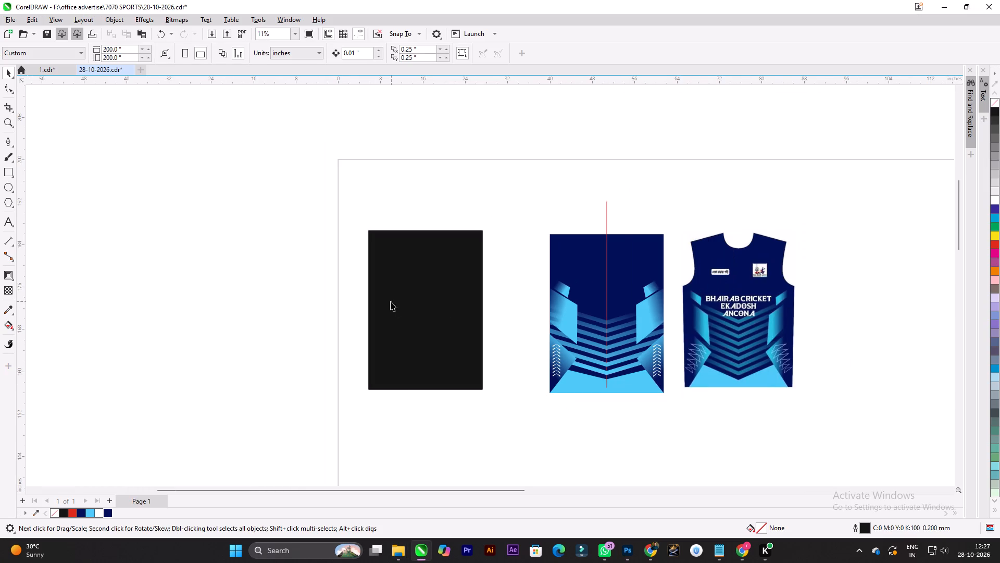
click(403, 555)
click(331, 495)
click(460, 262)
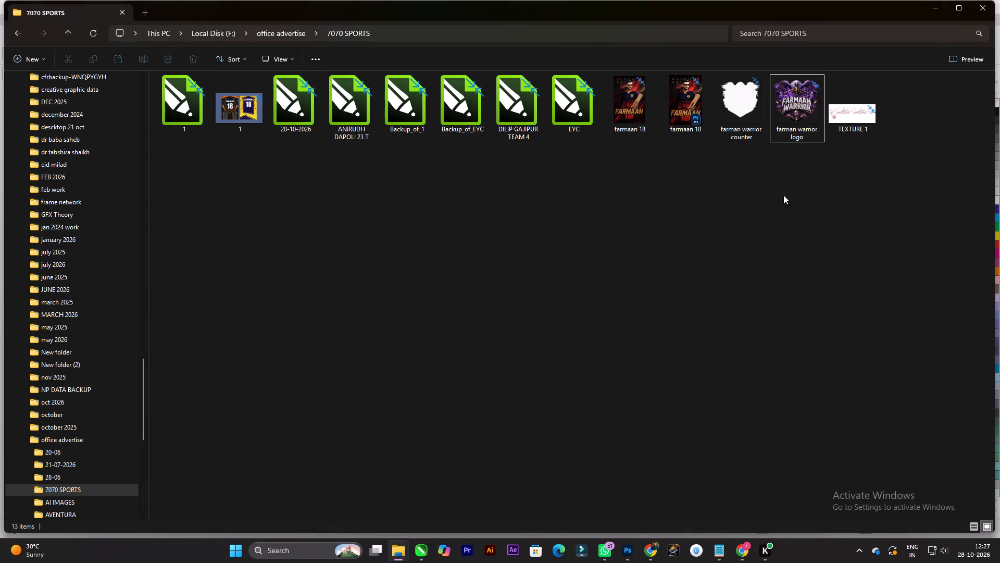
drag(809, 169, 764, 126)
drag(792, 111, 618, 494)
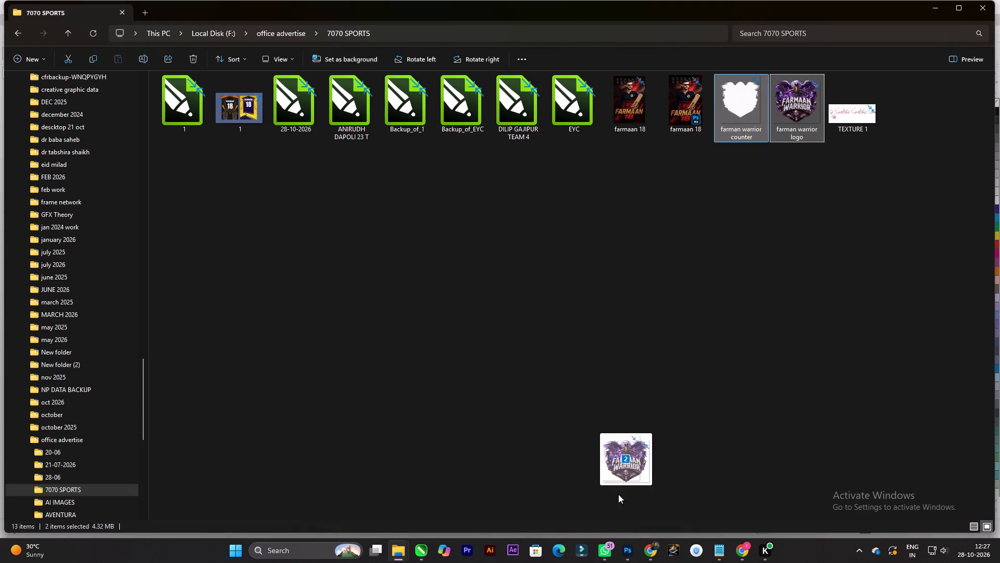
drag(618, 494, 423, 545)
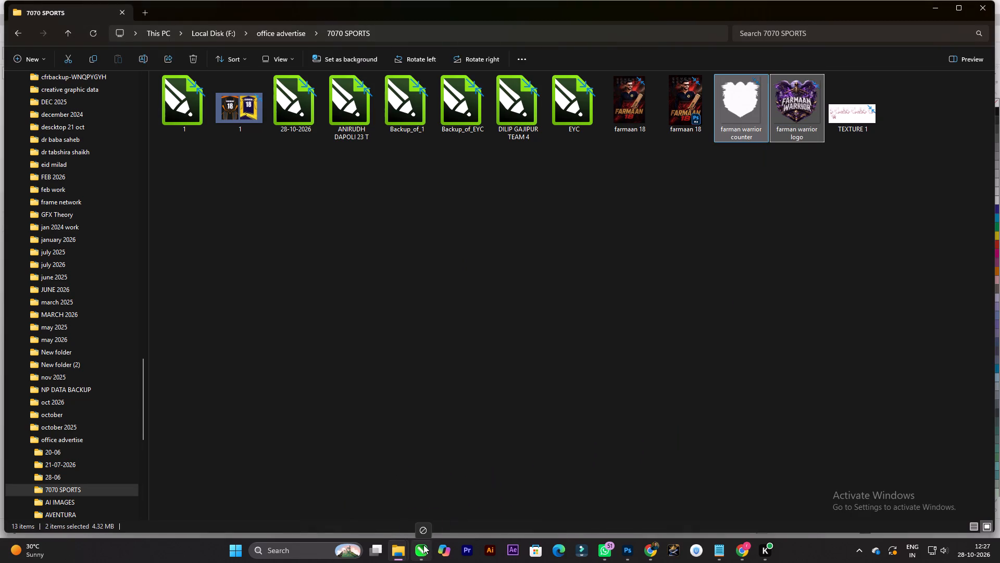
drag(423, 545, 318, 132)
Move the imported white silhouette off the colour logo and onto the middle of the black rectangle.
scroll(255, 192, down, 4)
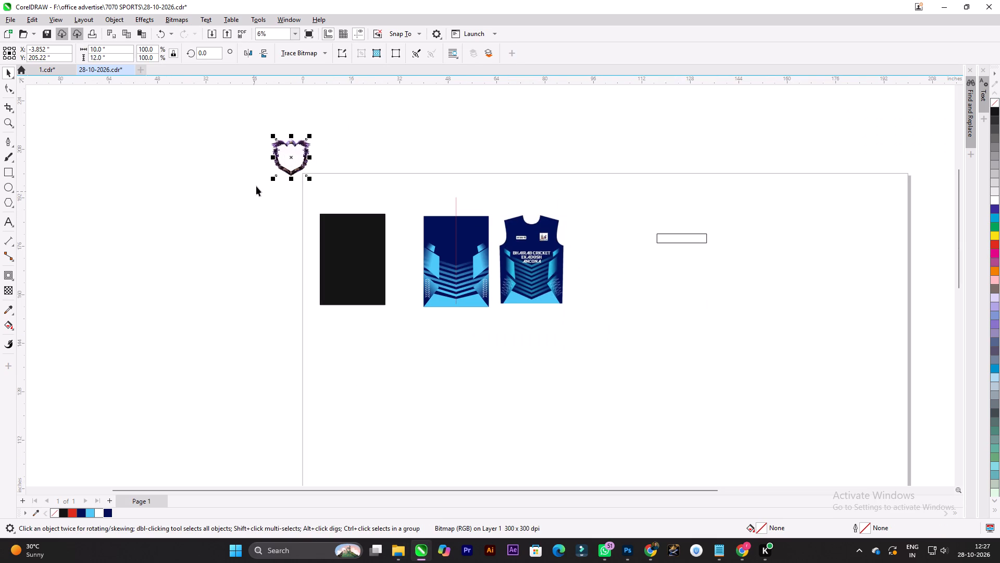
drag(297, 151, 363, 251)
scroll(350, 222, up, 9)
scroll(359, 202, down, 8)
click(357, 181)
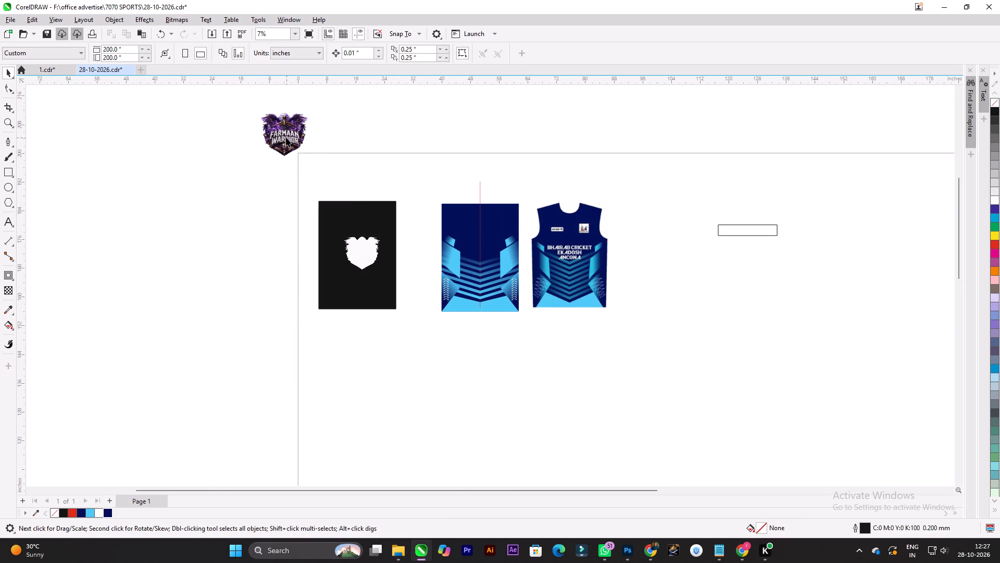
Set the colour Farmaan Warrior logo's height to 3 inches, keeping its proportions.
click(286, 137)
drag(124, 55, 87, 55)
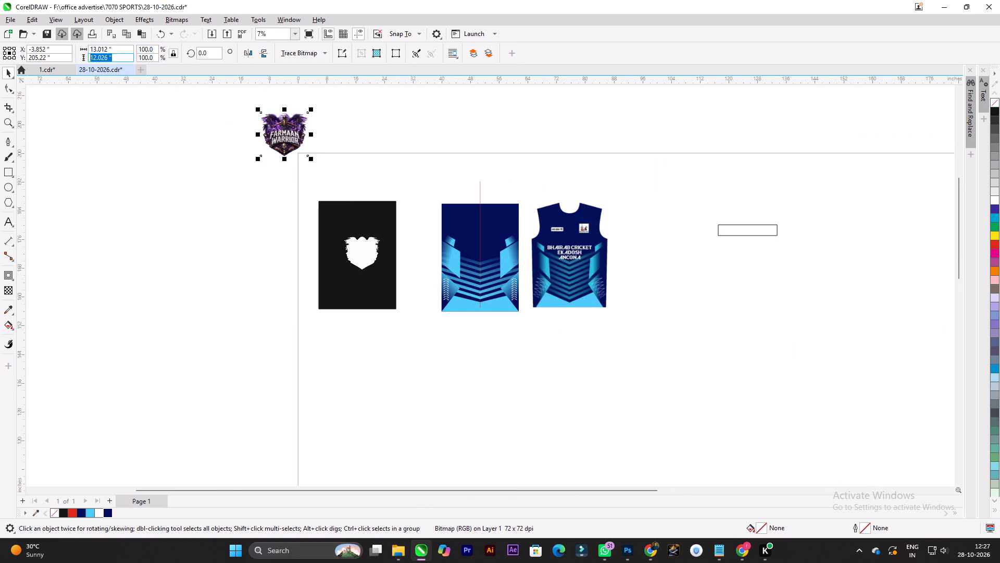
key(3)
key(Return)
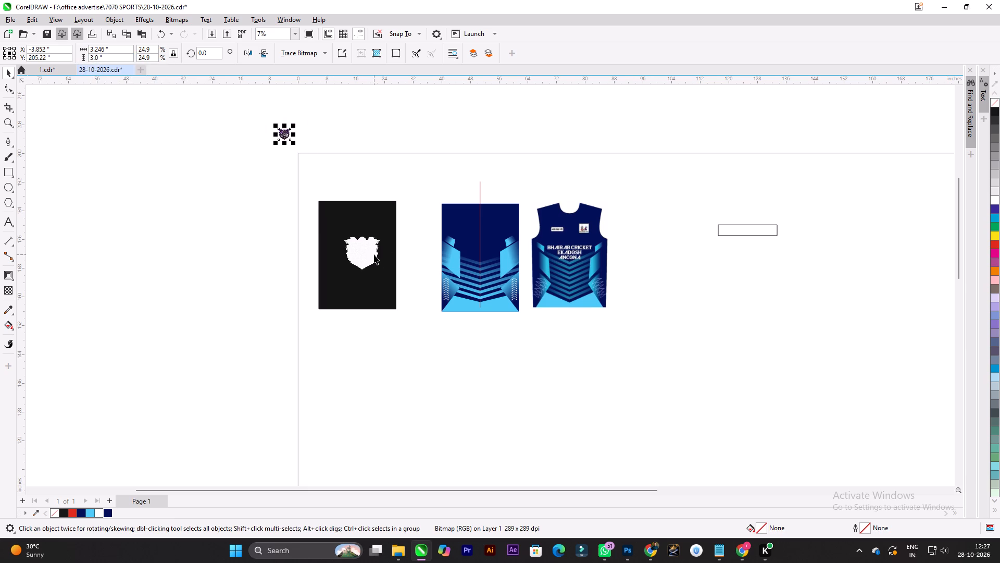
Set the white silhouette bitmap's height to 3 inches, keeping its proportions.
click(374, 254)
drag(113, 57, 105, 57)
key(a)
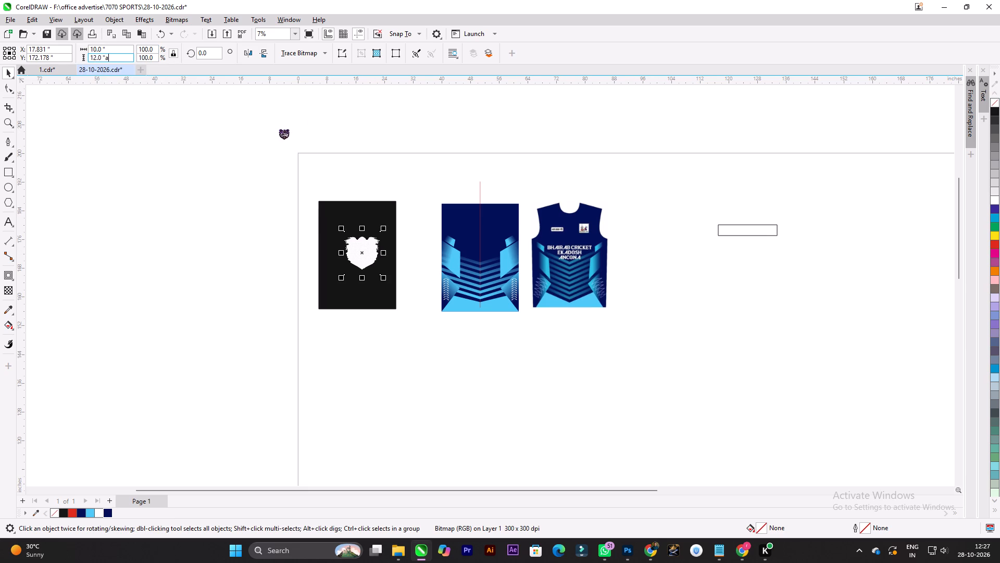
key(ctrl+a)
key(3)
key(Return)
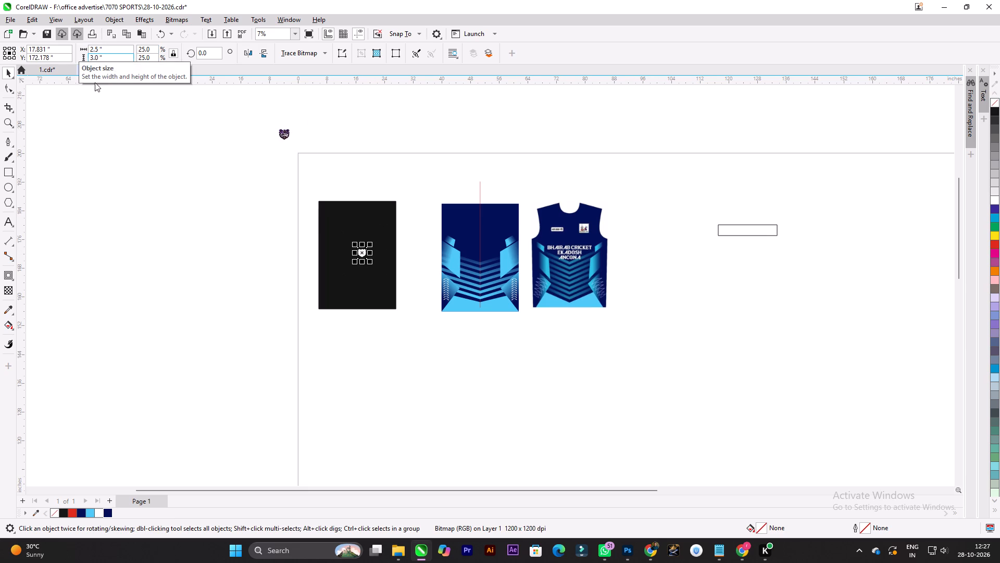
Centre the colour Farmaan Warrior logo and the white silhouette on each other and on the middle of the black rectangle.
click(231, 183)
drag(233, 137, 252, 125)
drag(239, 112, 389, 272)
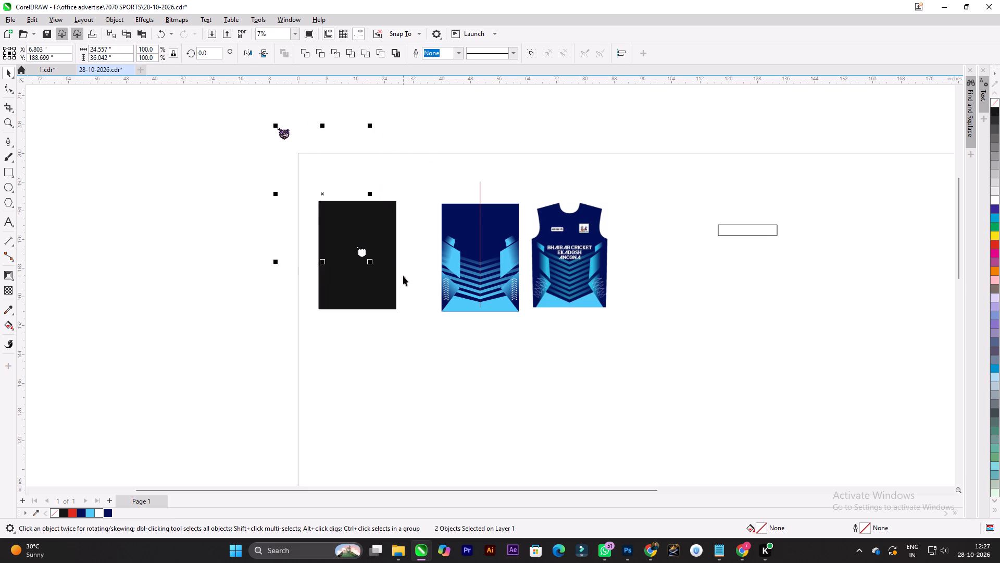
key(c)
key(e)
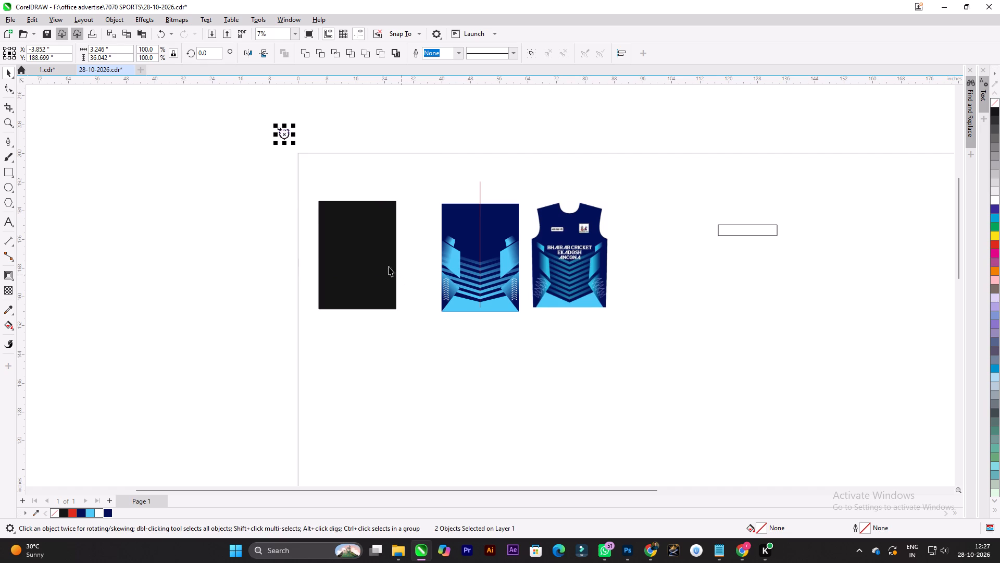
shift+click(351, 237)
key(c)
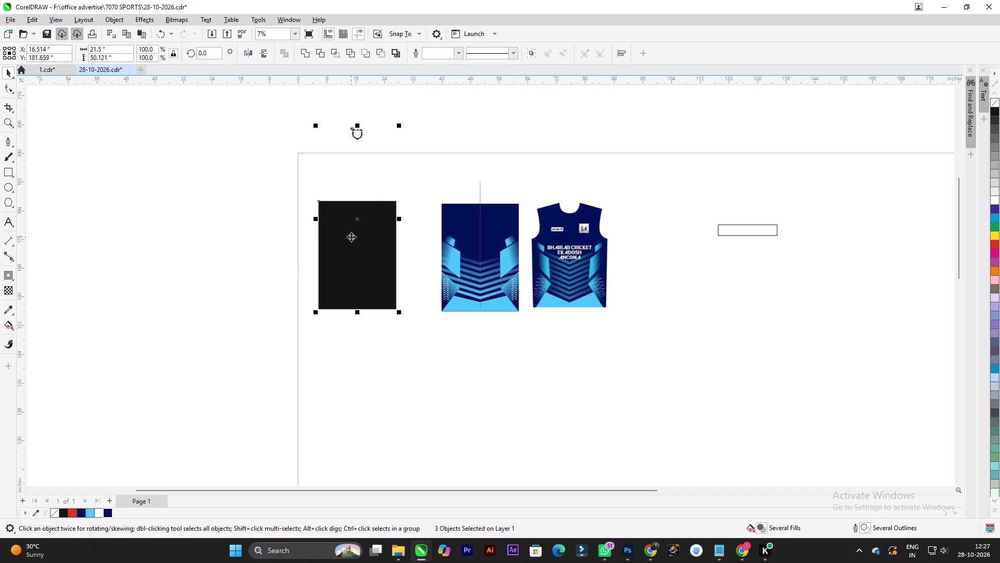
key(e)
click(397, 385)
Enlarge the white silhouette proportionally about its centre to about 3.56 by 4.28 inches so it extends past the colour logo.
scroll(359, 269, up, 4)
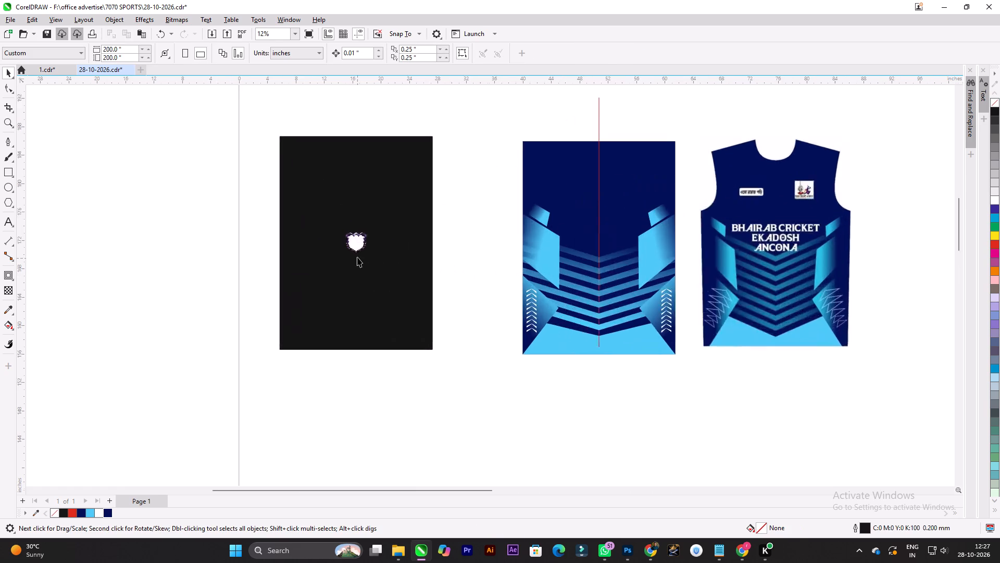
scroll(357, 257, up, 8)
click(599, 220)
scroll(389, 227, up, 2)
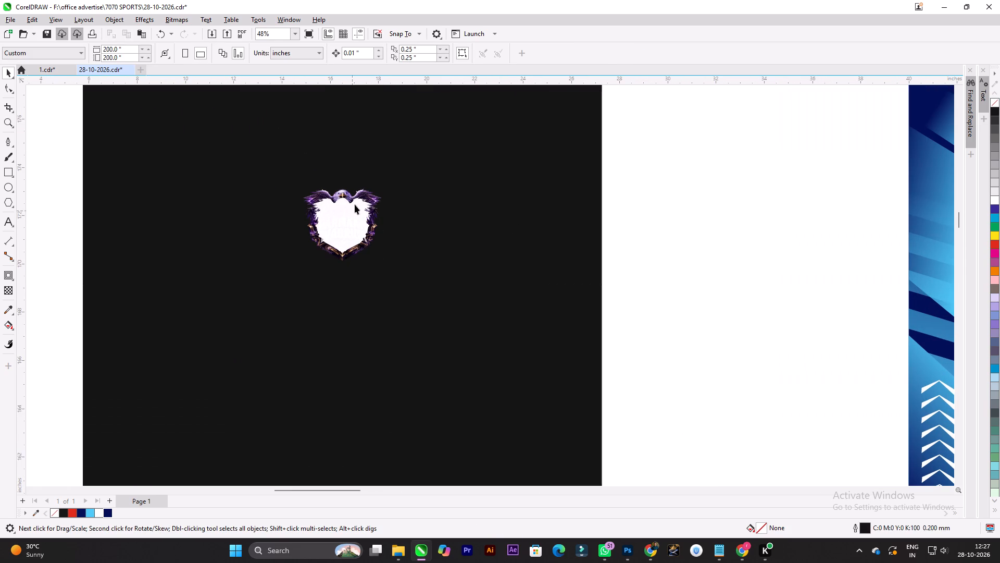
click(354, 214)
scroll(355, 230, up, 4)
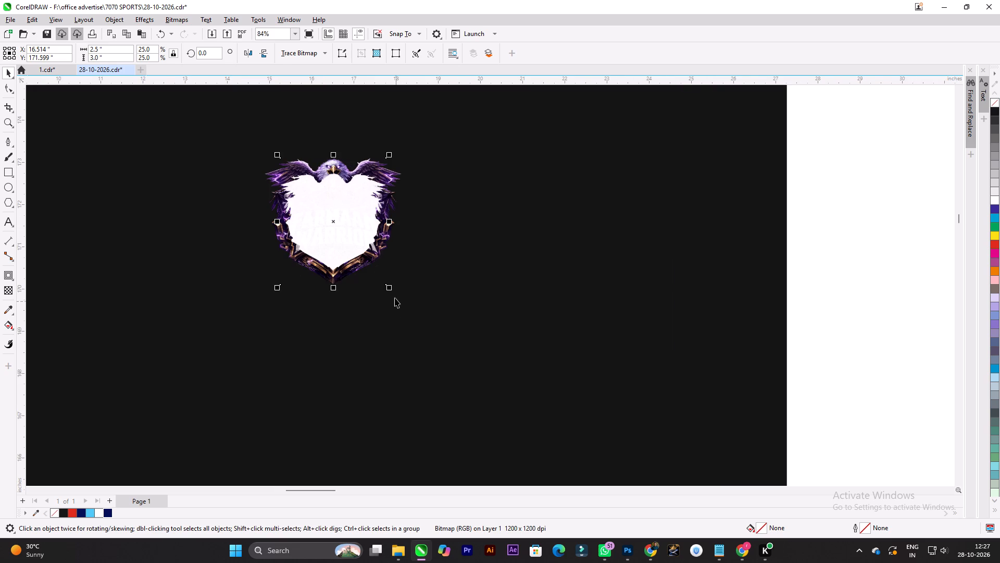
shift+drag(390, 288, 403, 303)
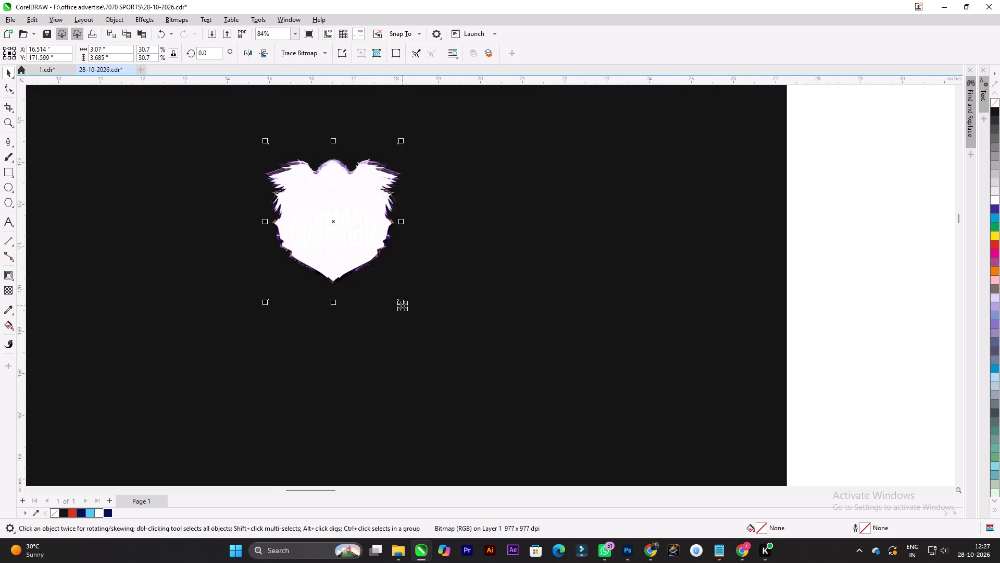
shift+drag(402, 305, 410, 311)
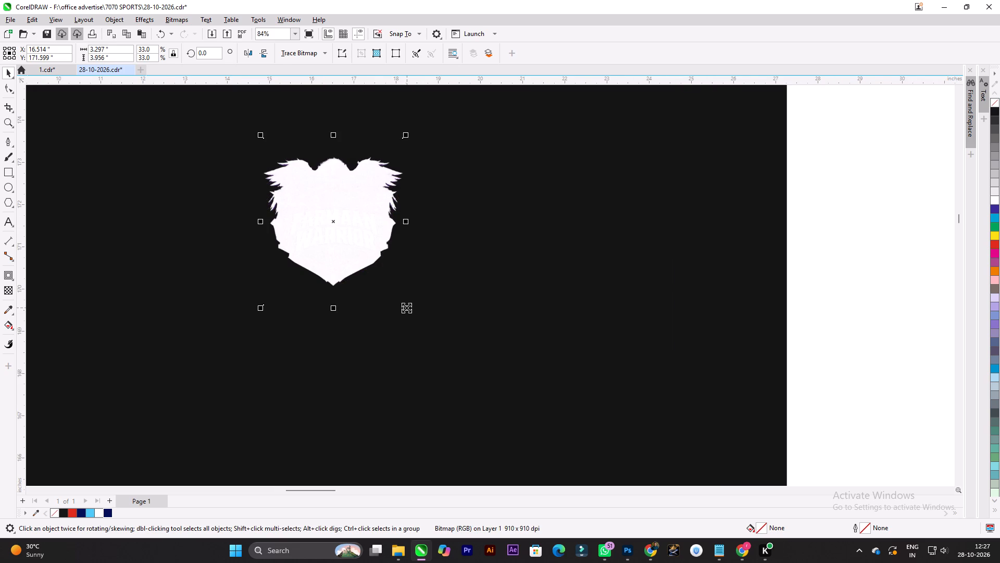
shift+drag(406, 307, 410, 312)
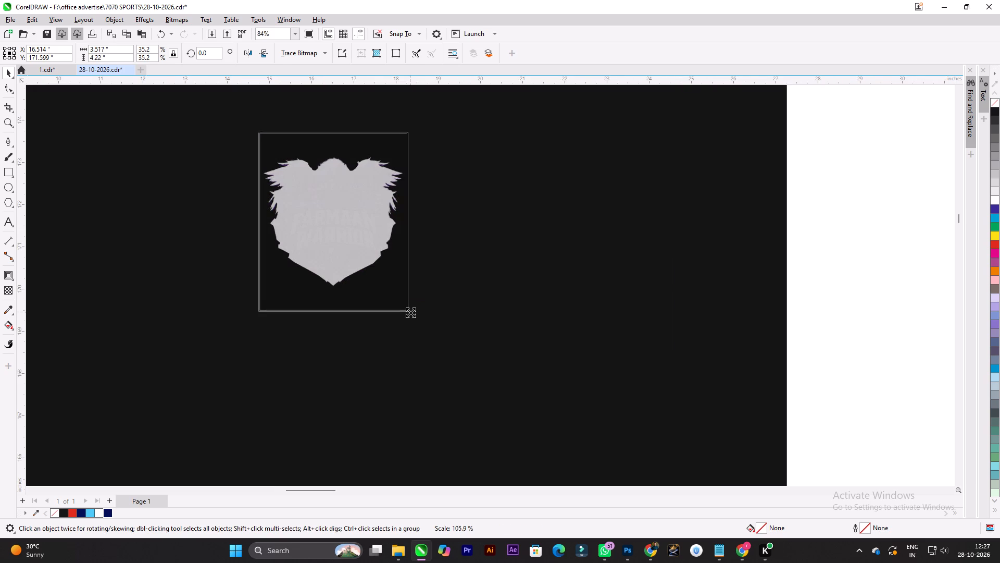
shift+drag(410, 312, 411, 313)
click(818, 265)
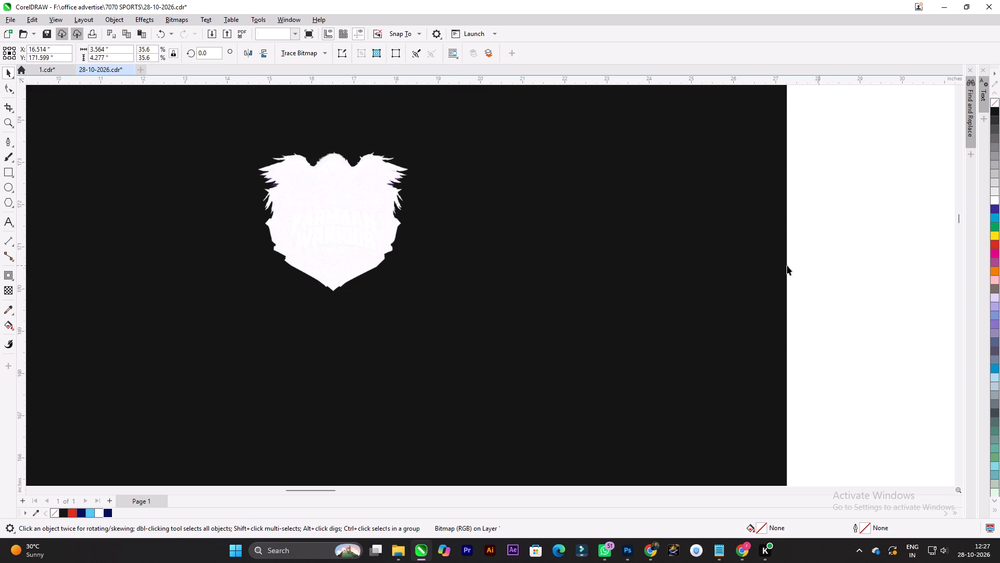
Send the white silhouette one level back so it sits behind the colour Farmaan Warrior logo.
click(333, 203)
key(ctrl+Page_Down)
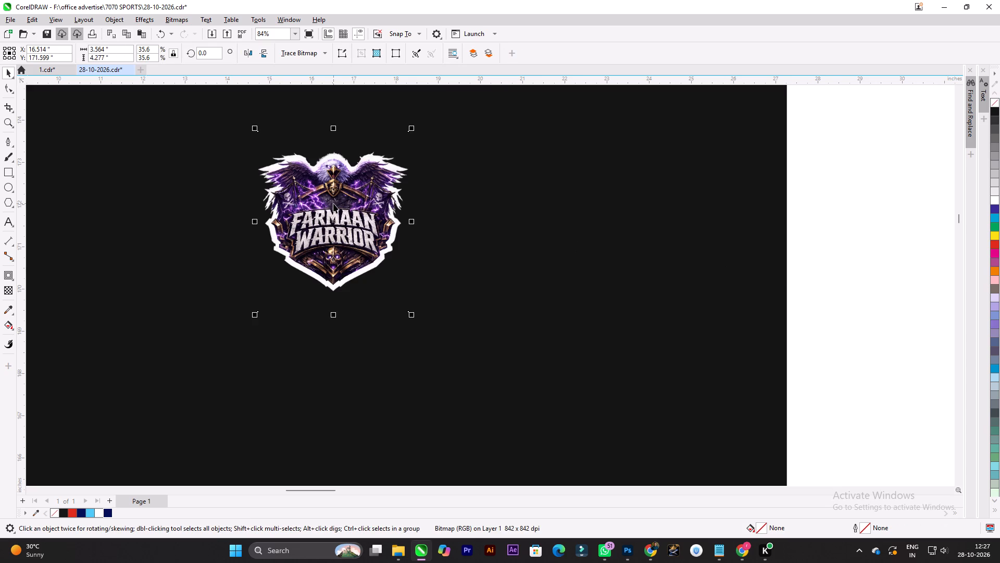
Examine the width and evenness of the white border around the Farmaan Warrior logo.
scroll(334, 203, up, 7)
scroll(276, 145, down, 4)
scroll(284, 146, up, 6)
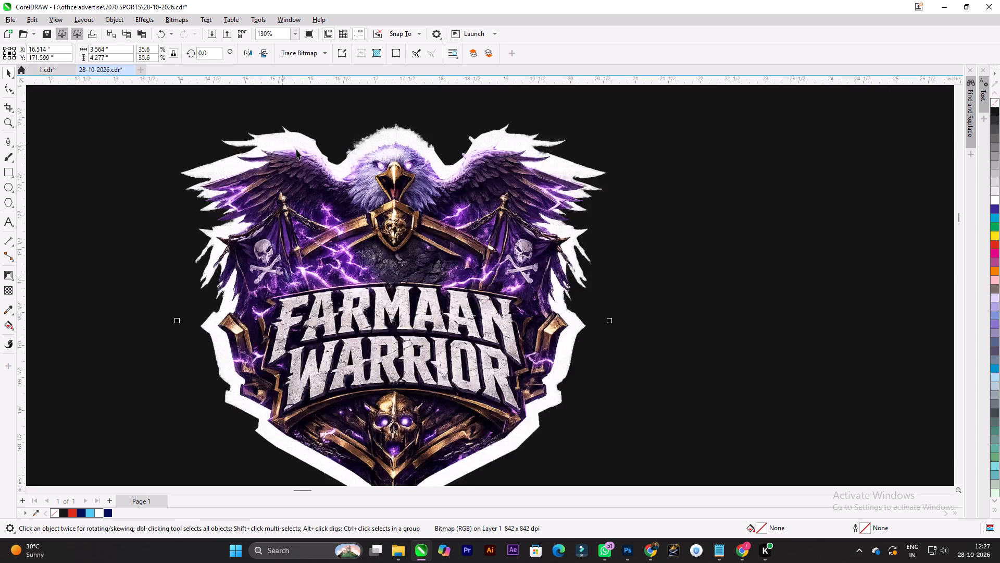
scroll(296, 150, up, 4)
scroll(297, 150, down, 3)
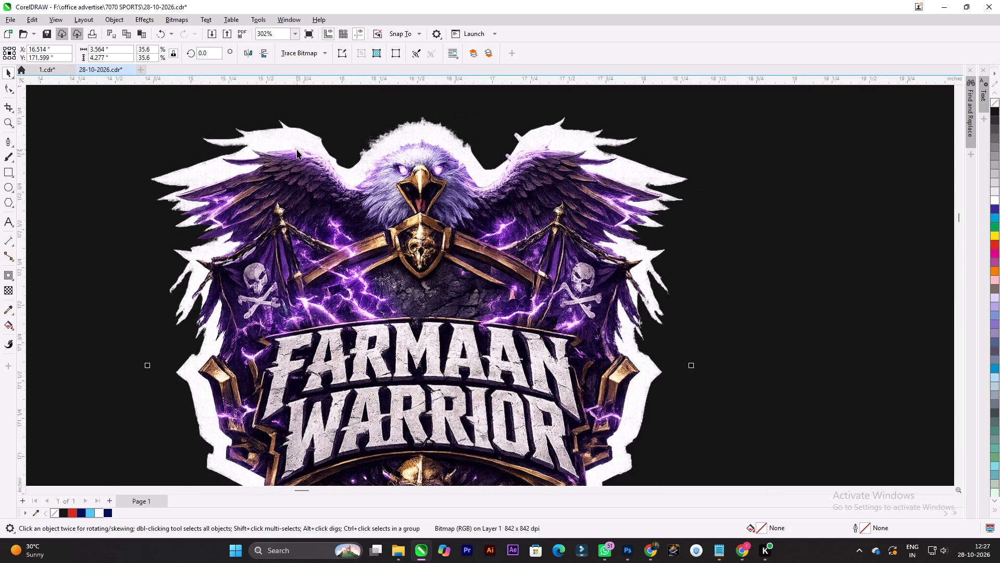
scroll(297, 150, down, 10)
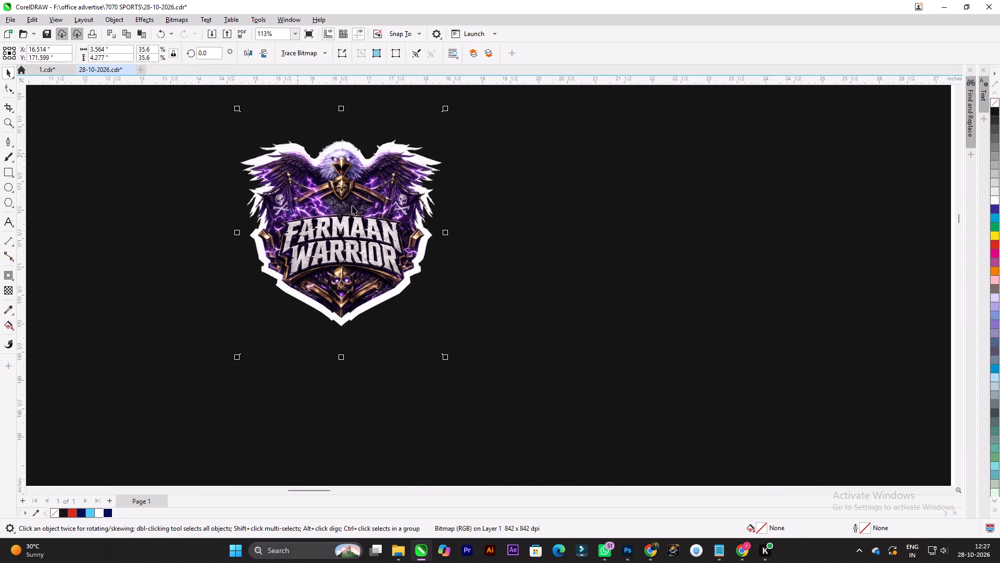
Narrow the white border by setting the silhouette's height to 4.1 inches, keeping its proportions.
scroll(392, 286, up, 3)
scroll(614, 318, down, 5)
scroll(466, 290, up, 3)
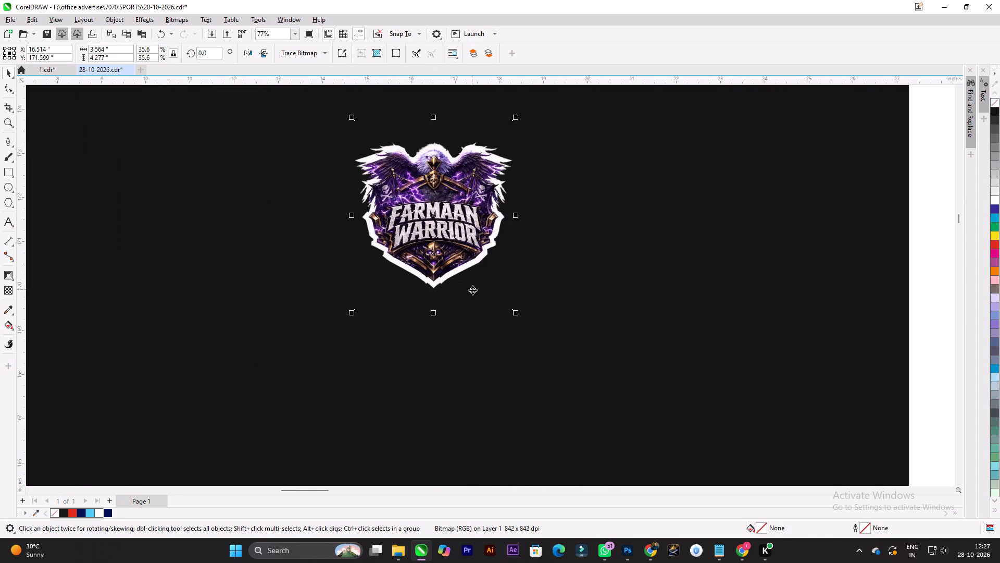
scroll(472, 290, up, 1)
shift+drag(523, 316, 522, 315)
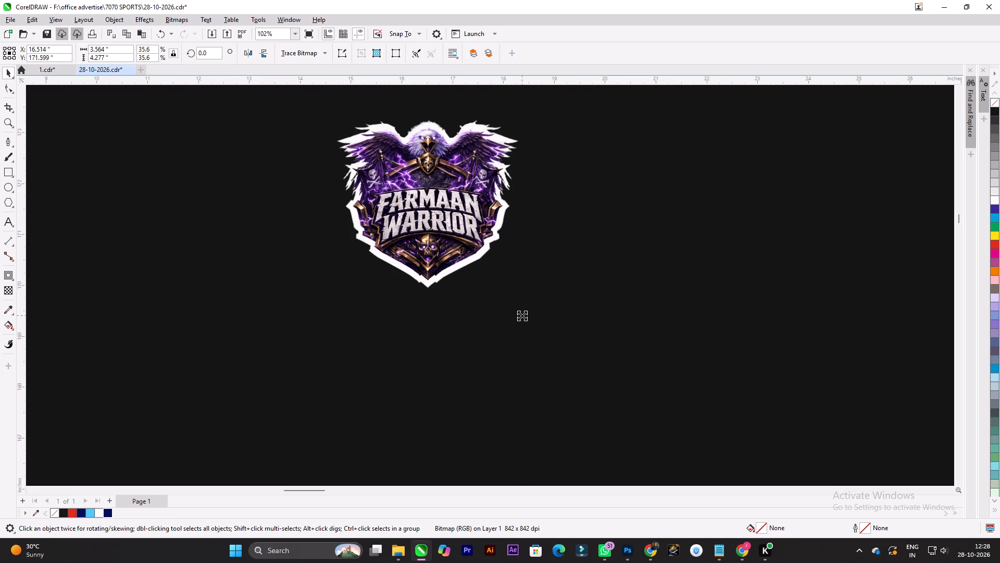
shift+drag(522, 315, 518, 311)
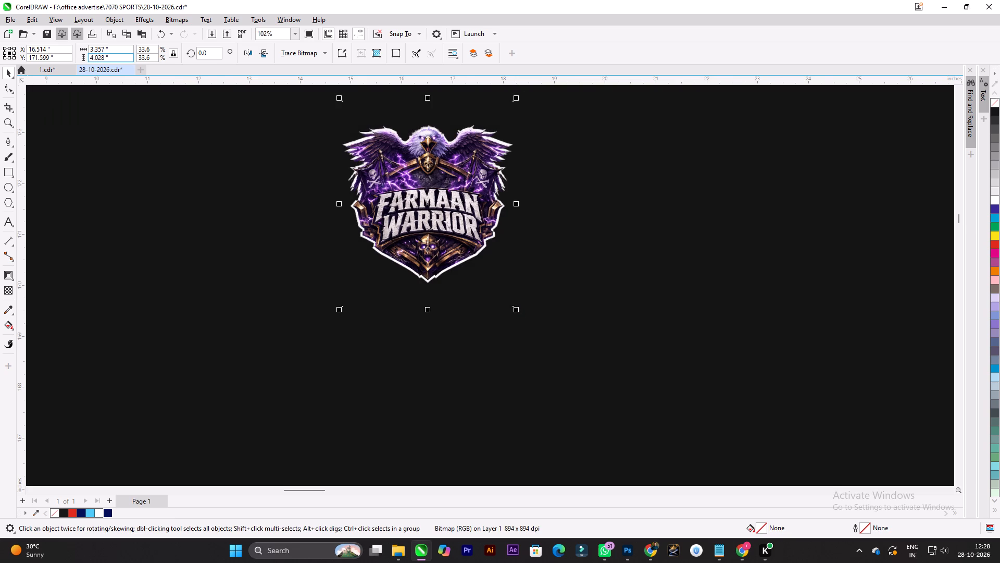
drag(126, 60, 71, 58)
text(4.1)
key(Return)
Group the colour Farmaan Warrior logo with its white silhouette backing.
scroll(120, 103, down, 4)
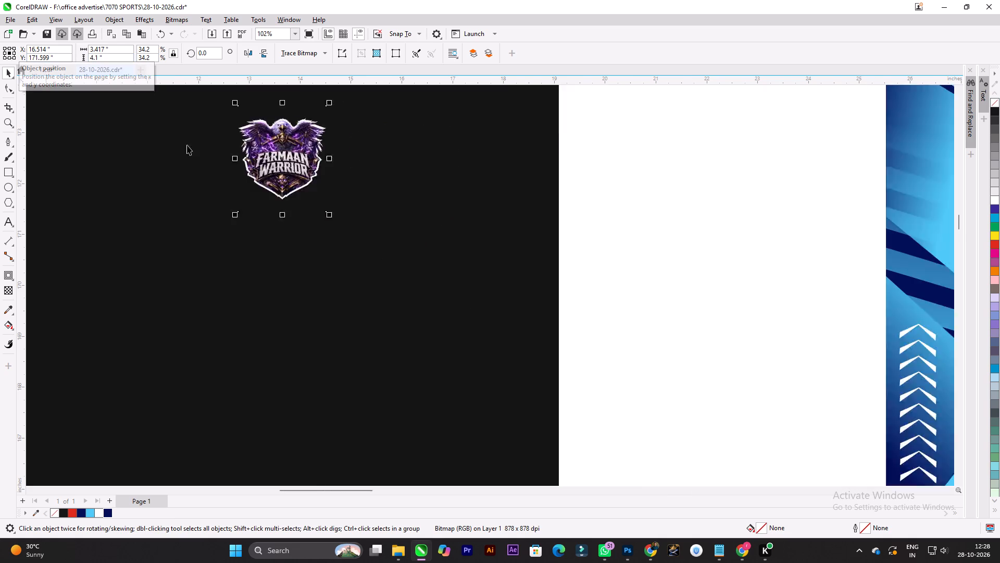
scroll(187, 145, down, 11)
click(317, 167)
drag(102, 125, 348, 217)
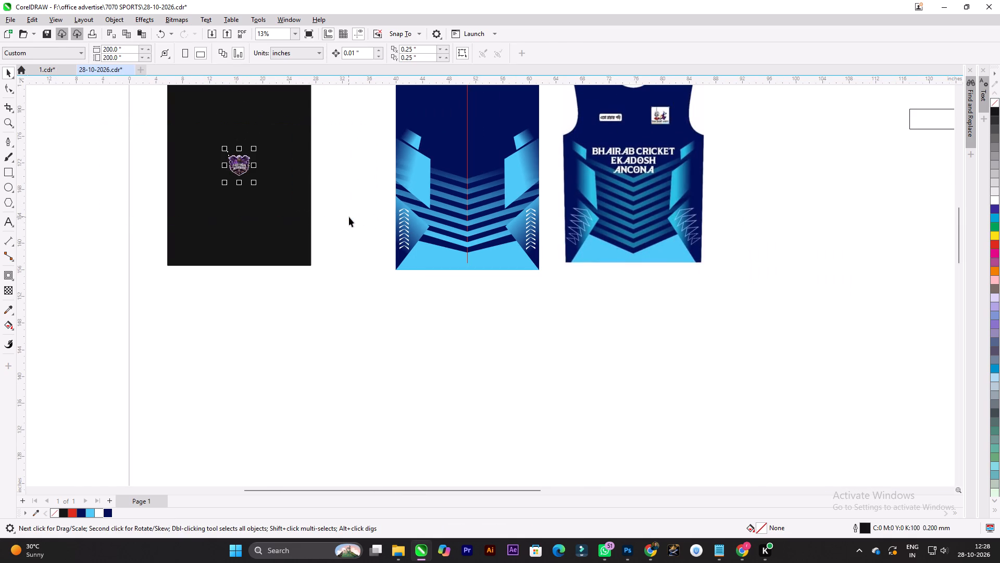
key(ctrl+g)
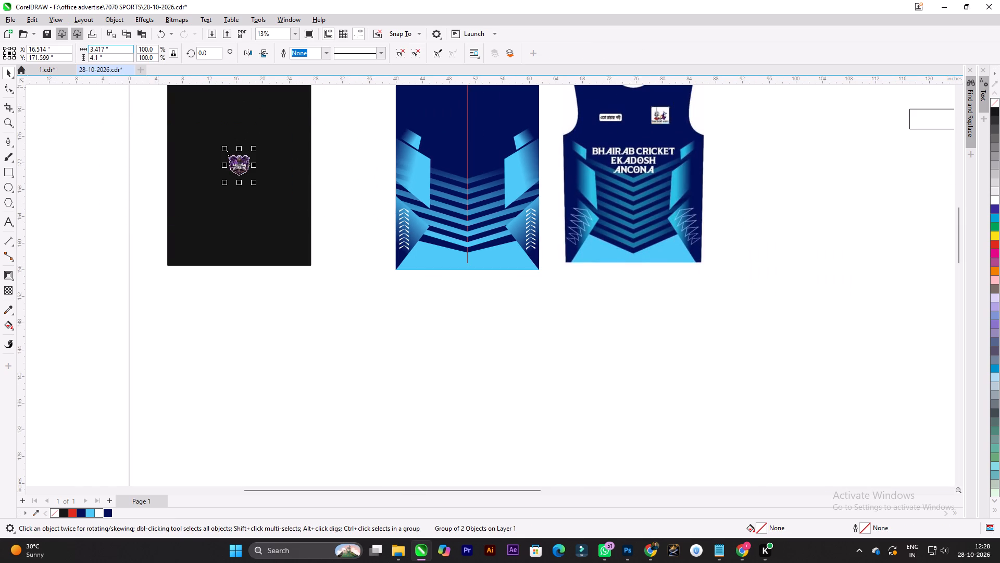
Set the logo group's height to 3 inches, keeping its proportions.
drag(125, 56, 8, 42)
key(3)
key(Return)
Align the logo group to the top and right edges of the empty outlined rectangle beside the jersey.
scroll(164, 171, down, 6)
shift+click(555, 154)
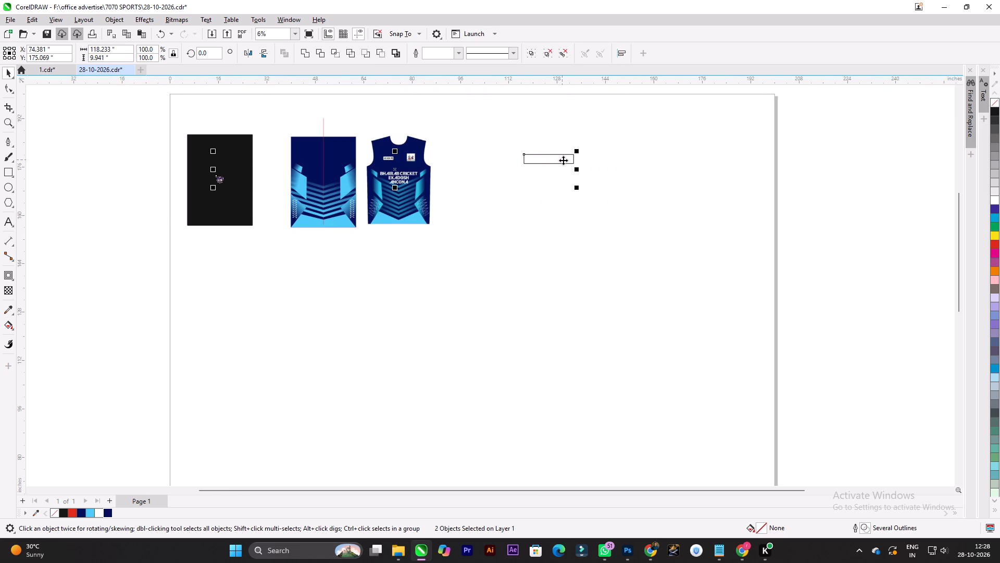
key(c)
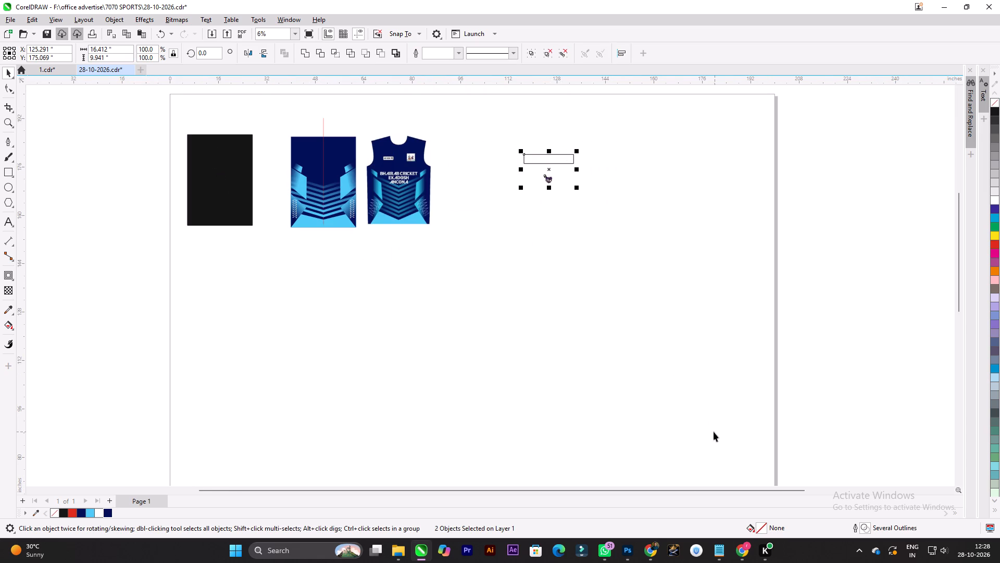
key(alt+Tab)
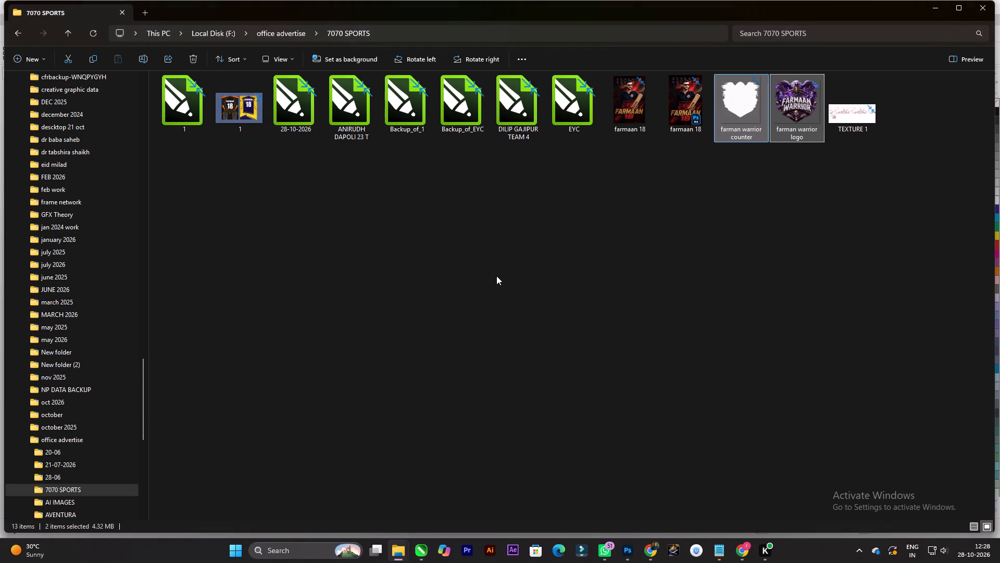
key(alt+Tab)
scroll(463, 210, up, 3)
scroll(533, 153, down, 2)
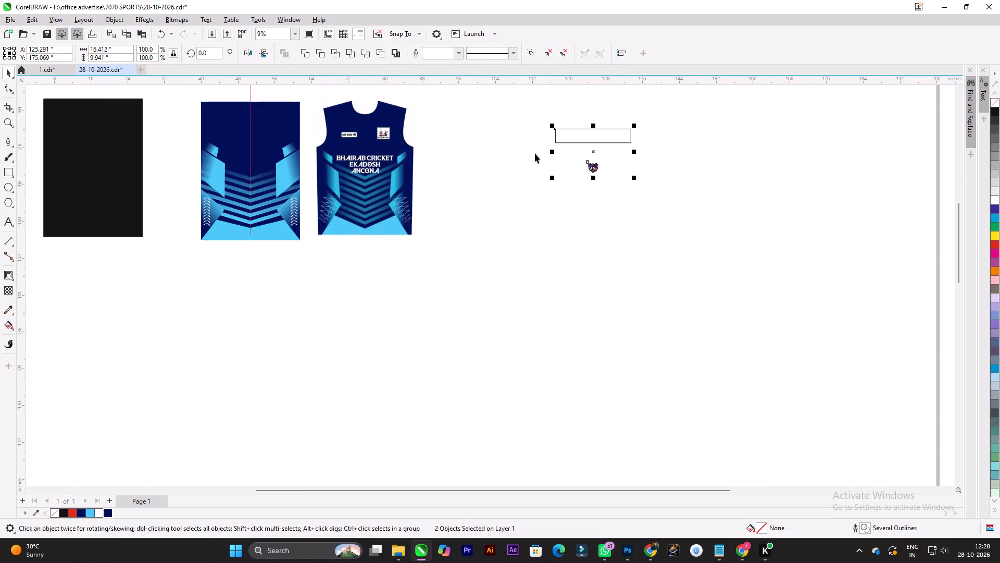
scroll(535, 153, down, 1)
key(t)
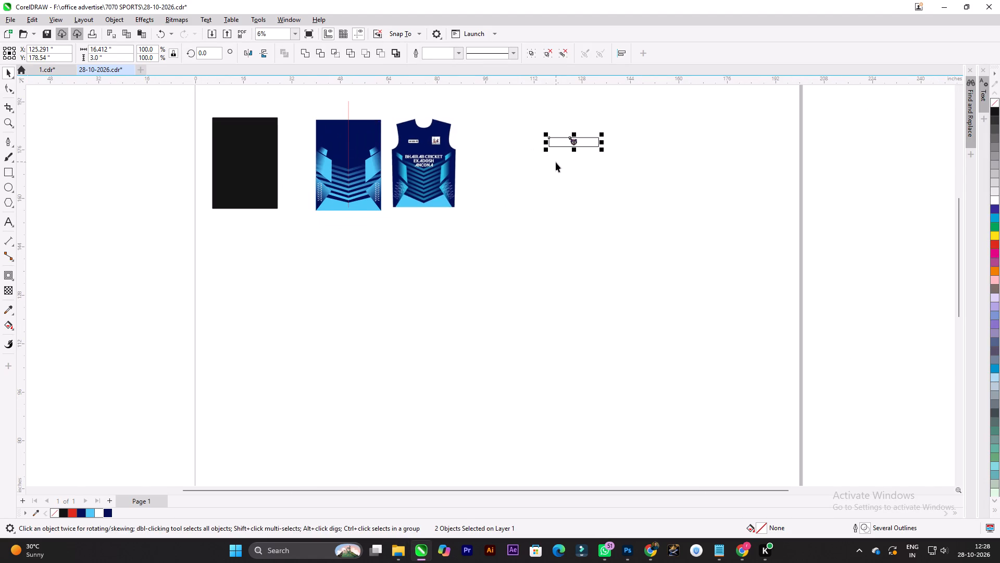
key(r)
click(644, 158)
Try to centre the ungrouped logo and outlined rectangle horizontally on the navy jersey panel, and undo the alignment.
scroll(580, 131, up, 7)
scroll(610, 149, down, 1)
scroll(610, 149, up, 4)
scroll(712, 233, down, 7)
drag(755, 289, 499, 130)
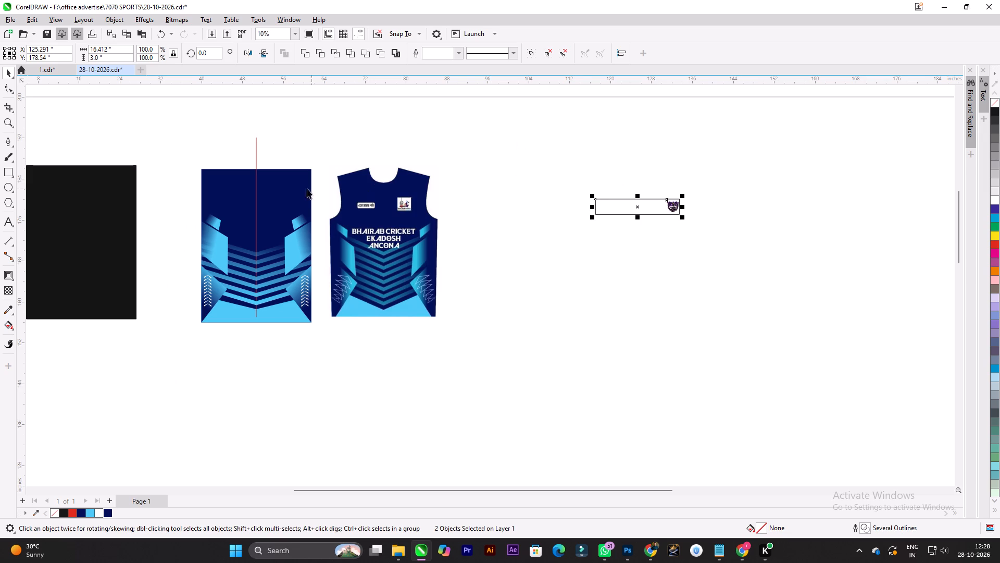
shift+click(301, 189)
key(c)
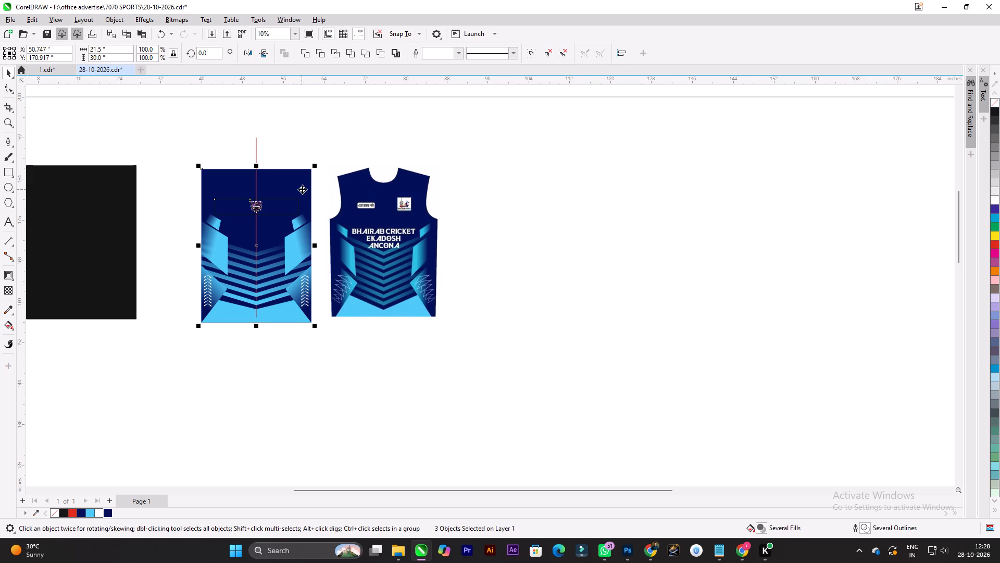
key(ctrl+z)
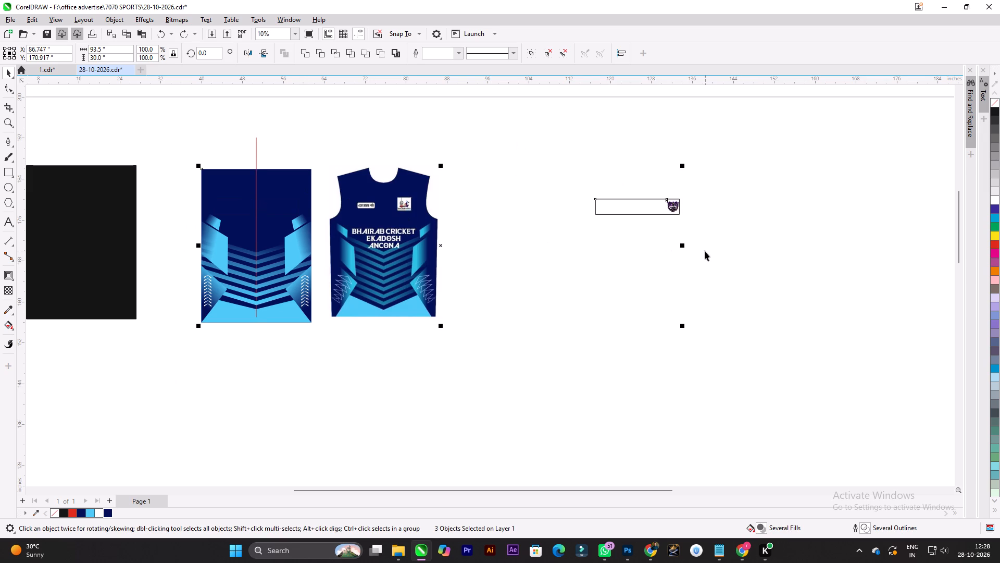
Group the Farmaan Warrior logo with the outlined rectangle.
click(756, 270)
drag(765, 273, 522, 137)
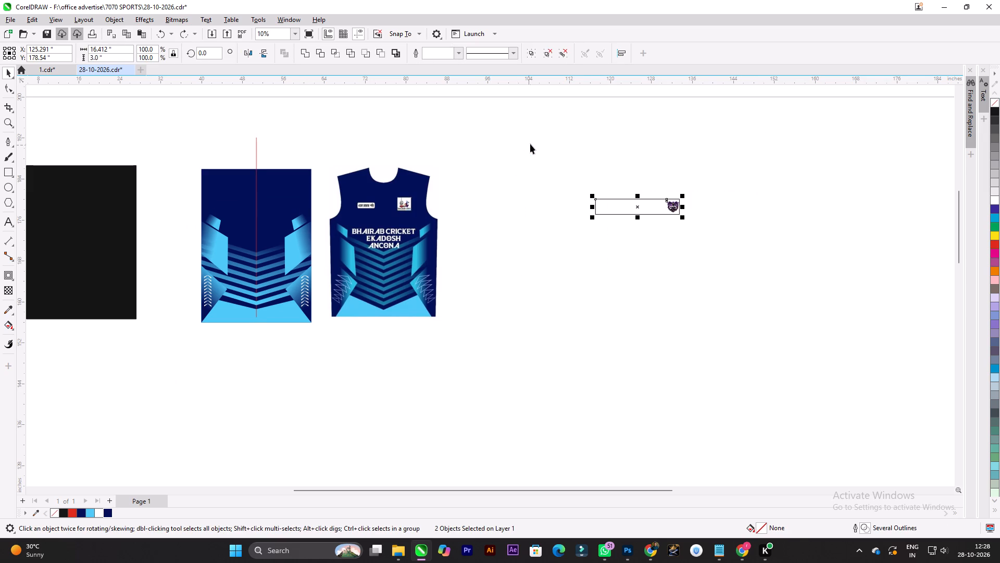
key(ctrl+g)
Align the grouped logo and outlined rectangle to the top edge and horizontal centre of the navy jersey panel.
shift+click(294, 183)
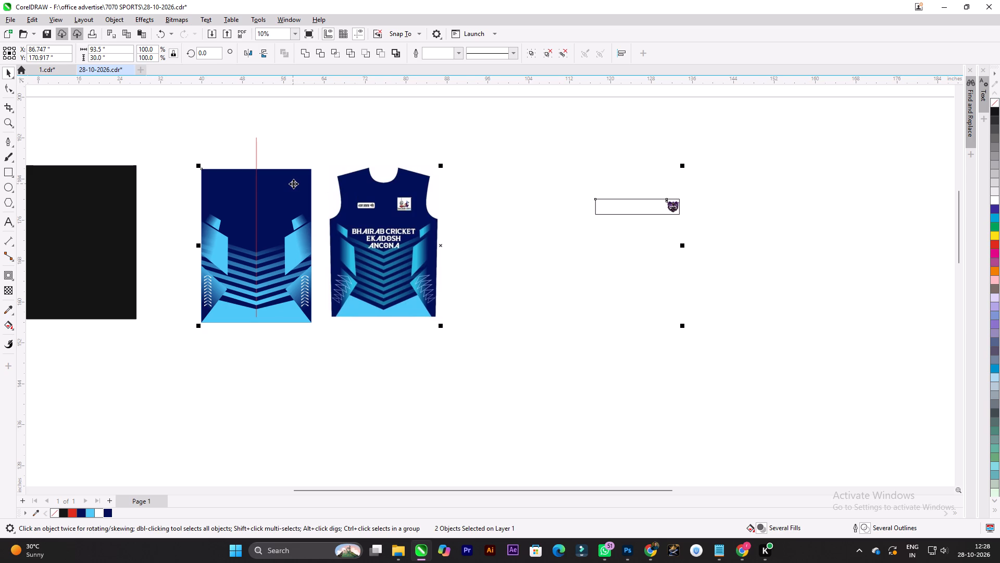
text(tc)
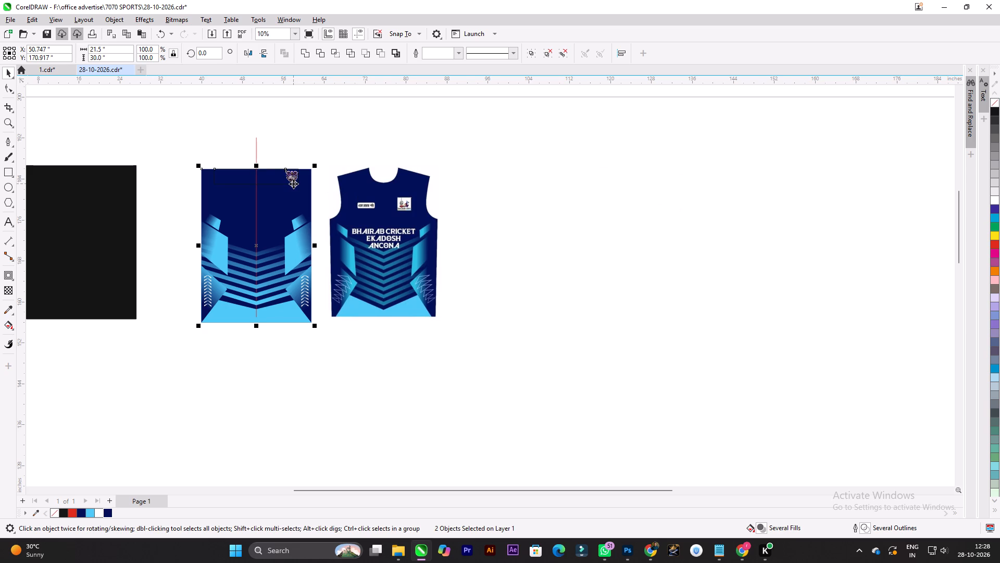
click(652, 202)
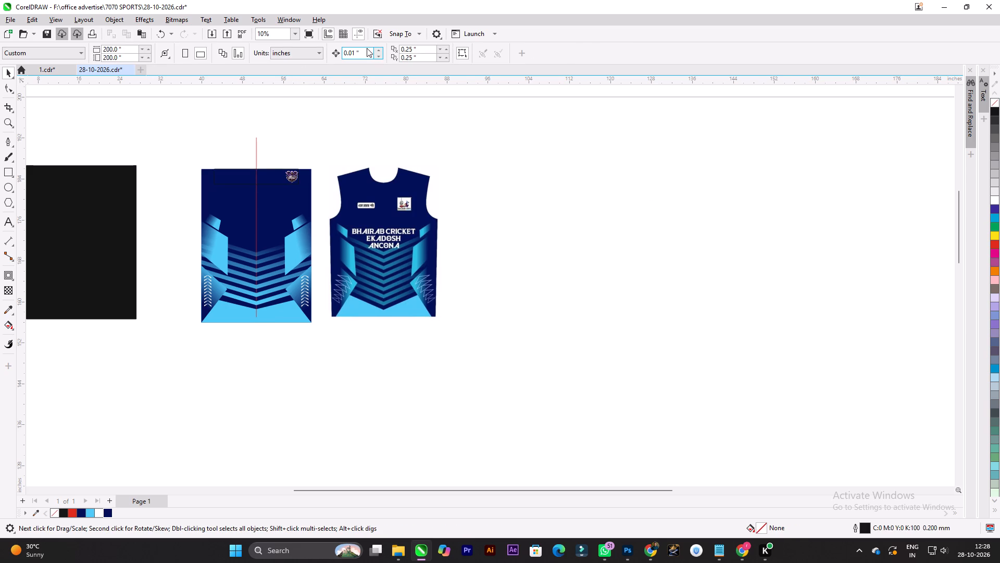
Set the document's nudge distance to 5 inches.
drag(367, 48, 202, 34)
drag(359, 51, 324, 51)
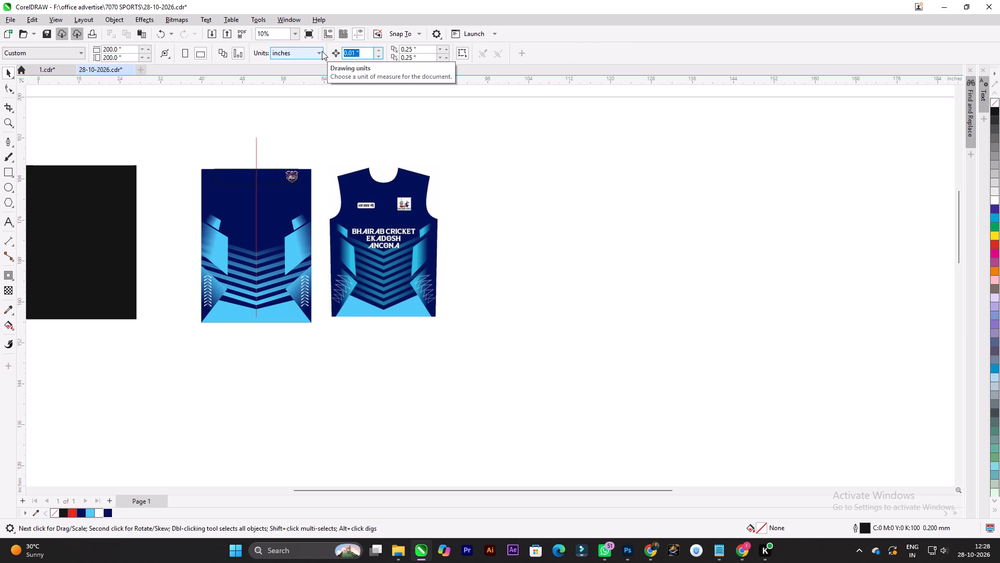
key(5)
key(Return)
Nudge the grouped logo and outlined rectangle down by 5 inches on the navy jersey panel.
click(694, 158)
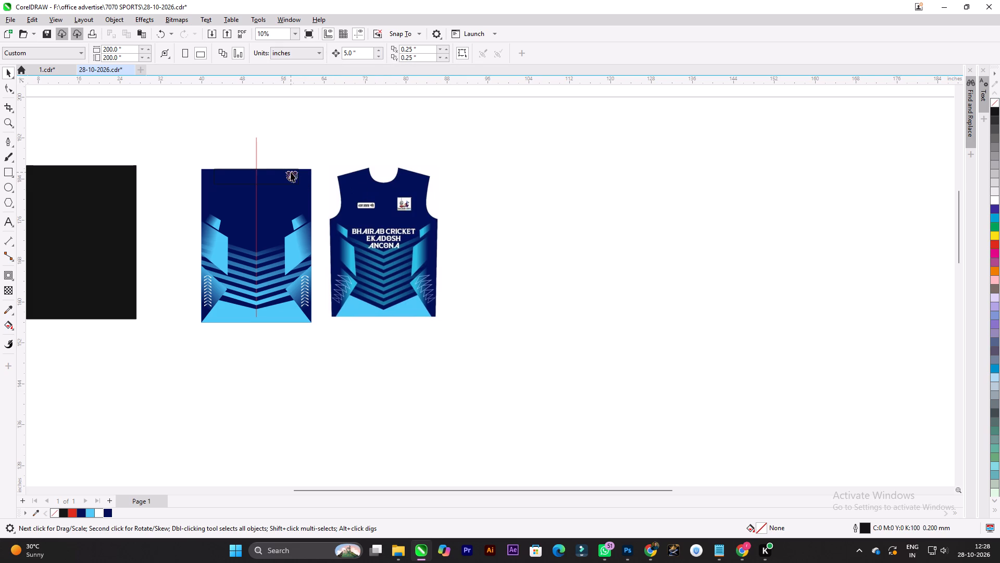
click(290, 175)
key(Down)
scroll(491, 196, up, 1)
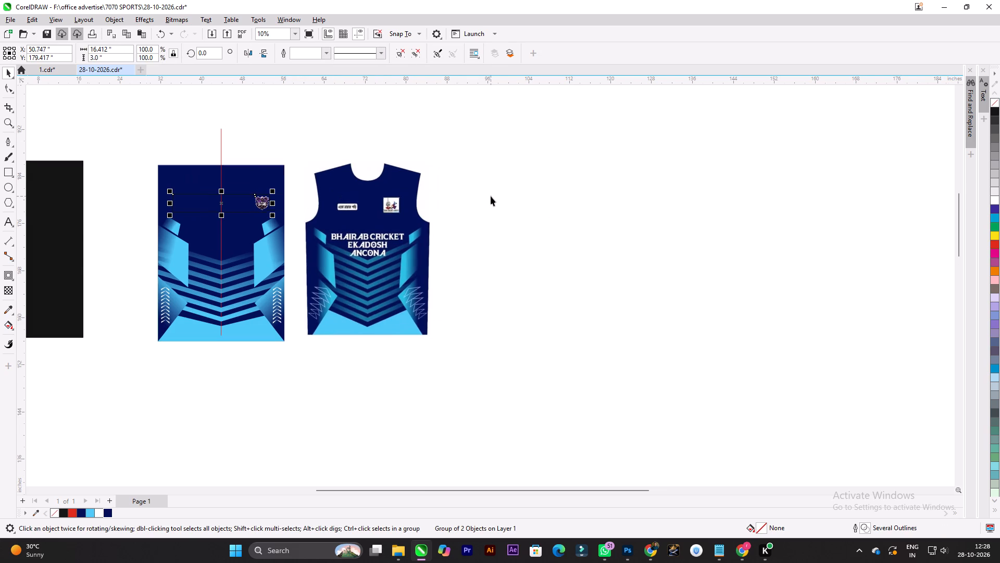
click(498, 199)
Ungroup the Farmaan Warrior logo from the outlined guide rectangle and delete the rectangle.
scroll(340, 182, up, 4)
scroll(319, 204, down, 8)
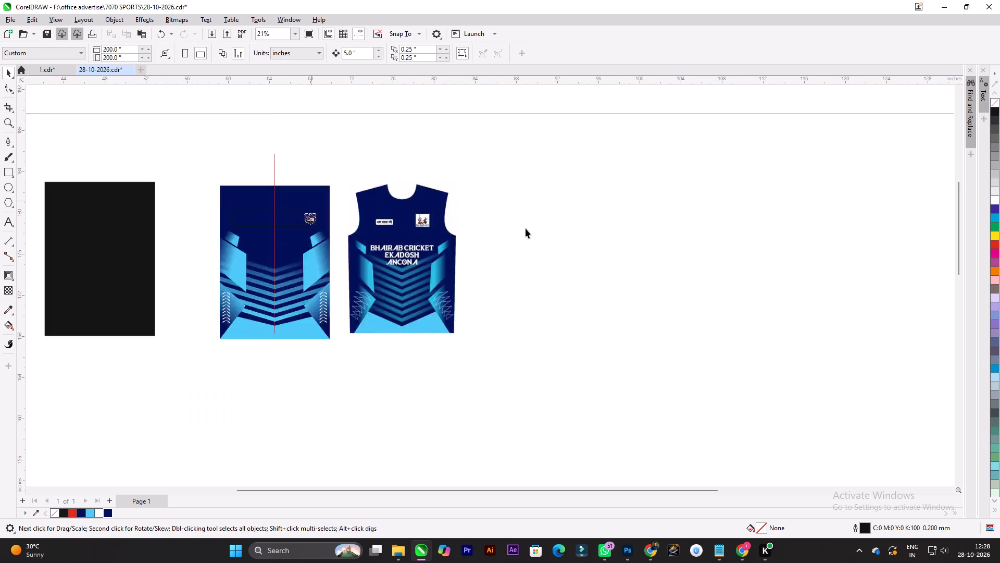
click(570, 242)
scroll(272, 196, up, 5)
scroll(423, 242, up, 2)
click(421, 241)
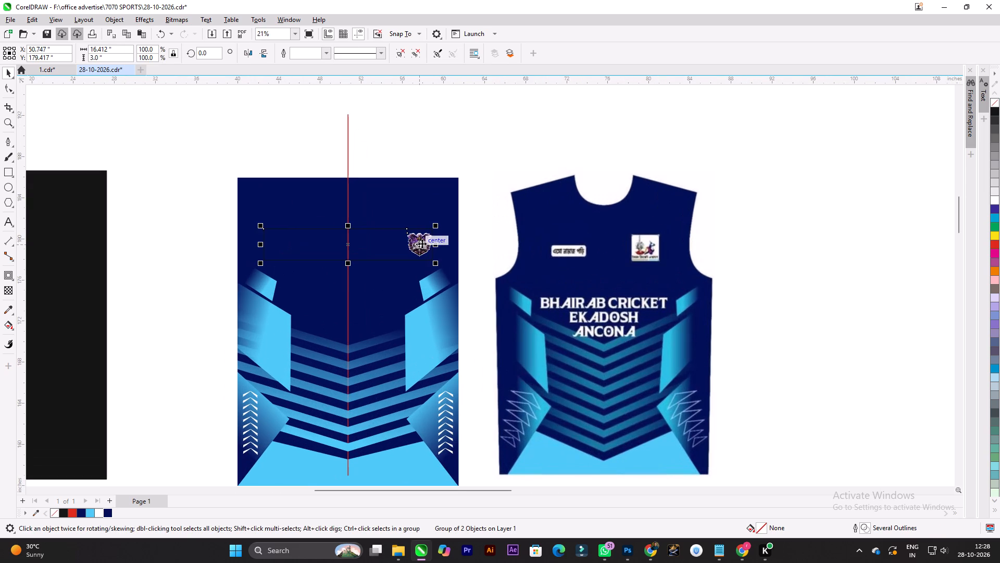
key(ctrl+u)
click(468, 157)
click(382, 231)
key(Delete)
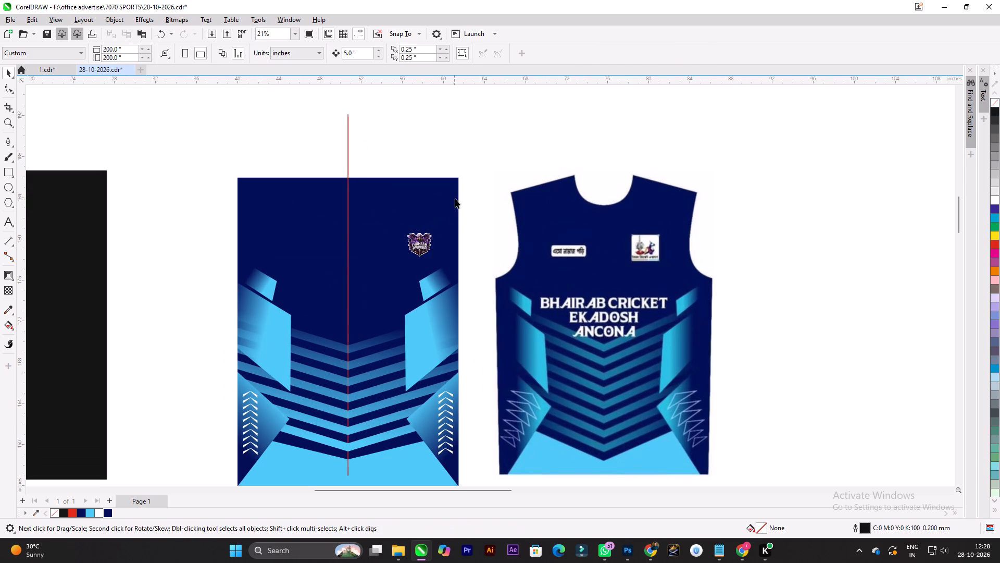
Examine the Farmaan Warrior logo's size and chest placement on the navy panel against the reference jersey.
click(463, 186)
scroll(423, 236, up, 14)
scroll(416, 240, down, 1)
scroll(416, 240, up, 4)
scroll(416, 240, down, 5)
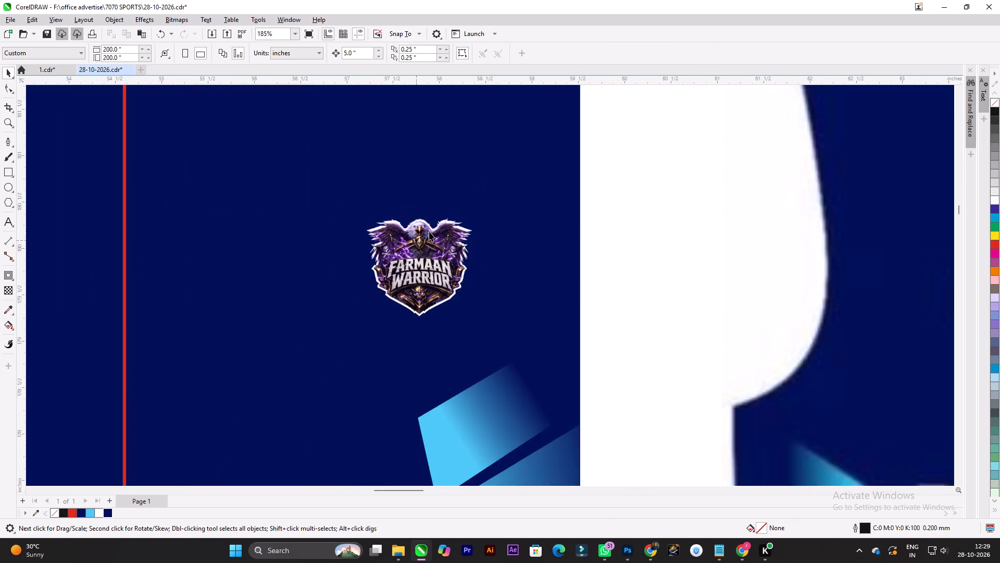
scroll(429, 231, down, 16)
scroll(381, 270, up, 3)
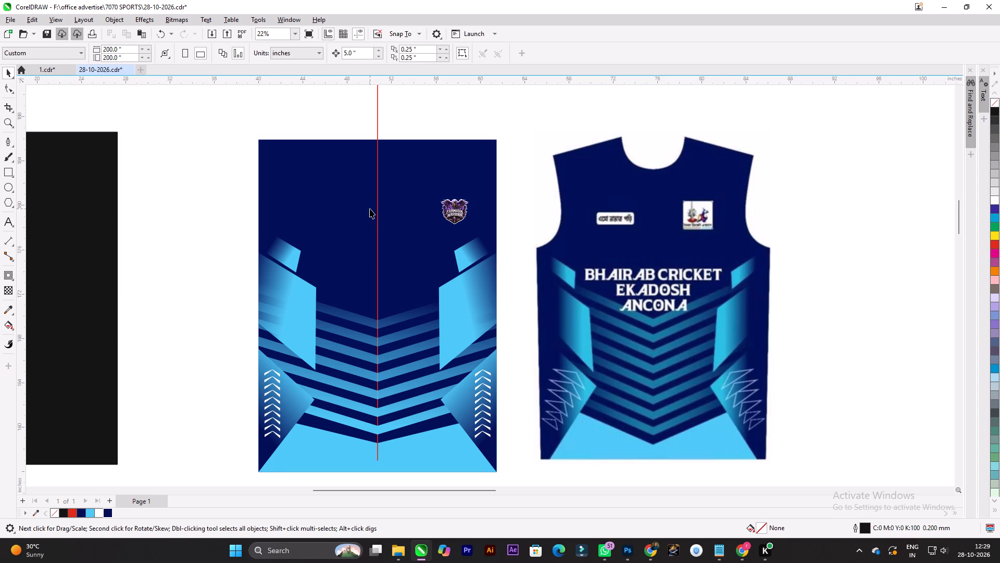
scroll(370, 209, down, 3)
scroll(372, 209, up, 6)
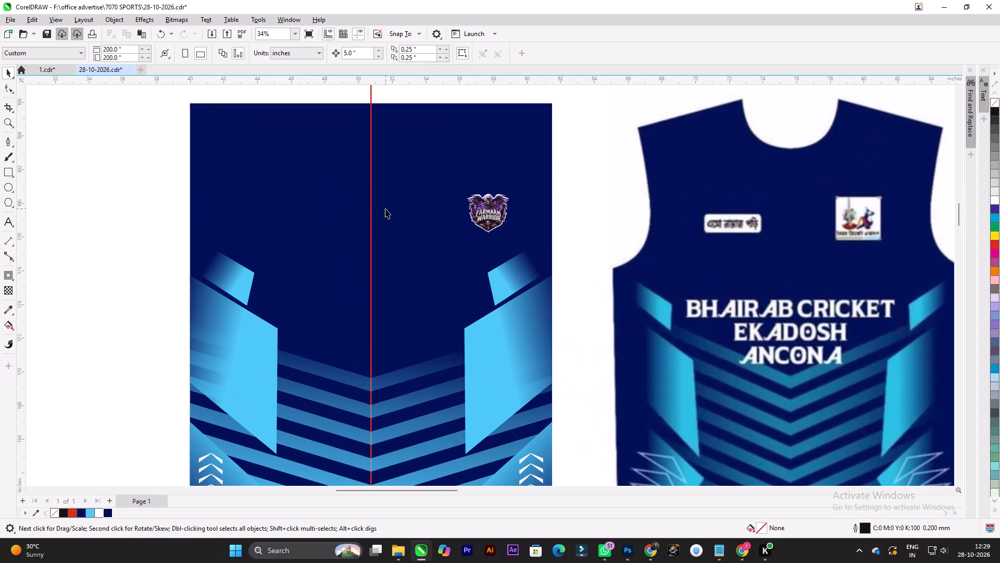
scroll(385, 207, down, 1)
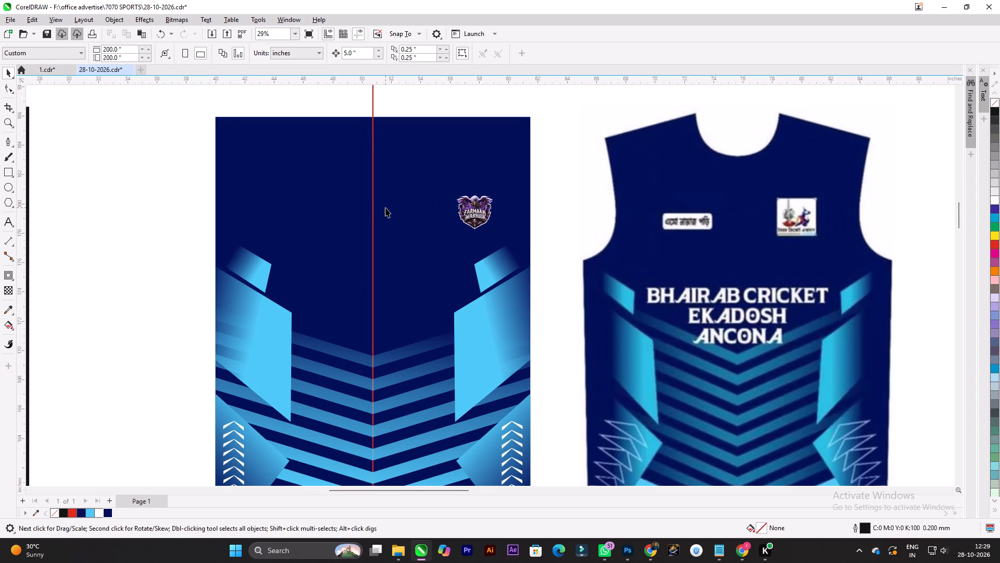
scroll(385, 207, down, 6)
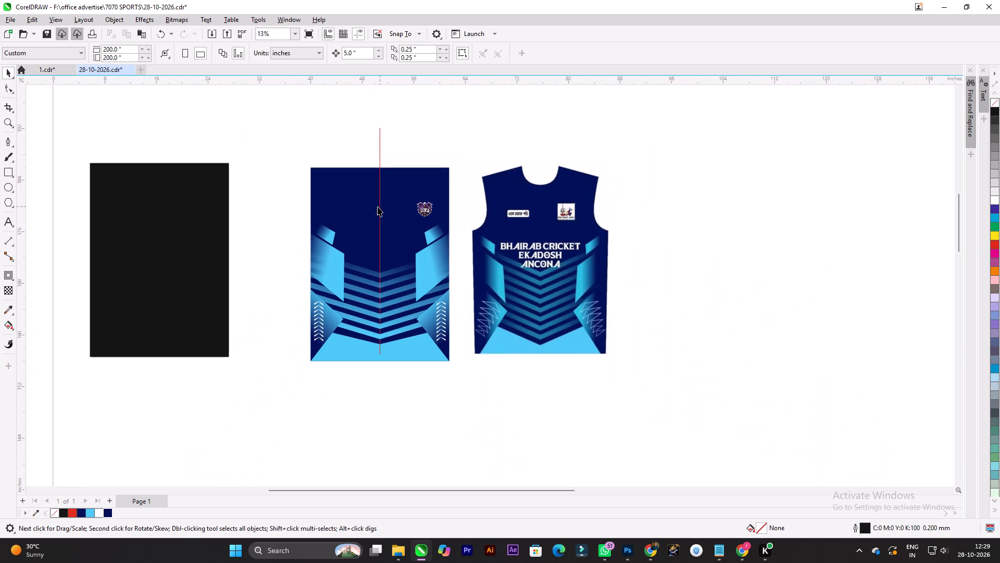
scroll(476, 280, down, 2)
Switch to Chrome, search Google for "sponser" in a new tab and look through the results.
click(651, 554)
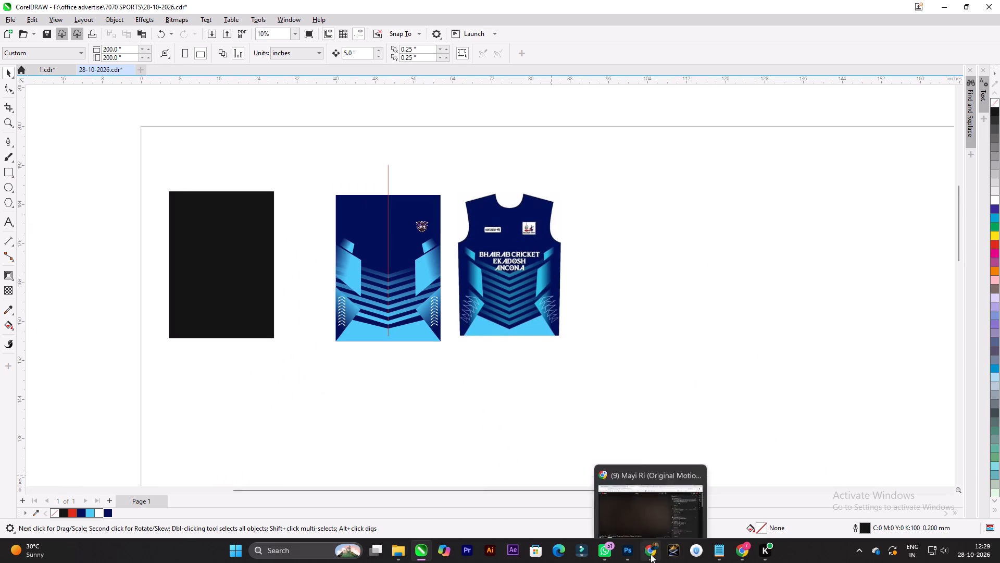
click(651, 9)
click(482, 198)
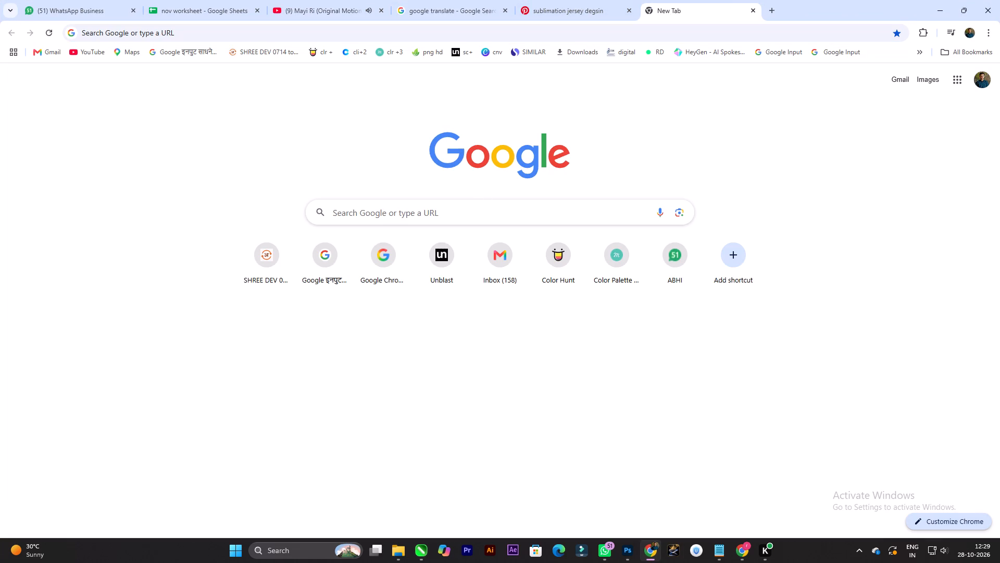
click(483, 207)
text(sponser)
key(Return)
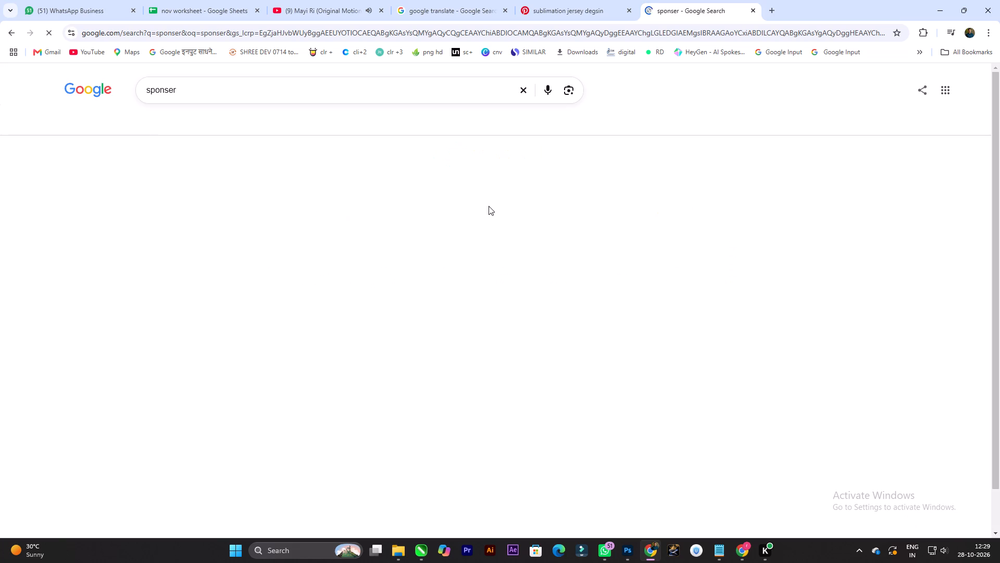
scroll(165, 168, down, 9)
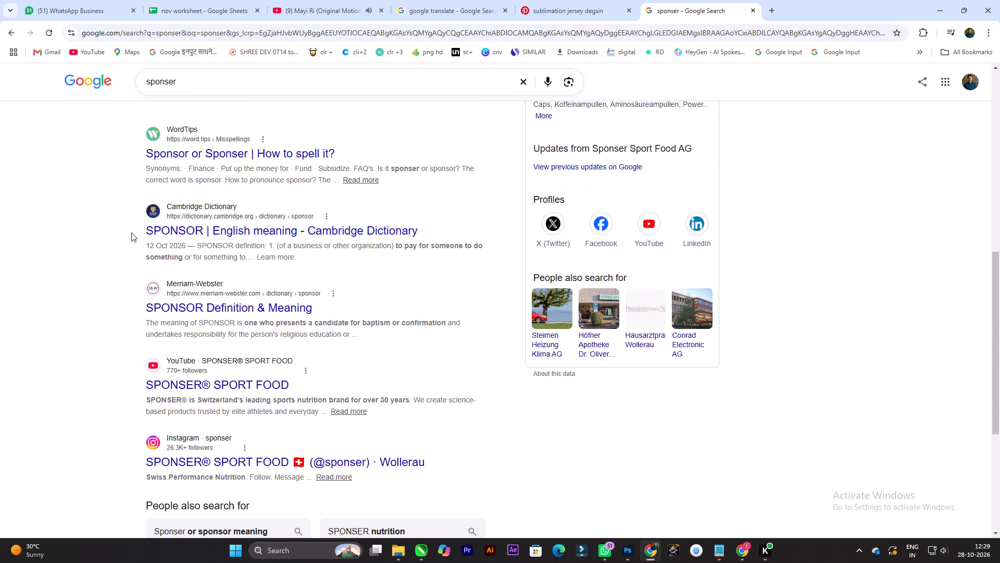
Extend the Google query to "sponsership" and play the dictionary pronunciation of the word.
click(220, 77)
text(ship)
key(space)
key(Return)
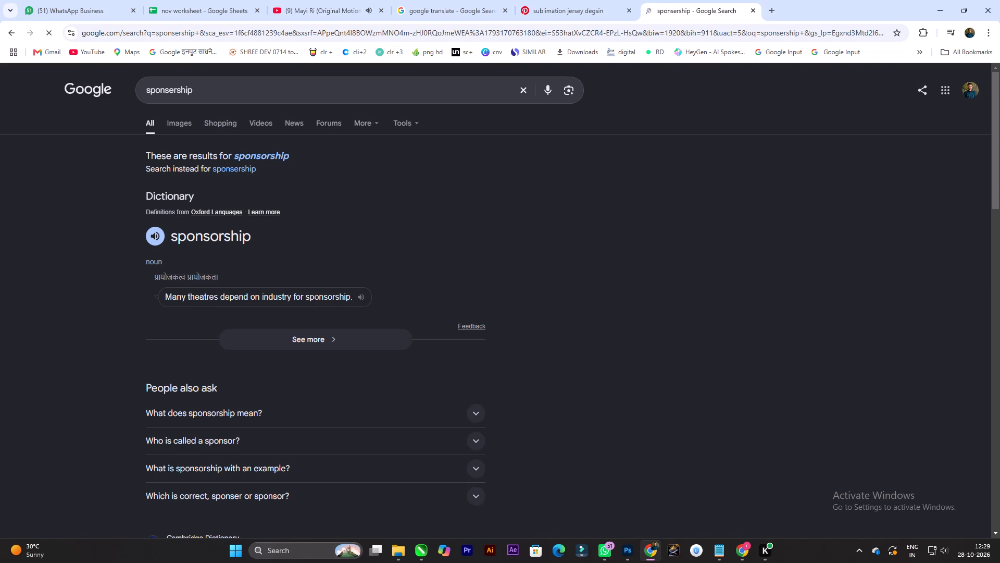
click(156, 230)
Copy the "sponsor" part of the dictionary headword.
drag(224, 238, 176, 239)
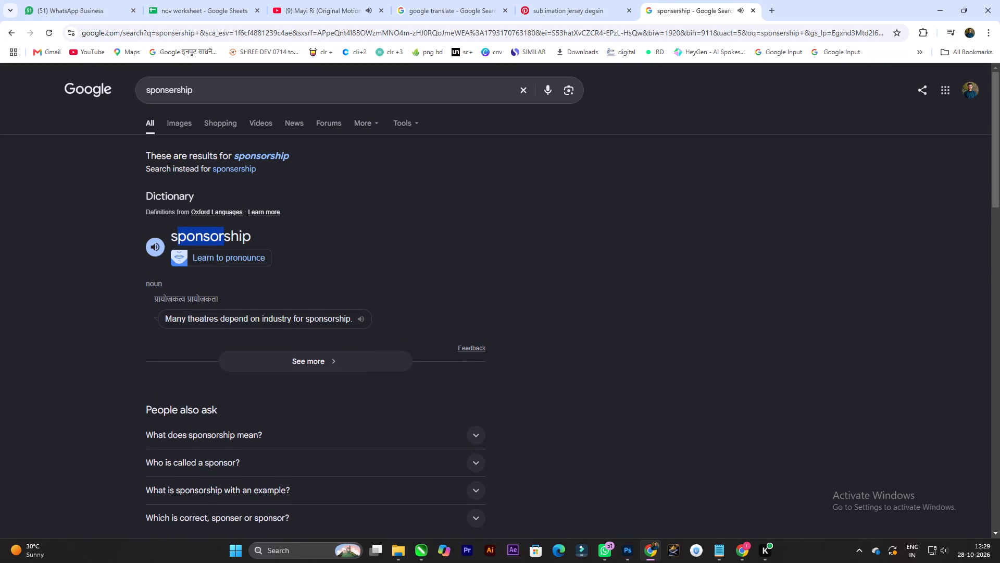
drag(176, 239, 169, 239)
key(ctrl+c)
key(ctrl+c)
key(ctrl+c)
key(ctrl+c)
Switch back to CorelDRAW, paste "sponsor" as artistic text beside the reference jersey and enlarge it to about 43 inches wide.
key(alt+Tab)
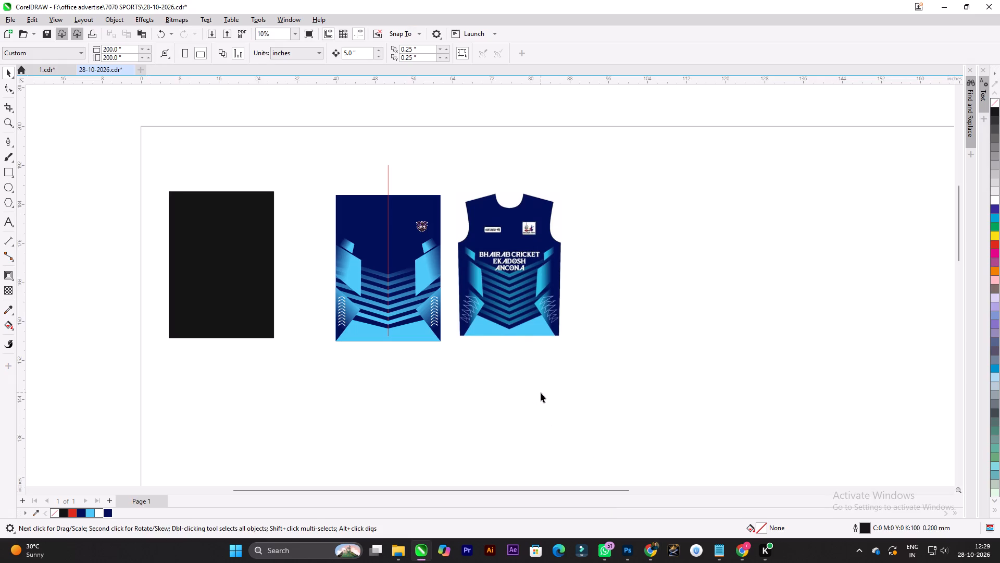
key(F8)
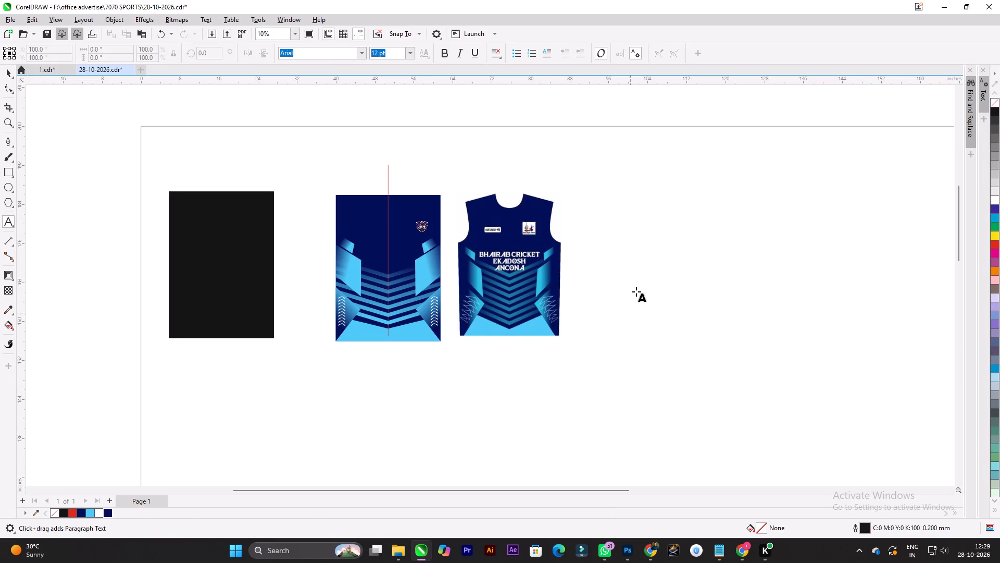
click(637, 288)
key(ctrl+v)
drag(646, 293, 834, 339)
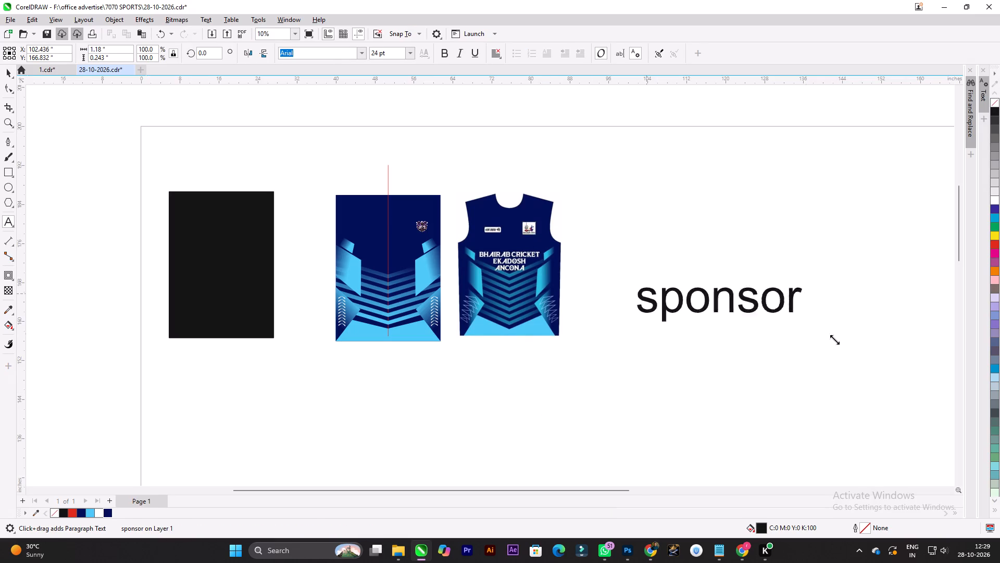
drag(834, 339, 850, 345)
Add SPONSOR in capitals on a second line of the text and remove the lowercase "sponsor" line.
key(ctrl+a)
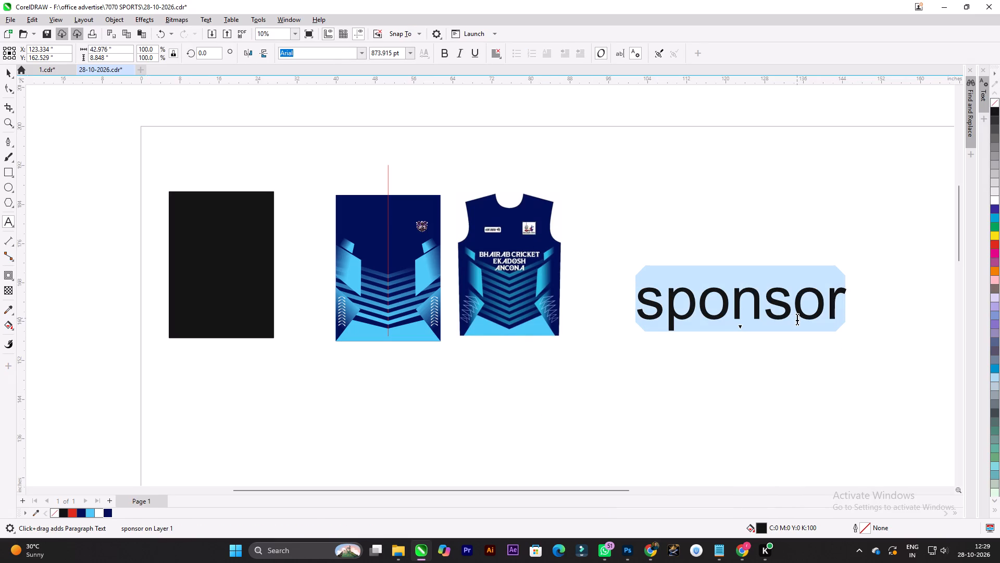
click(841, 306)
key(Return)
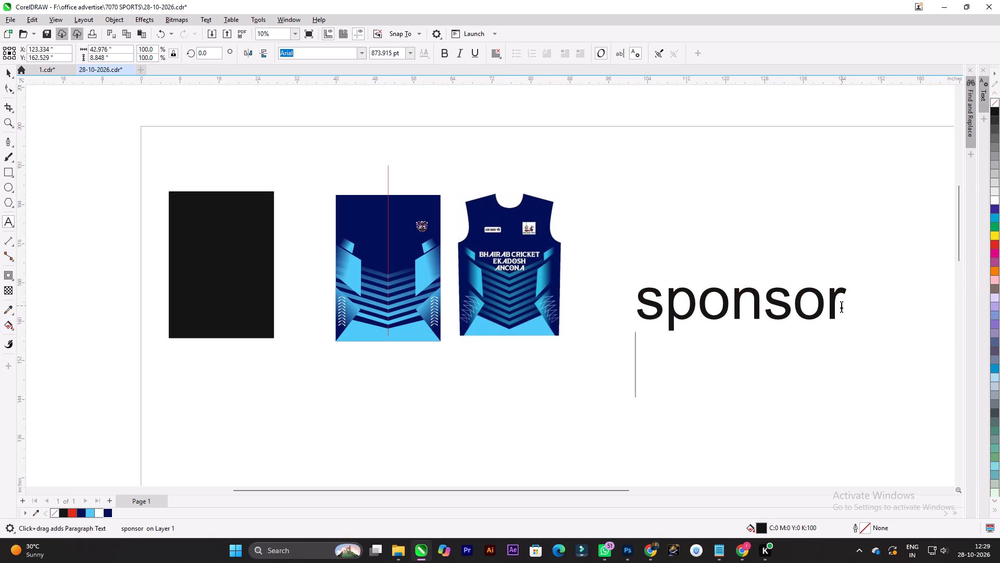
text(SP)
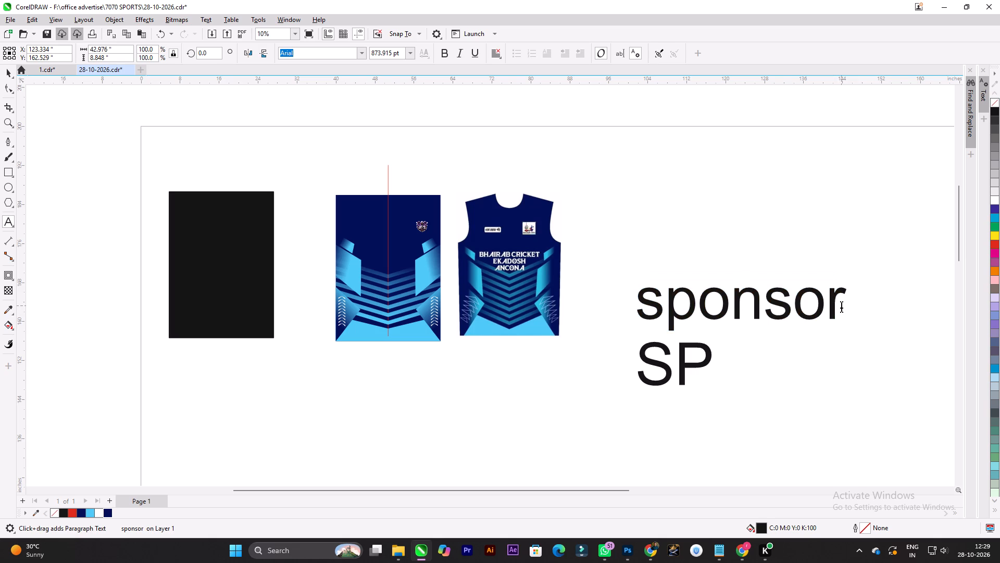
text(ONS)
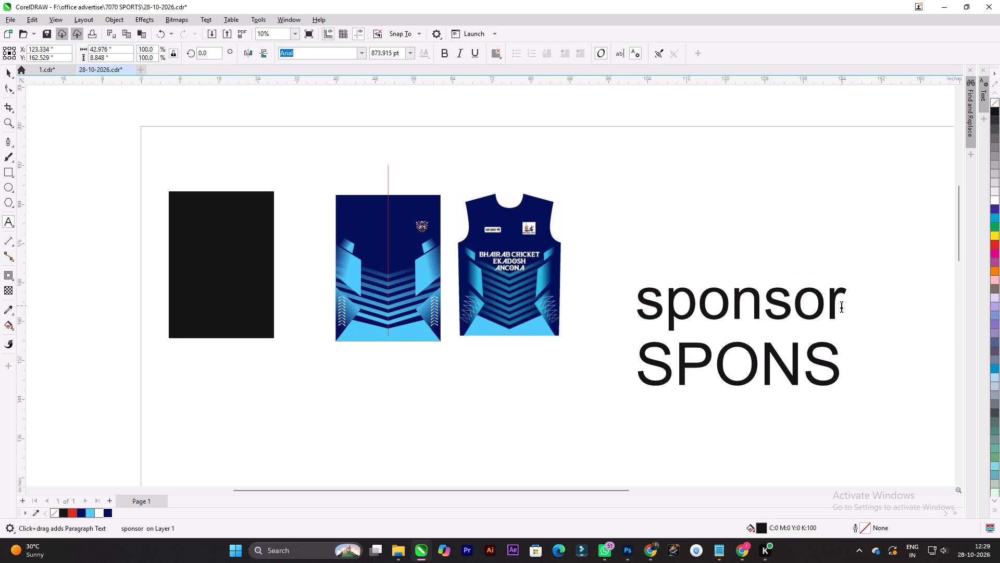
text(OR)
drag(851, 299, 490, 299)
key(BackSpace)
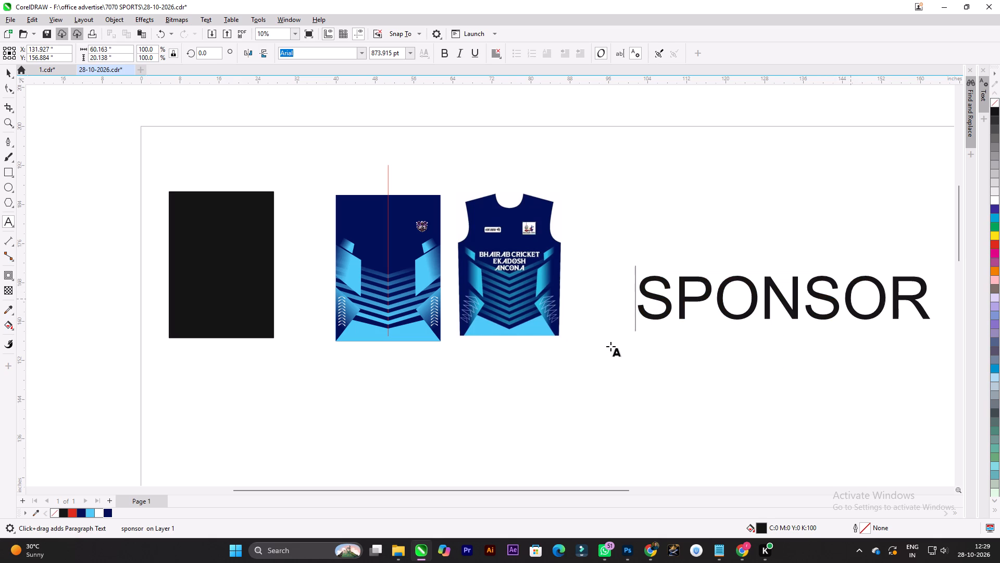
key(BackSpace)
key(BackSpace)
key(BackSpace)
click(11, 75)
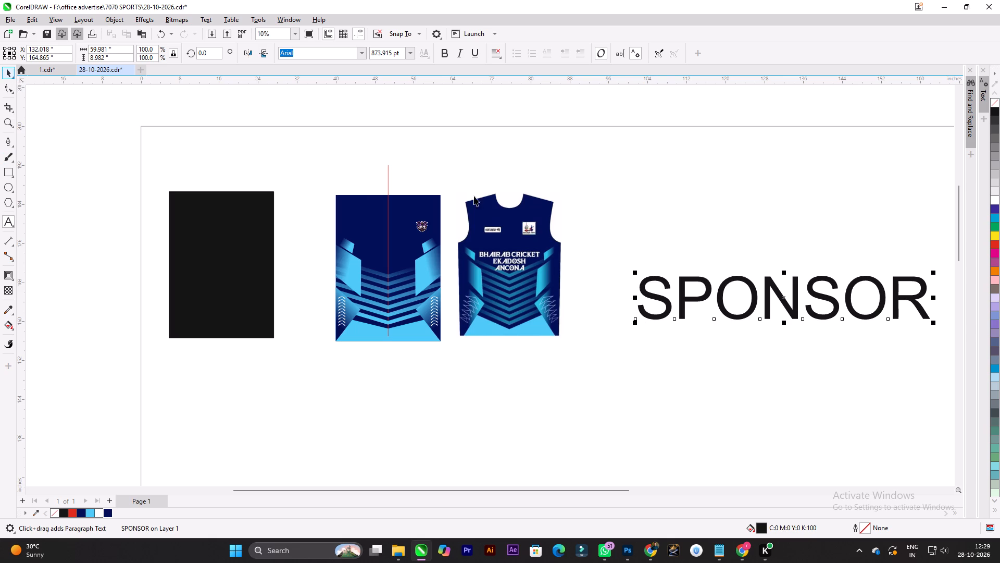
Scale the SPONSOR text down to about 50 inches wide.
scroll(522, 200, down, 4)
drag(768, 276, 749, 269)
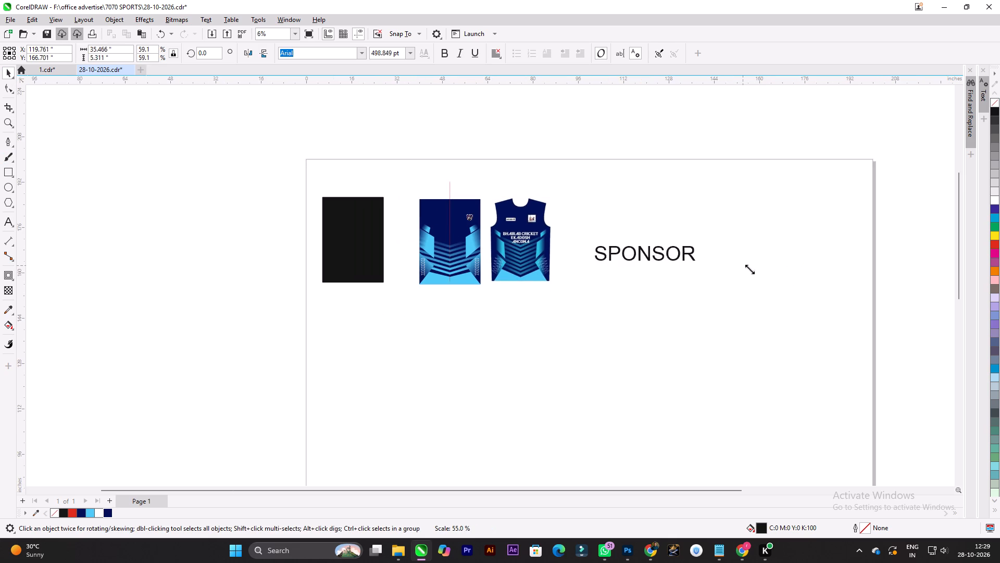
drag(749, 269, 752, 272)
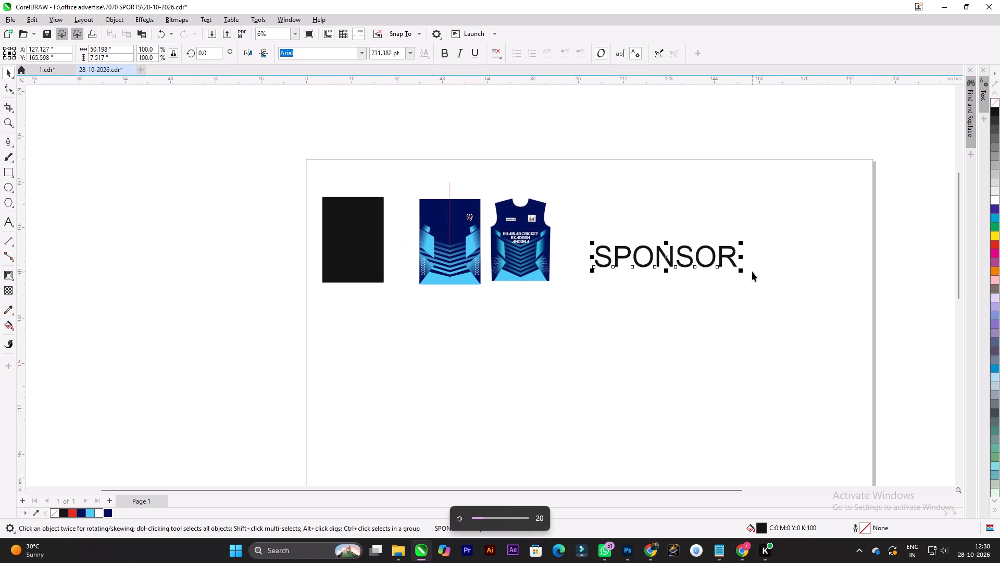
Set the SPONSOR text's font to Aosta PERSONAL USE ONLY!.
click(362, 50)
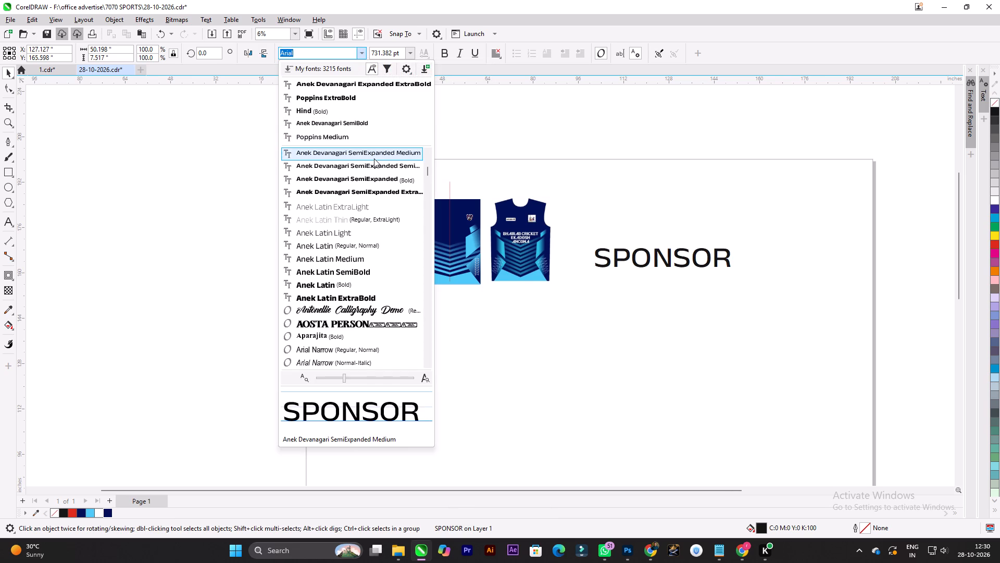
click(346, 322)
click(731, 182)
Duplicate the SPONSOR text straight below the original.
click(677, 283)
click(683, 263)
drag(683, 255, 683, 305)
shift+right_click(683, 305)
Replace the lower SPONSOR copy's text with WESTON on one line and DEVLOPERS on a second line.
double_click(692, 298)
double_click(684, 308)
key(ctrl+a)
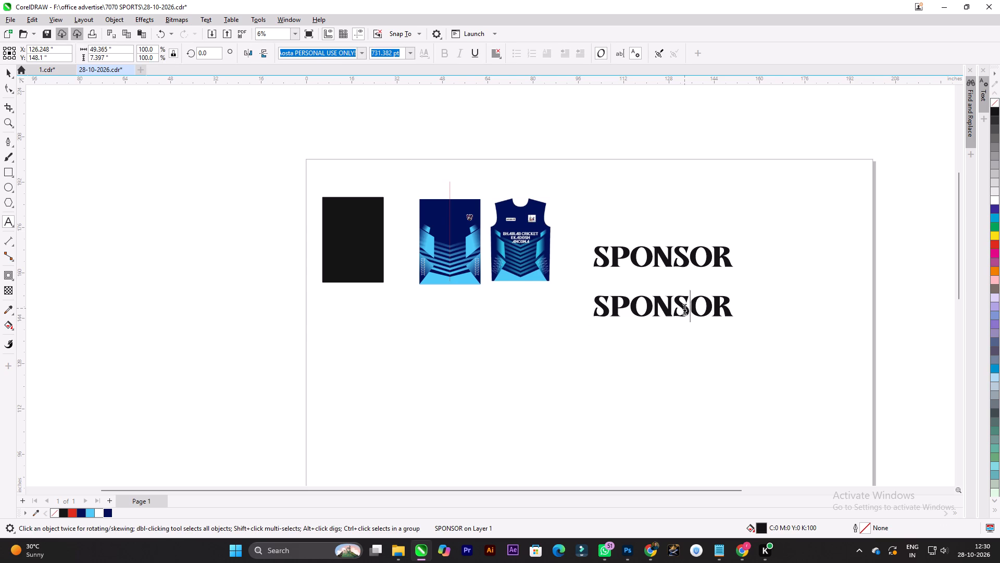
text(WS)
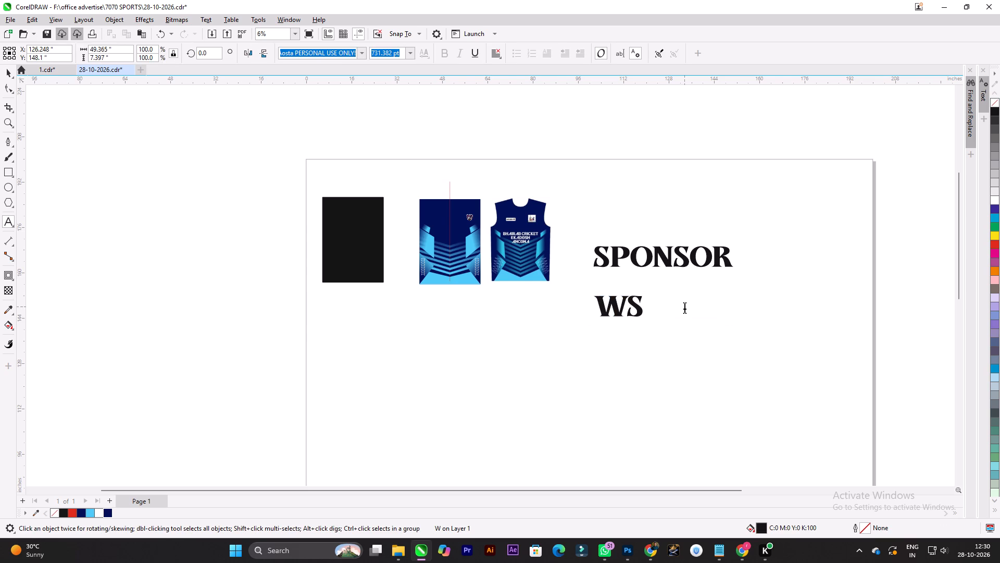
key(BackSpace)
text(ESTOO)
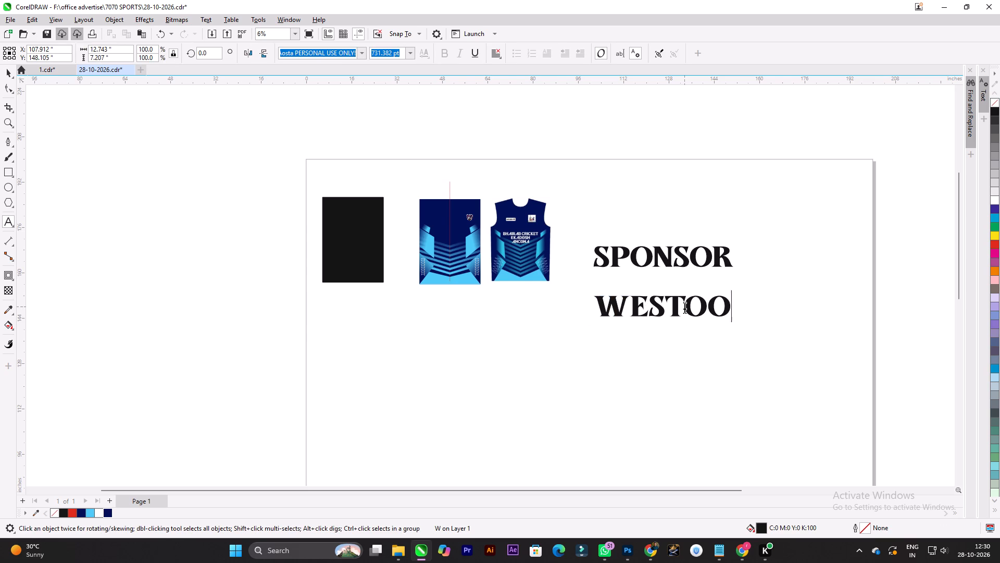
key(BackSpace)
text(N)
key(space)
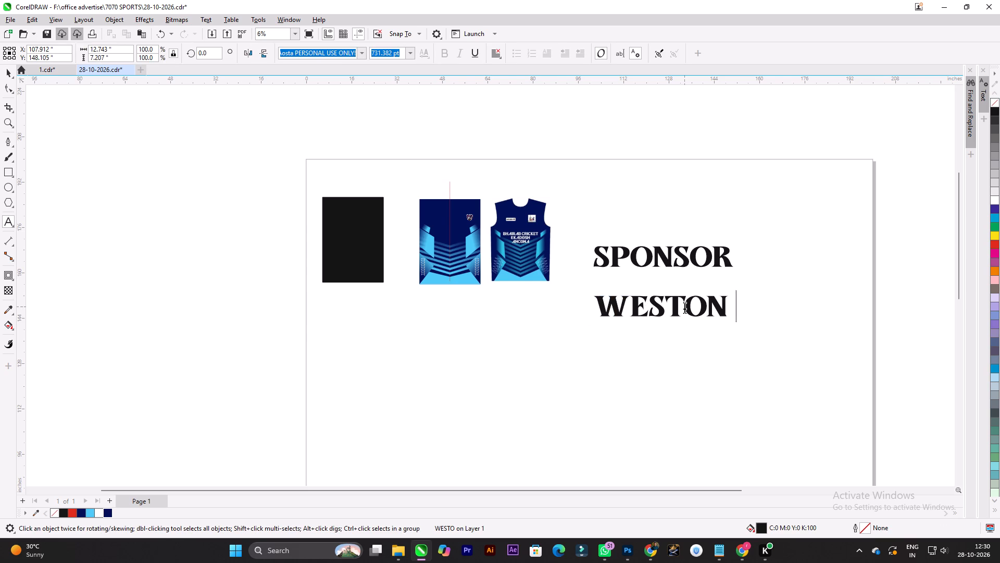
key(BackSpace)
key(Return)
text(DE)
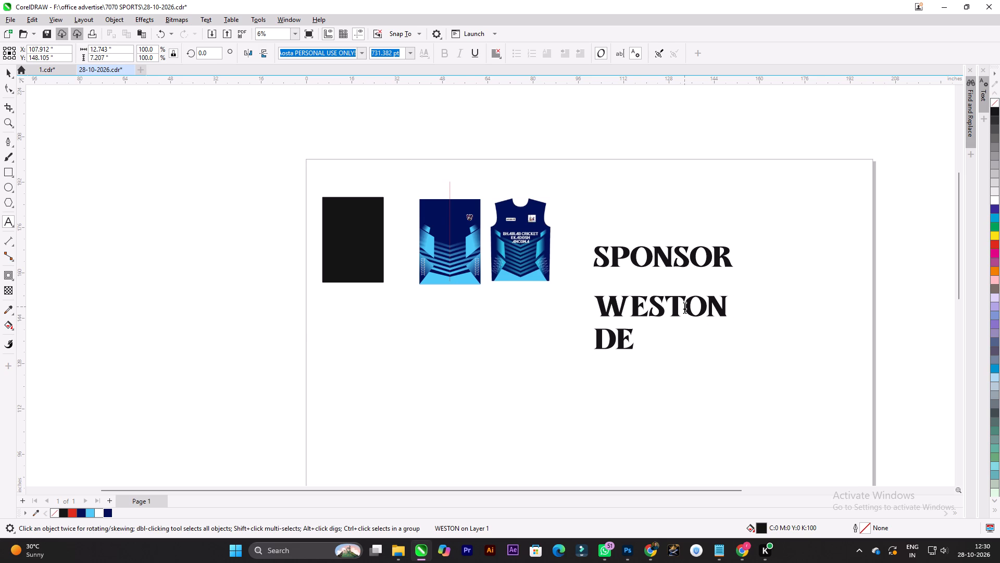
text(VLOPE)
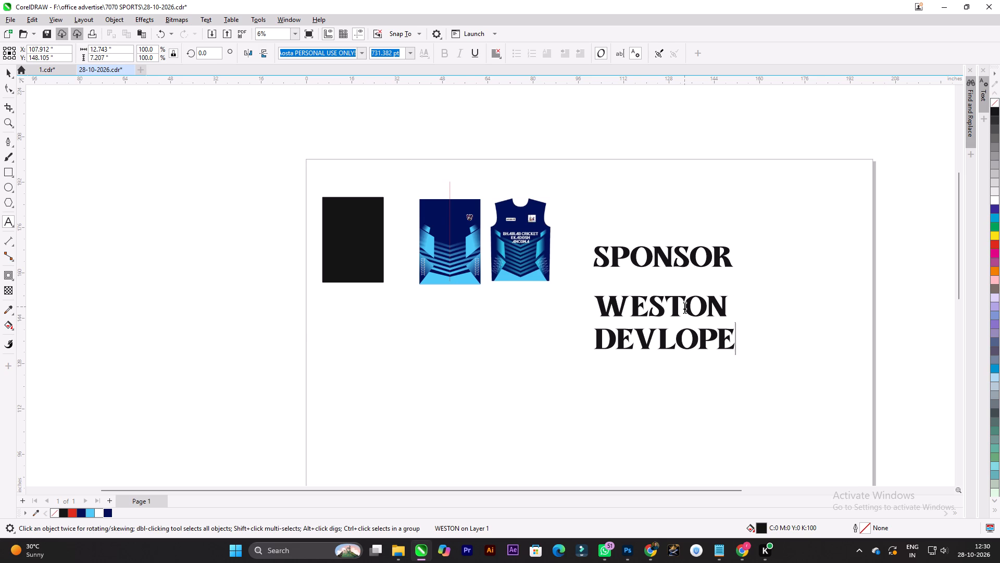
text(RS)
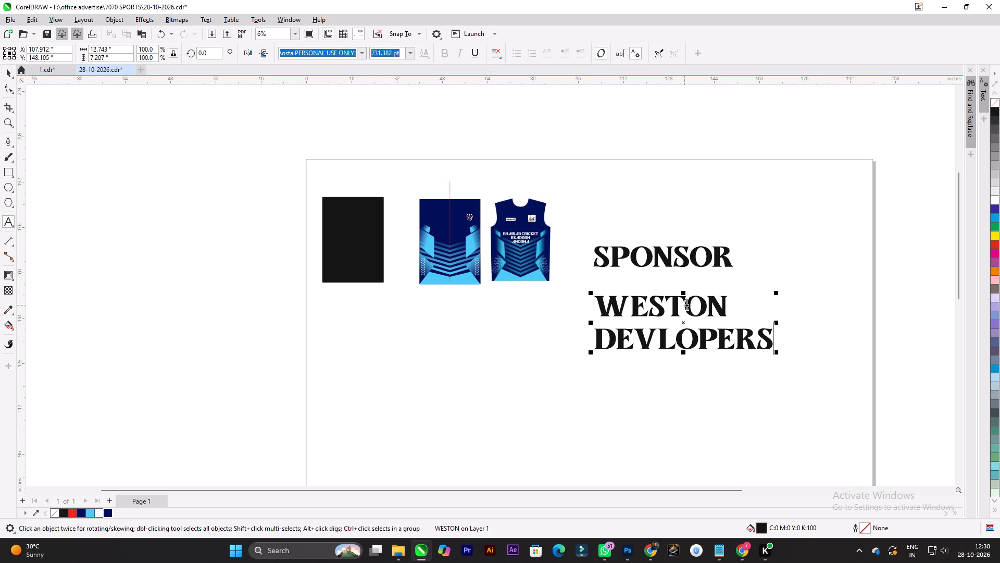
click(7, 76)
click(817, 302)
Delete the red vertical centre line running through the recreated jersey front.
scroll(403, 214, up, 4)
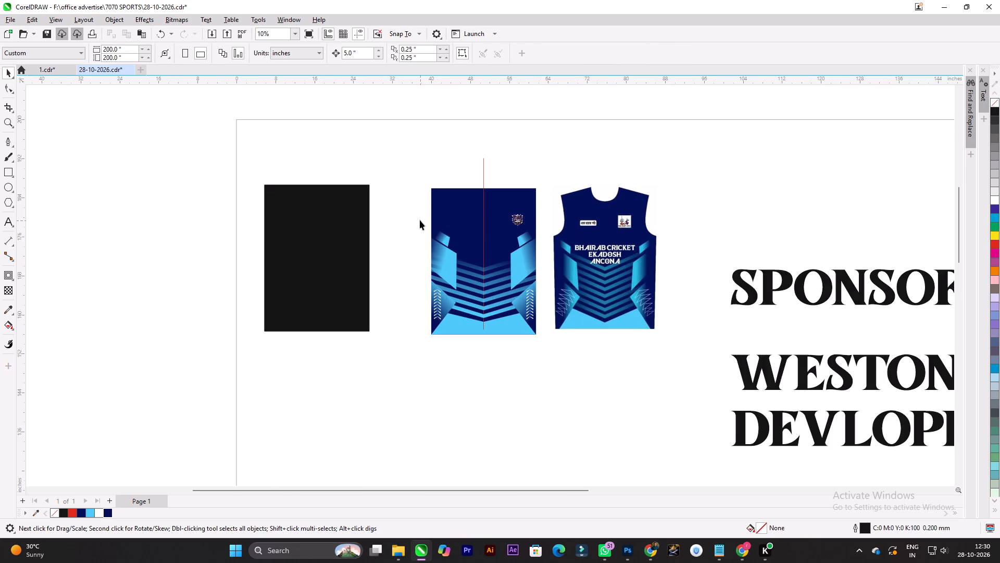
scroll(420, 219, down, 6)
click(553, 179)
scroll(451, 201, up, 10)
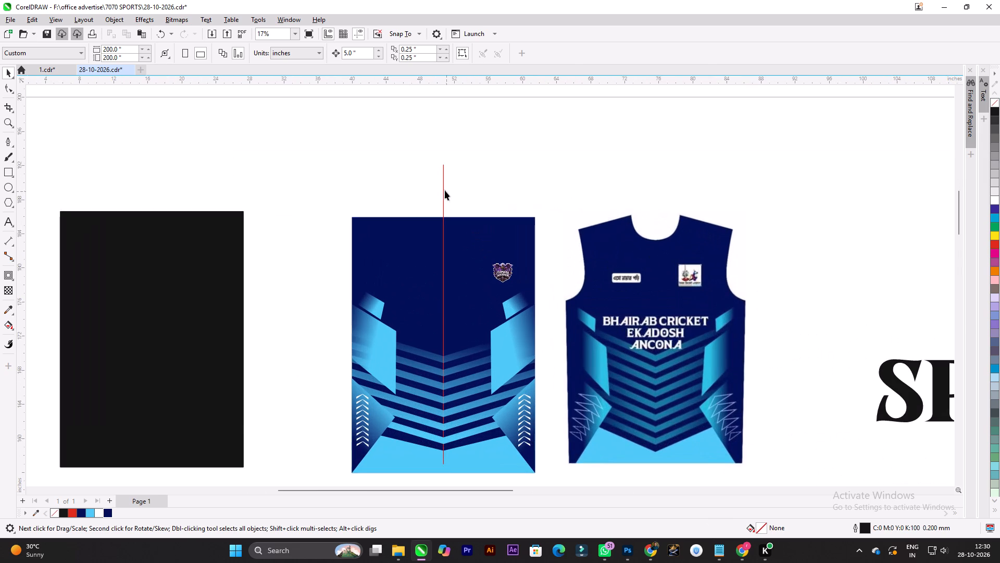
click(444, 190)
key(Delete)
Group all the pieces of the recreated jersey front, leaving out the reference jersey image.
scroll(462, 180, down, 7)
scroll(418, 175, up, 1)
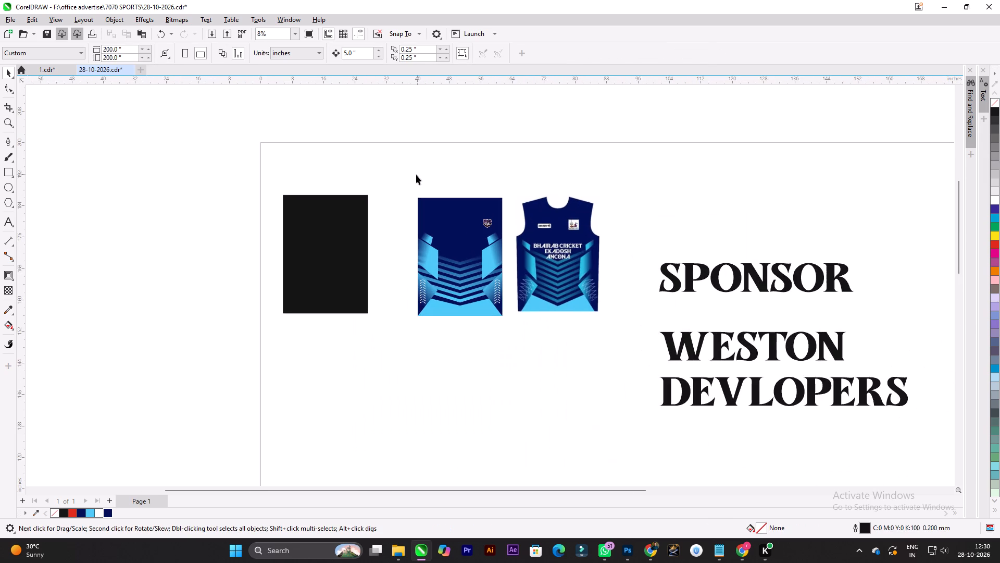
scroll(457, 203, up, 2)
scroll(472, 193, down, 4)
click(416, 179)
drag(416, 179, 521, 339)
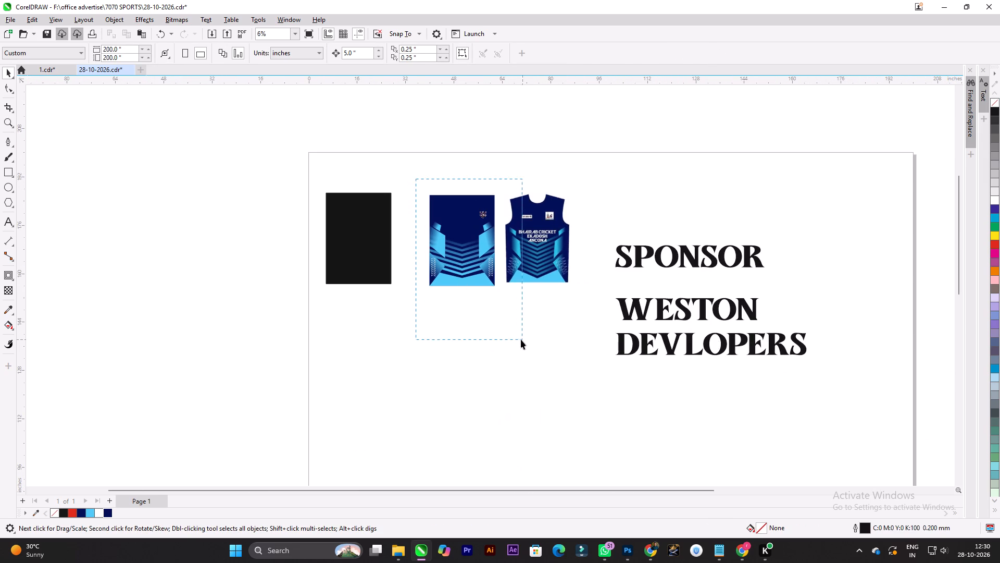
drag(521, 339, 505, 339)
key(ctrl+g)
Move the reference jersey image off the page, to the left of the black rectangle.
click(572, 205)
drag(543, 237, 228, 209)
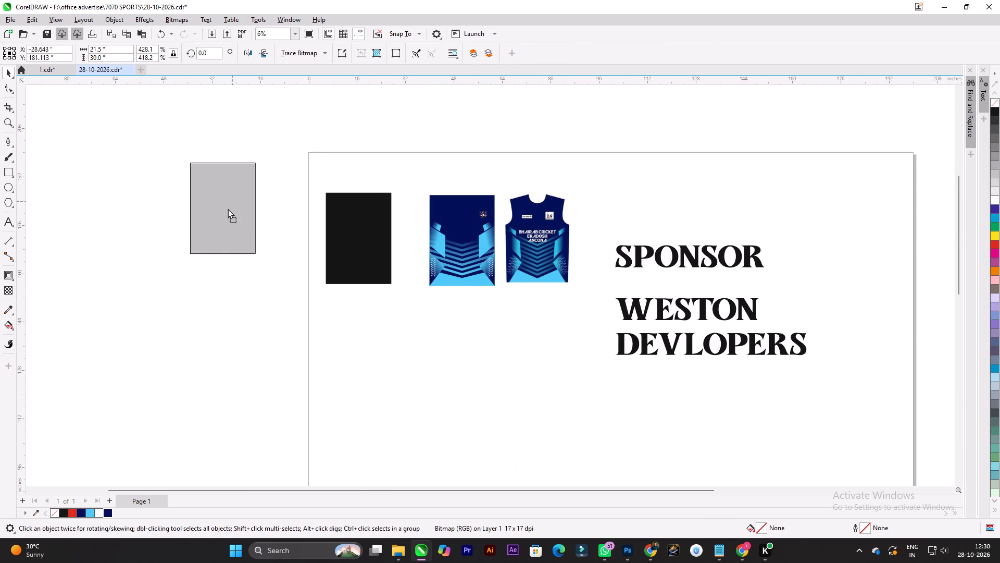
drag(228, 209, 228, 209)
Shift the jersey front group left, nearer the black rectangle, to about X 46 inches.
scroll(527, 196, up, 2)
click(517, 250)
drag(537, 355, 374, 127)
scroll(609, 220, up, 3)
scroll(582, 226, down, 6)
drag(417, 213, 406, 213)
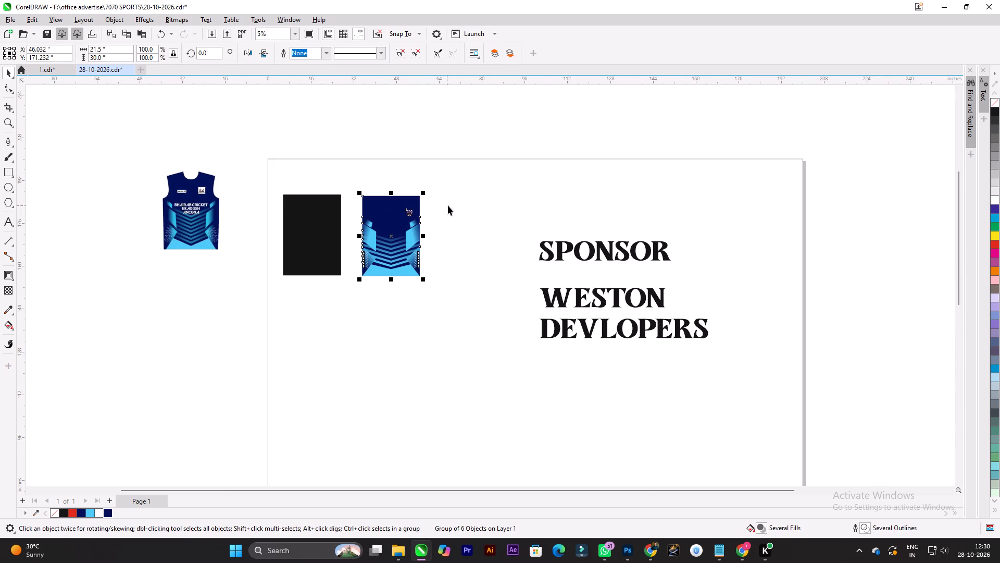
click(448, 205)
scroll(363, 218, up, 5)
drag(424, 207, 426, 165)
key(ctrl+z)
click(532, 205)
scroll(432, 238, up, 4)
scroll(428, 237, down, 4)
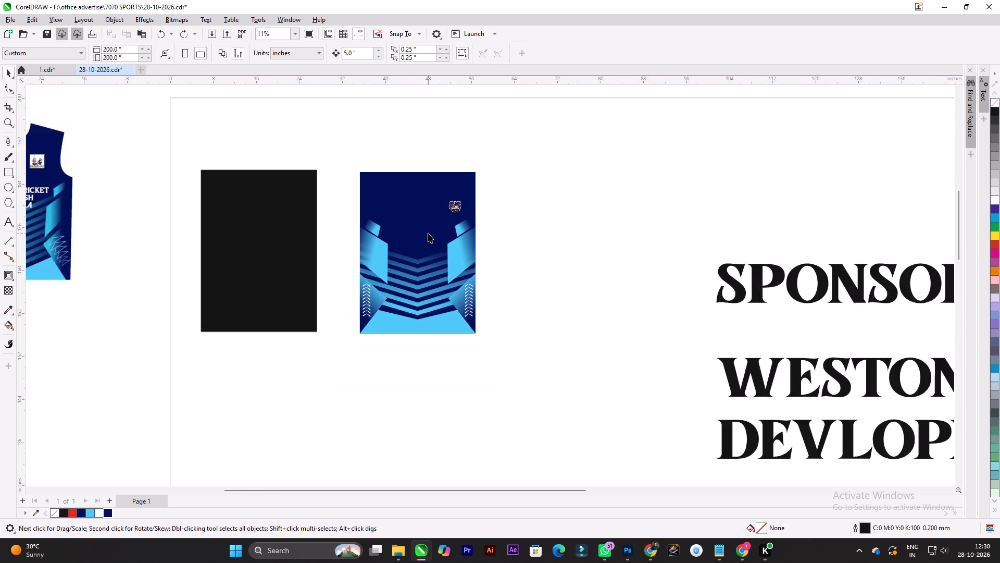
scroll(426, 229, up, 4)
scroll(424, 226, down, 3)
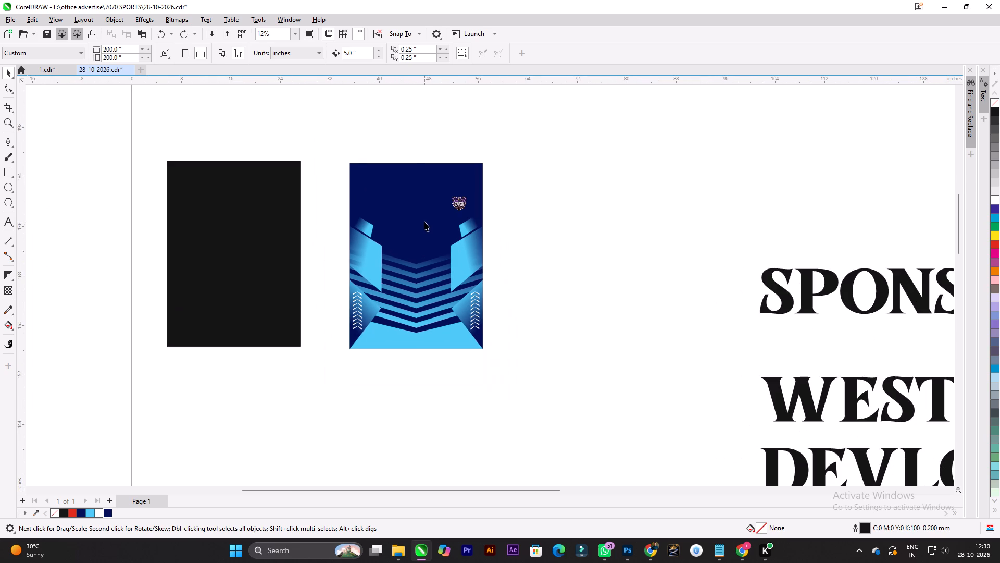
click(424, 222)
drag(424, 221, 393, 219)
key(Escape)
Scale the SPONSOR text down to about 27 inches wide and move it onto the jersey front.
click(583, 132)
scroll(346, 222, down, 6)
click(581, 249)
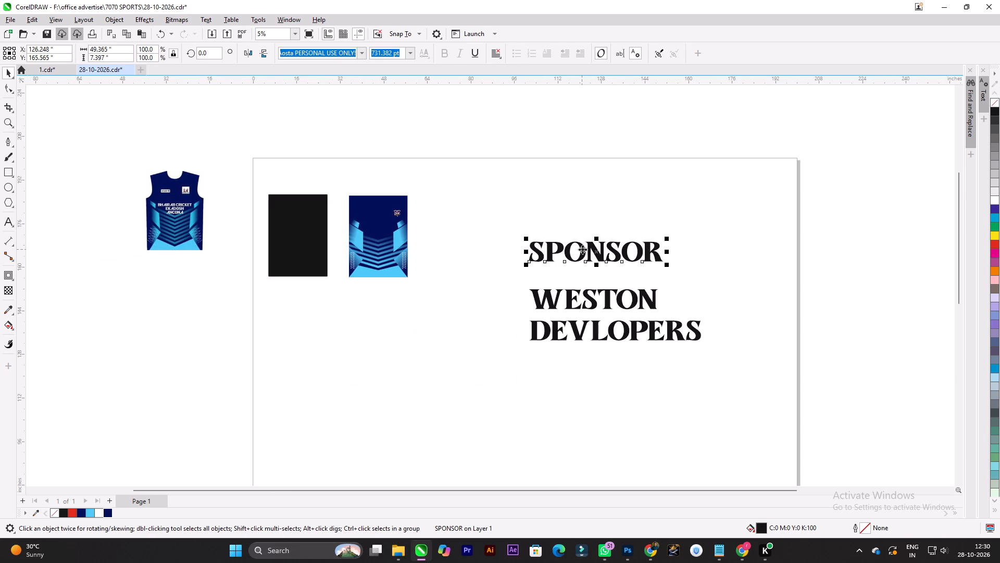
click(561, 170)
click(608, 247)
click(540, 222)
click(602, 261)
drag(670, 266, 614, 257)
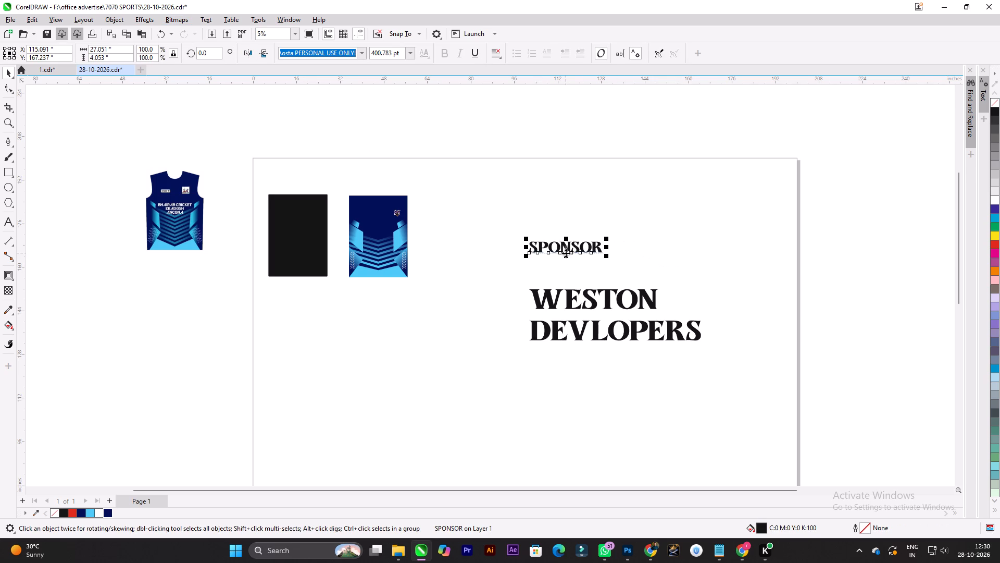
drag(569, 251, 382, 238)
Shrink the SPONSOR text to about 8.1 inches wide and position it between the side panels, above the chevron stripes.
scroll(371, 231, up, 9)
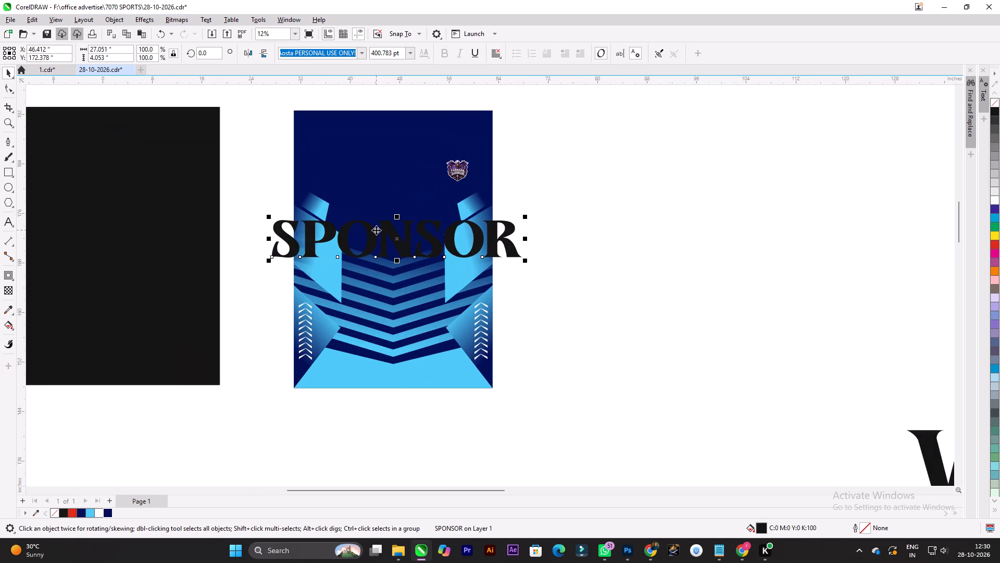
scroll(377, 230, up, 2)
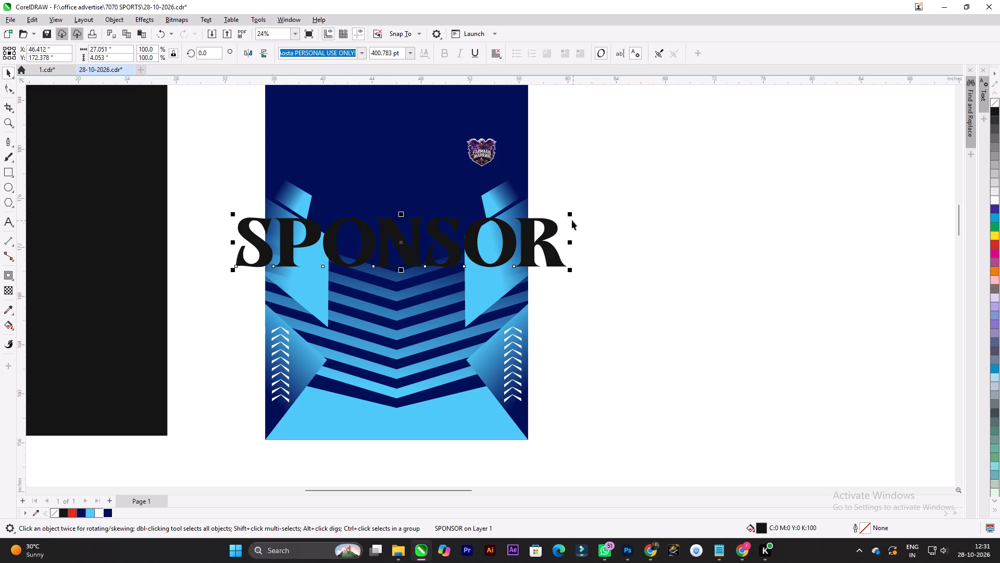
drag(571, 215, 390, 215)
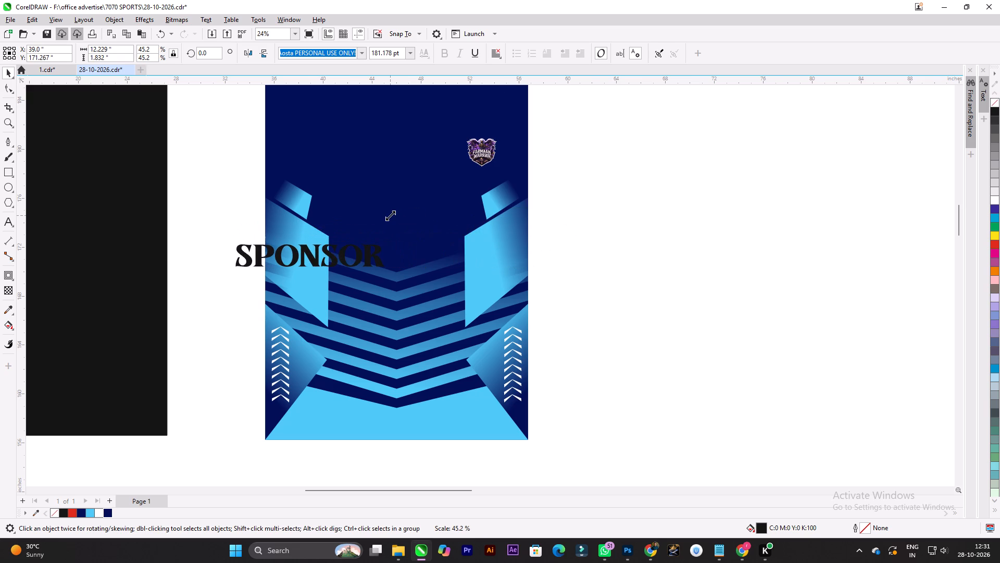
drag(390, 215, 326, 228)
drag(277, 261, 417, 230)
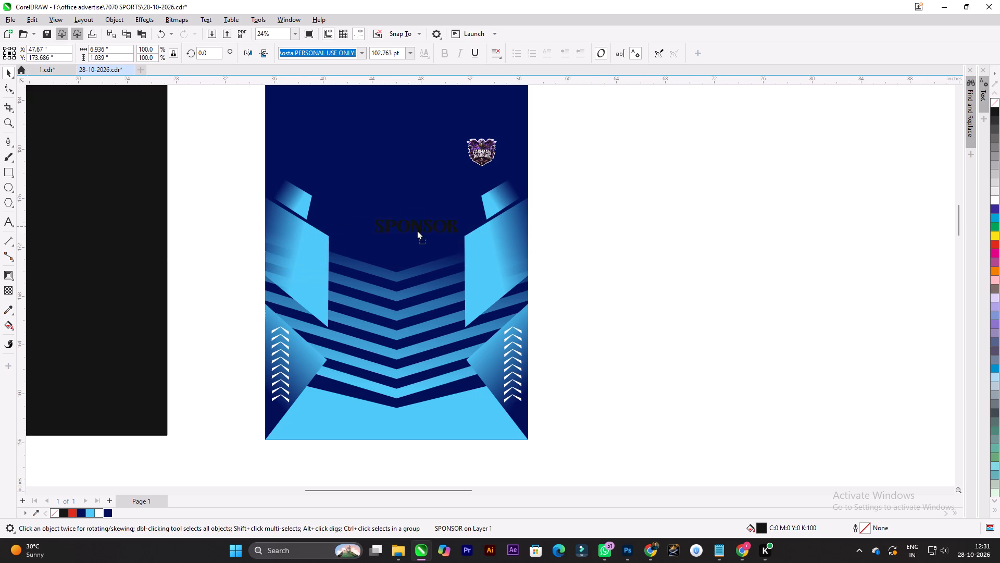
drag(417, 230, 392, 244)
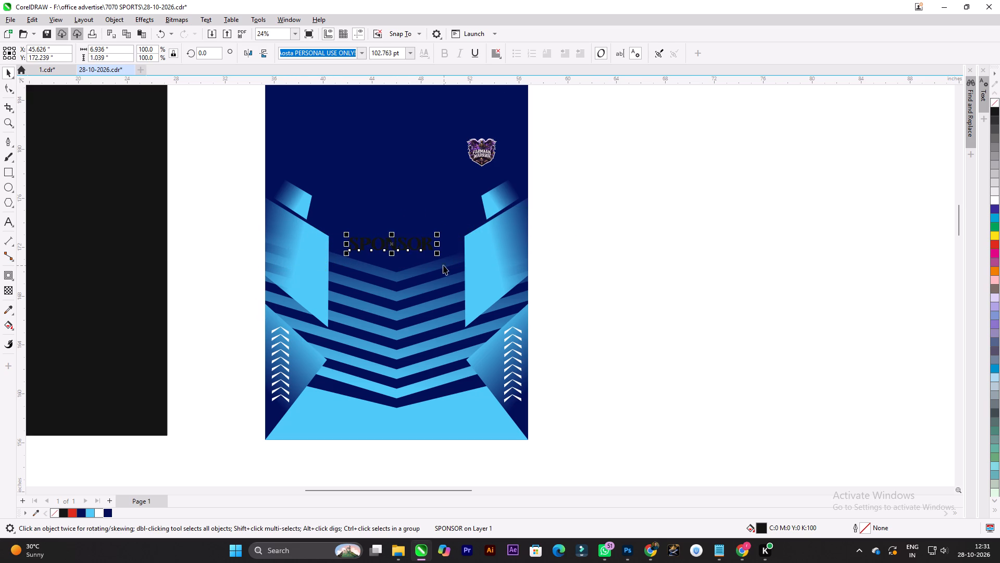
drag(437, 257, 451, 261)
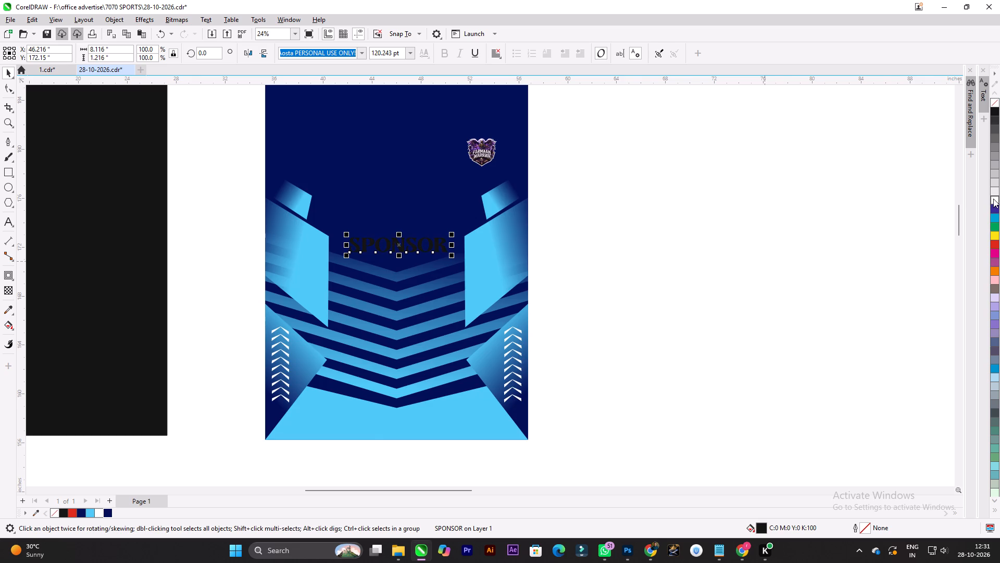
Fill the SPONSOR text on the jersey front with white.
click(993, 199)
scroll(551, 231, down, 6)
click(596, 223)
scroll(473, 237, up, 3)
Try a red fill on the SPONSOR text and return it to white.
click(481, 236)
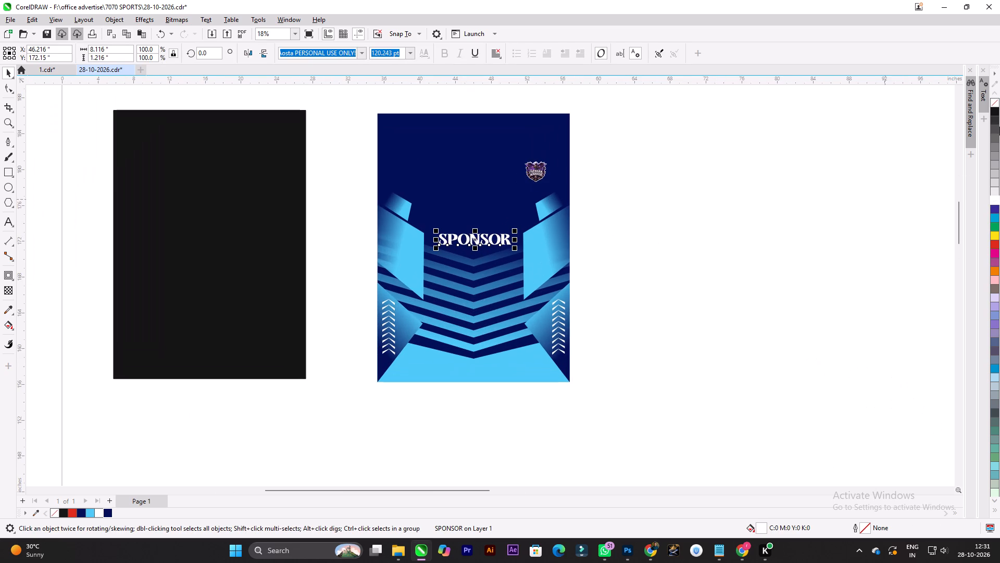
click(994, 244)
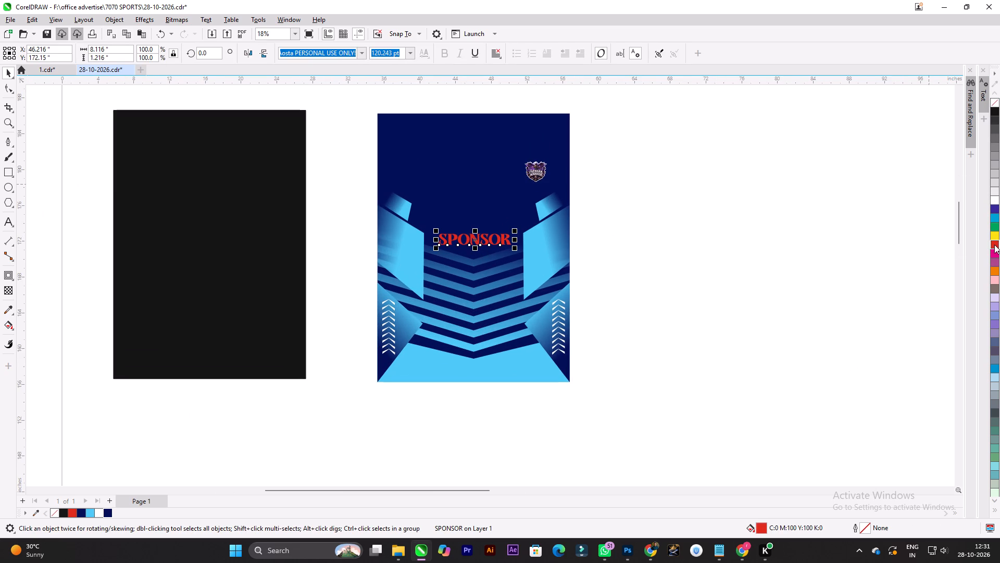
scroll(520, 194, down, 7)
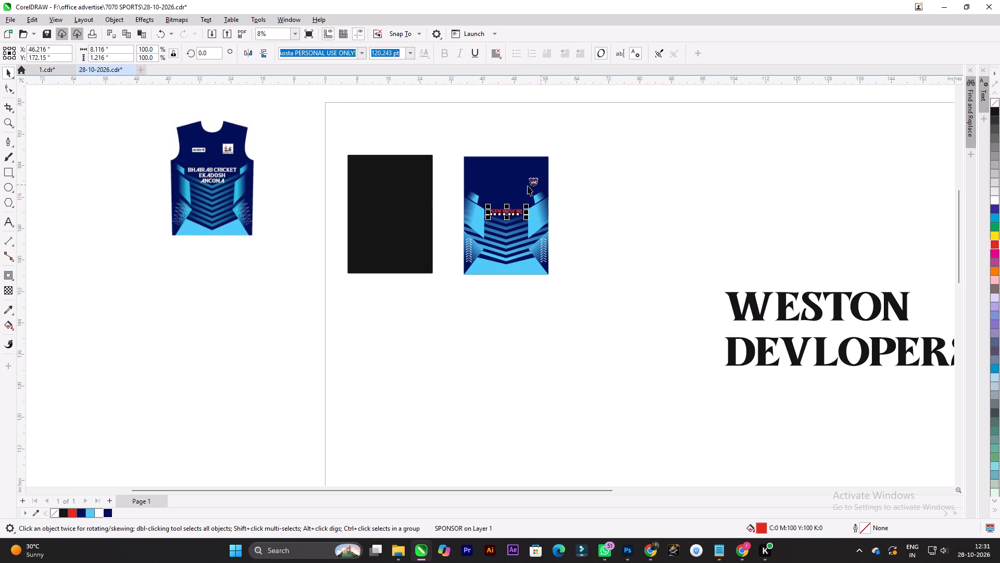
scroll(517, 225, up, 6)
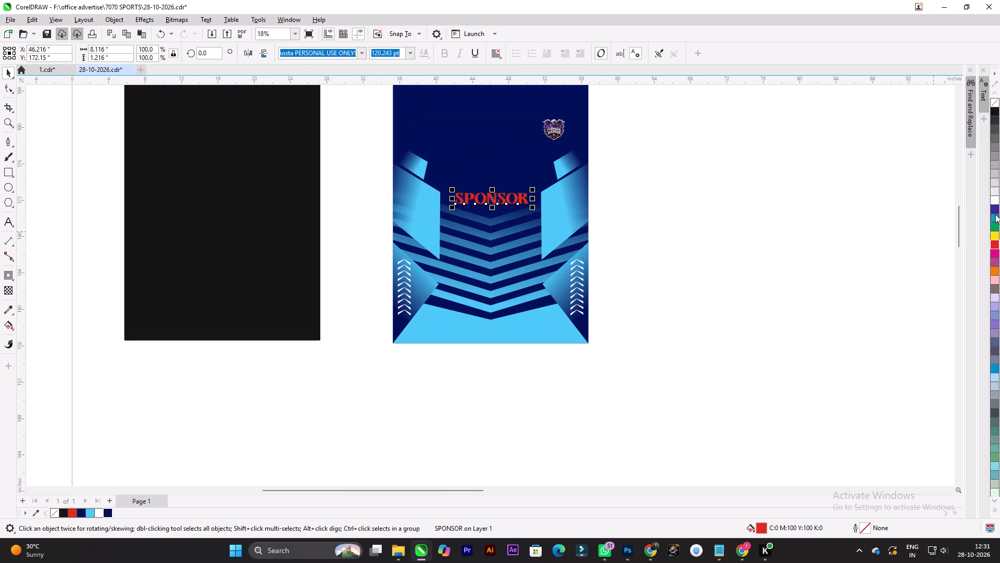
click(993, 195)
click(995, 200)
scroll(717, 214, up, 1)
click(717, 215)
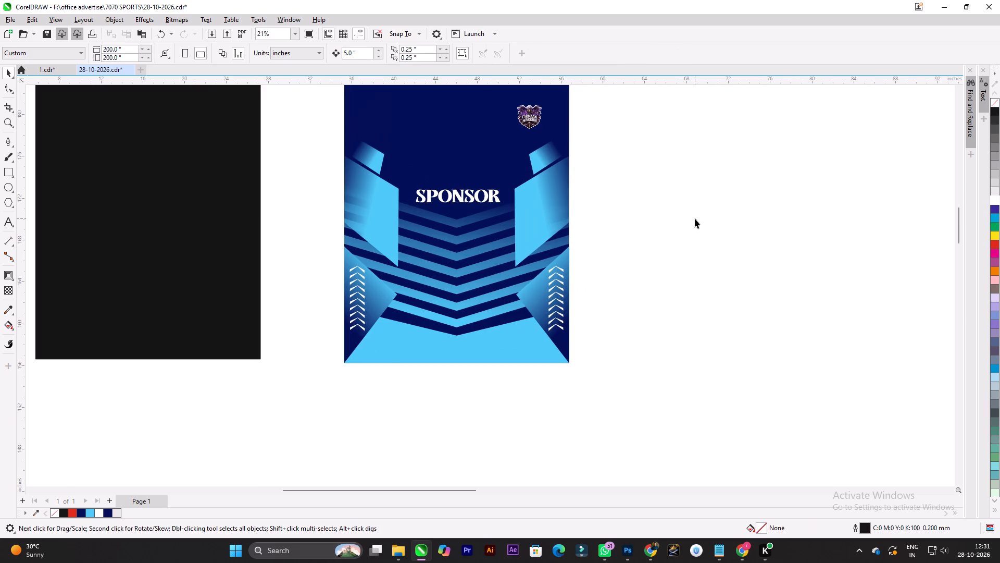
Move the WESTON DEVLOPERS text over to the lower edge of the jersey front.
scroll(693, 219, down, 8)
drag(870, 294, 649, 266)
scroll(640, 270, down, 5)
scroll(745, 294, up, 5)
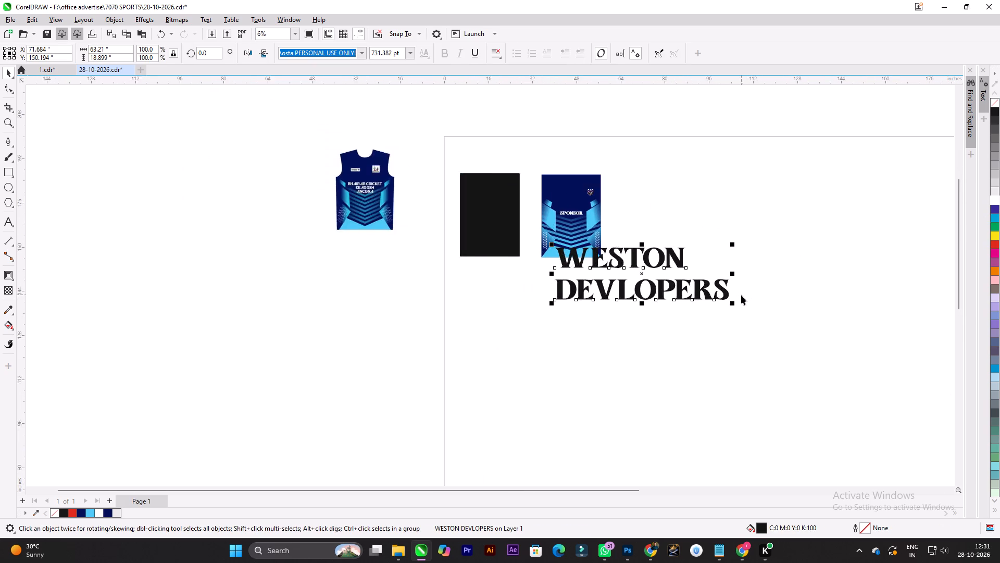
Centre-align the two lines of the WESTON DEVLOPERS text.
click(498, 58)
click(511, 88)
click(664, 178)
Scale the WESTON DEVLOPERS text down to about 14 inches wide.
click(707, 296)
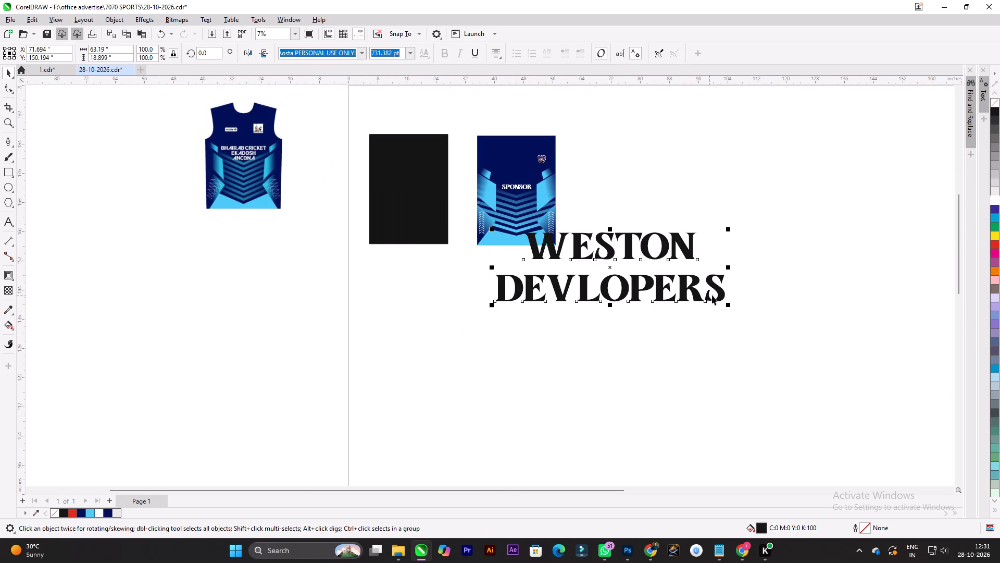
drag(727, 305, 596, 252)
scroll(458, 212, up, 1)
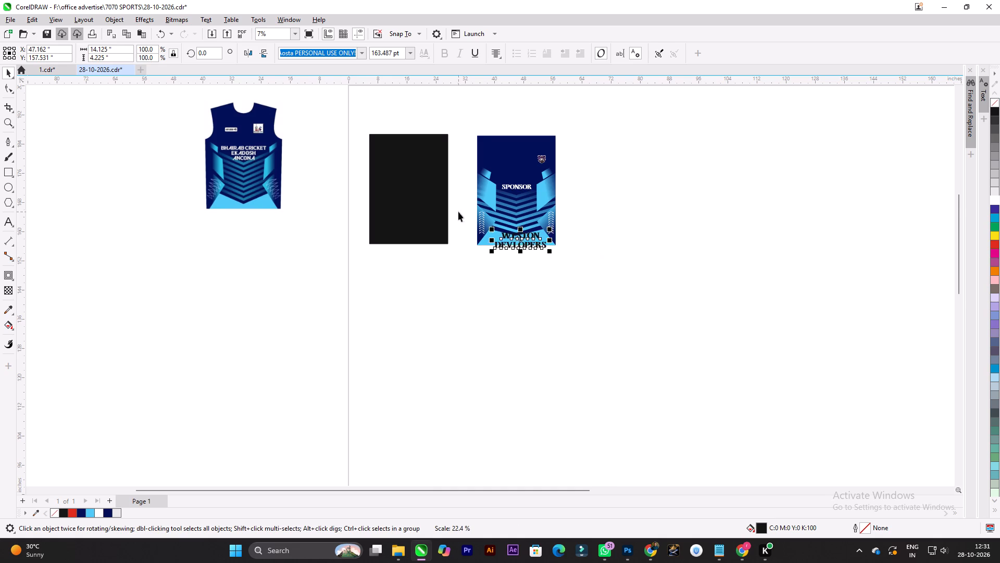
Move the WESTON DEVLOPERS text up beneath SPONSOR on the jersey and scale it to about 10.6 inches wide.
scroll(458, 212, up, 4)
scroll(586, 262, up, 2)
drag(589, 253, 579, 147)
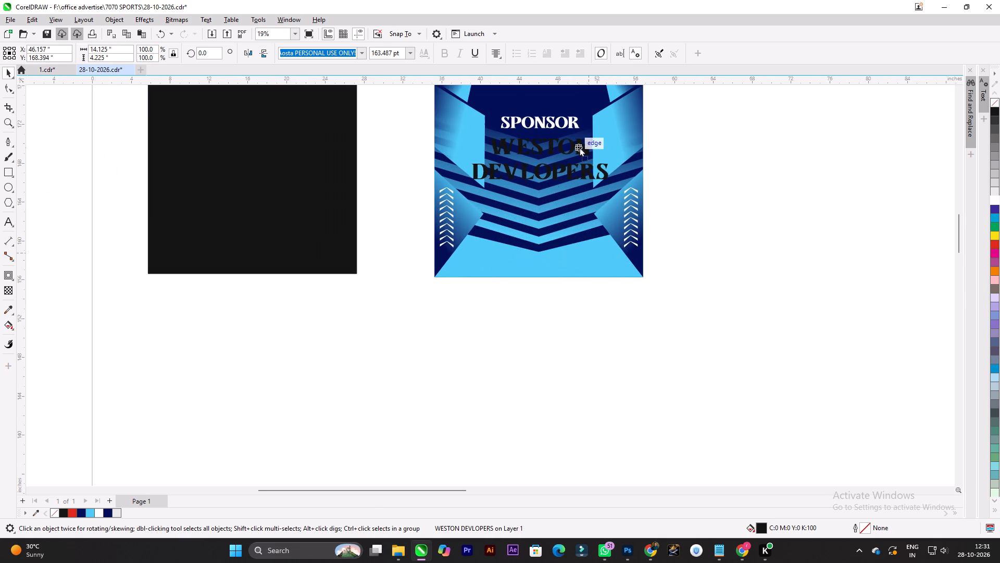
drag(579, 147, 578, 144)
scroll(547, 123, up, 4)
scroll(551, 129, down, 6)
scroll(596, 118, up, 5)
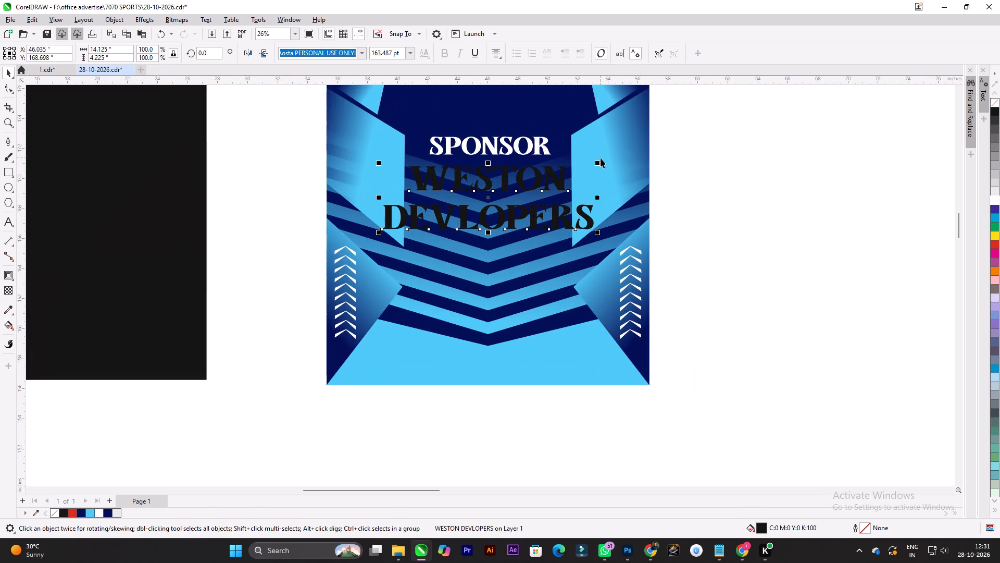
scroll(600, 160, up, 1)
drag(598, 161, 546, 168)
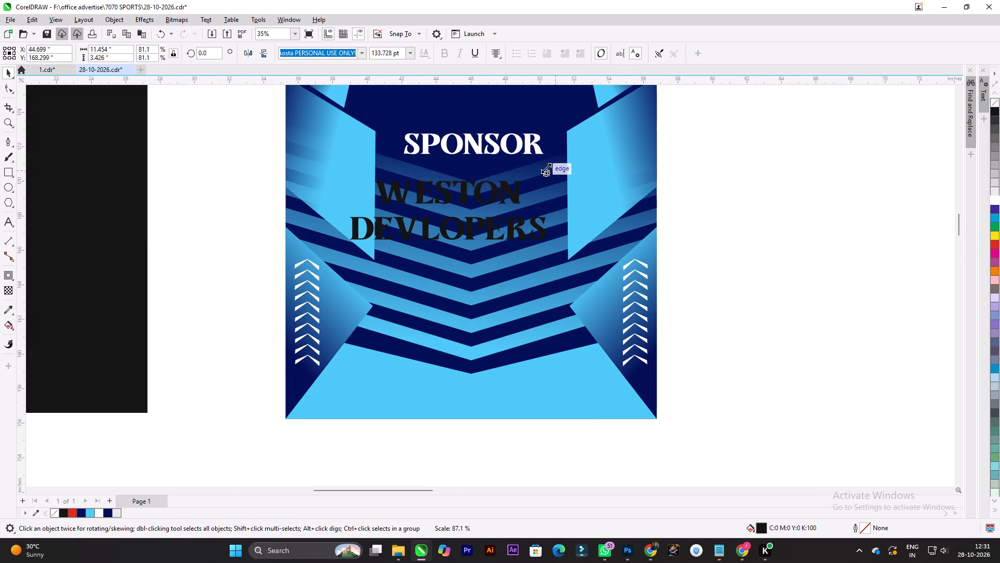
drag(546, 168, 536, 170)
Move the WESTON DEVLOPERS text off the jersey onto the blank area on its right.
scroll(487, 187, down, 9)
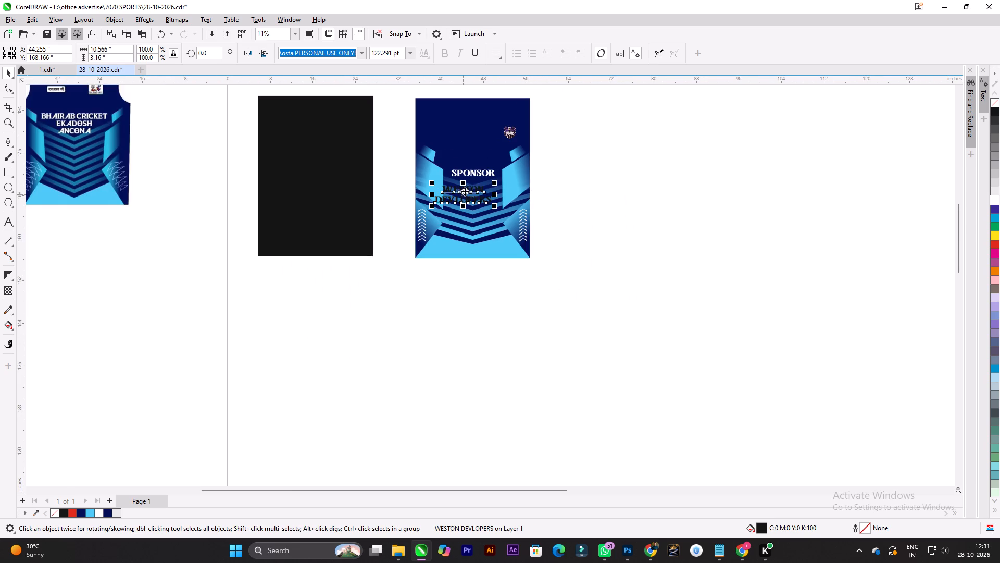
drag(465, 191, 623, 202)
scroll(653, 172, up, 8)
click(670, 160)
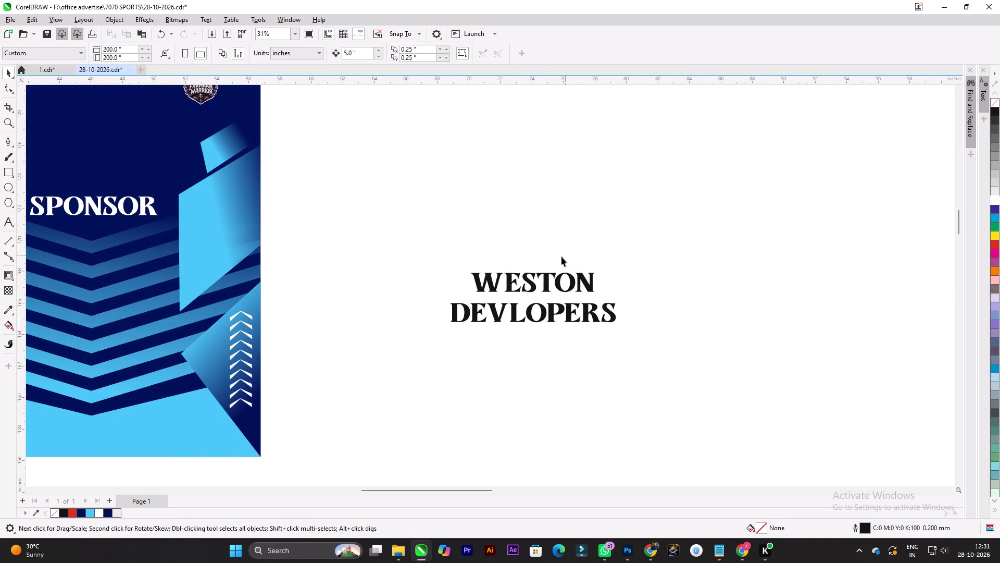
scroll(561, 258, down, 2)
Break the WESTON DEVLOPERS text apart into two lines, and the WESTON line into separate letters.
click(550, 270)
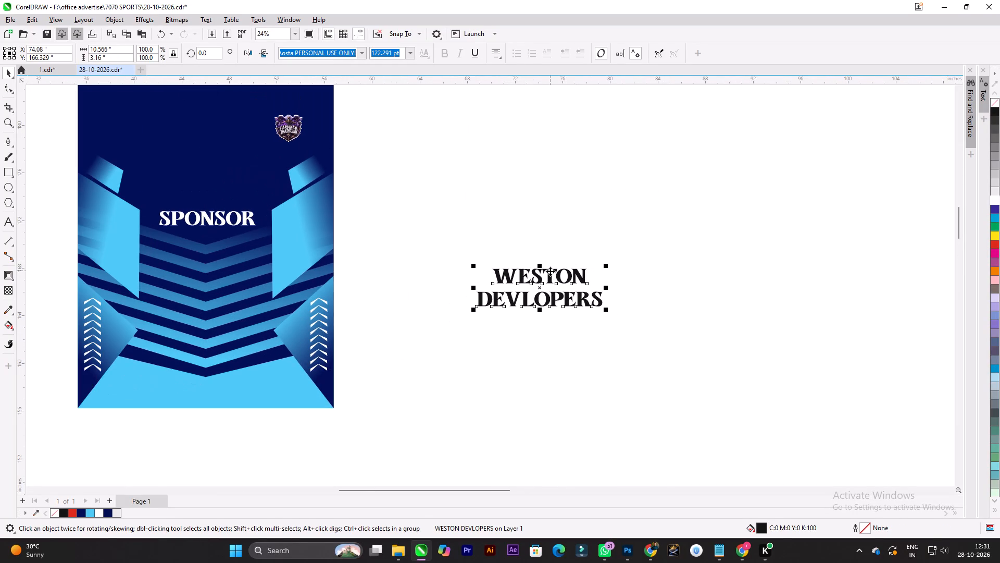
key(ctrl+k)
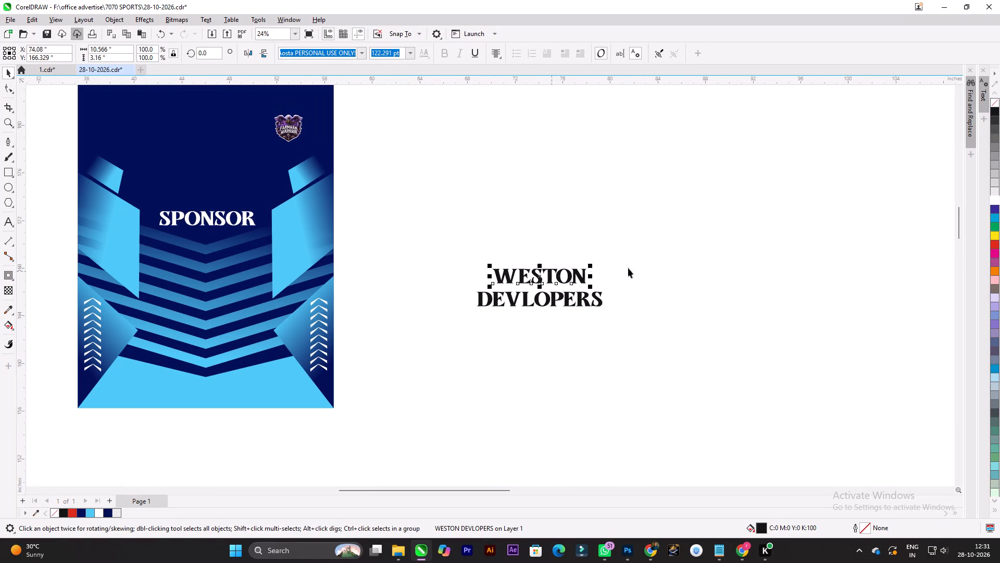
ctrl+click(649, 264)
click(511, 273)
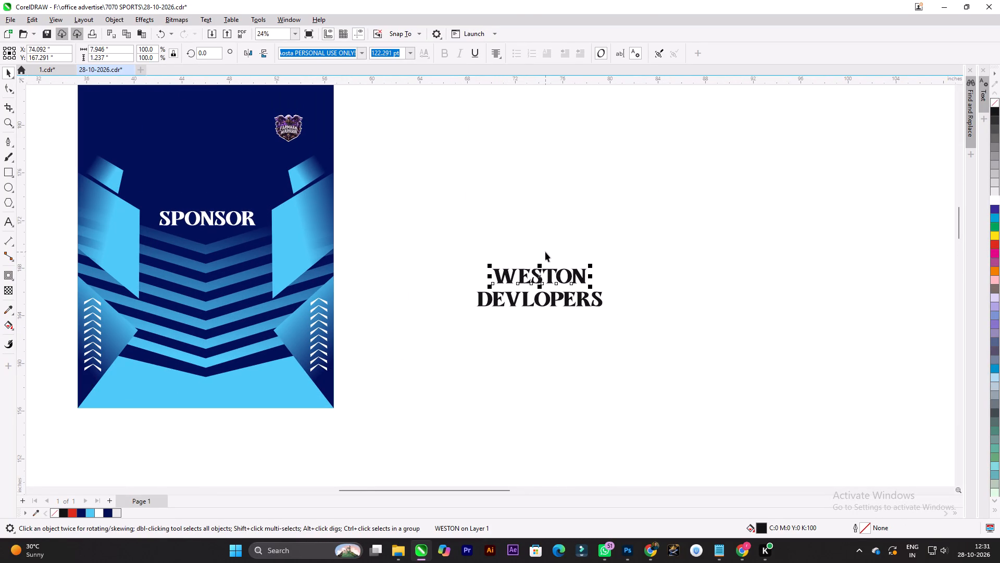
key(ctrl+k)
ctrl+click(661, 254)
Enlarge the W of WESTON up and to the left to about four times its size.
click(502, 281)
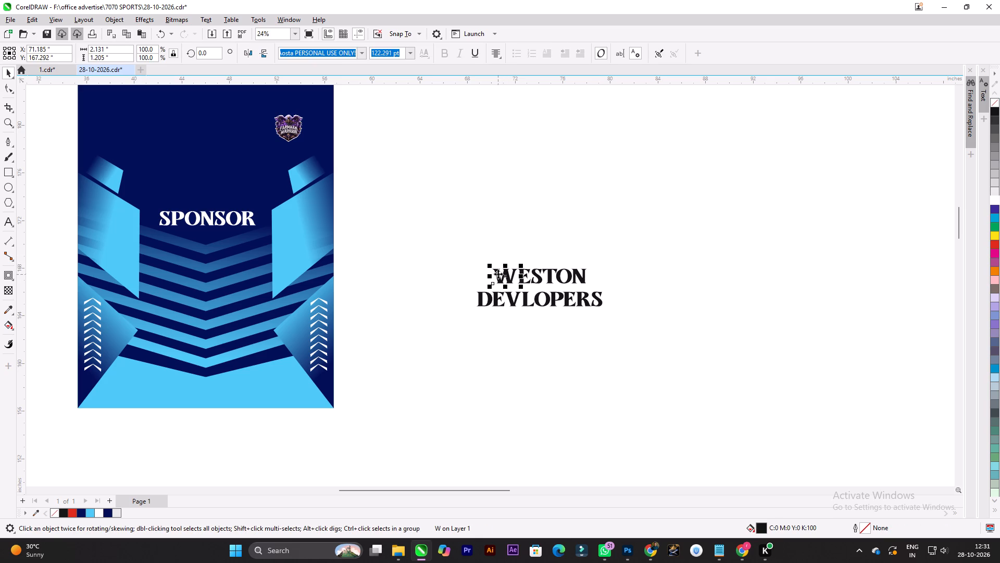
drag(490, 267, 405, 196)
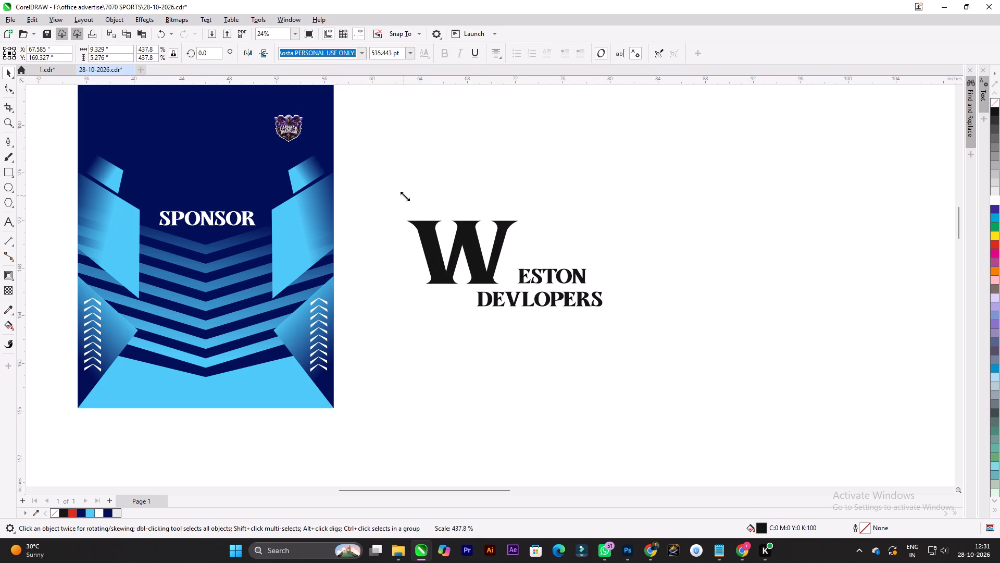
drag(405, 196, 413, 201)
click(789, 206)
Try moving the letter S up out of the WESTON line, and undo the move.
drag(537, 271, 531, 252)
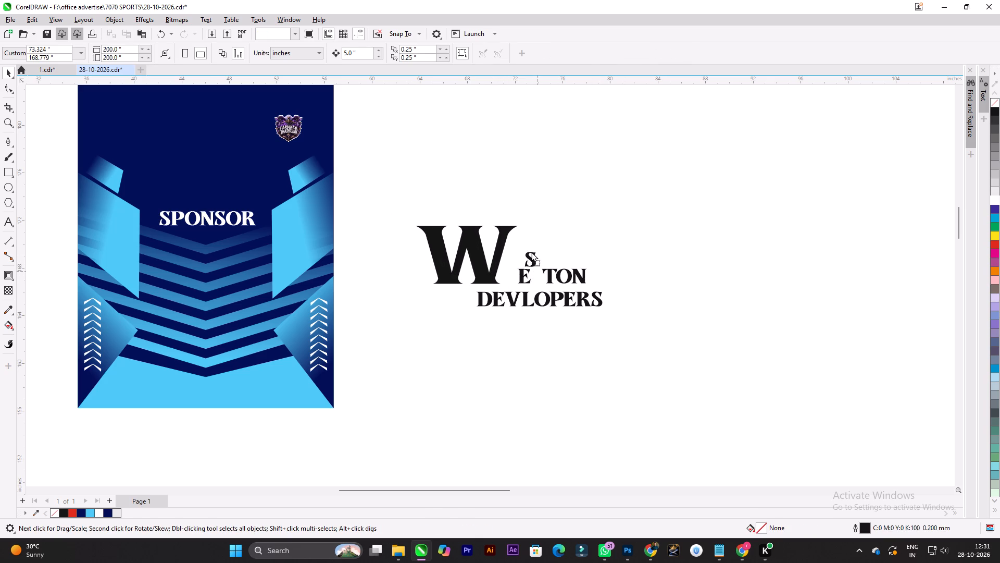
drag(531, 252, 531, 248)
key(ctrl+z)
Group the five separate letters ESTON.
click(645, 271)
drag(516, 256, 606, 291)
key(ctrl+g)
key(ctrl+g)
click(647, 276)
Move the DEVLOPERS line down and to the right, clear of the large W.
drag(657, 324, 630, 329)
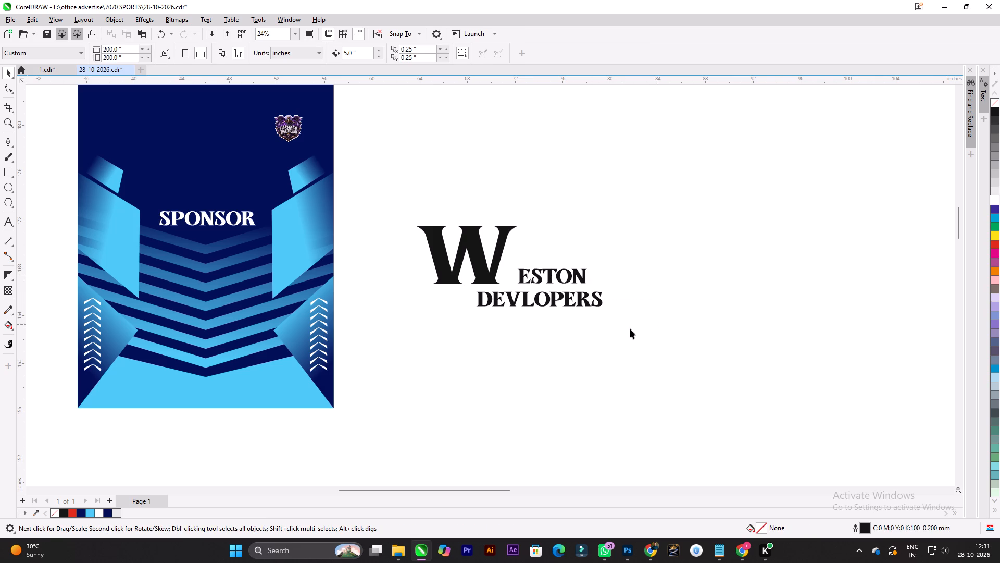
drag(630, 329, 507, 348)
drag(540, 300, 568, 320)
drag(550, 302, 601, 328)
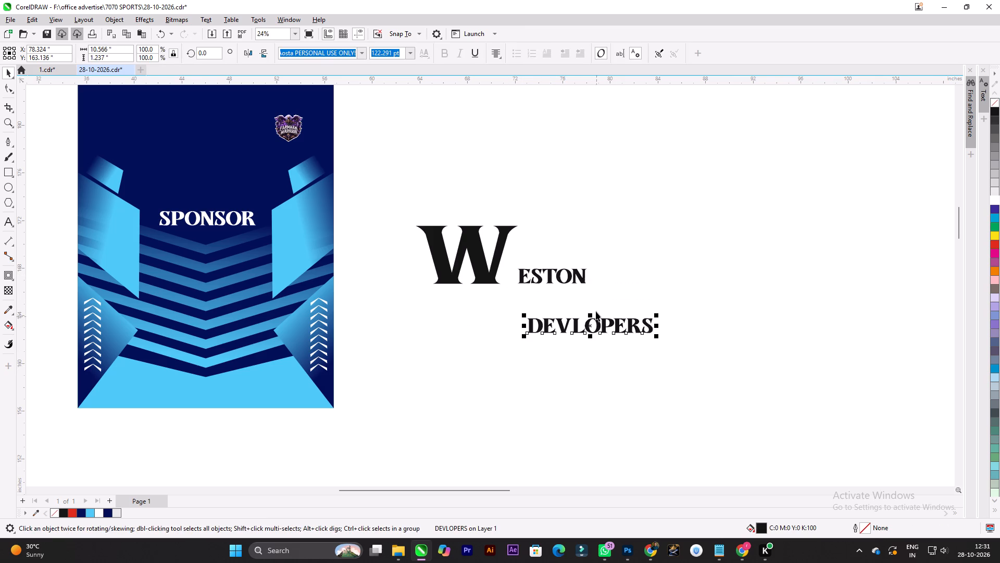
click(634, 273)
Move the ESTON group up against the right arm of the large W.
drag(546, 273, 549, 263)
click(583, 279)
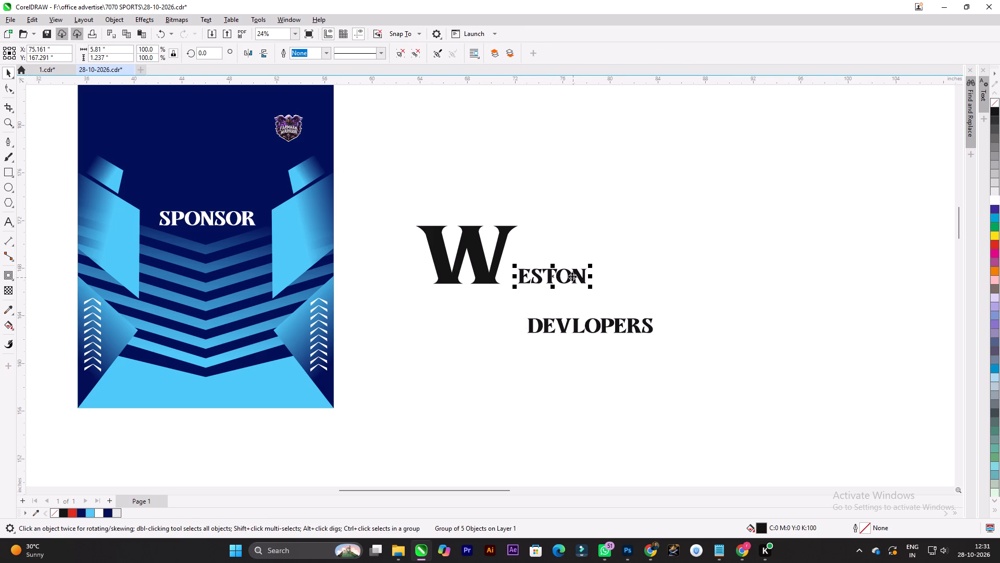
drag(572, 276, 564, 248)
click(682, 255)
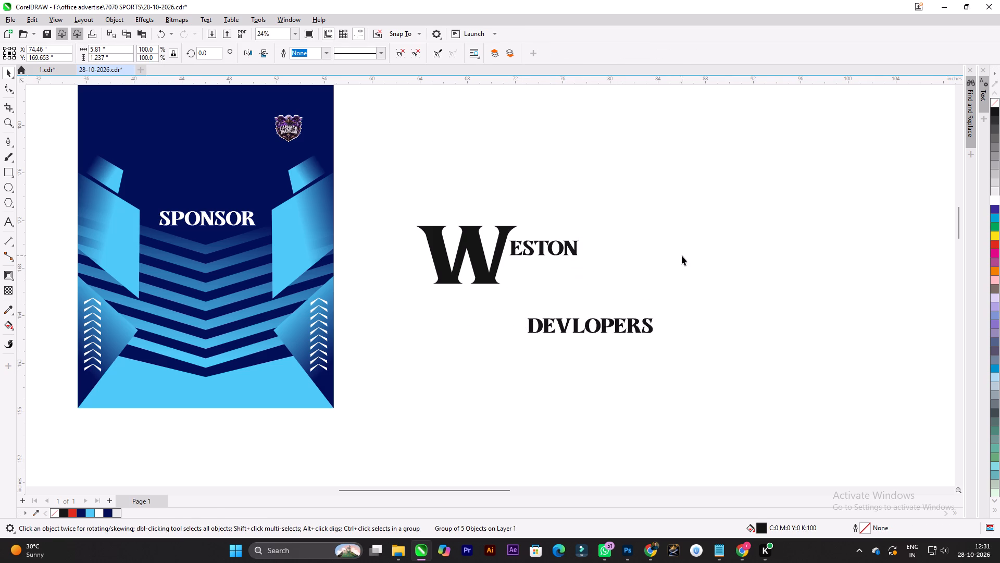
Move the DEVLOPERS line up beneath ESTON, beside the foot of the large W.
drag(558, 326, 555, 287)
click(607, 320)
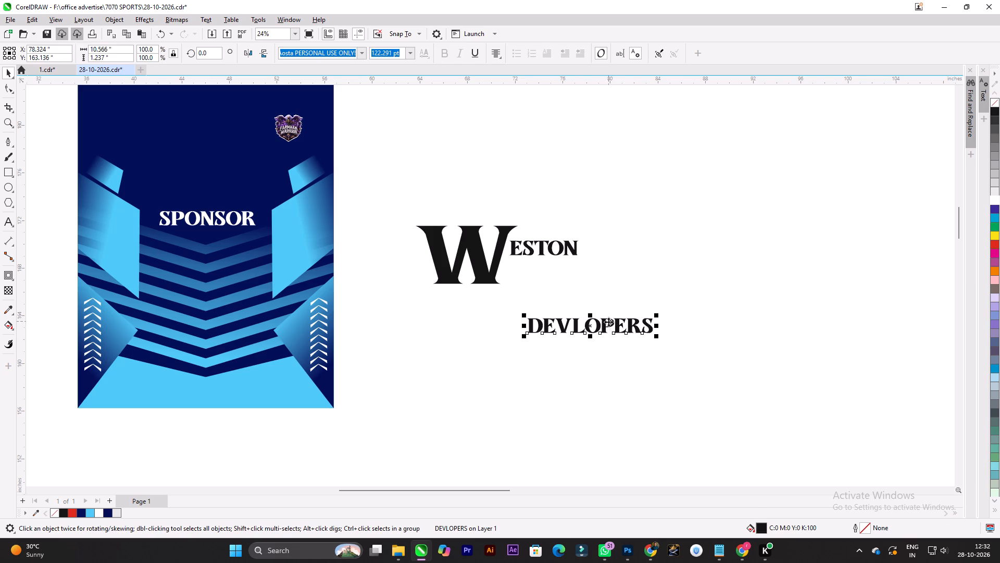
drag(605, 325, 581, 270)
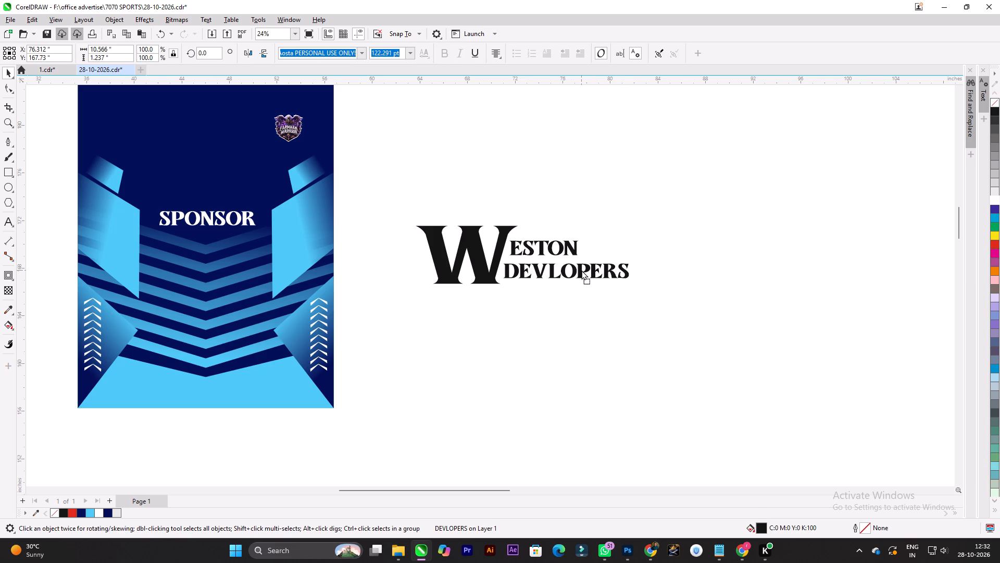
drag(581, 270, 579, 273)
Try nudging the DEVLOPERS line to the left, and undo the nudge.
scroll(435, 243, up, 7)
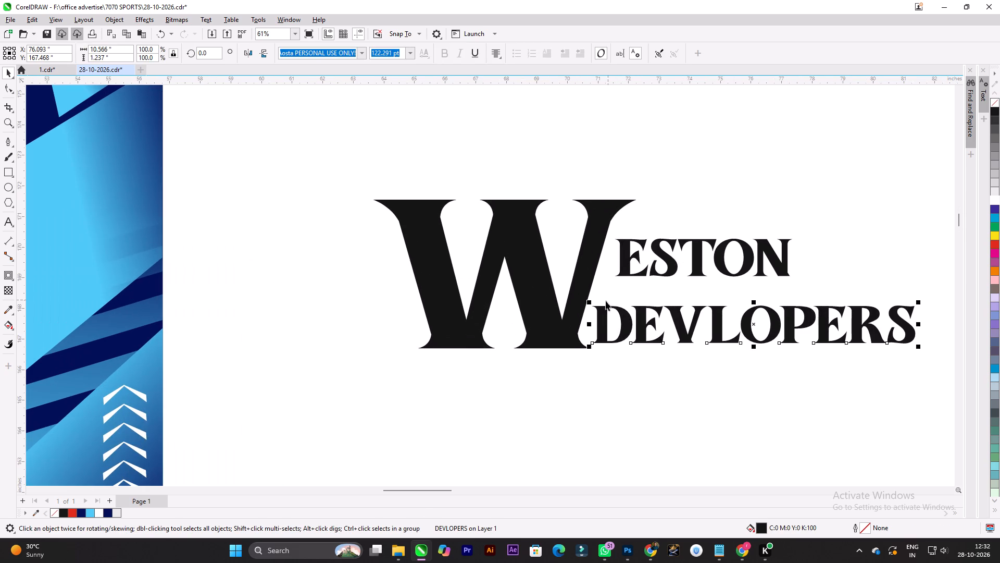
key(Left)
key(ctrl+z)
Set the document's nudge distance to 0.5 inches.
click(662, 385)
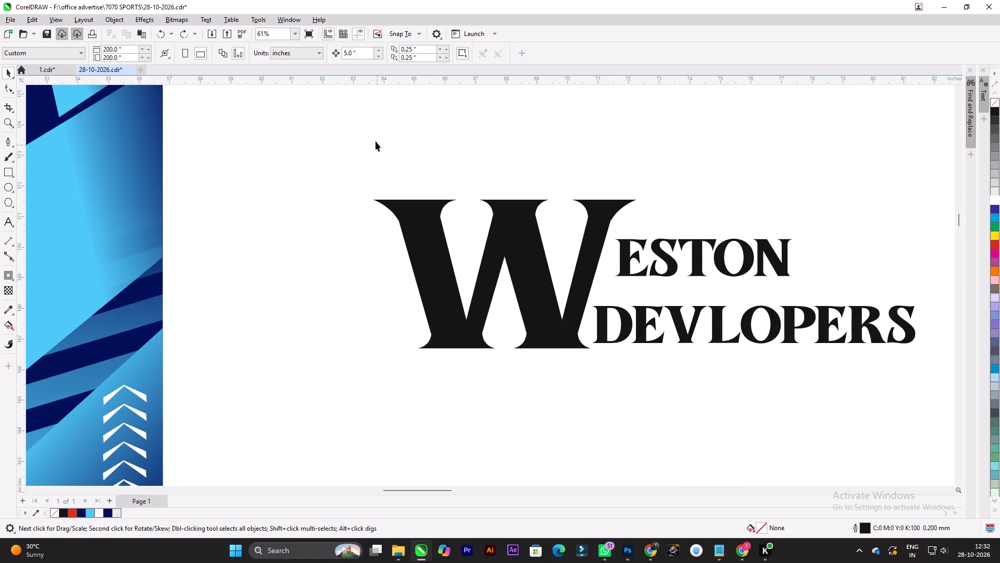
drag(361, 51, 331, 43)
text(0.5)
key(Return)
Shift DEVLOPERS slightly closer to the large W and lower the ESTON group to sit just above it.
scroll(333, 41, down, 4)
scroll(442, 141, down, 7)
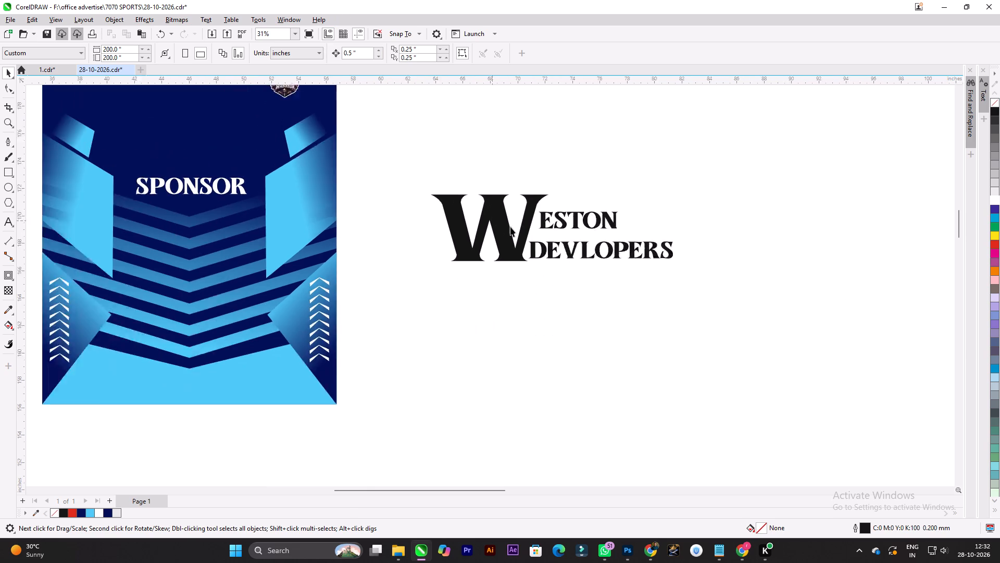
click(645, 120)
scroll(517, 181, up, 3)
scroll(534, 220, up, 4)
scroll(563, 307, up, 1)
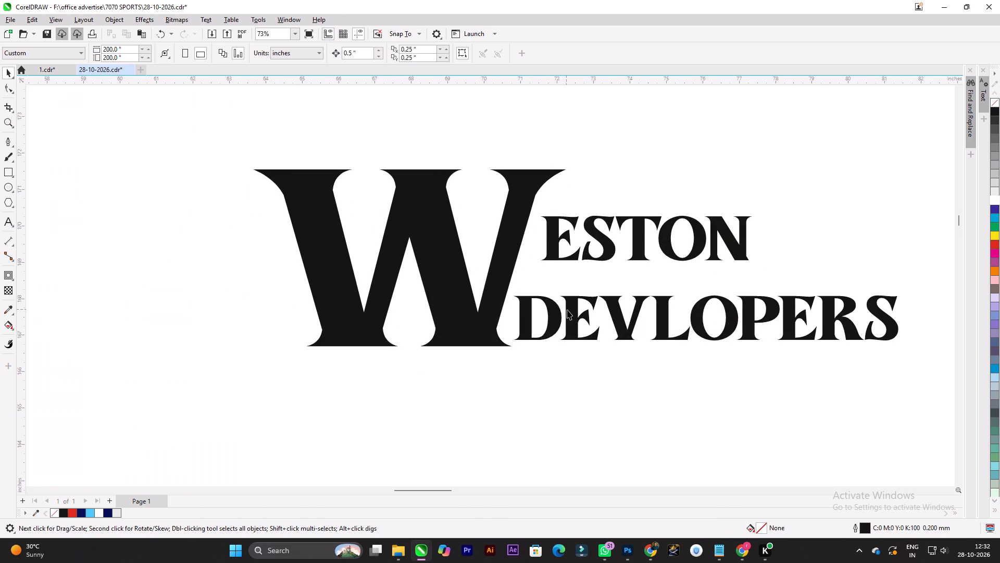
drag(568, 310, 564, 311)
drag(597, 234, 587, 270)
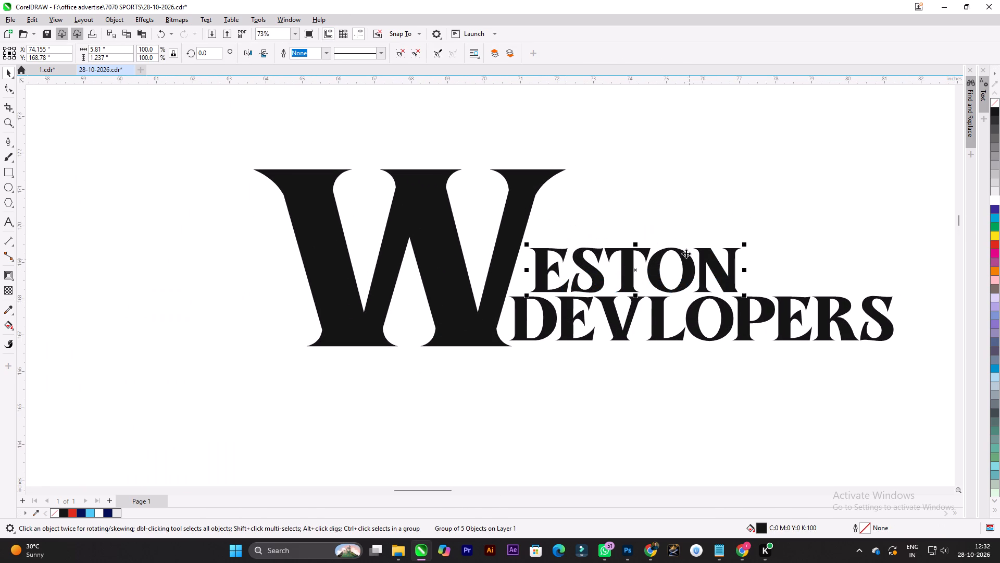
click(702, 261)
Scale the large W down to about 7.5 inches wide.
scroll(665, 225, down, 7)
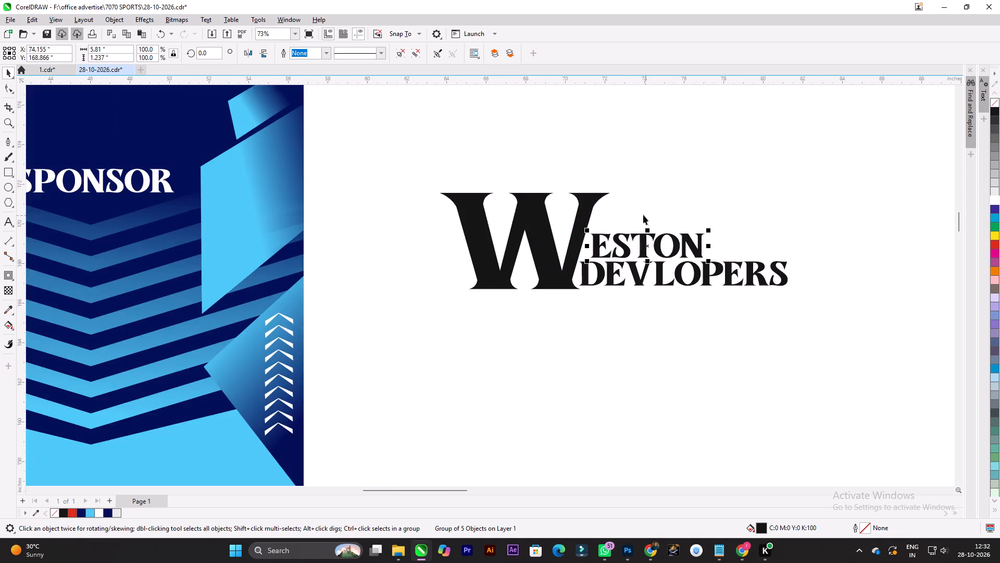
scroll(643, 215, down, 3)
click(659, 182)
drag(766, 295, 587, 342)
click(622, 207)
scroll(620, 206, up, 4)
drag(633, 197, 631, 200)
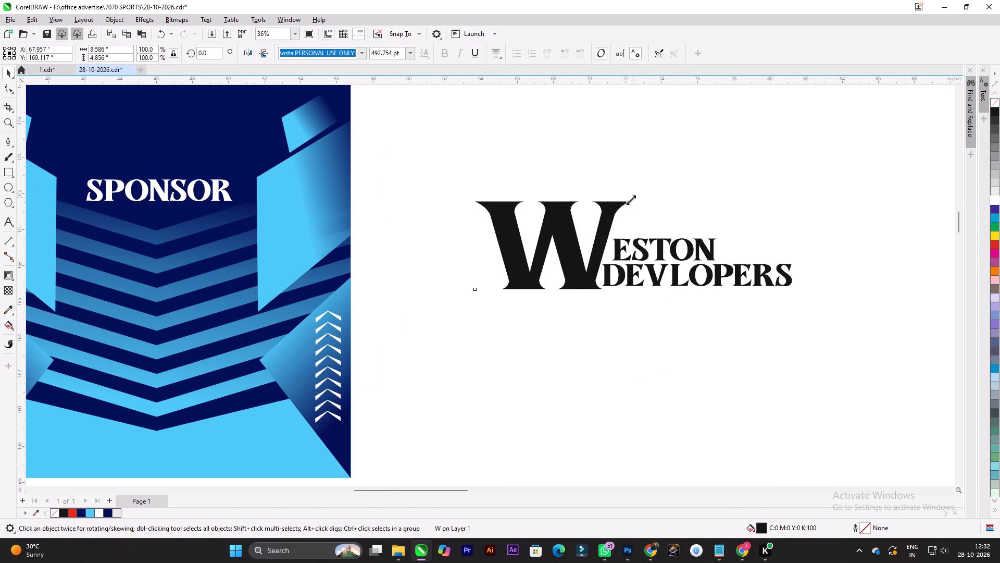
drag(631, 200, 626, 205)
click(620, 208)
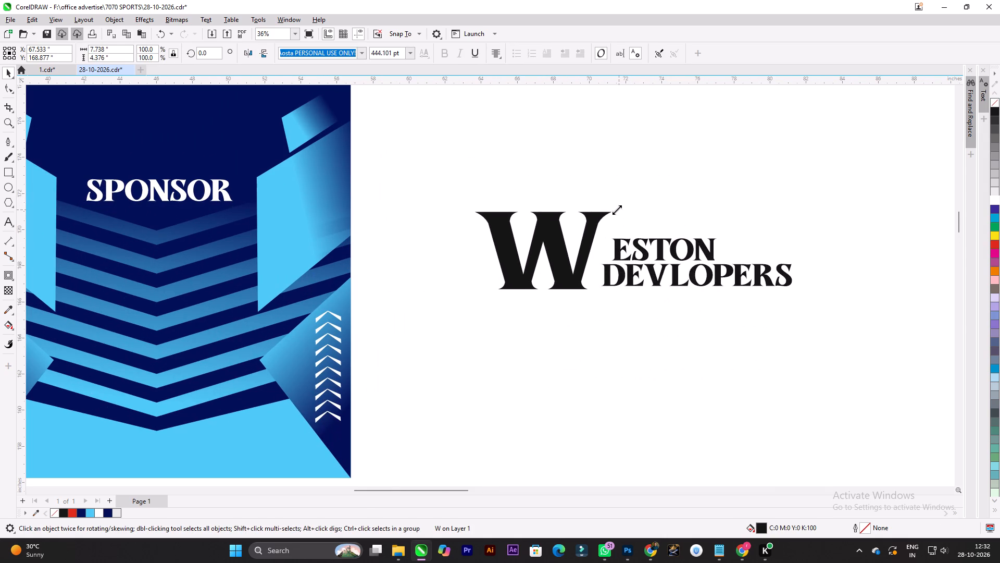
Move the reduced W right so it sits against ESTON and DEVLOPERS.
click(639, 196)
drag(551, 244, 565, 243)
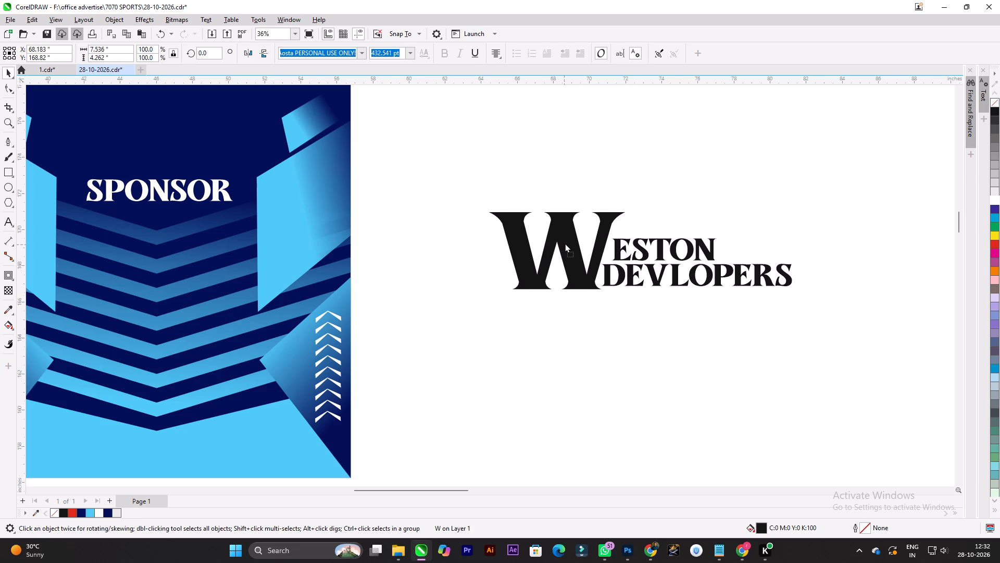
drag(565, 243, 566, 243)
click(570, 180)
Group the W, ESTON and DEVLOPERS into one logo and fill it white.
scroll(431, 183, down, 5)
drag(432, 180, 432, 181)
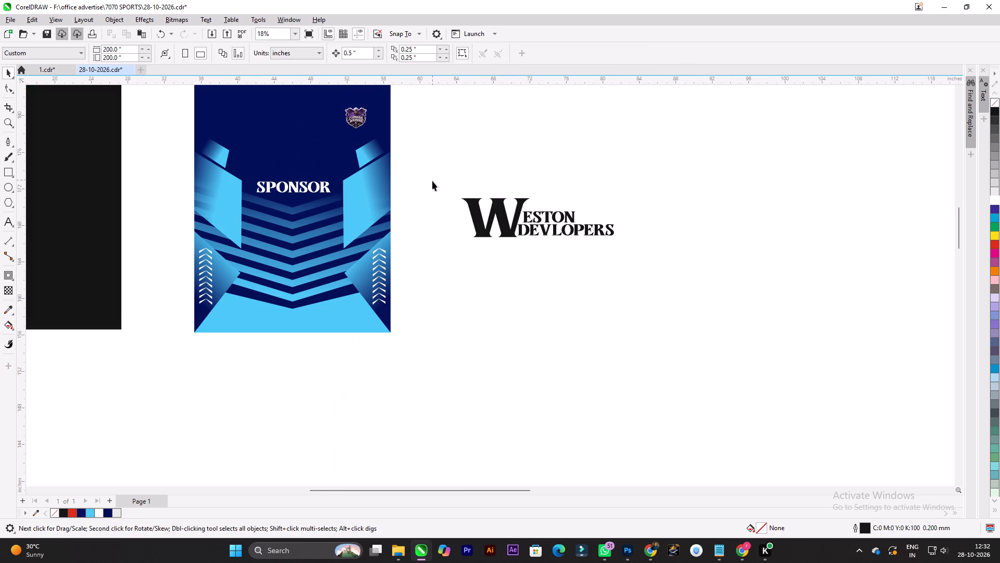
drag(432, 181, 858, 316)
key(ctrl+g)
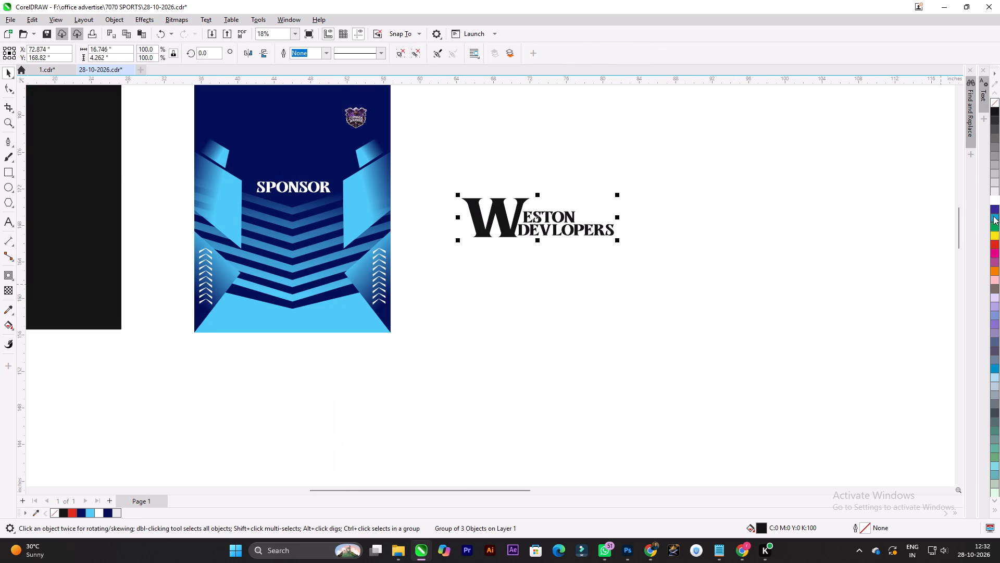
click(995, 202)
Move the white WESTON DEVLOPERS logo onto the jersey front just below the SPONSOR text.
drag(537, 207, 282, 203)
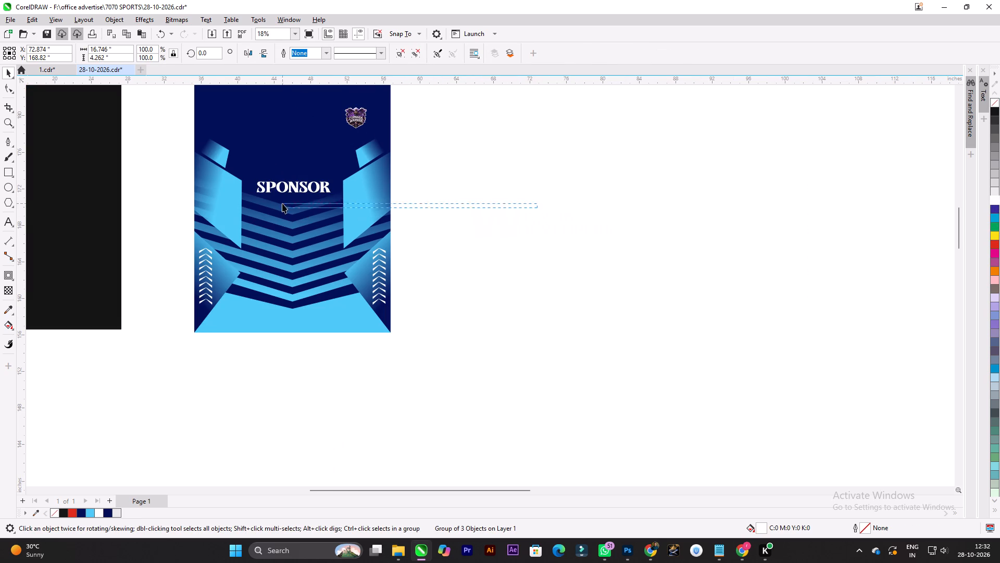
drag(282, 203, 634, 312)
drag(697, 300, 379, 122)
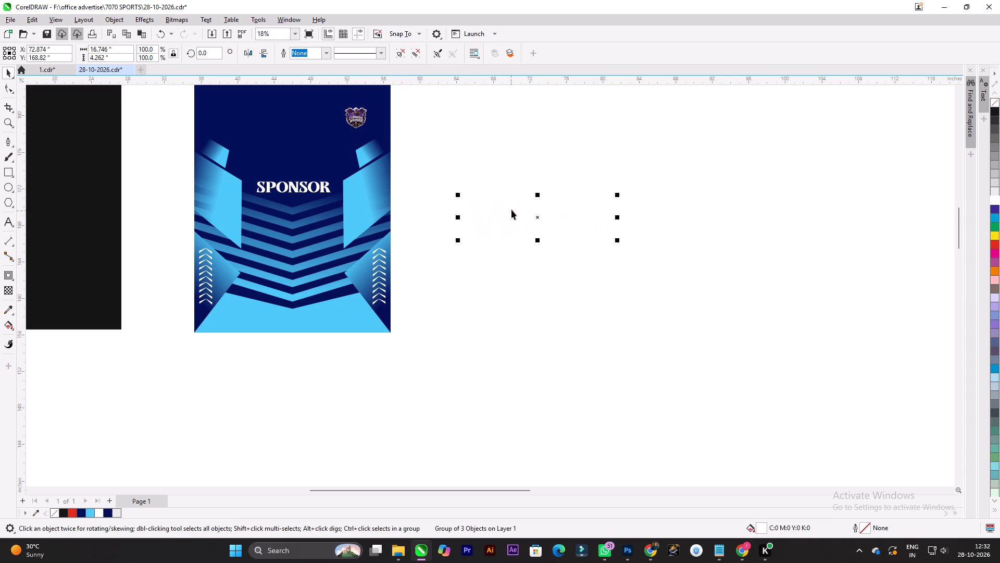
drag(536, 214, 277, 211)
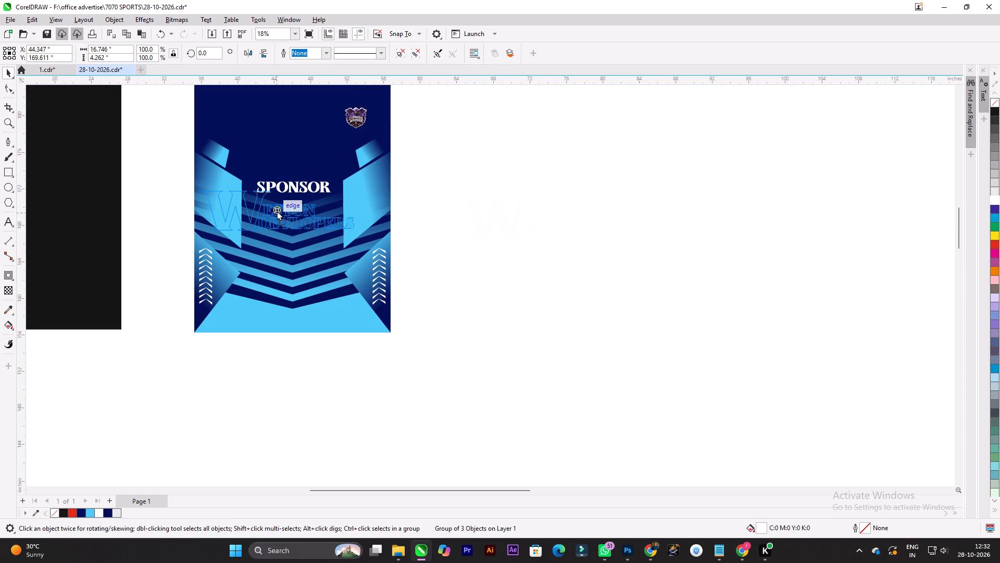
drag(277, 211, 286, 215)
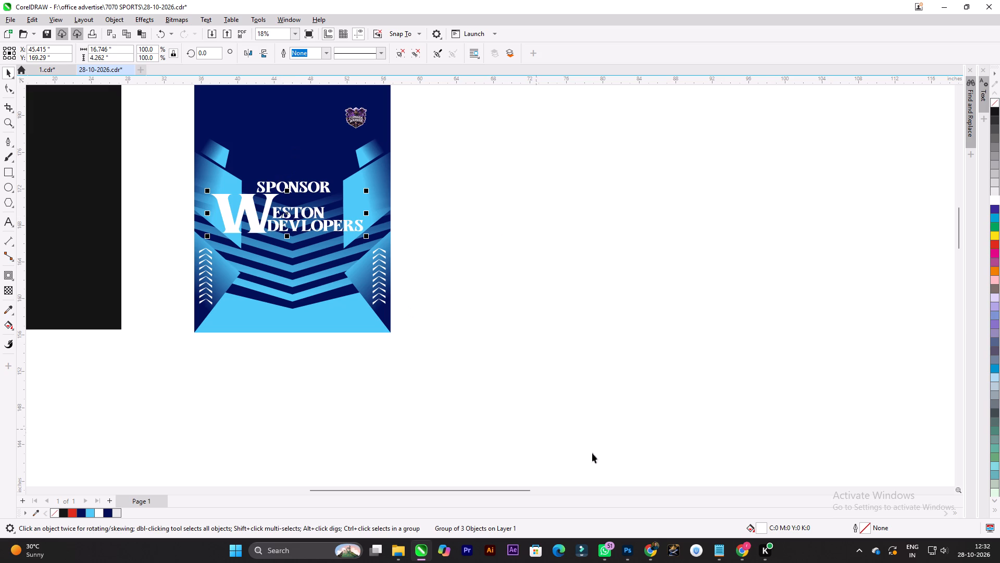
Switch to Google Chrome and pause the Bismil video on YouTube.
click(650, 546)
click(277, 0)
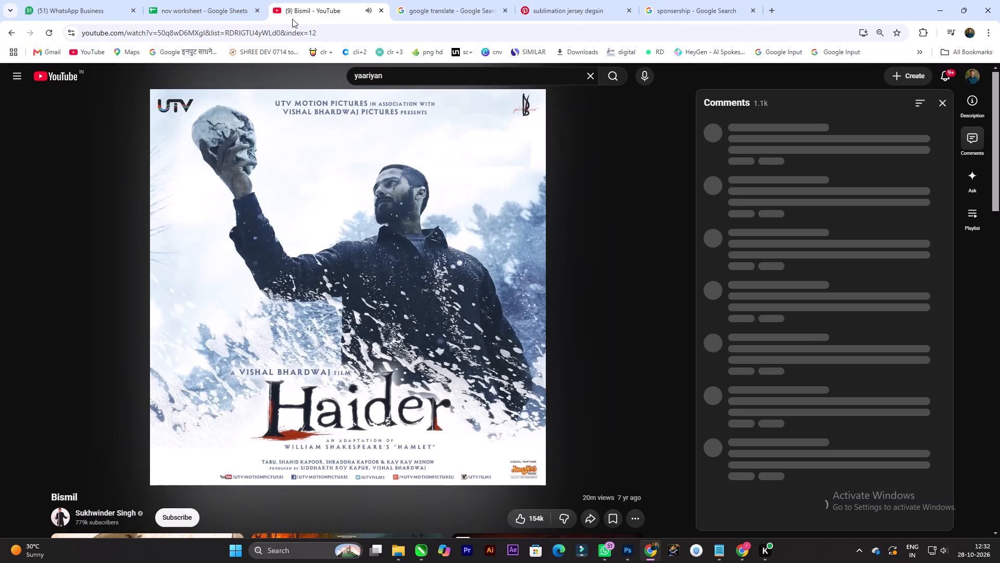
click(378, 248)
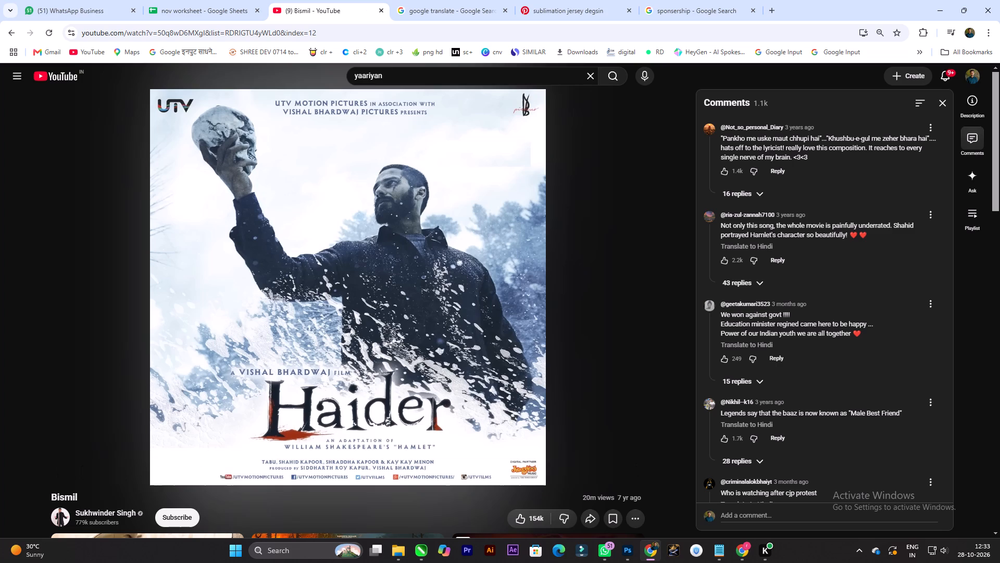
Switch back to CorelDRAW and scale the WESTON DEVLOPERS logo down to about 12.9 inches wide.
key(alt+Tab)
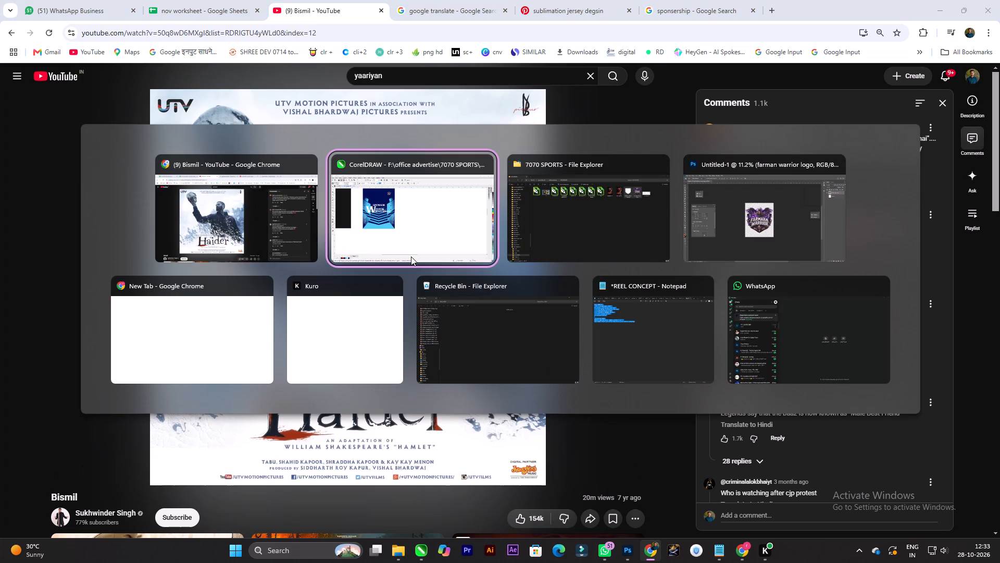
click(507, 198)
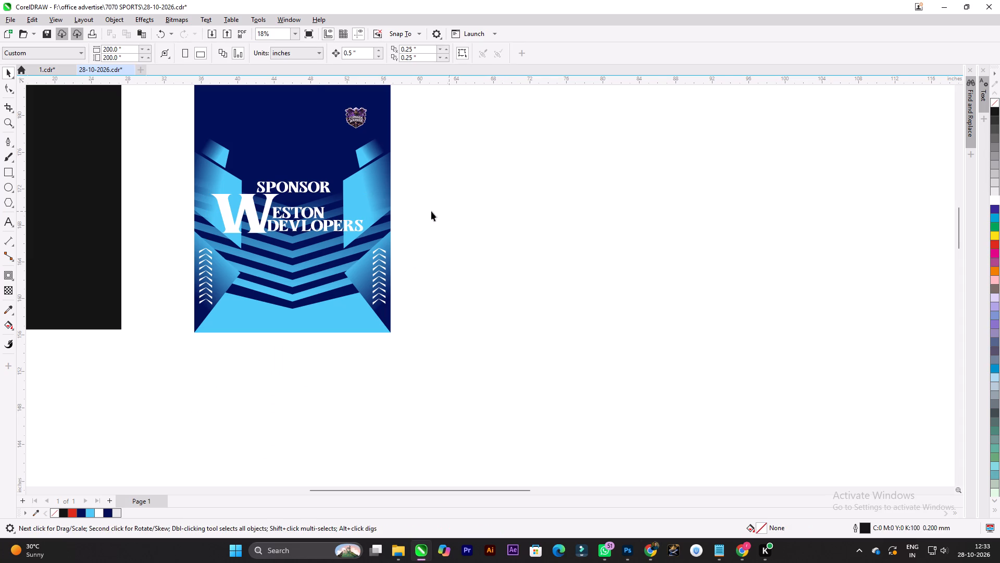
click(313, 221)
click(499, 211)
scroll(96, 137, up, 3)
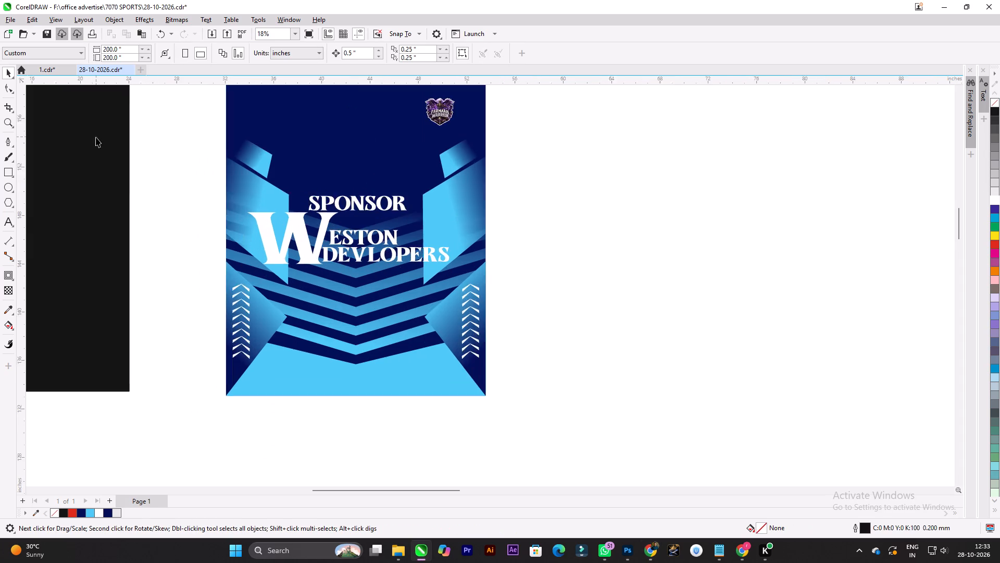
scroll(280, 263, down, 5)
scroll(137, 174, up, 3)
click(499, 327)
scroll(494, 320, up, 3)
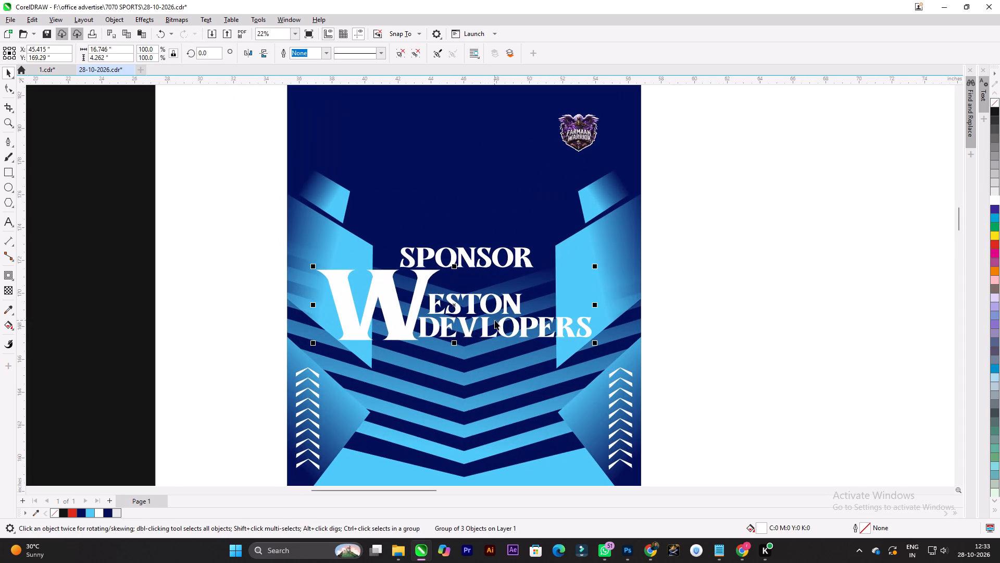
drag(596, 344, 543, 326)
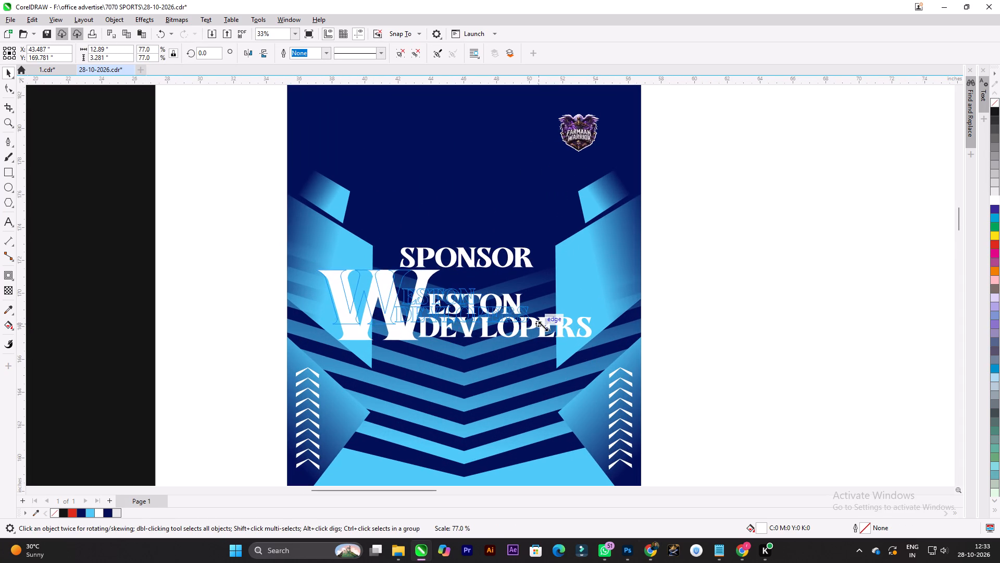
drag(543, 326, 543, 325)
scroll(414, 239, down, 5)
scroll(541, 309, up, 6)
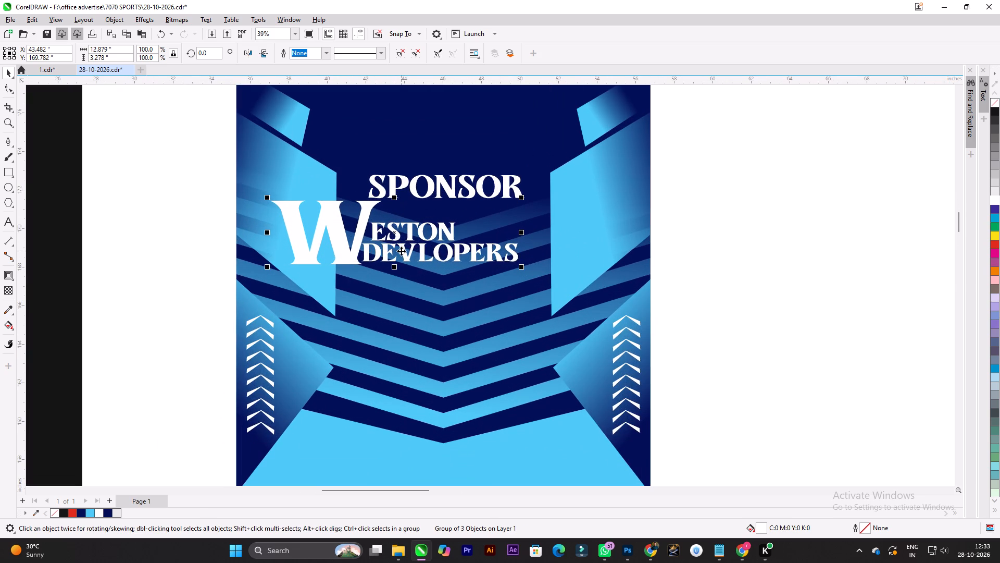
Move the WESTON DEVLOPERS logo down and right so it sits clear below SPONSOR near the jersey's centre.
drag(402, 250, 444, 282)
scroll(394, 265, up, 2)
scroll(421, 270, down, 2)
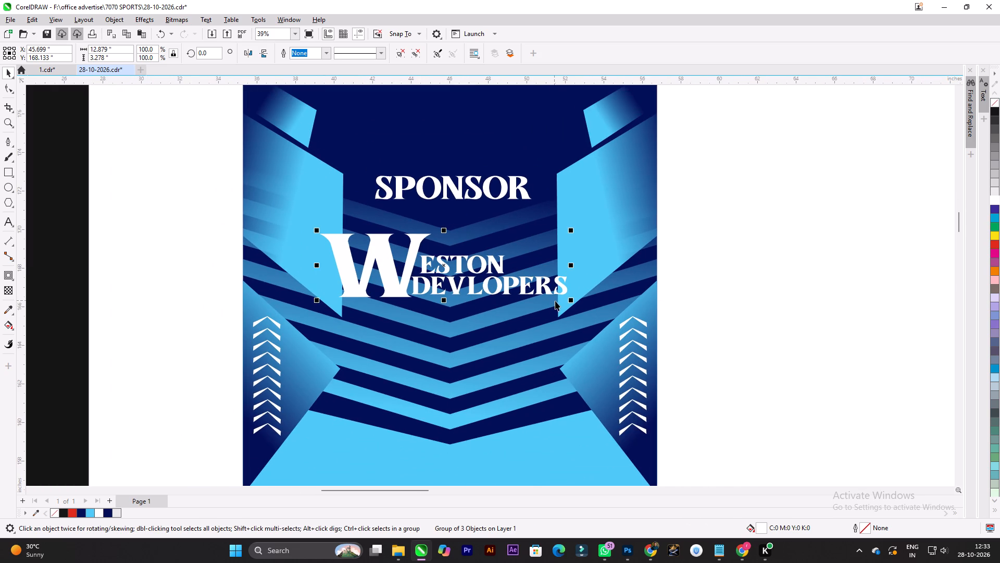
scroll(522, 281, up, 1)
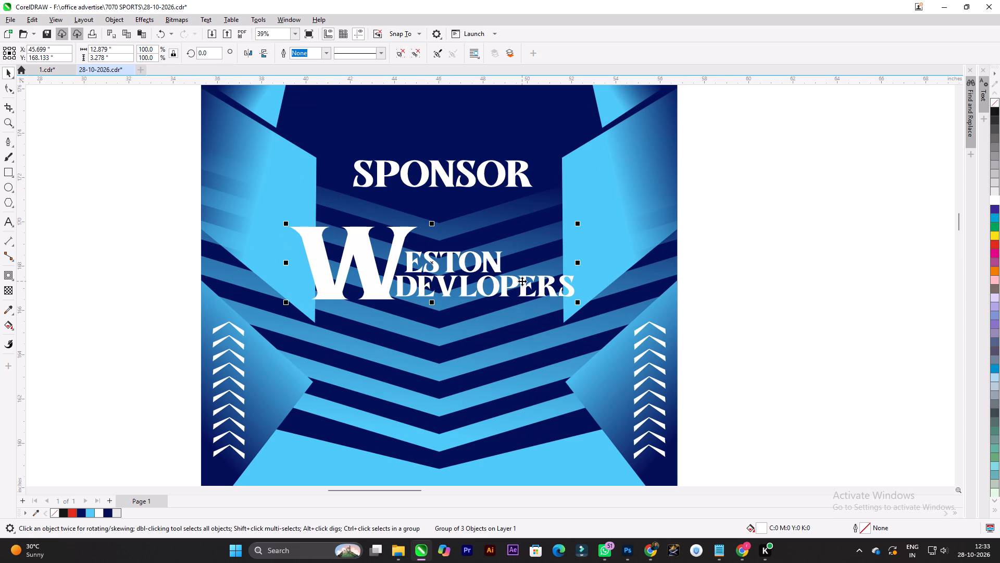
scroll(521, 296, down, 2)
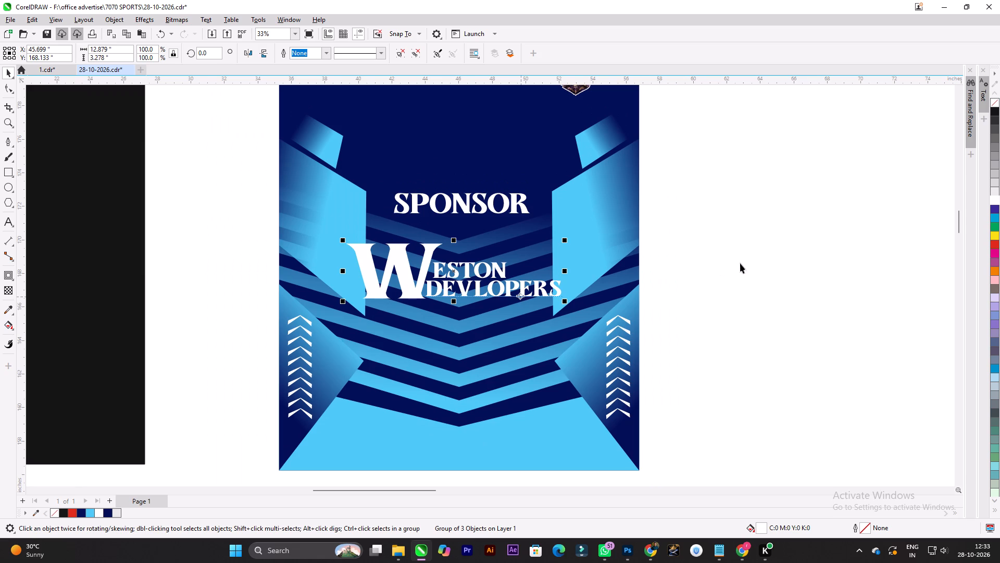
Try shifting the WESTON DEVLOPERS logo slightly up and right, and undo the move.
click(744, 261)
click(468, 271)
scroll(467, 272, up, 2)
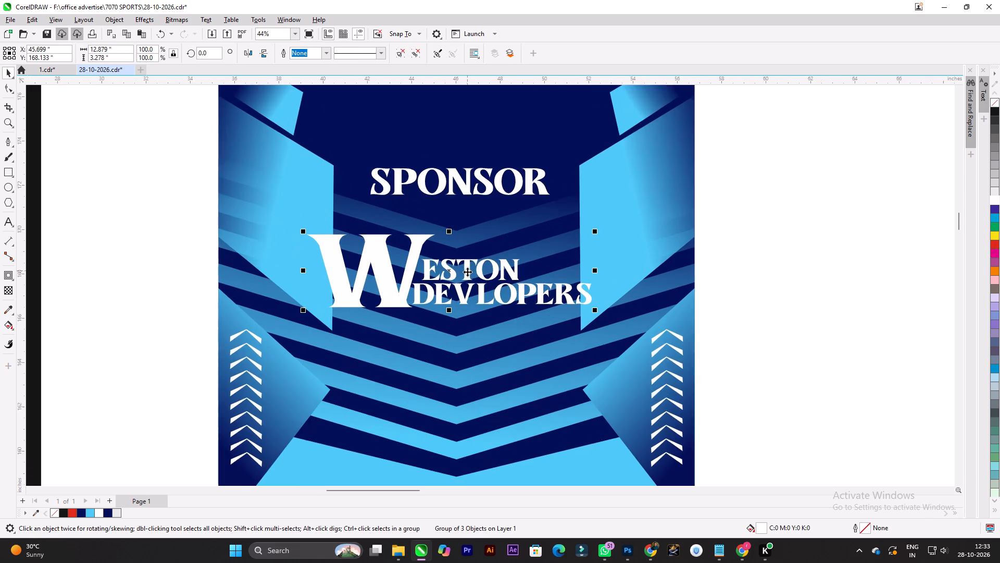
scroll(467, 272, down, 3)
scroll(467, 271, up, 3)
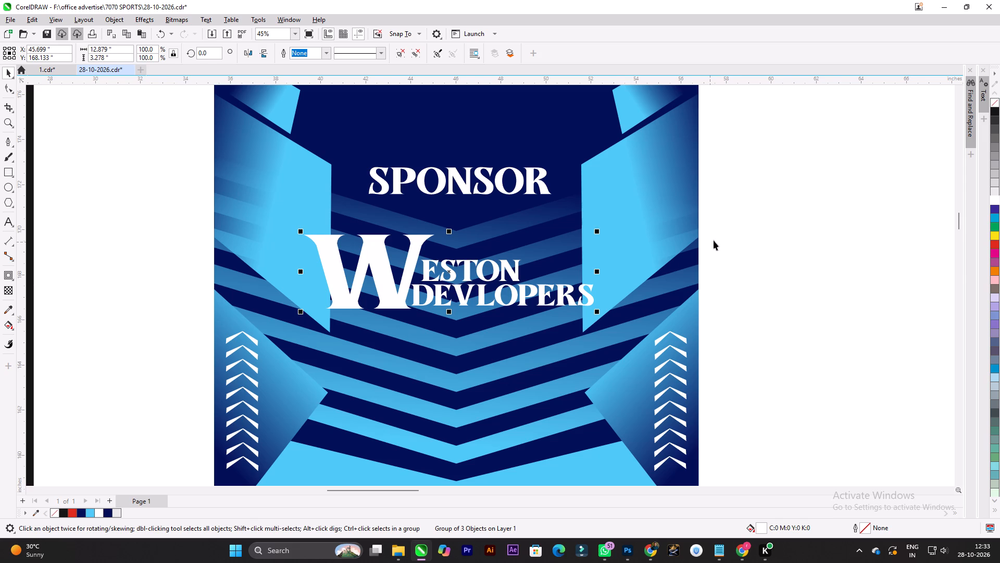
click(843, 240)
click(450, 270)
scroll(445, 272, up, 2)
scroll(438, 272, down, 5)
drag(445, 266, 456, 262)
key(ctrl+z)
Scale the WESTON DEVLOPERS logo down about its centre to about 10.35 inches wide, between the cyan side panels.
scroll(443, 265, up, 2)
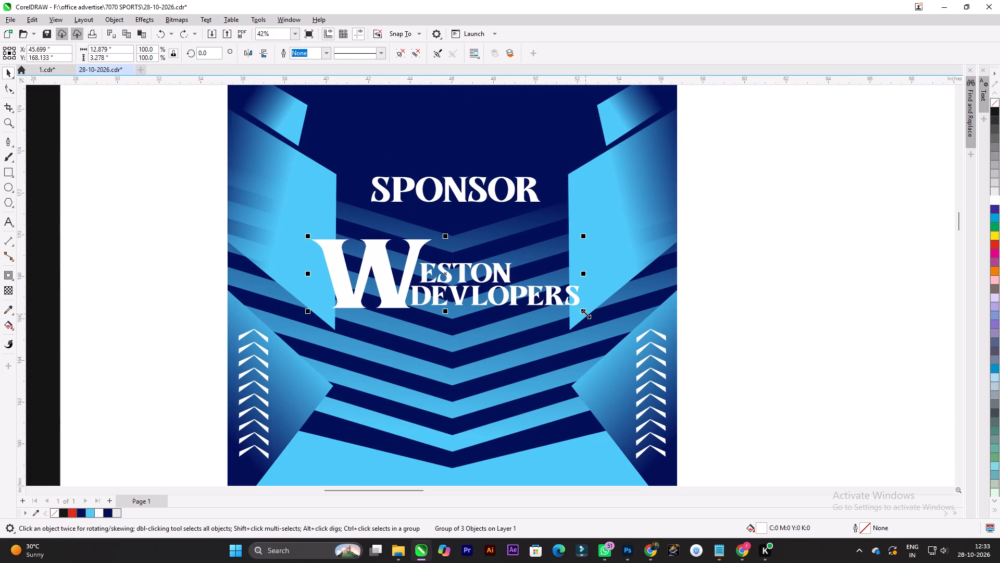
shift+drag(585, 312, 568, 307)
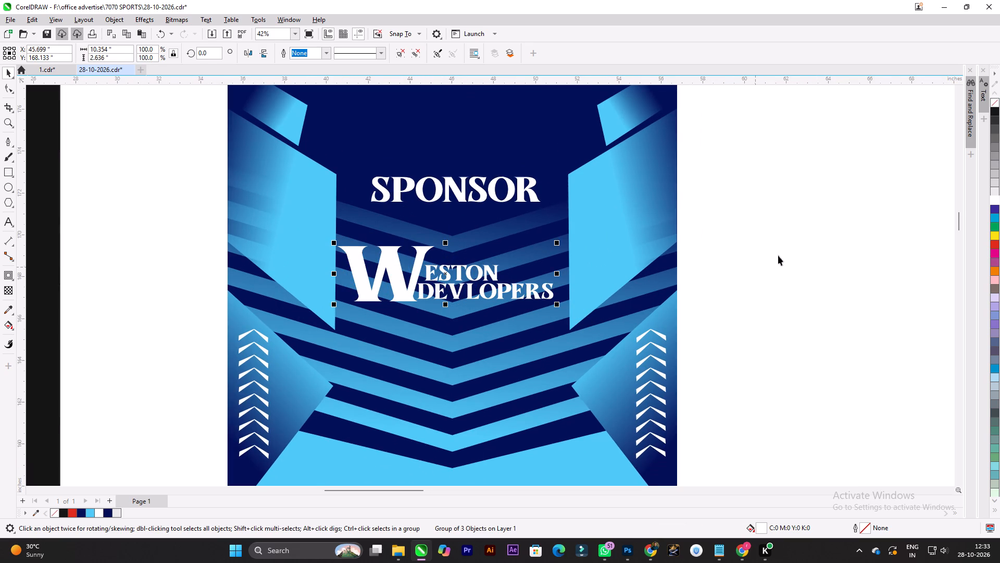
click(778, 255)
scroll(636, 258, up, 3)
scroll(651, 259, down, 5)
scroll(458, 247, up, 2)
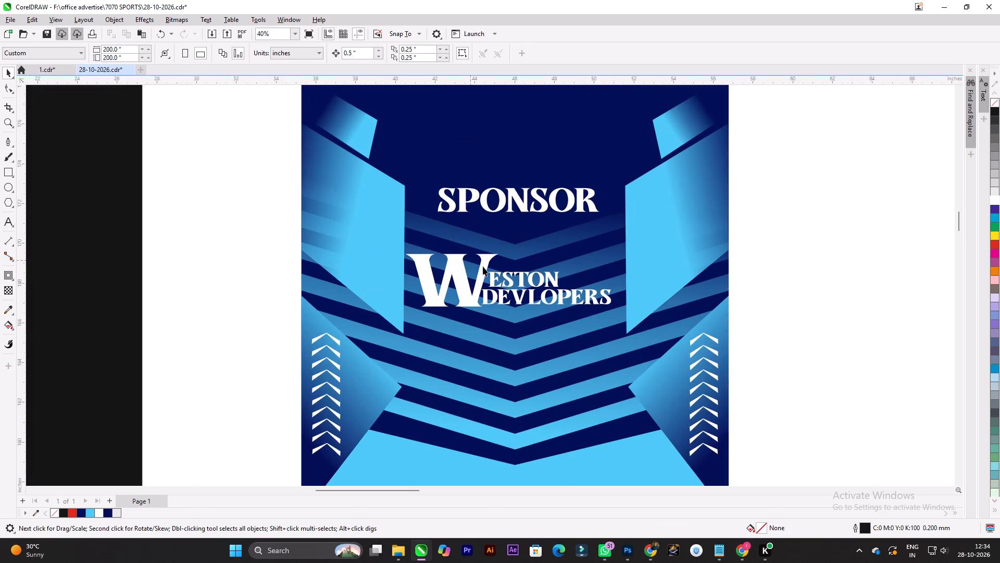
Examine the resized logo's size and placement against the whole jersey front.
click(486, 267)
scroll(485, 267, down, 1)
click(846, 295)
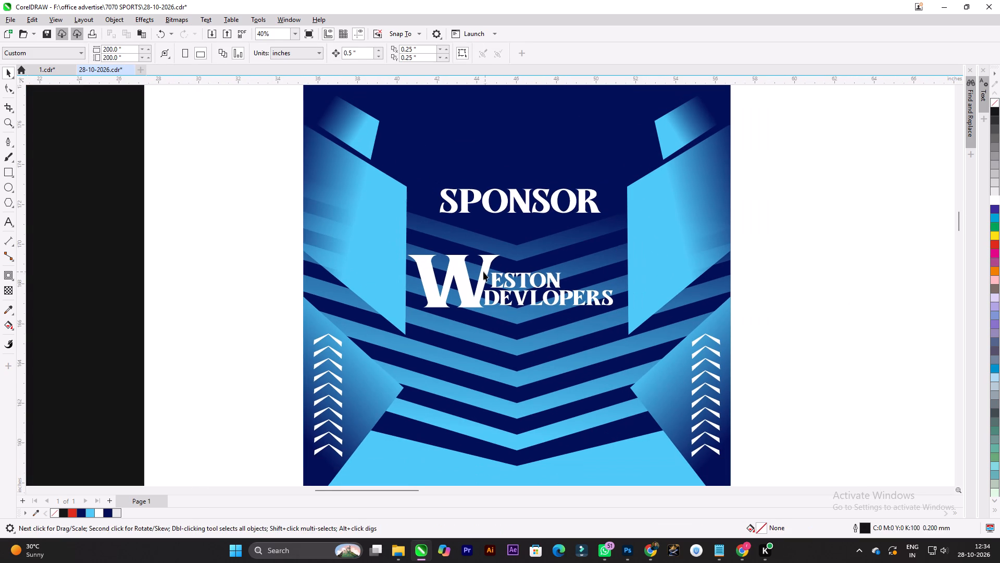
click(505, 275)
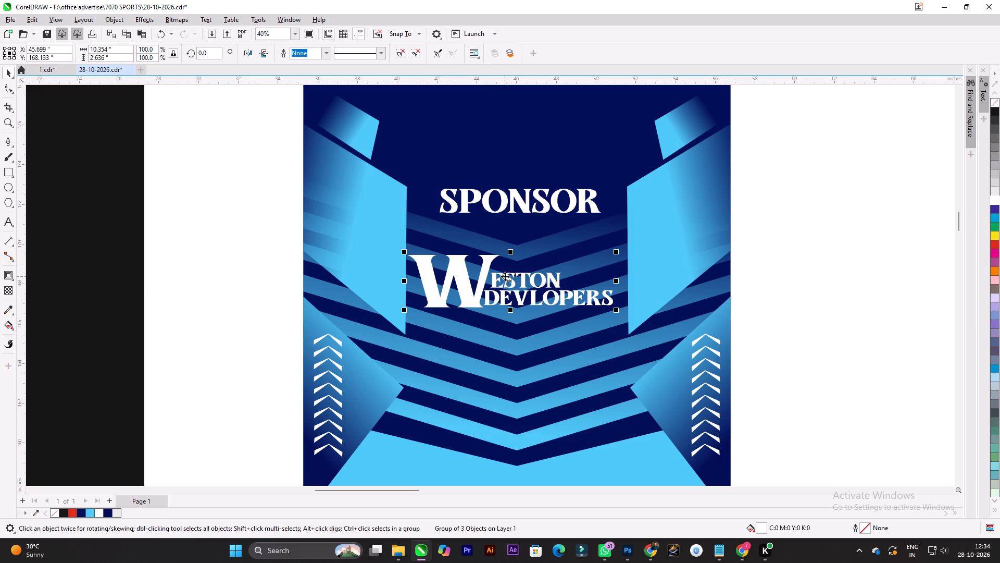
scroll(738, 266, down, 2)
scroll(680, 371, down, 2)
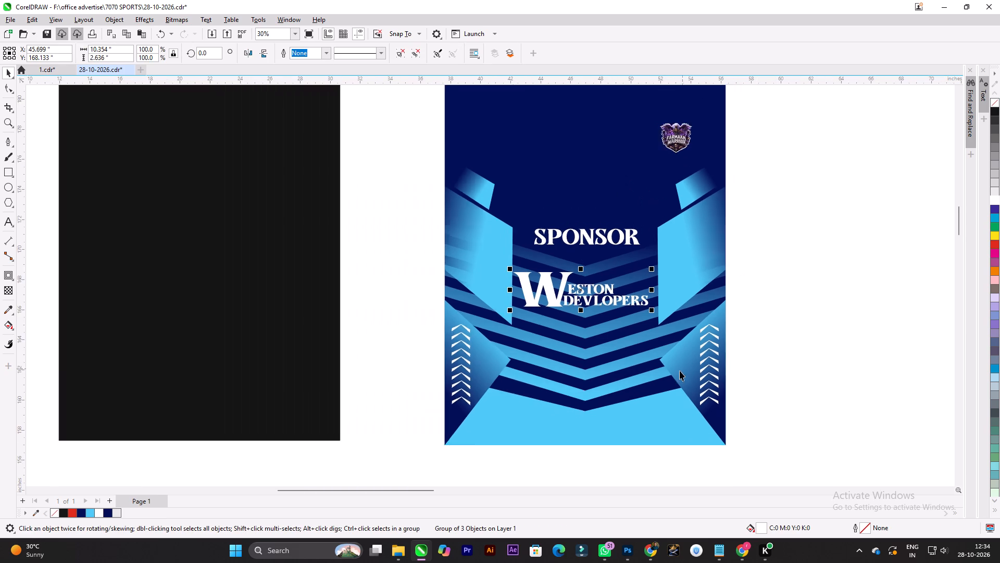
scroll(680, 371, down, 1)
scroll(641, 401, up, 3)
scroll(564, 314, down, 2)
scroll(555, 271, up, 2)
click(878, 295)
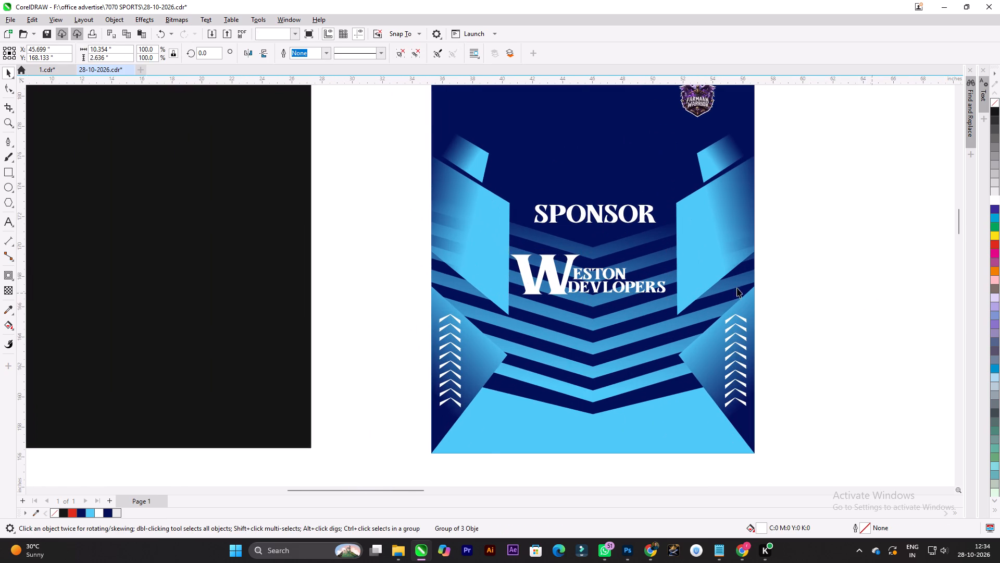
Shrink only the large W inside the logo group to about 3.94 inches wide.
scroll(528, 283, up, 3)
ctrl+click(555, 279)
ctrl+click(561, 275)
scroll(611, 240, up, 1)
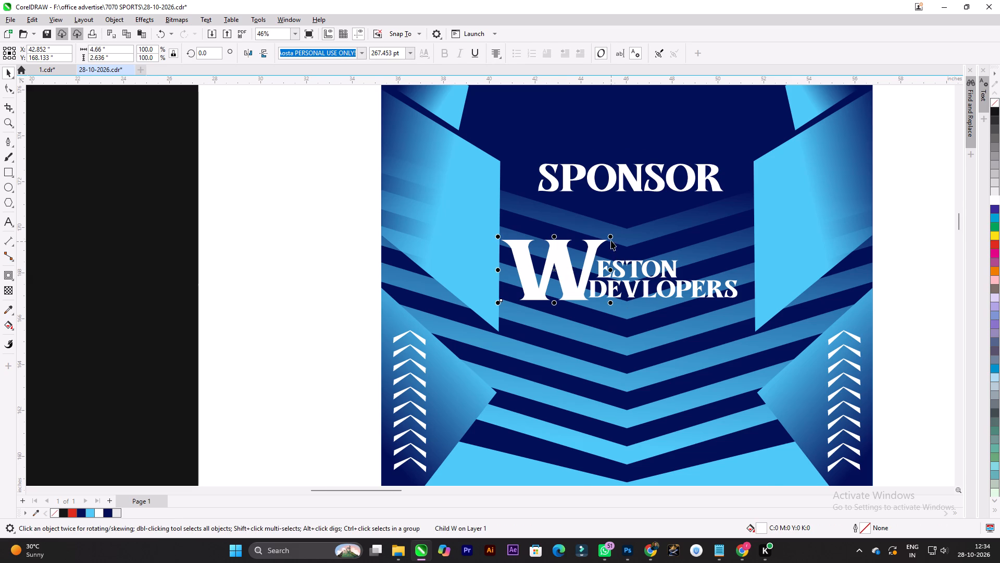
scroll(611, 240, up, 2)
shift+drag(610, 236, 598, 240)
scroll(348, 271, down, 7)
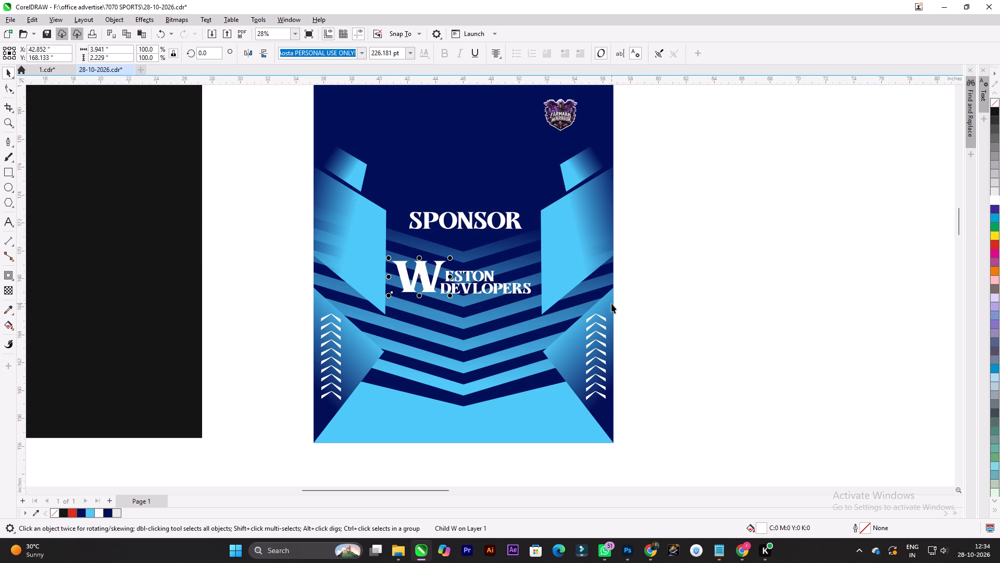
scroll(430, 249, up, 6)
scroll(376, 266, down, 6)
scroll(322, 260, up, 1)
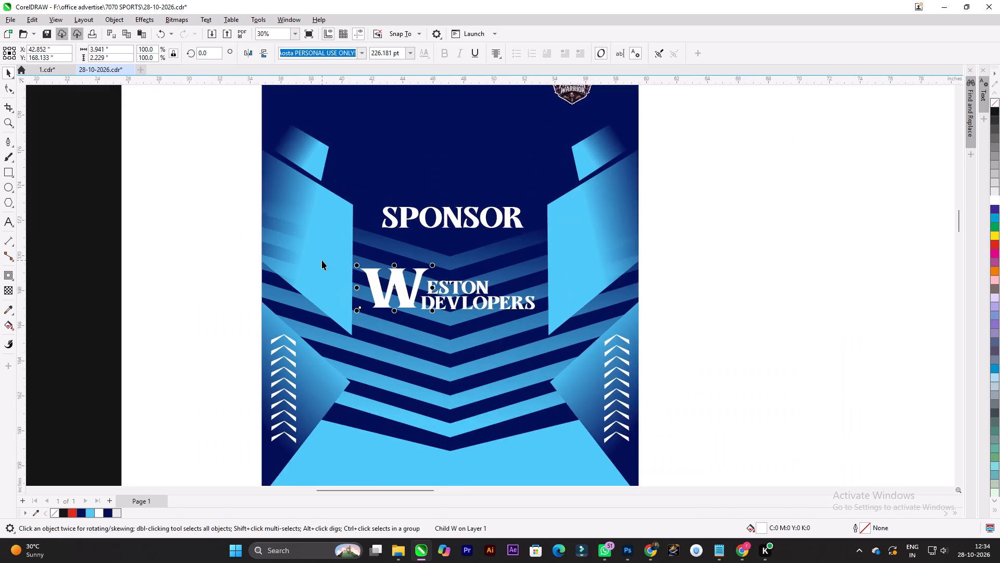
scroll(322, 260, up, 2)
scroll(536, 289, down, 5)
click(761, 311)
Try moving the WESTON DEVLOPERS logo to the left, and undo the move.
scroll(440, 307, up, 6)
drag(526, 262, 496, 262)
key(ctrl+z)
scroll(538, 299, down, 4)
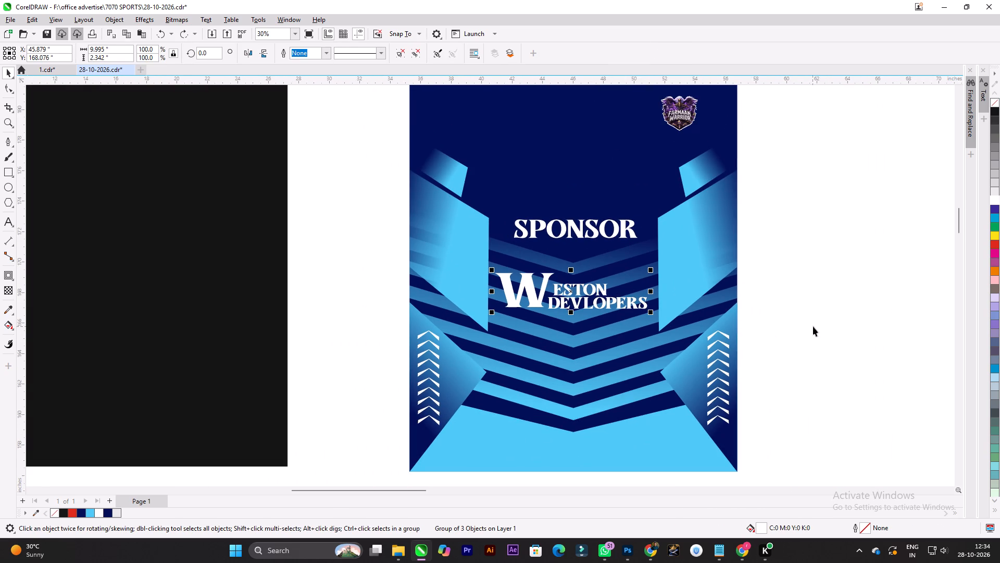
Move the W within the logo group right by about 0.16 inch, closer to ESTON and DEVLOPERS.
click(813, 323)
scroll(744, 313, up, 3)
scroll(477, 285, up, 2)
scroll(399, 266, up, 1)
ctrl+click(399, 251)
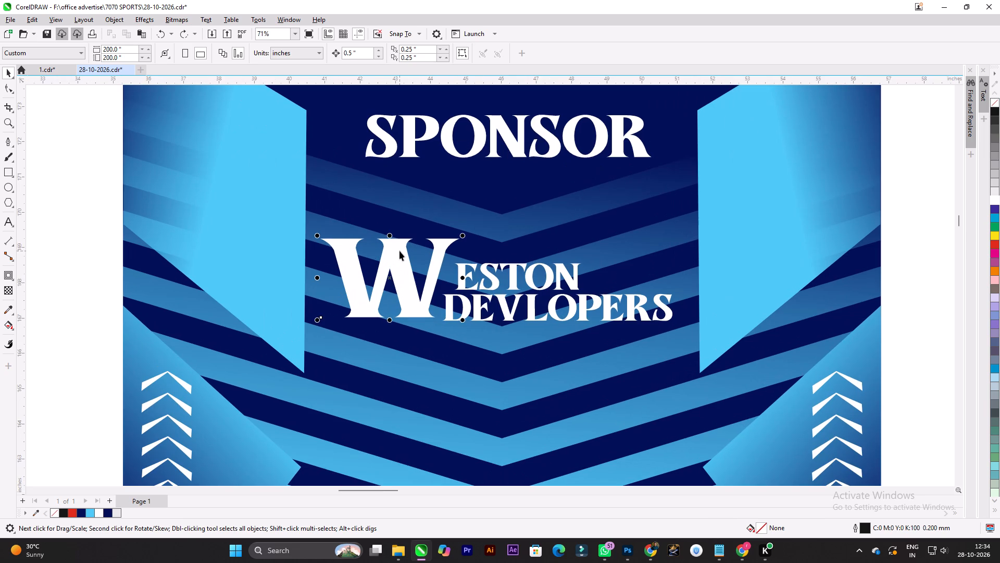
ctrl+click(395, 251)
ctrl+click(393, 253)
scroll(390, 258, down, 2)
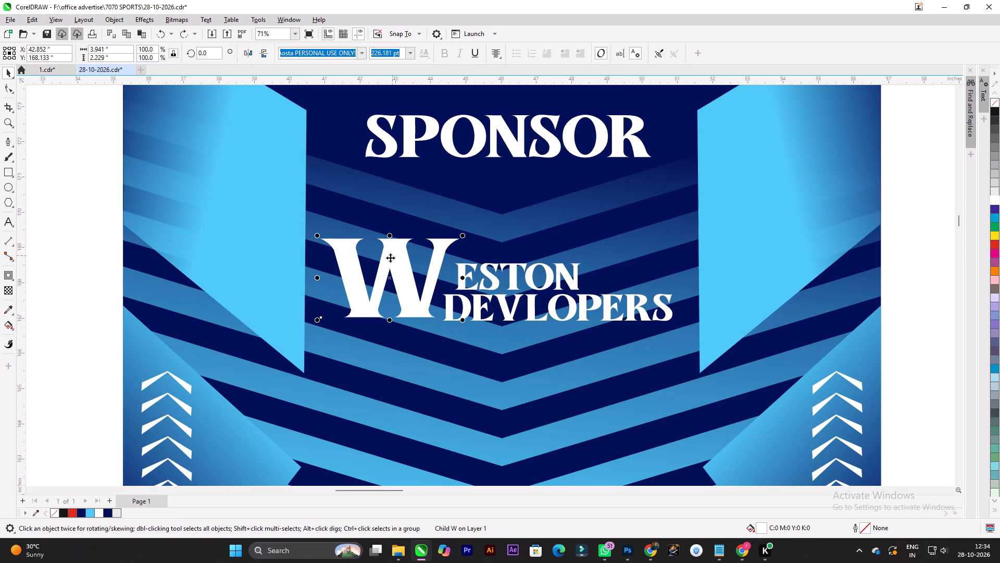
scroll(390, 258, down, 3)
scroll(390, 258, up, 11)
shift+drag(385, 264, 398, 263)
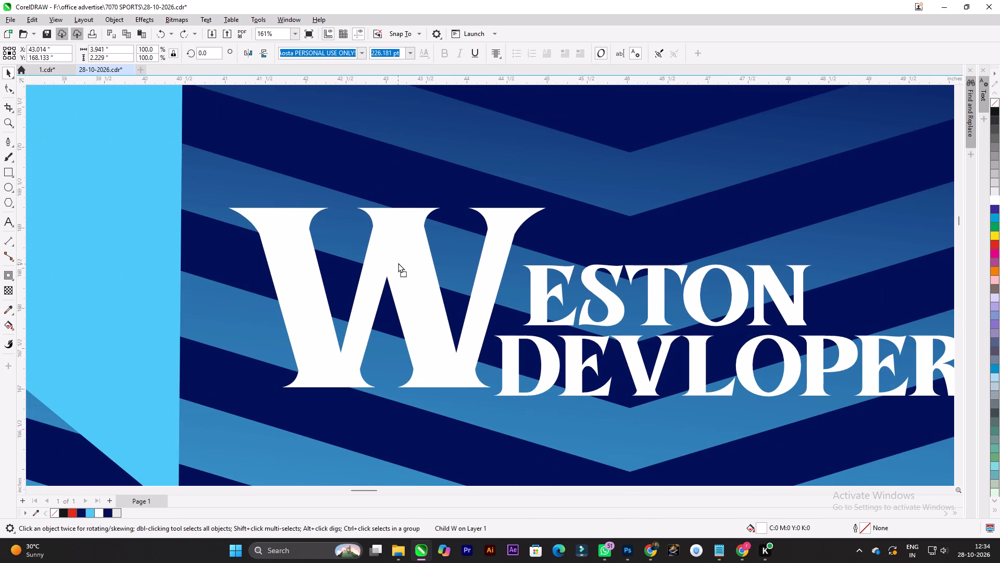
shift+drag(398, 263, 398, 263)
Nudge the W down so its foot lines up with DEVLOPERS, keeping it tight against the lettering.
scroll(379, 274, down, 5)
scroll(385, 274, up, 3)
drag(387, 271, 392, 281)
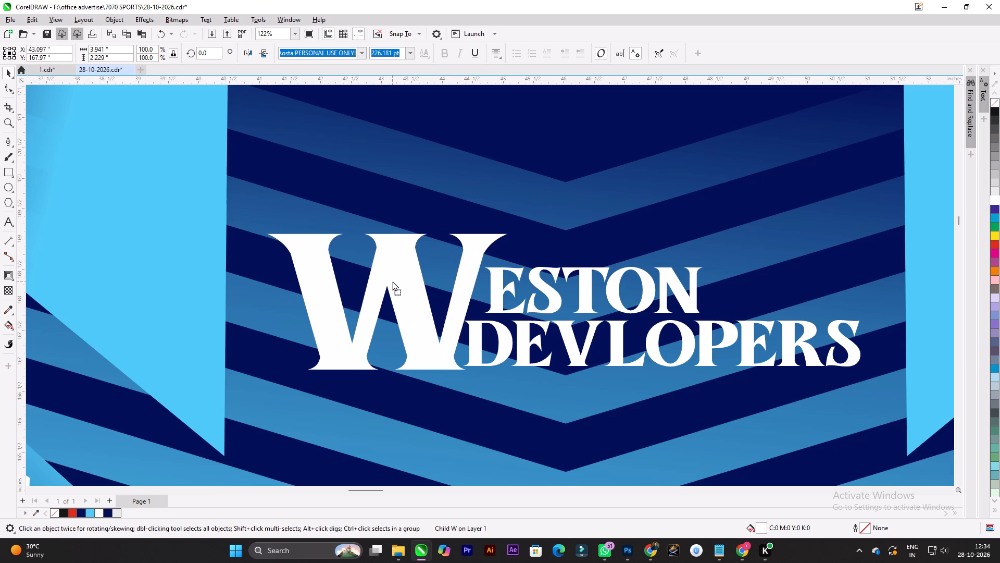
drag(392, 281, 387, 280)
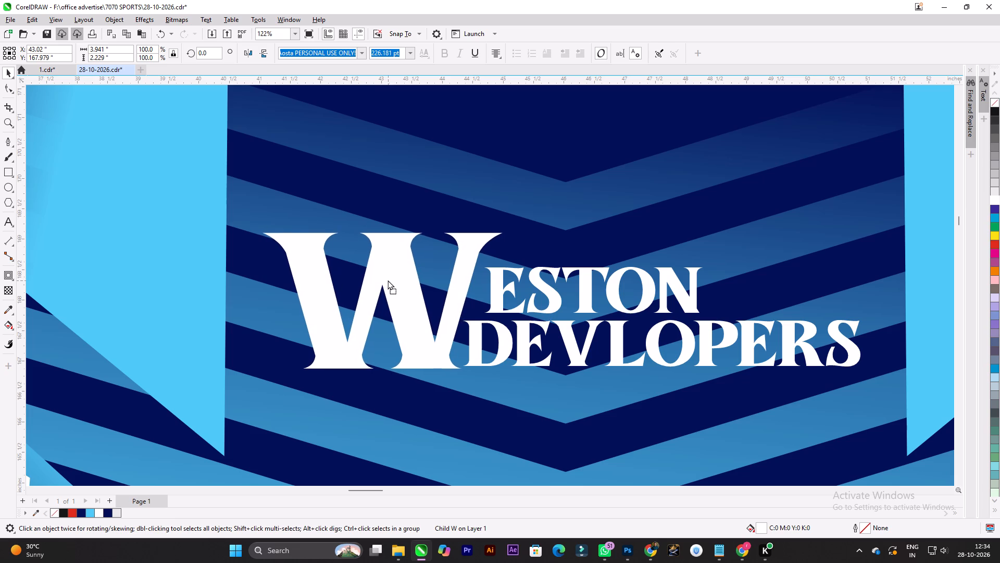
drag(387, 280, 386, 281)
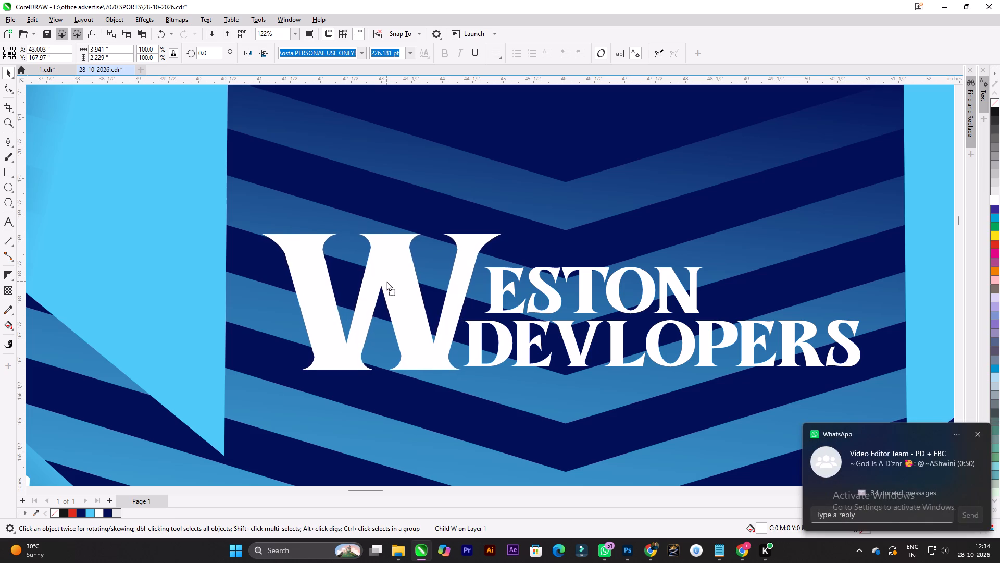
drag(386, 281, 386, 282)
scroll(382, 275, down, 8)
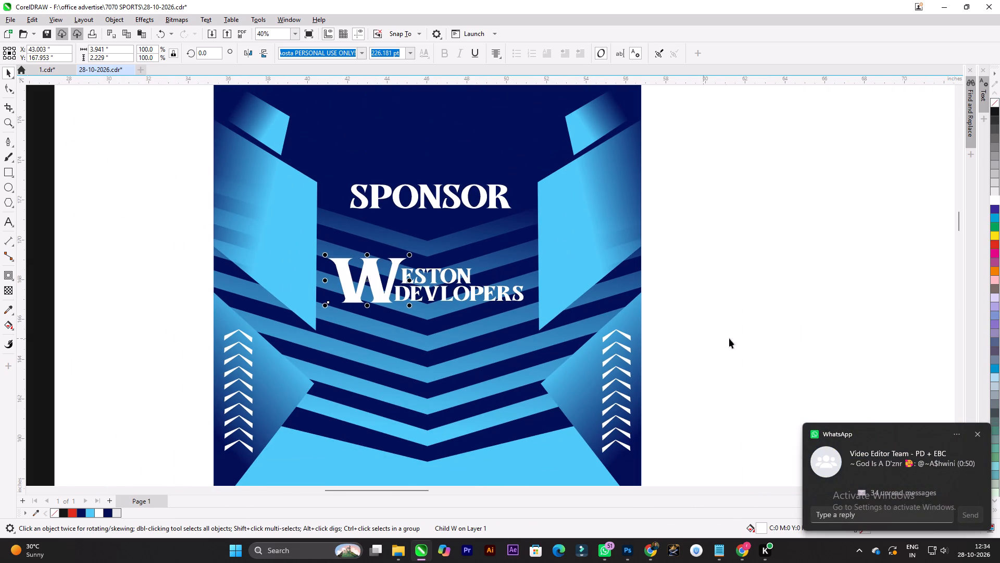
click(728, 318)
Move the whole WESTON DEVLOPERS logo straight up about 0.45 inch, closer to SPONSOR.
scroll(327, 247, up, 5)
scroll(385, 277, down, 9)
scroll(386, 276, up, 7)
click(386, 276)
scroll(389, 278, down, 7)
scroll(387, 279, up, 4)
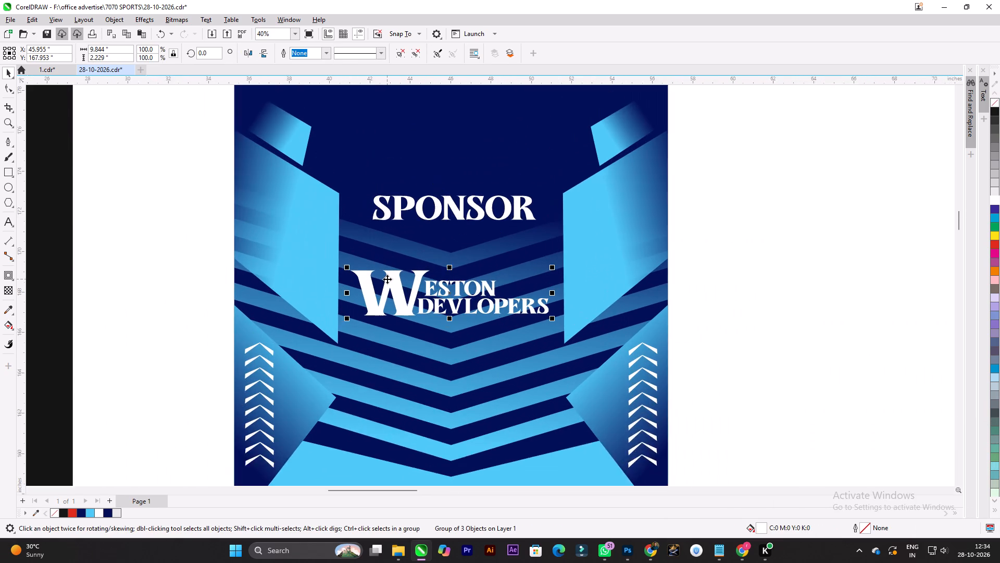
drag(393, 281, 395, 271)
scroll(404, 270, down, 7)
scroll(404, 270, up, 4)
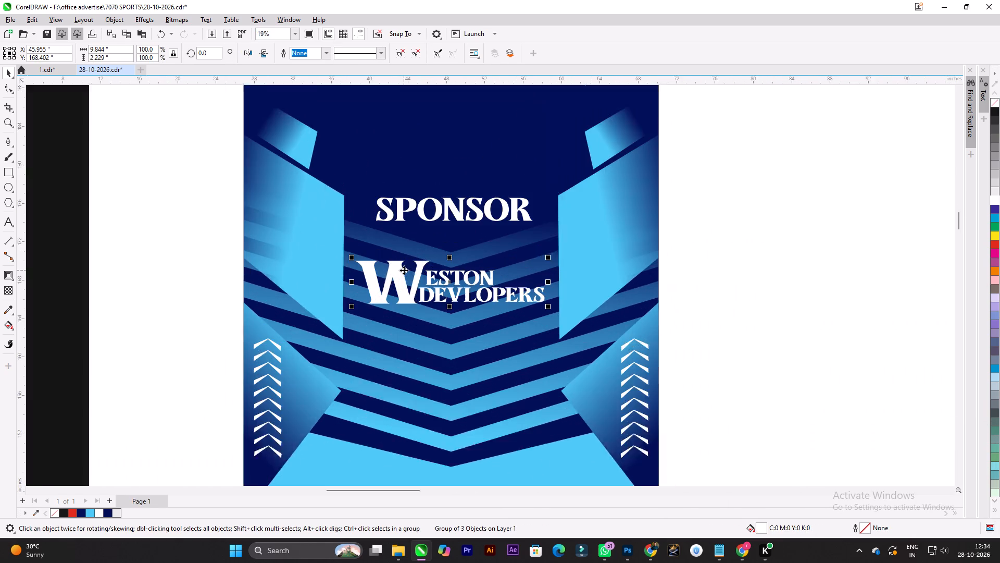
scroll(404, 270, up, 10)
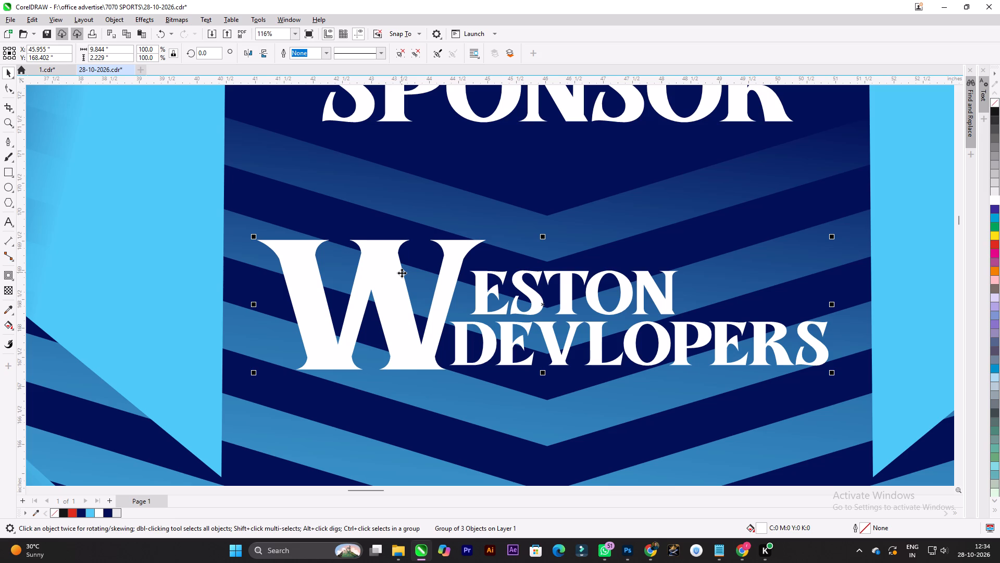
Centre the WESTON DEVLOPERS logo horizontally on the jersey front.
scroll(395, 276, down, 13)
shift+click(468, 164)
key(c)
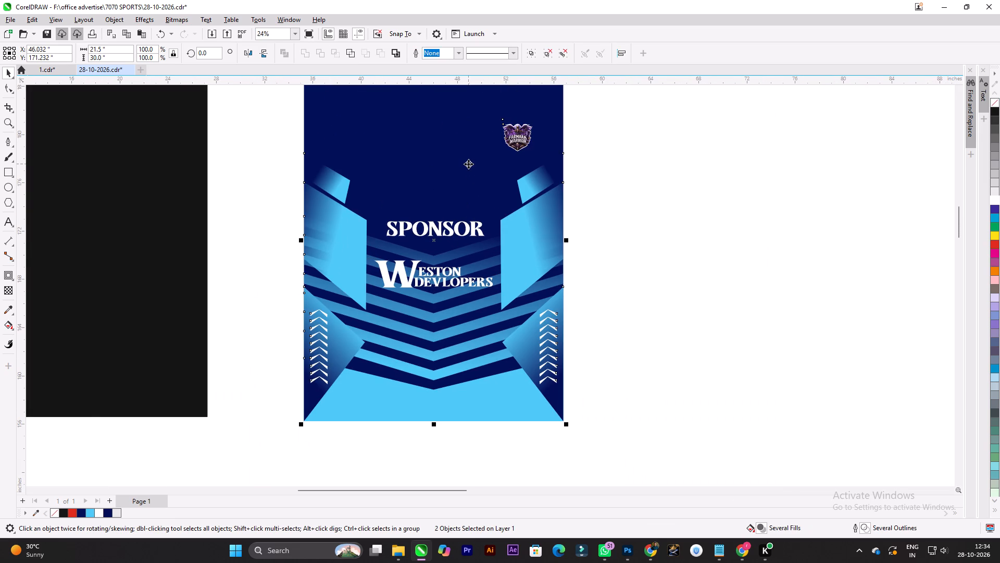
click(647, 268)
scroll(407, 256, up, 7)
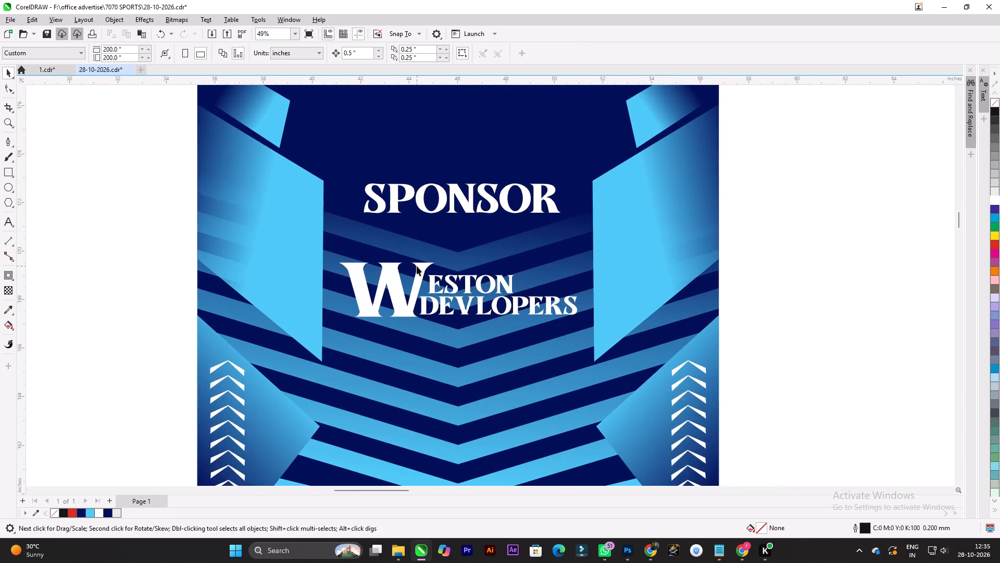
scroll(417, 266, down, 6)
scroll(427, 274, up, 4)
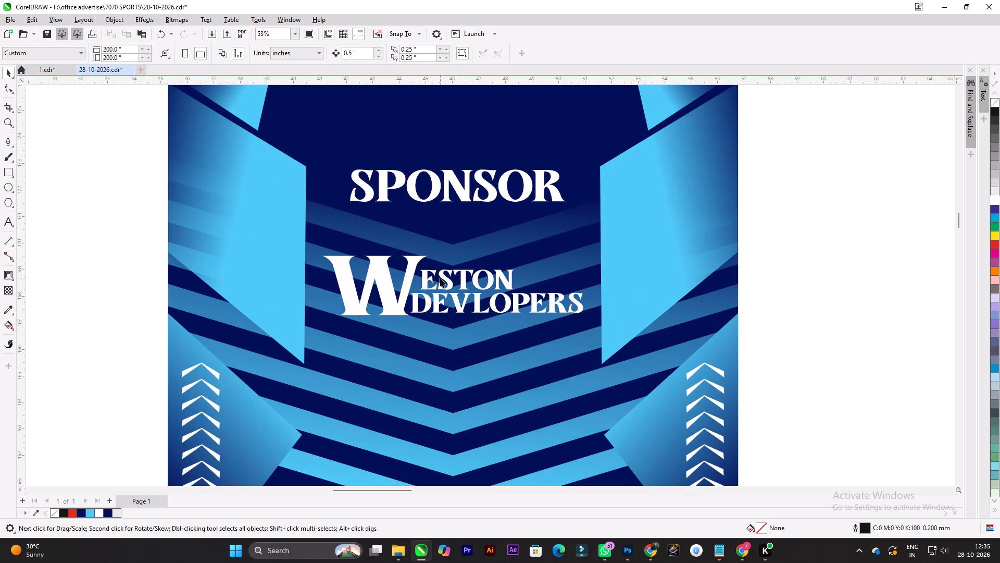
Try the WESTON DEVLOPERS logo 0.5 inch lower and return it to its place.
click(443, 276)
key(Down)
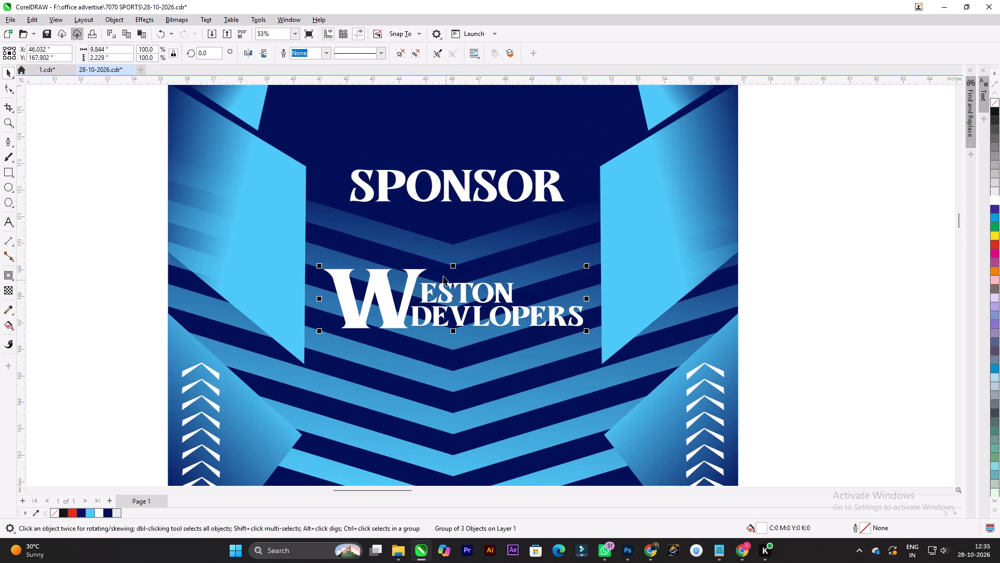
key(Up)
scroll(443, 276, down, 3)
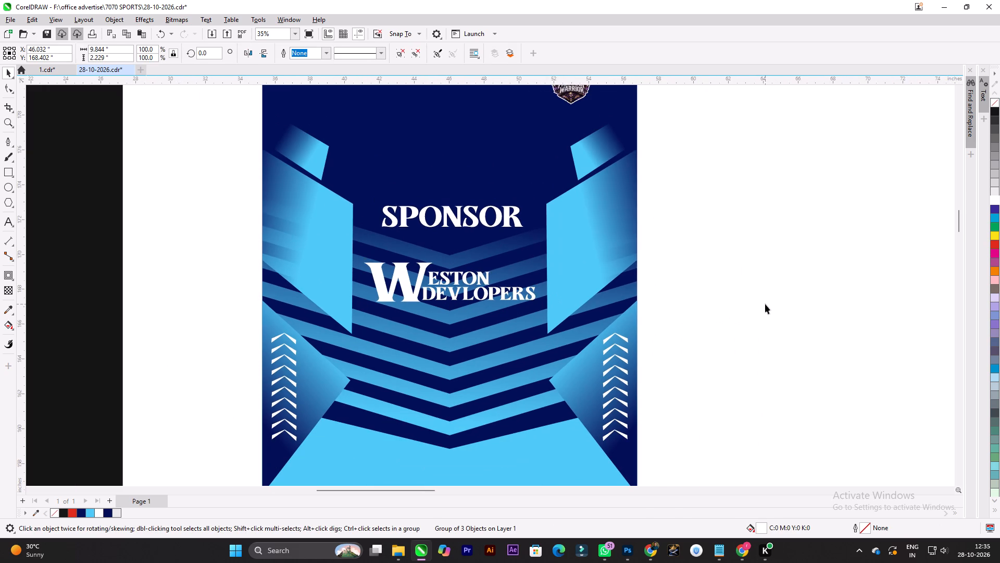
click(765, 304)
Scale the SPONSOR text about its centre to 72.8%, making it about 5.9 inches wide.
scroll(430, 262, up, 2)
click(489, 200)
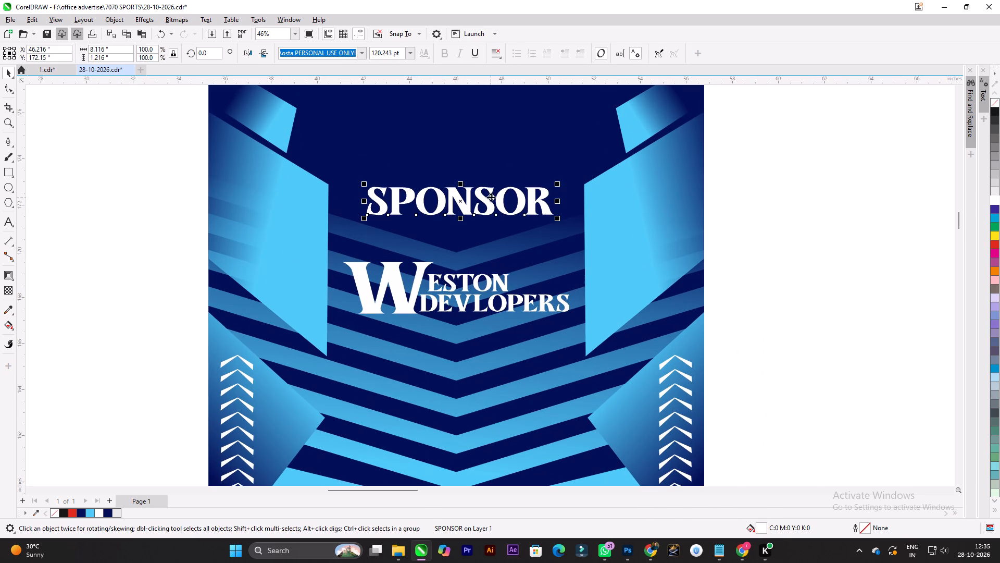
shift+drag(558, 183, 532, 183)
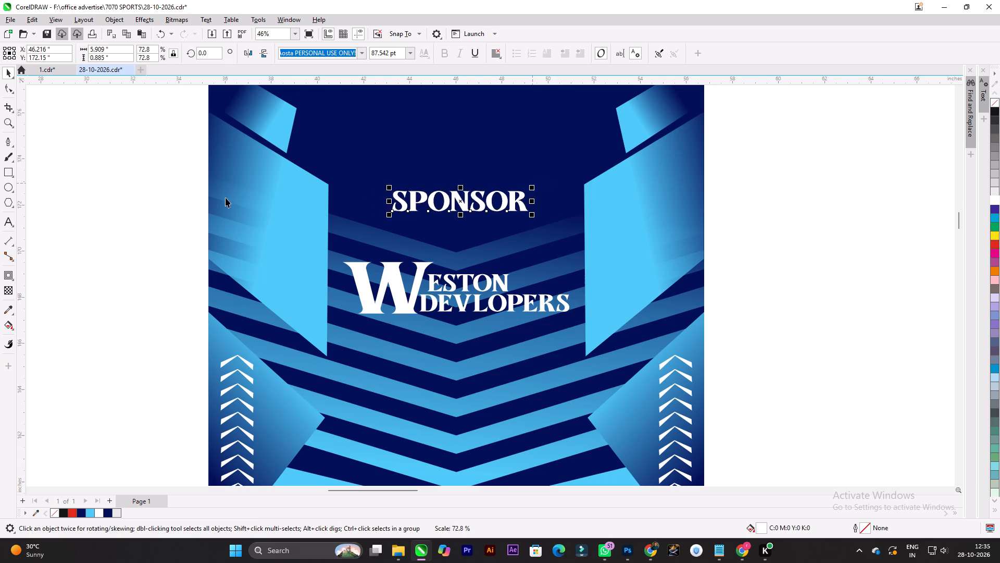
scroll(181, 200, down, 6)
click(655, 261)
Move the SPONSOR text down about 1.7 inches, just above the WESTON DEVLOPERS logo.
scroll(121, 133, up, 3)
scroll(388, 283, down, 5)
scroll(402, 234, up, 4)
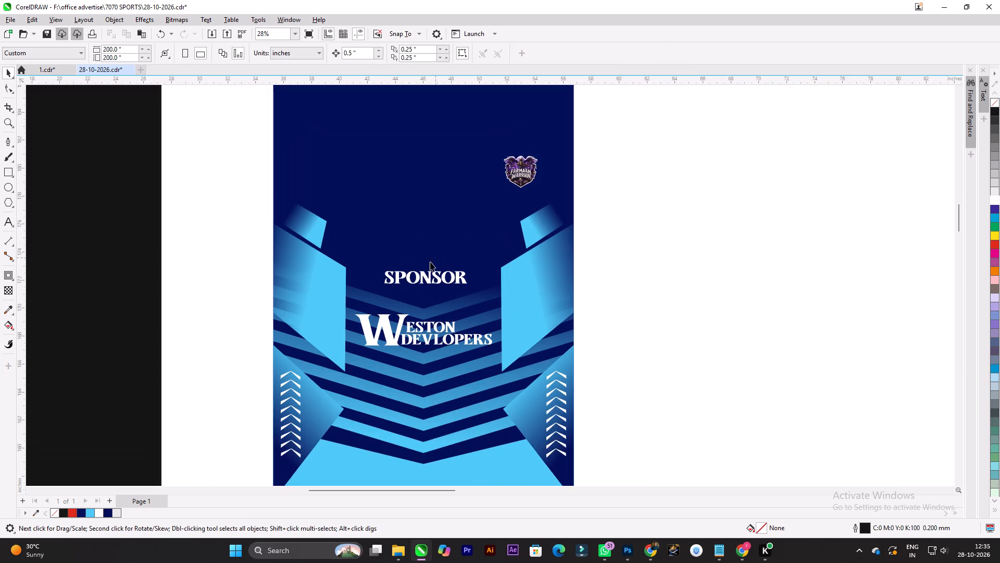
scroll(427, 276, up, 2)
drag(429, 276, 436, 310)
Align the SPONSOR text and the WESTON DEVLOPERS logo on a common vertical centre line.
shift+click(437, 360)
key(c)
click(760, 310)
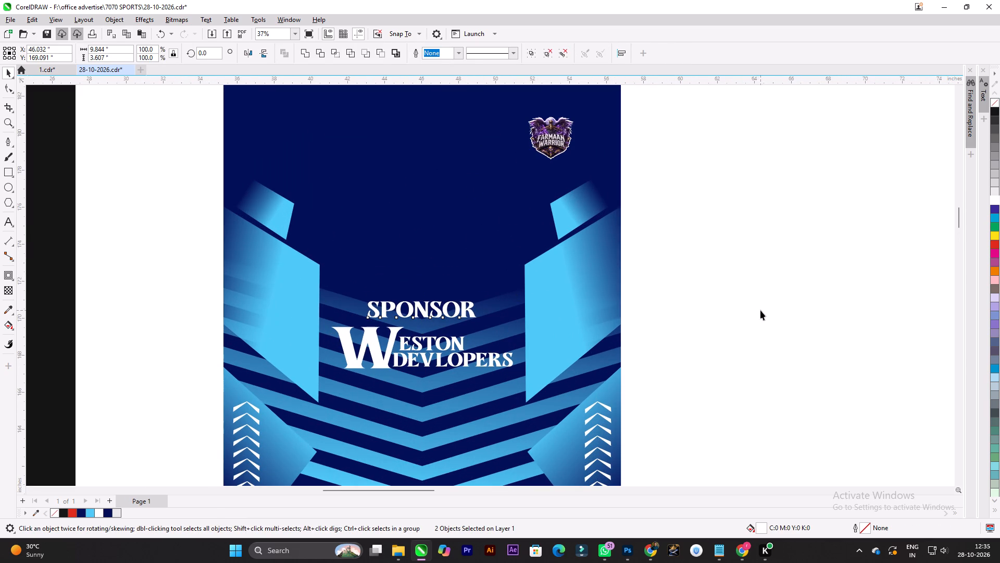
scroll(482, 303, up, 3)
scroll(448, 310, down, 3)
scroll(448, 310, up, 2)
click(448, 310)
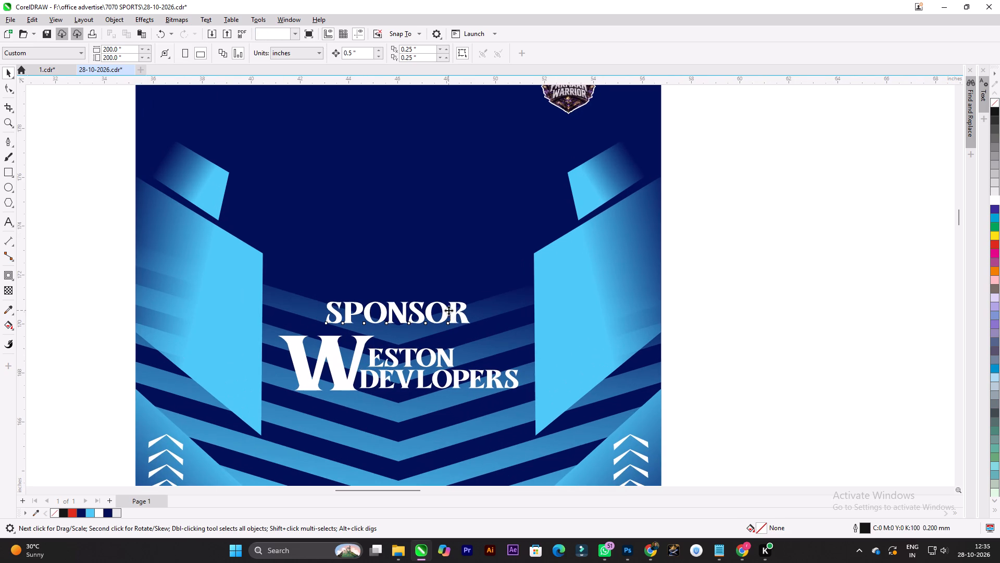
shift+click(441, 357)
text(CC)
key(c)
click(866, 268)
click(446, 315)
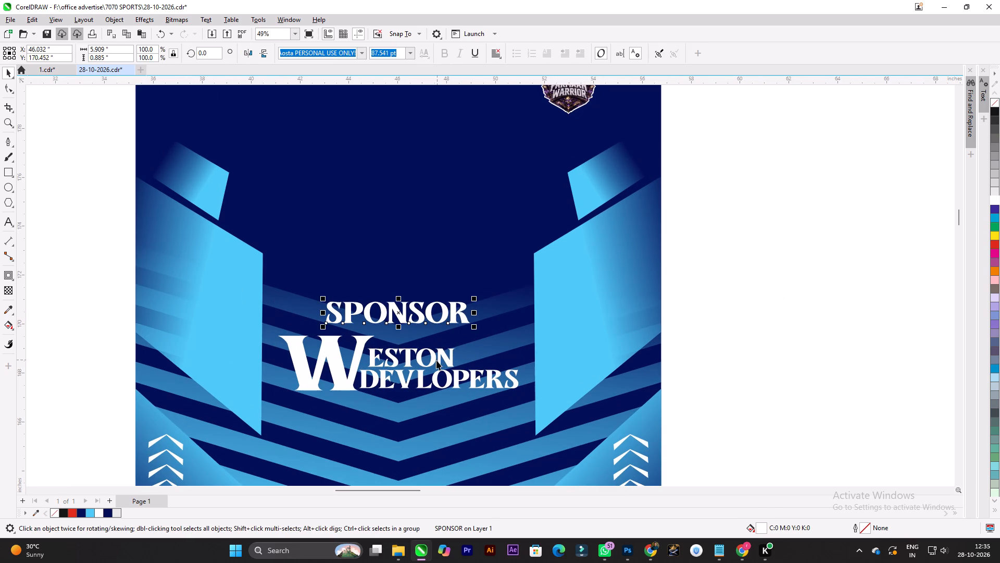
shift+click(441, 354)
text(CCC)
click(805, 287)
Move the SPONSOR text straight down about 0.25 inch, closer to the WESTON DEVLOPERS logo.
scroll(436, 316, up, 3)
click(417, 303)
click(415, 311)
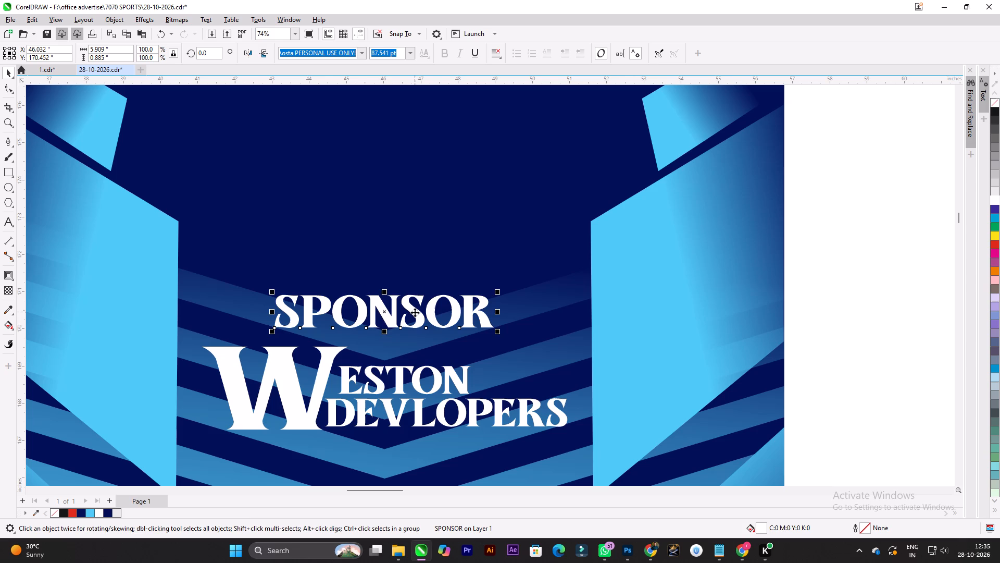
drag(415, 312, 415, 320)
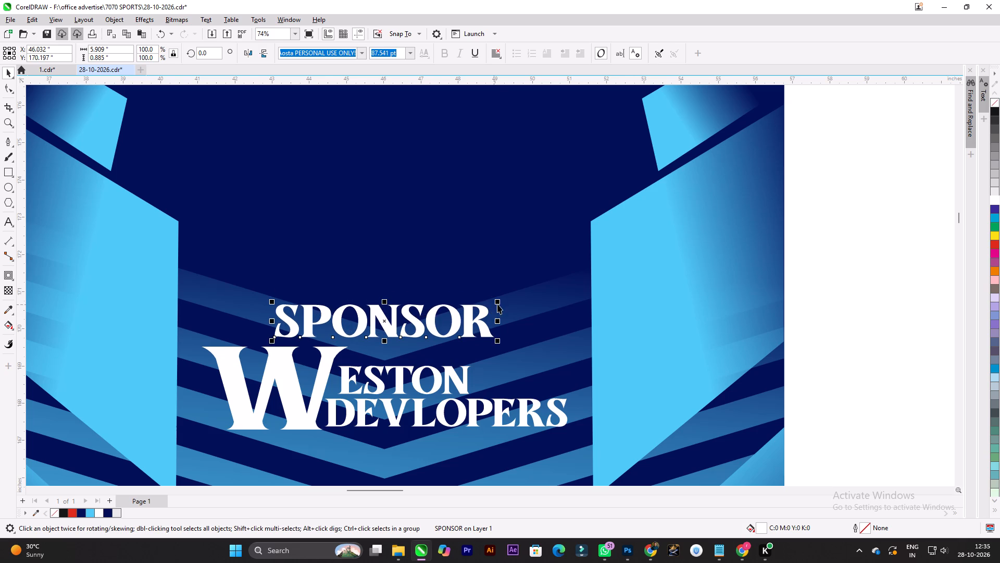
Shrink the SPONSOR text about its centre to about 5.45 inches wide.
drag(499, 303, 491, 304)
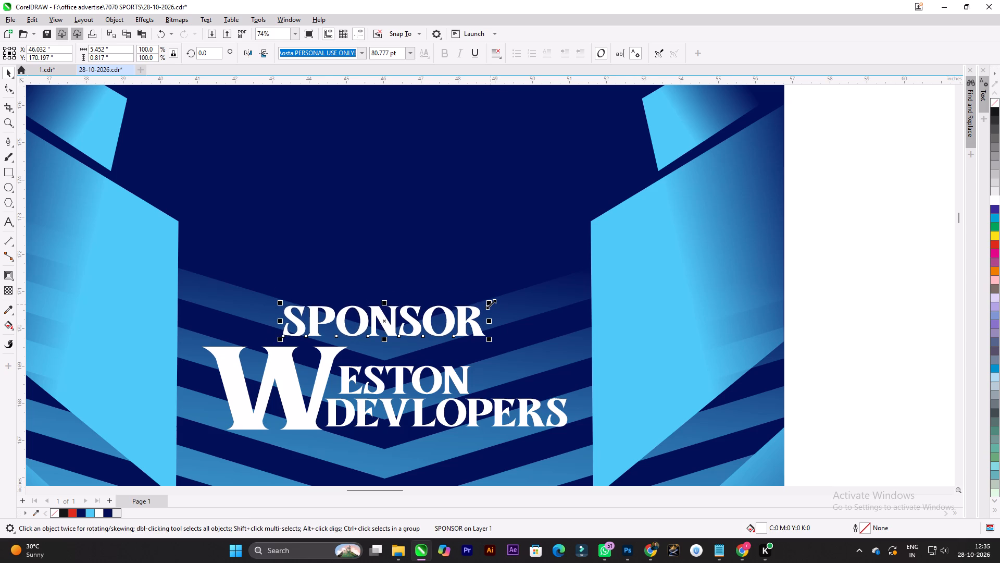
scroll(505, 314, down, 3)
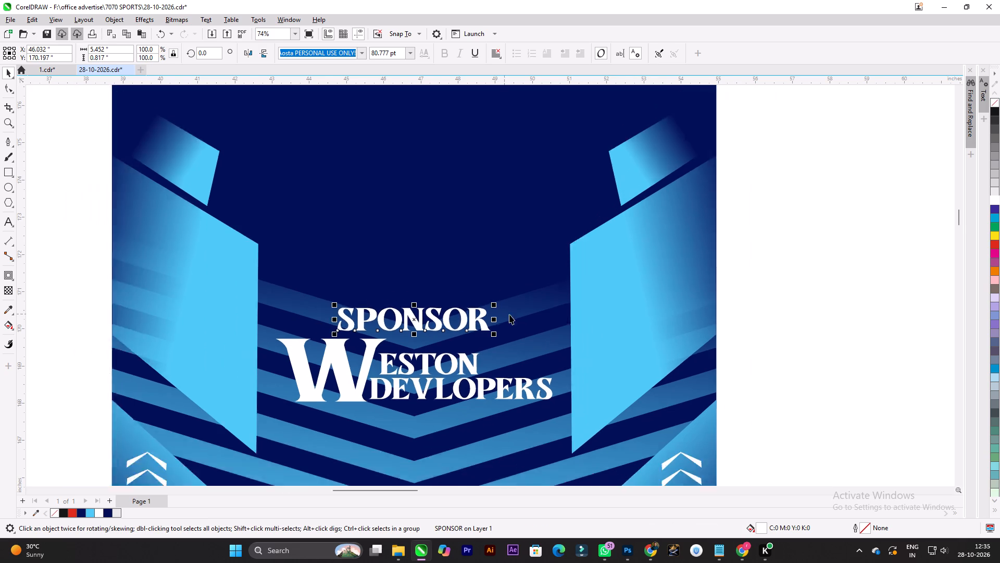
scroll(509, 314, down, 5)
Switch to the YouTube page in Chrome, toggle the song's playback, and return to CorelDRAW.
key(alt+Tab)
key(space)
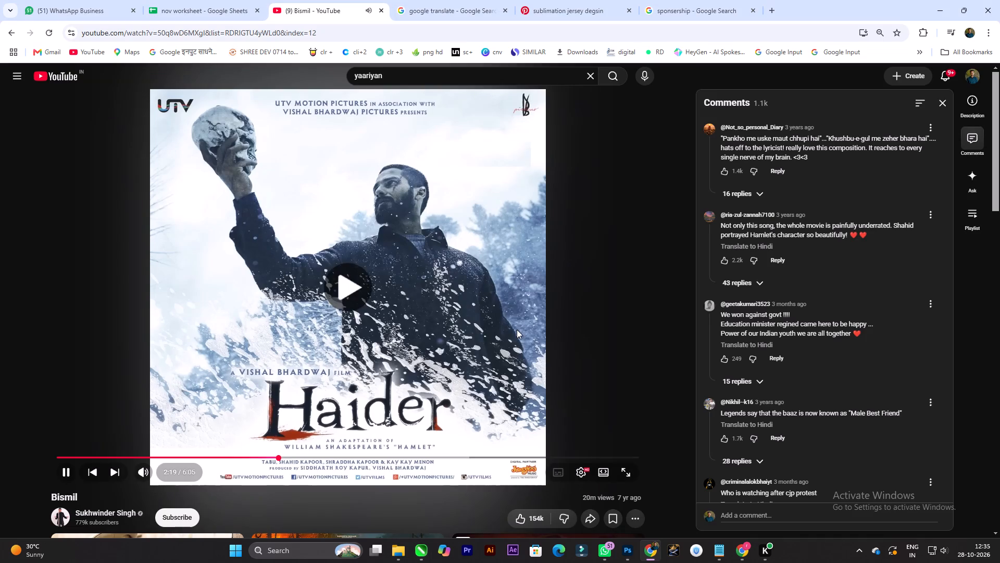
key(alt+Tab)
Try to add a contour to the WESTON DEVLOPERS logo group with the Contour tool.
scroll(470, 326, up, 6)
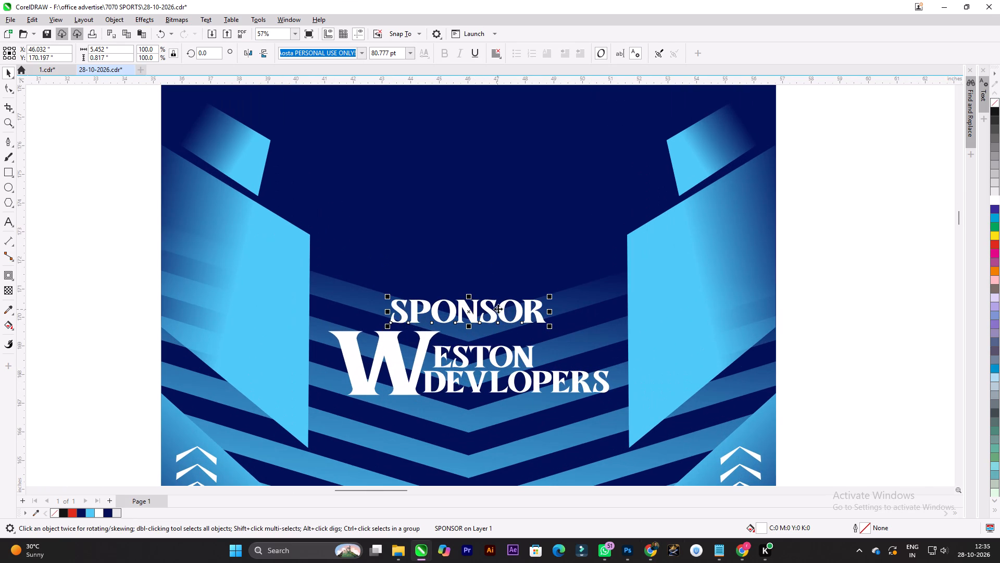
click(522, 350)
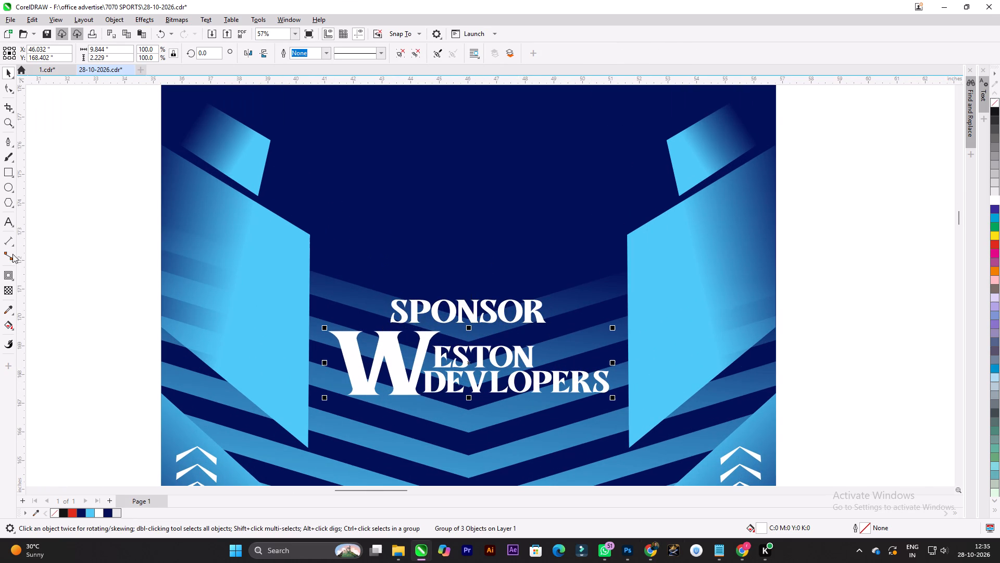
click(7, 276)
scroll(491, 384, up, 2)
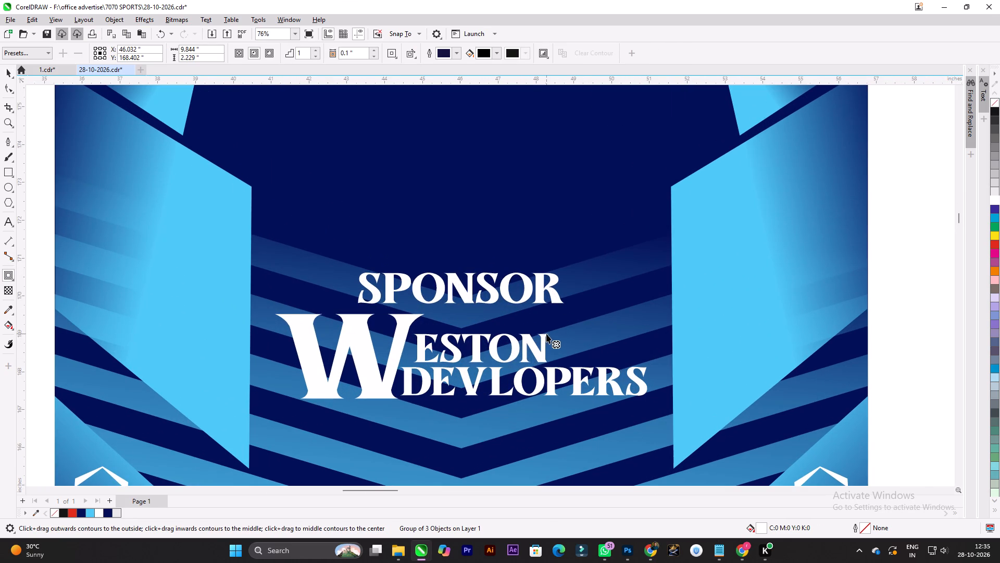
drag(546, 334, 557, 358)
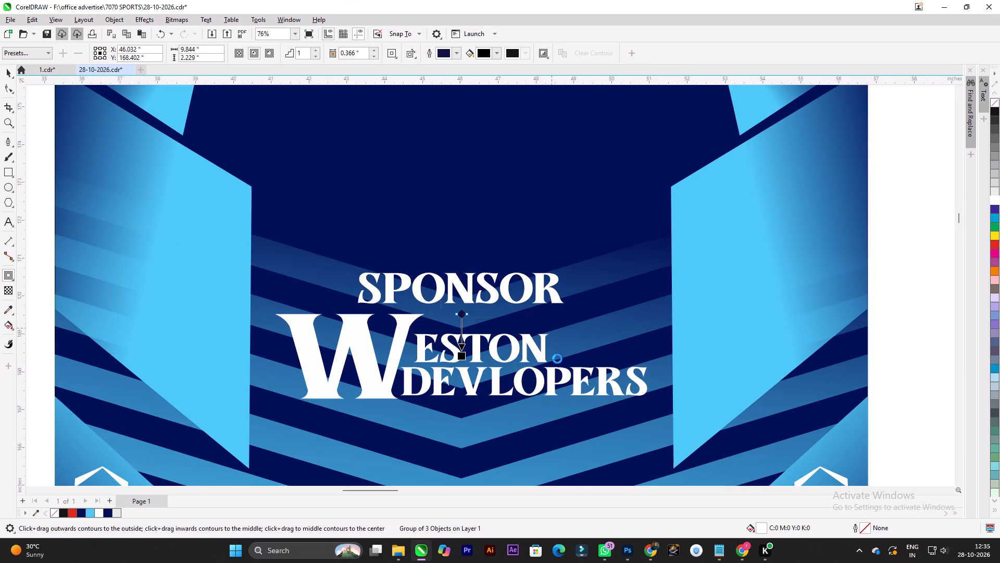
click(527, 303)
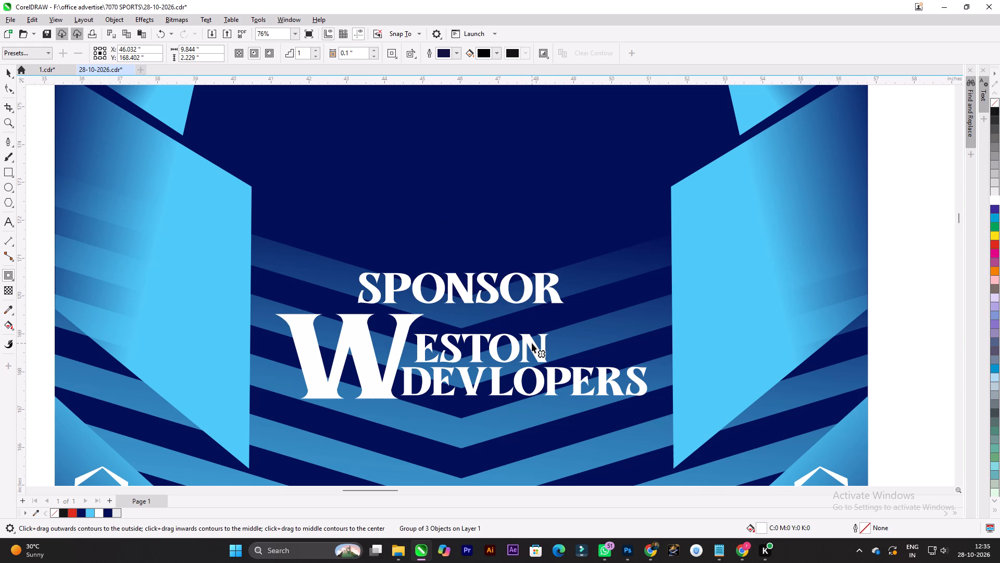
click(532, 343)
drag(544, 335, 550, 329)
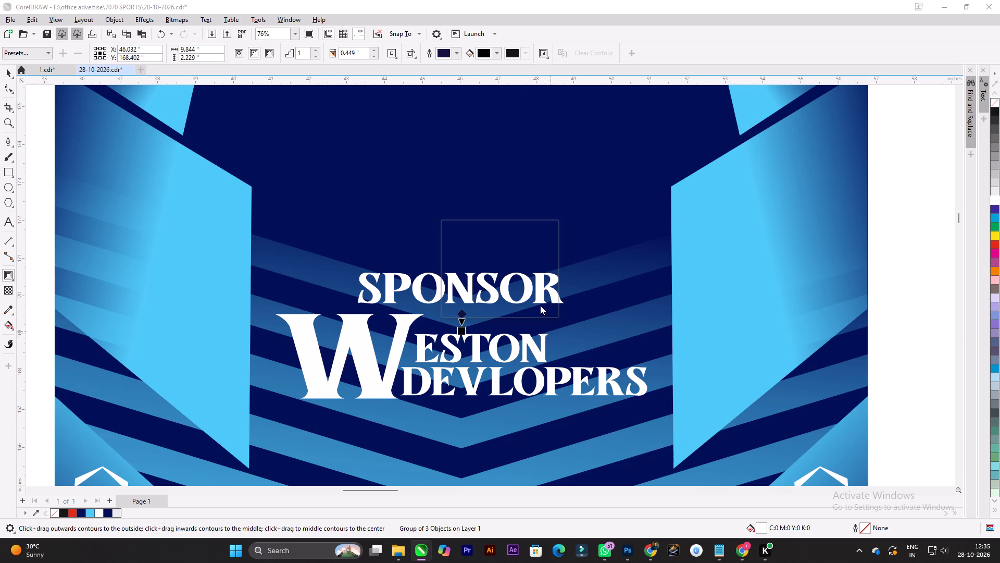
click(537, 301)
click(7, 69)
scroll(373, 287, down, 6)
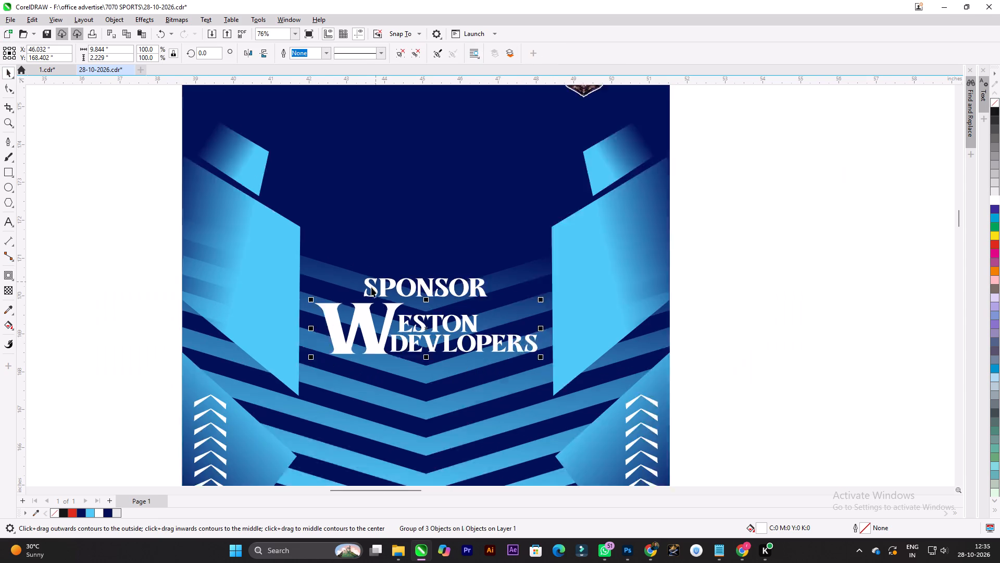
Move the SPONSOR text straight up about 0.27 inch, farther from the WESTON DEVLOPERS logo.
click(702, 347)
scroll(341, 303, up, 3)
click(465, 281)
scroll(453, 281, up, 2)
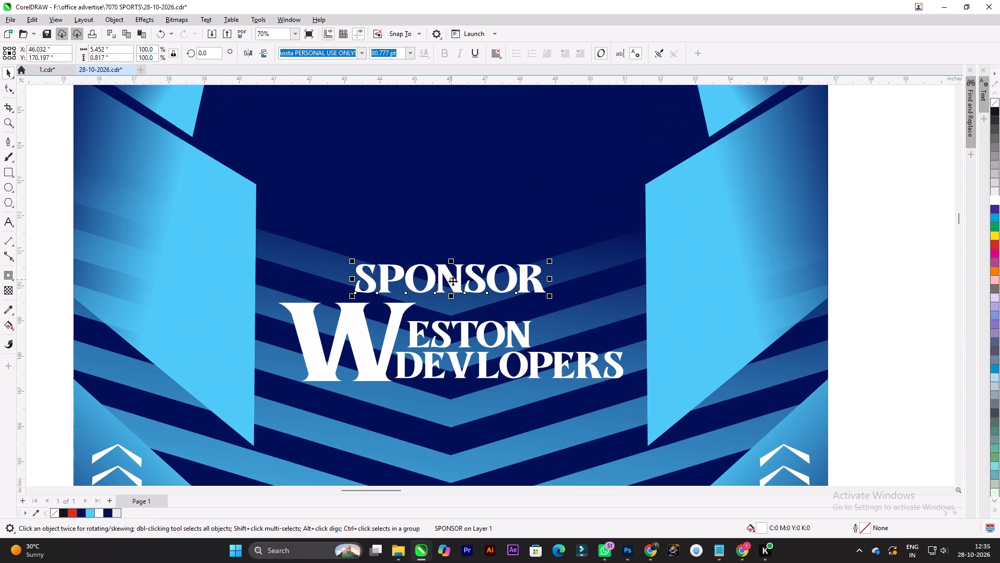
click(498, 267)
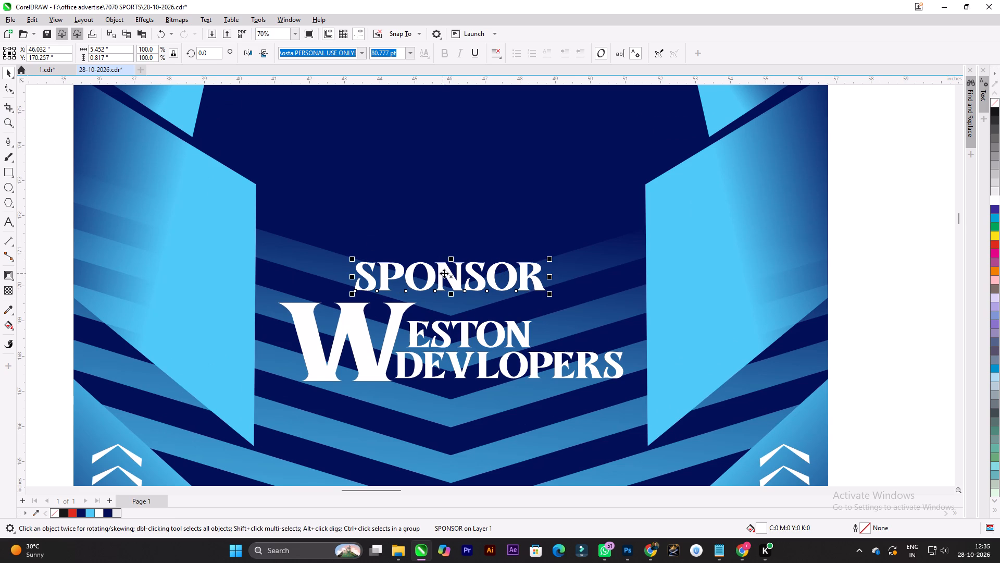
drag(444, 270, 443, 263)
Add a one-step outward contour of about 0.097 inch around the SPONSOR text with the Contour tool.
click(2, 285)
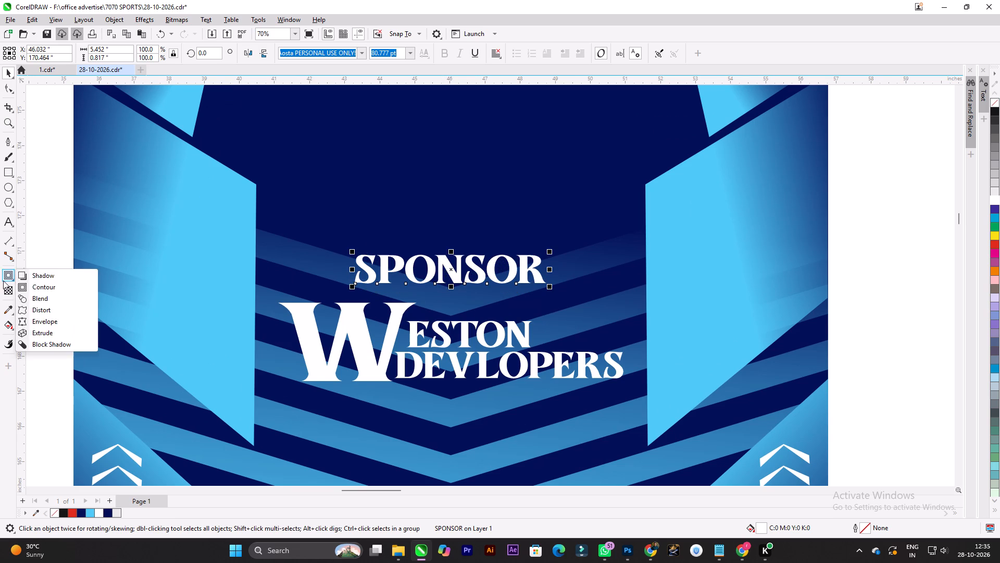
click(6, 275)
scroll(460, 275, up, 2)
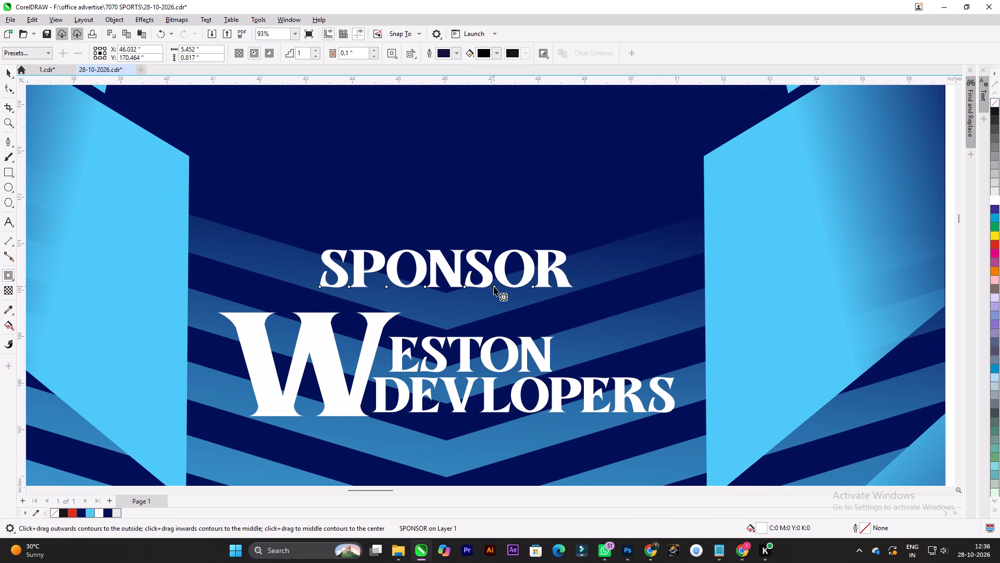
drag(494, 286, 496, 292)
scroll(616, 299, up, 1)
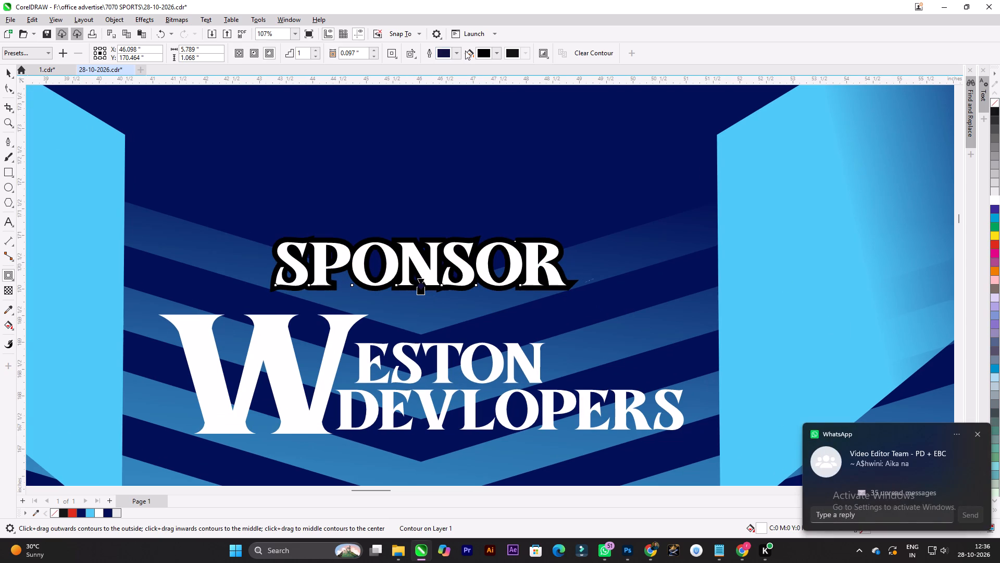
Set the fill colour of the SPONSOR text's contour to white.
click(486, 50)
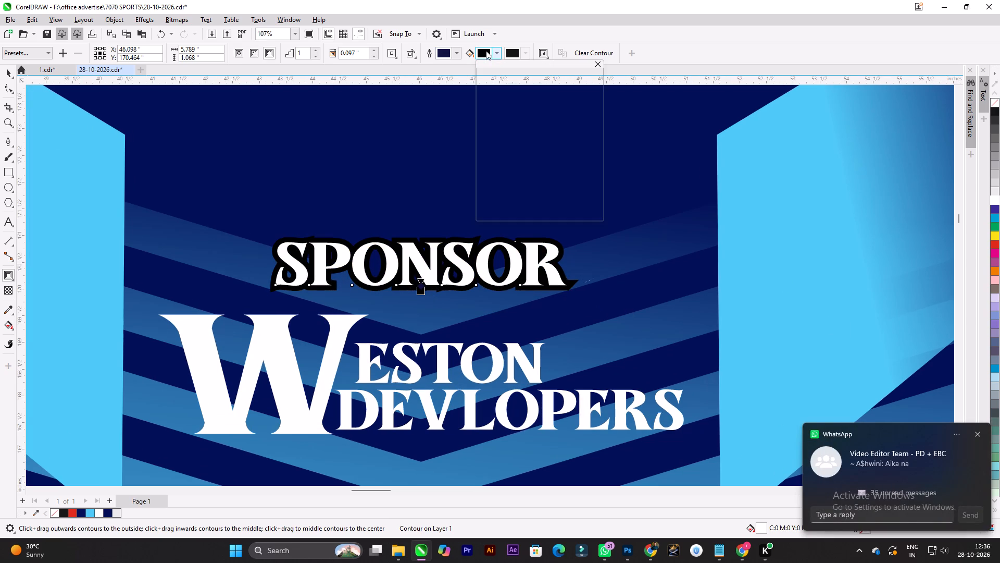
click(522, 182)
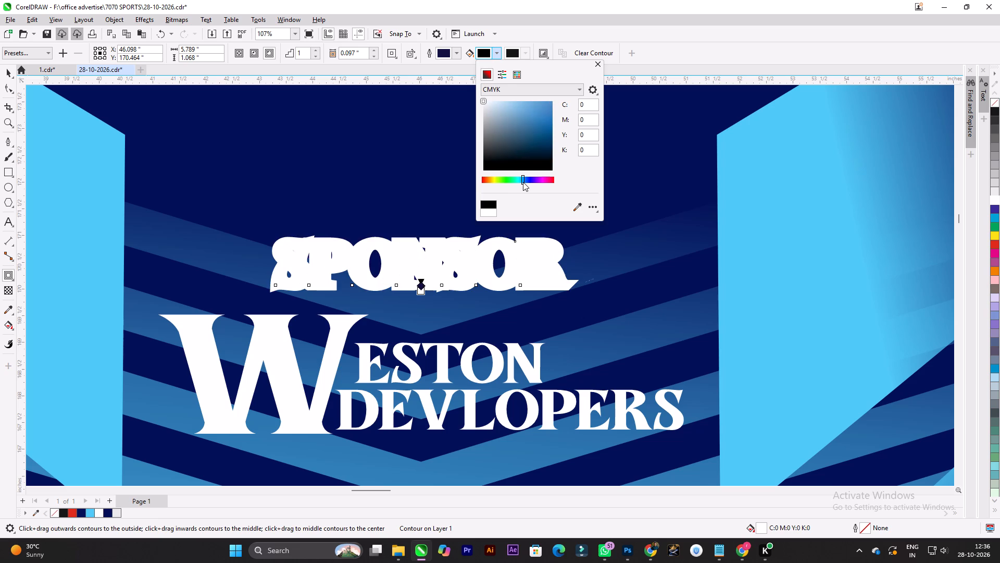
click(523, 182)
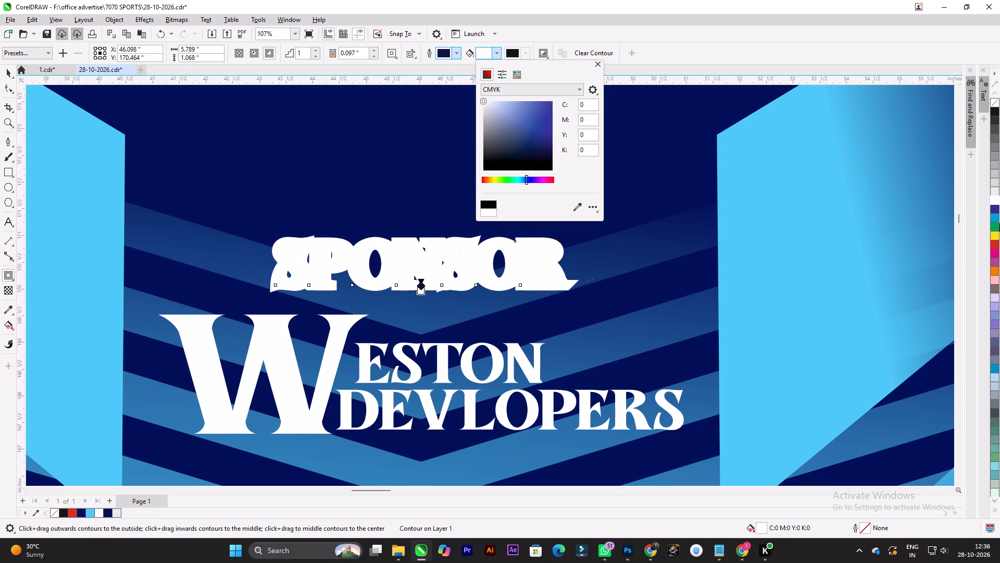
click(996, 212)
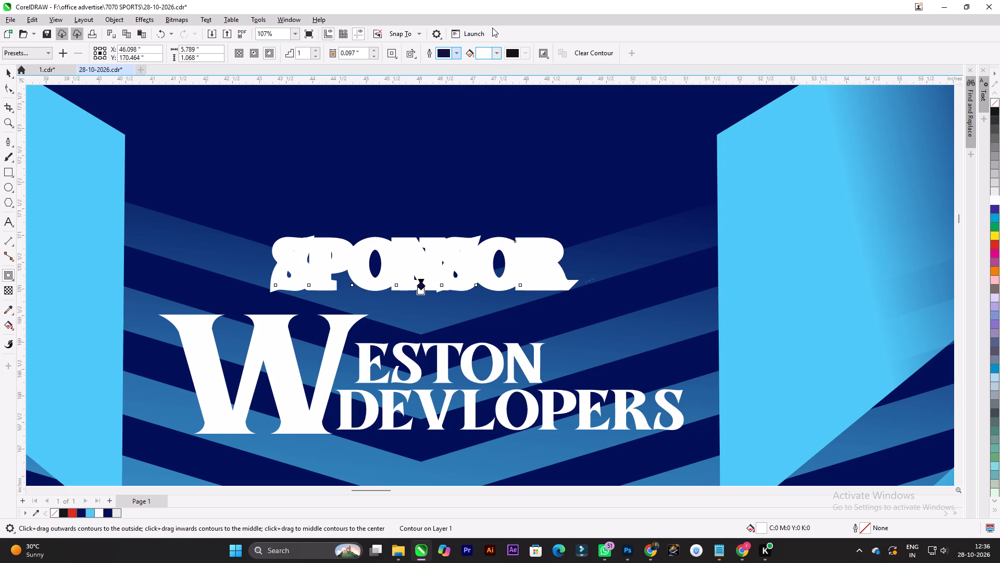
Pick a violet-blue shade, C65 M59 Y0 K0, for the outline colour of the SPONSOR contour.
click(445, 53)
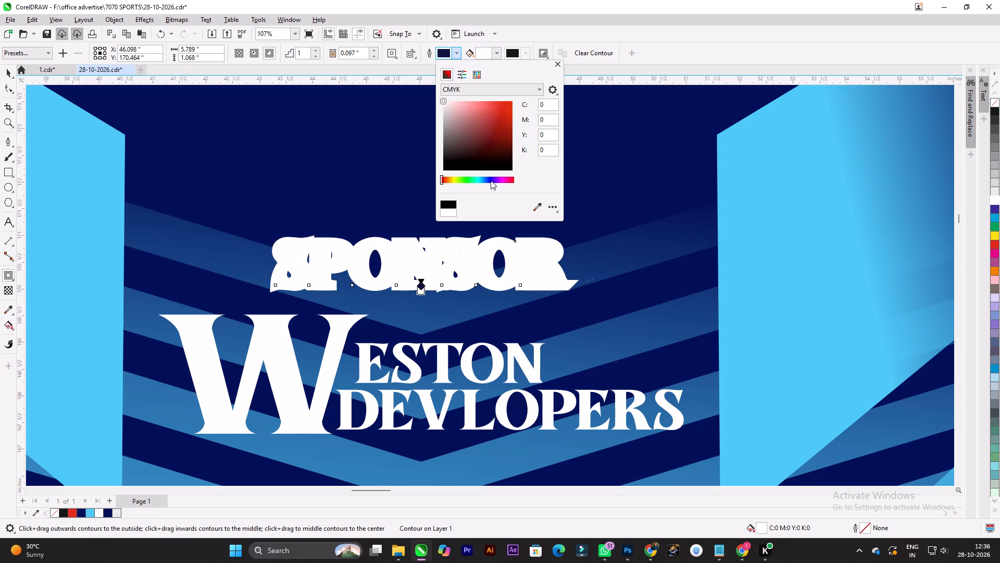
click(490, 180)
drag(479, 113, 479, 93)
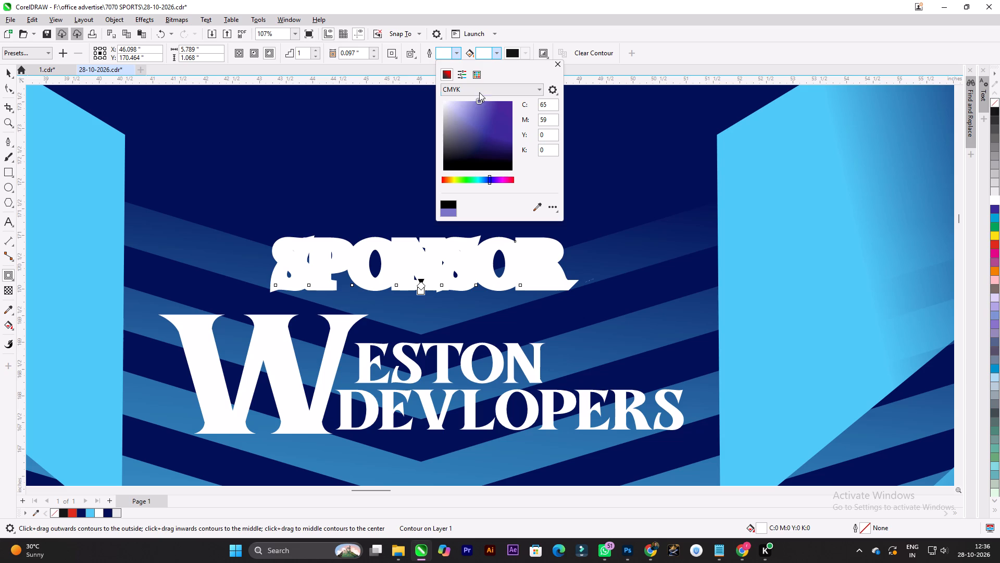
Set the outline colour of the SPONSOR text's contour to blue-violet C93 M89 Y0 K0.
click(522, 178)
drag(490, 108, 506, 104)
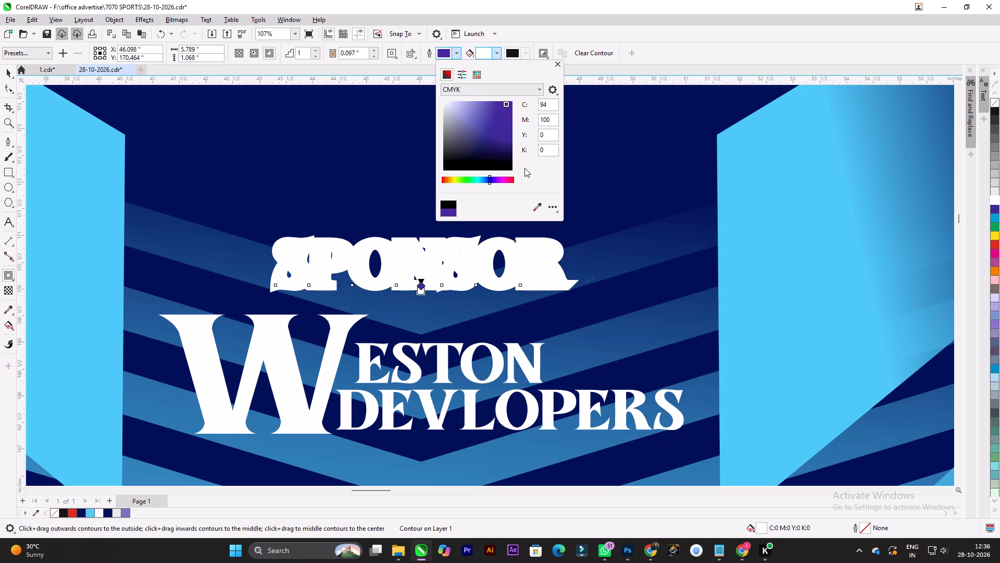
click(527, 170)
drag(496, 108, 471, 99)
drag(485, 117, 507, 104)
click(526, 69)
click(488, 180)
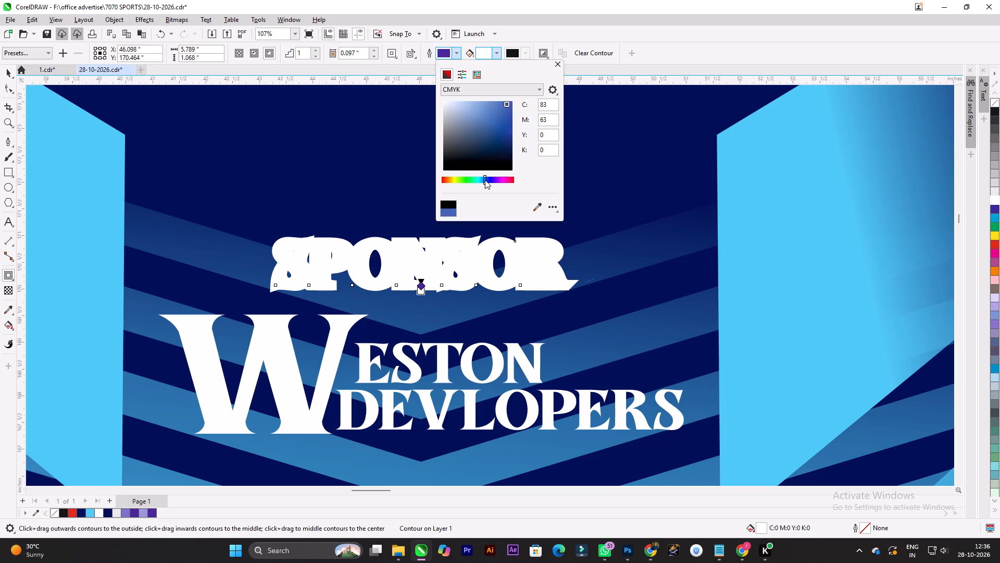
click(537, 173)
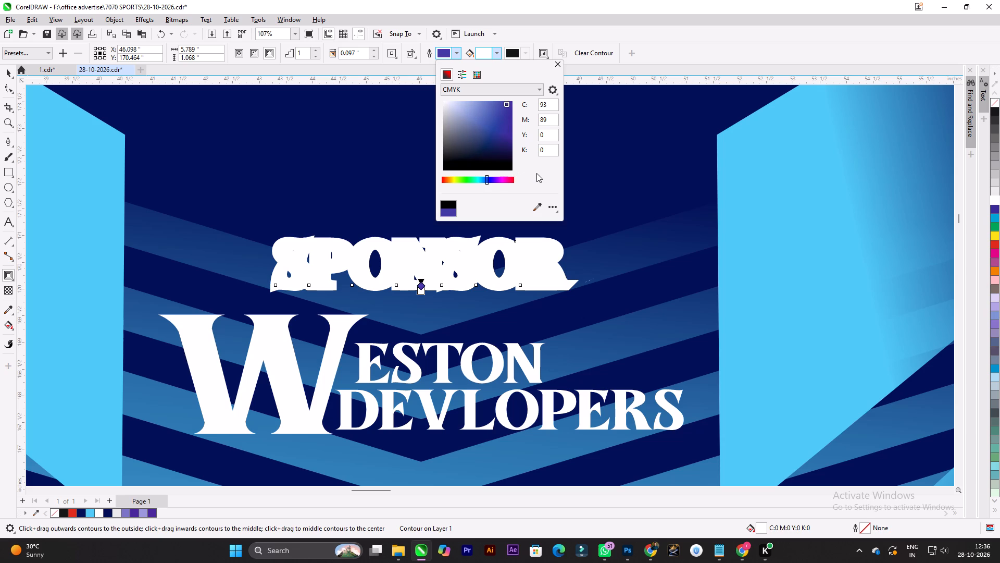
click(421, 284)
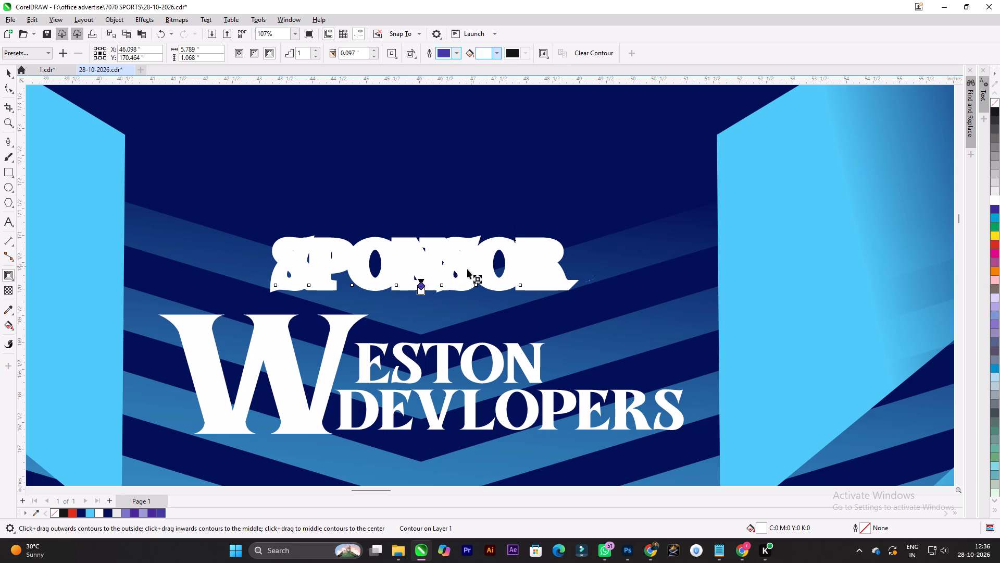
click(519, 50)
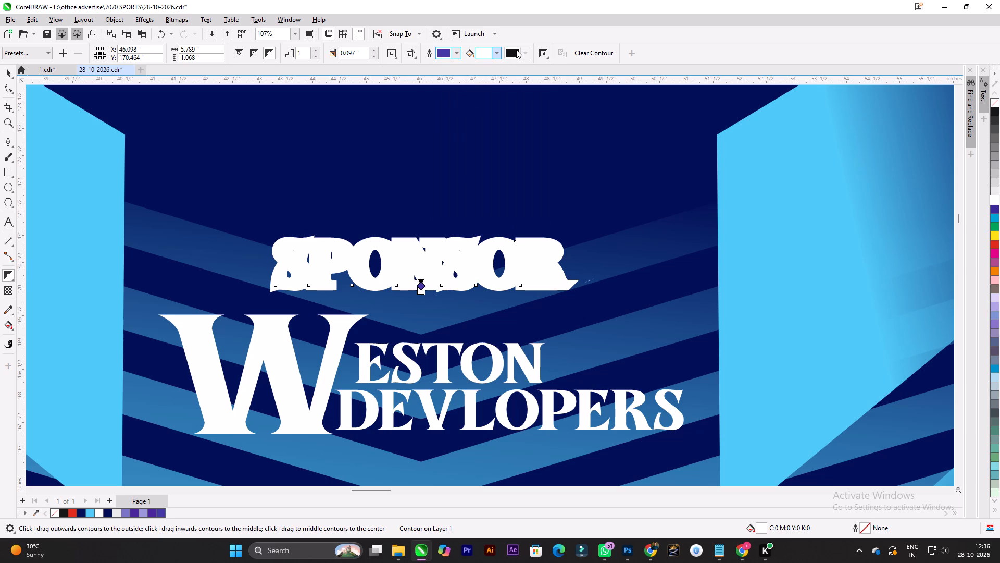
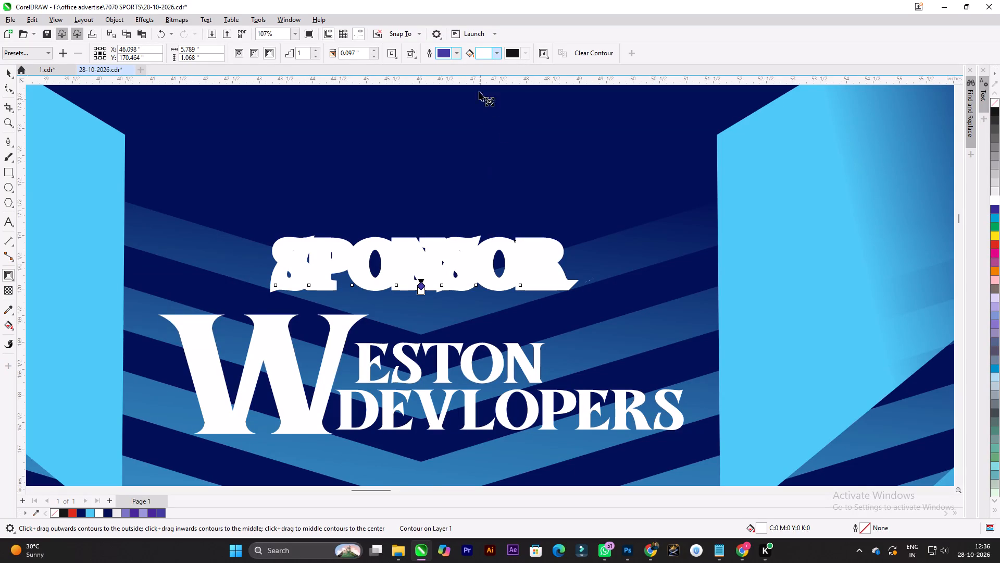
Recolor the SPONSOR text's contour fill with the dark navy #021057 sampled from the background.
double_click(478, 51)
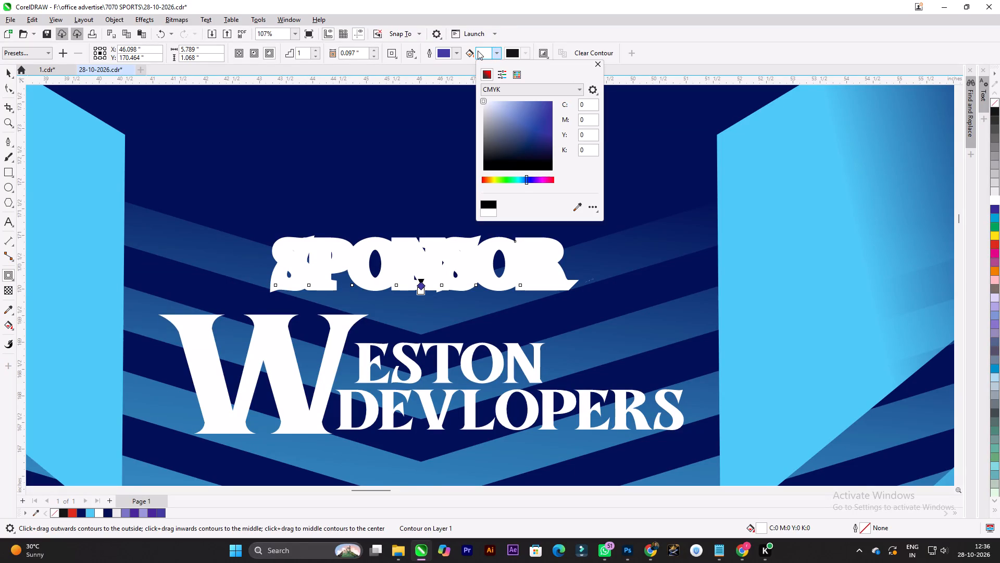
click(541, 116)
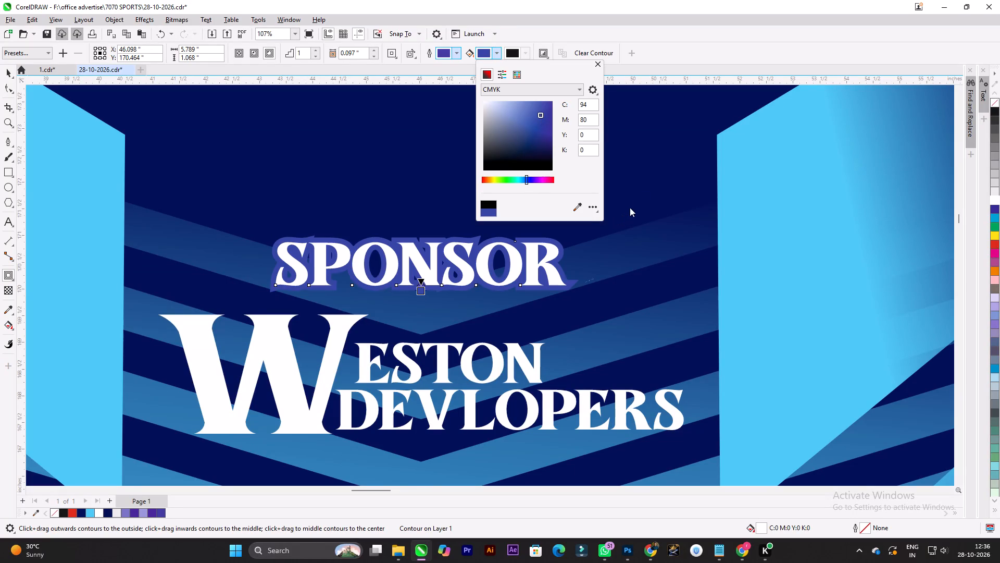
click(580, 206)
click(650, 159)
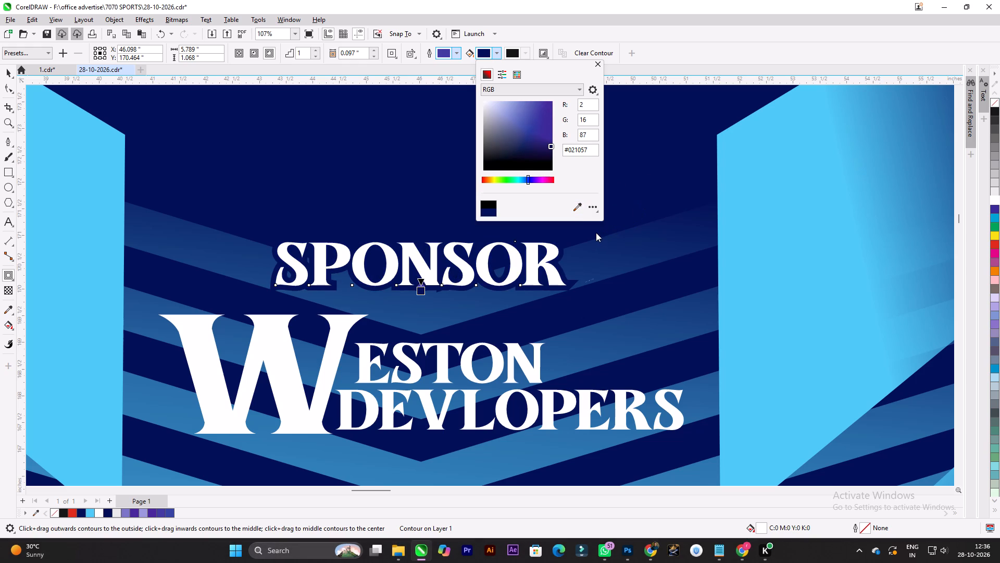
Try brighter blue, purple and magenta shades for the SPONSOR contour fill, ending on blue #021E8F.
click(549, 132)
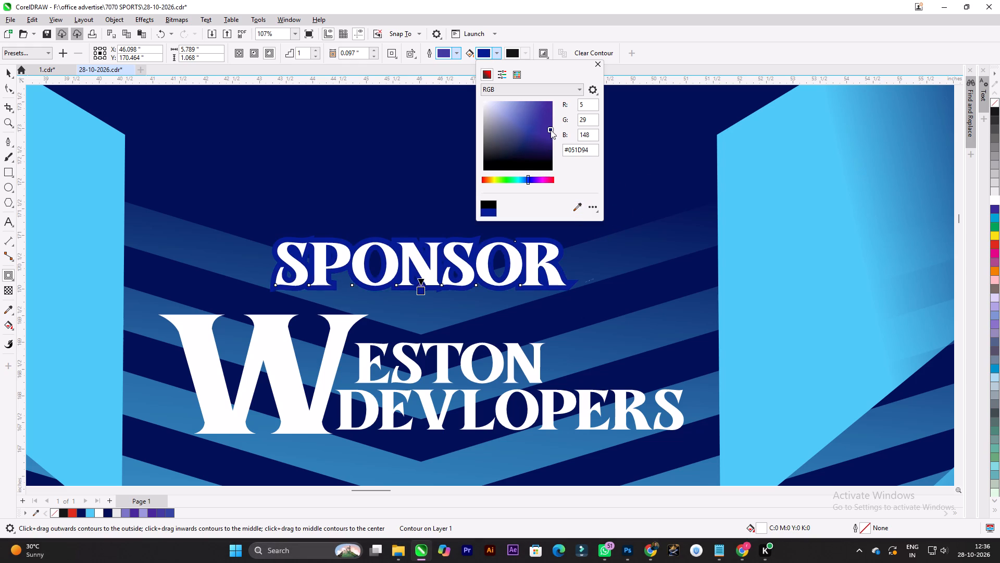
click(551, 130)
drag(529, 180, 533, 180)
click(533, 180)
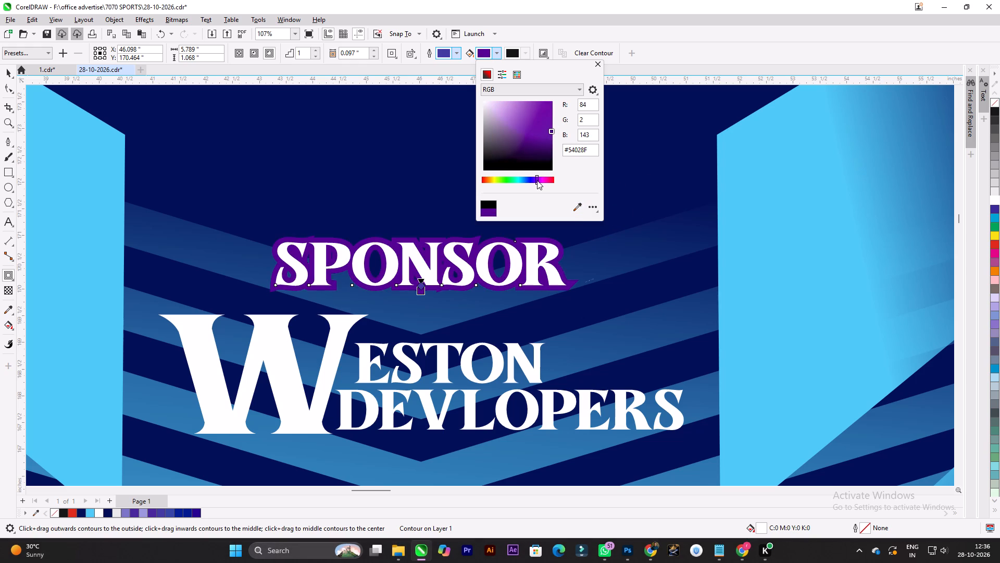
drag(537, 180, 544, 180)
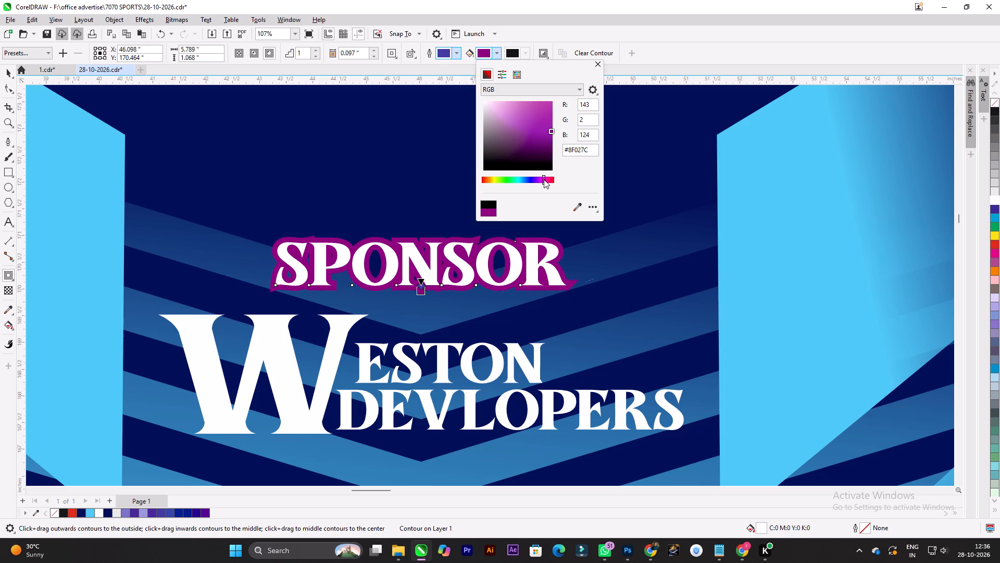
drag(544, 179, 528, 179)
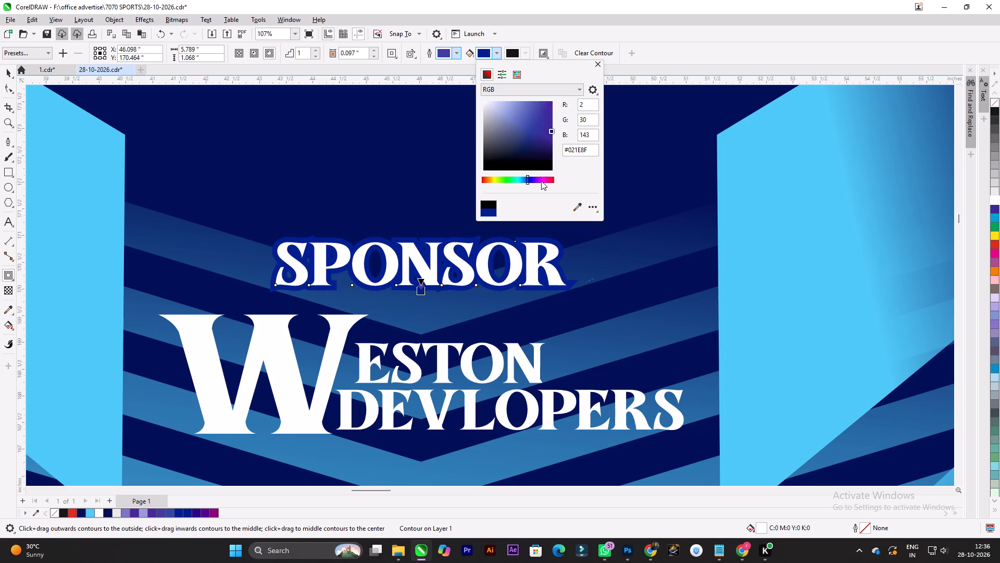
Sample the background's dark navy #021057 again as the SPONSOR contour fill and close the color picker.
click(576, 204)
click(625, 179)
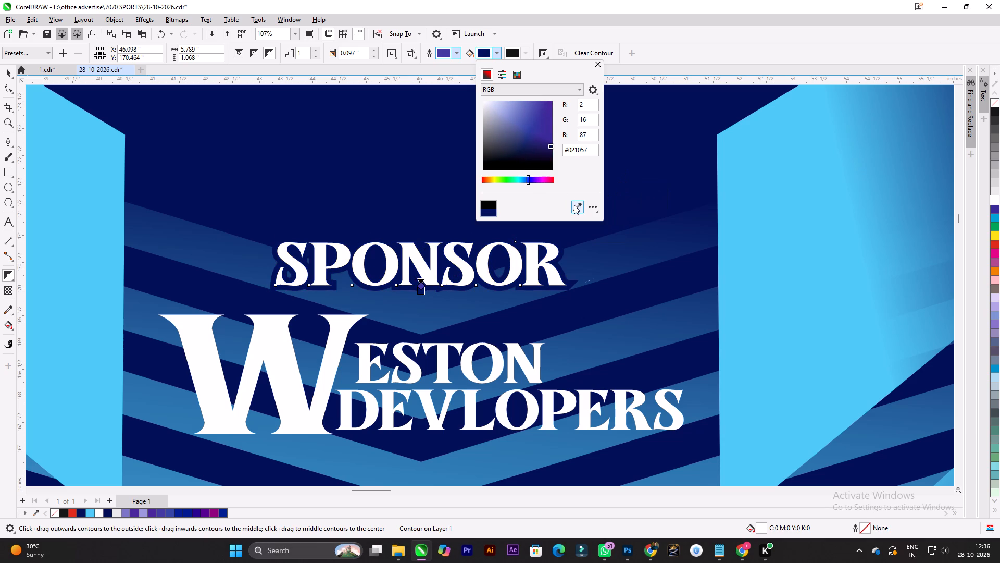
click(564, 173)
click(668, 57)
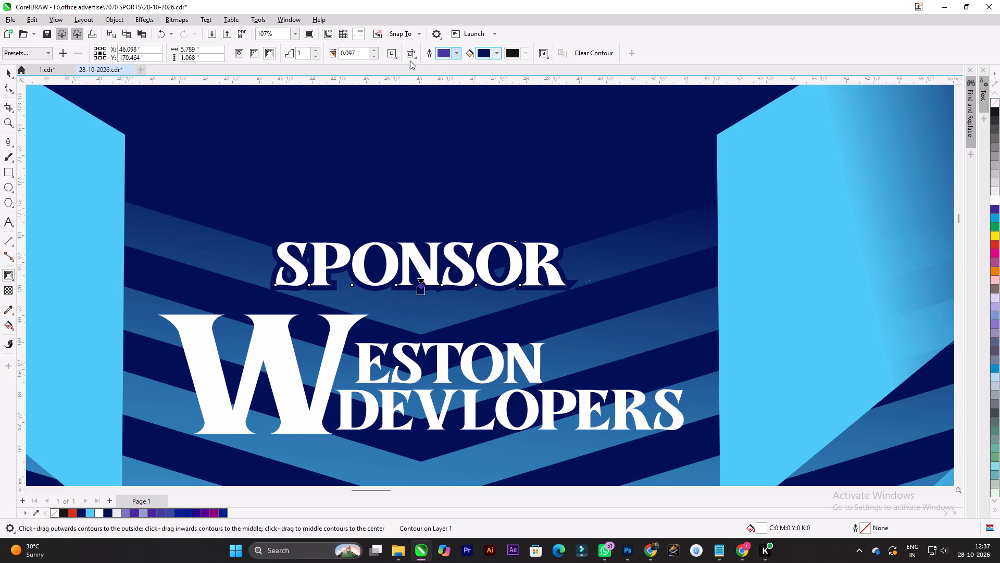
Set the SPONSOR contour's corner style to round corners.
click(398, 58)
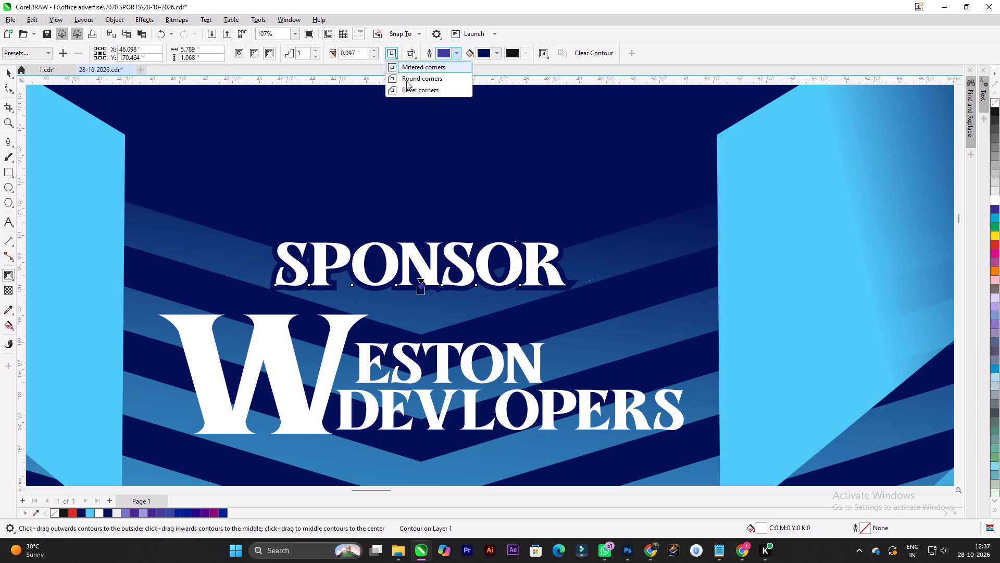
click(406, 81)
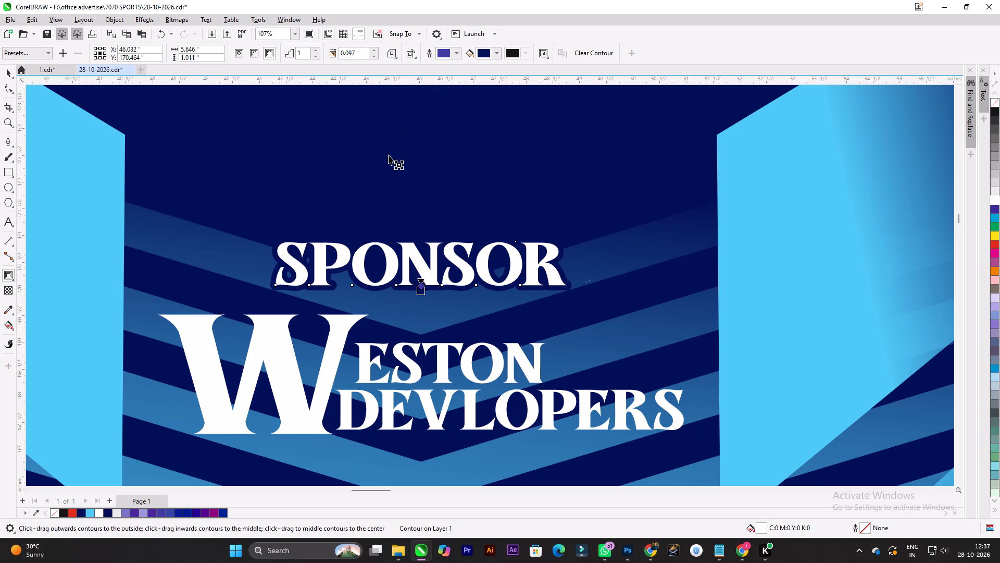
Adjust the contour around the SPONSOR text interactively to an offset of about 0.084 inch.
scroll(383, 176, down, 7)
scroll(322, 144, up, 4)
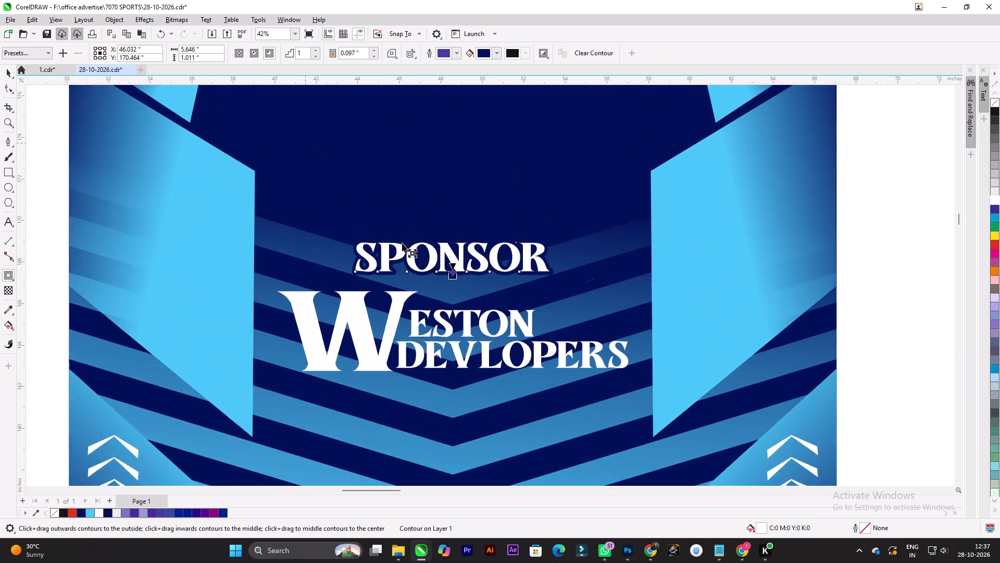
scroll(402, 243, up, 8)
scroll(448, 252, up, 5)
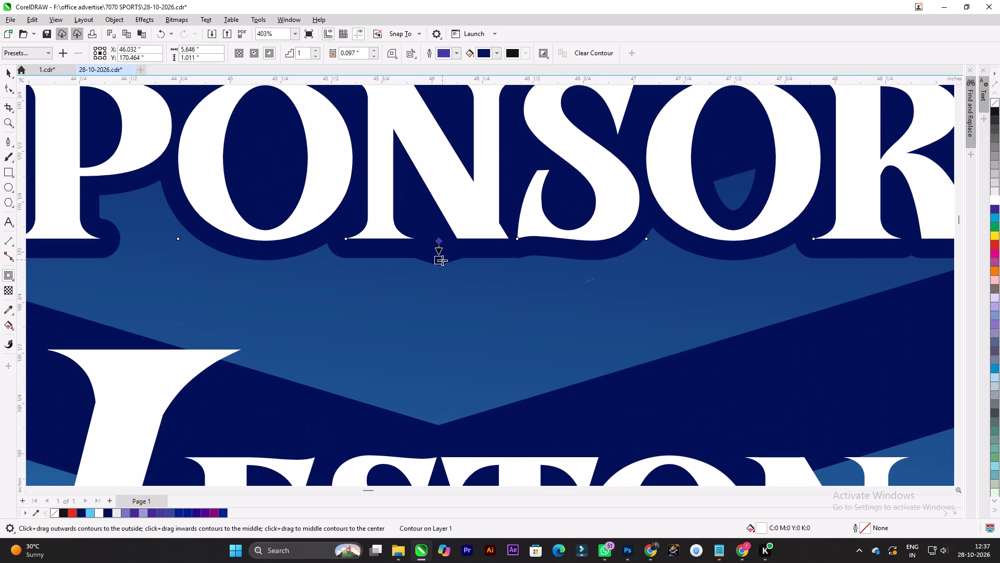
drag(441, 261, 441, 254)
scroll(441, 254, down, 2)
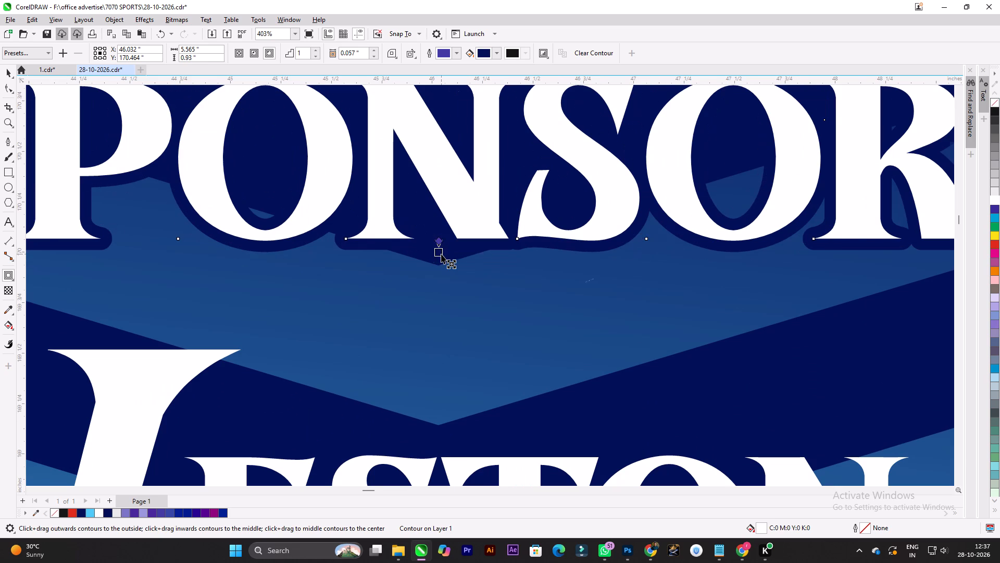
scroll(441, 254, down, 10)
scroll(440, 253, up, 5)
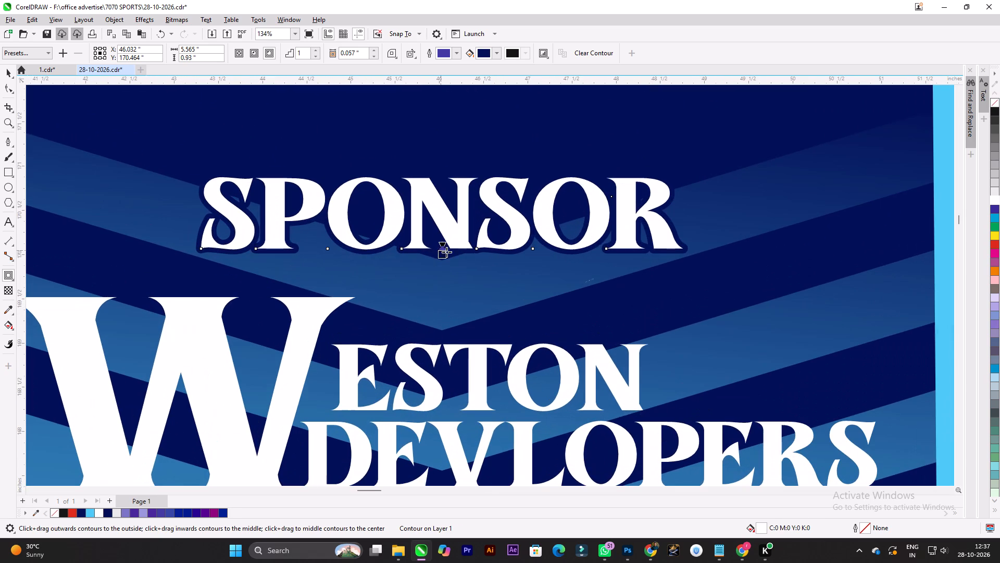
click(443, 255)
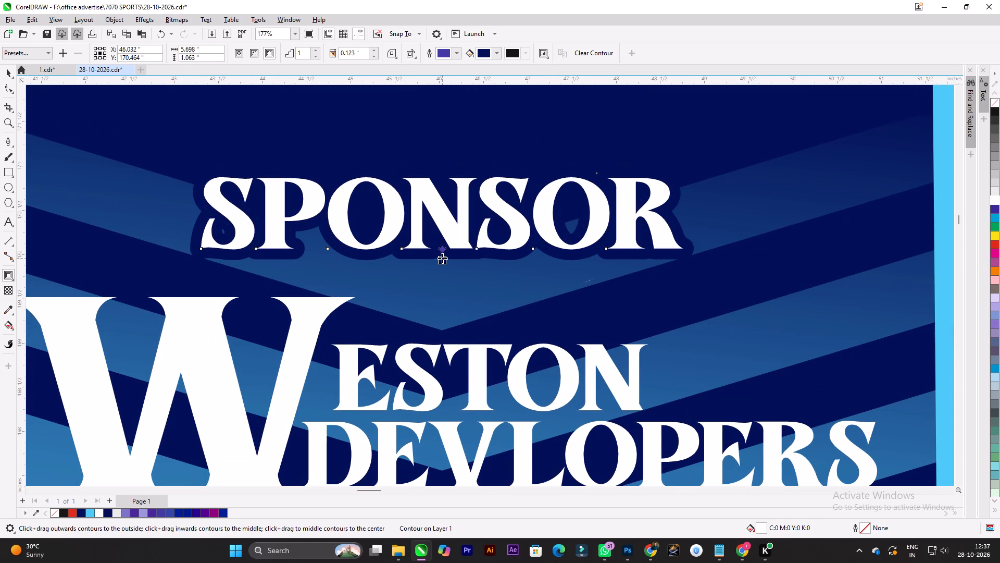
scroll(442, 258, up, 7)
drag(443, 264, 444, 256)
scroll(444, 256, down, 13)
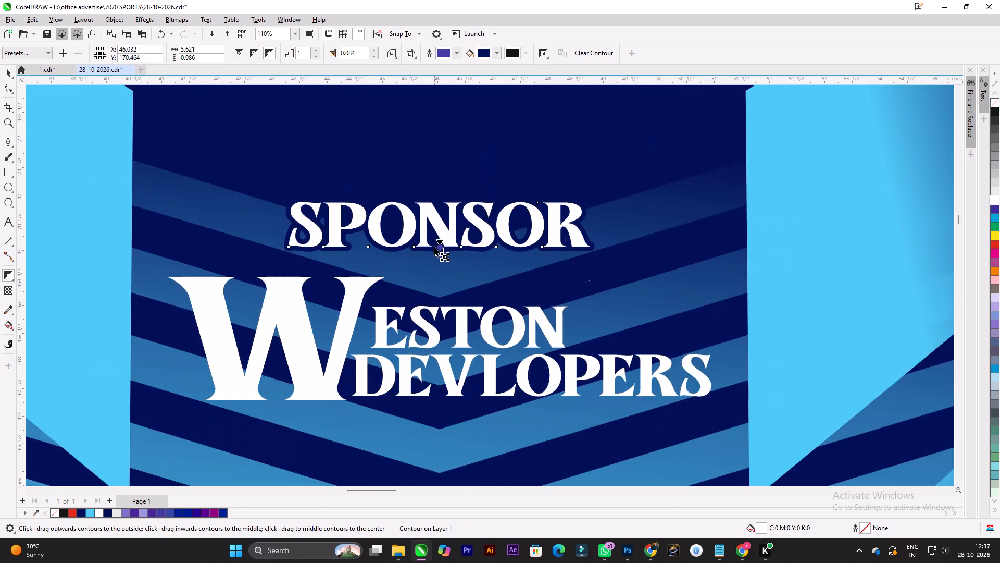
Leave the Contour tool and examine the outlined SPONSOR text against the WESTON DEVLOPERS logo and jersey background.
scroll(463, 246, down, 5)
click(7, 69)
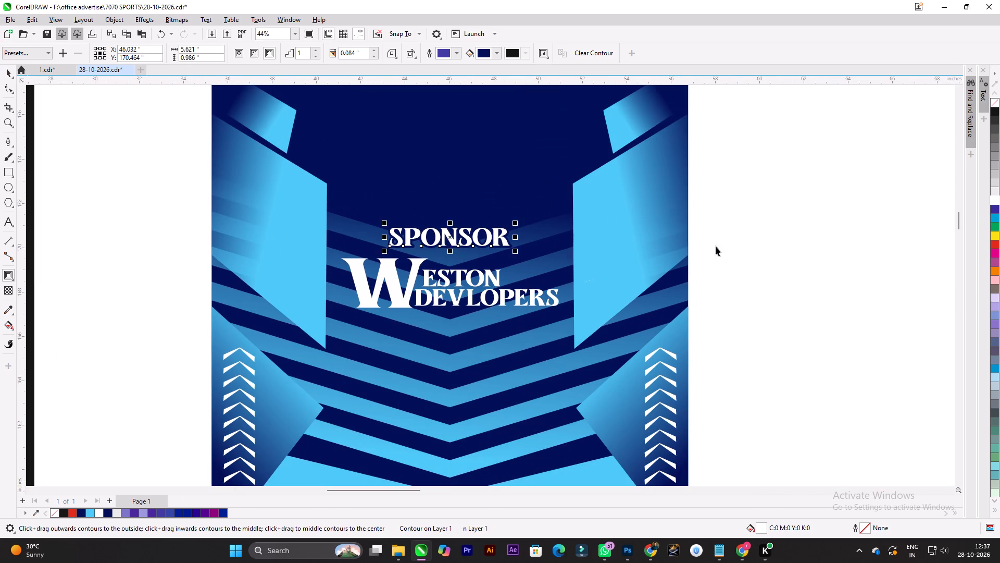
click(742, 244)
scroll(494, 235, up, 5)
scroll(438, 225, down, 6)
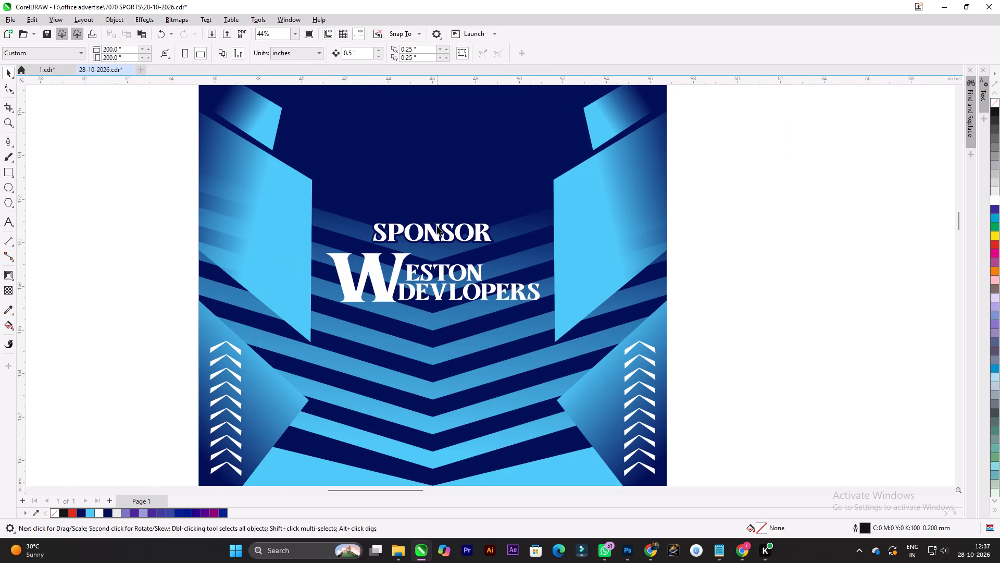
click(447, 229)
scroll(449, 231, up, 4)
scroll(449, 231, down, 9)
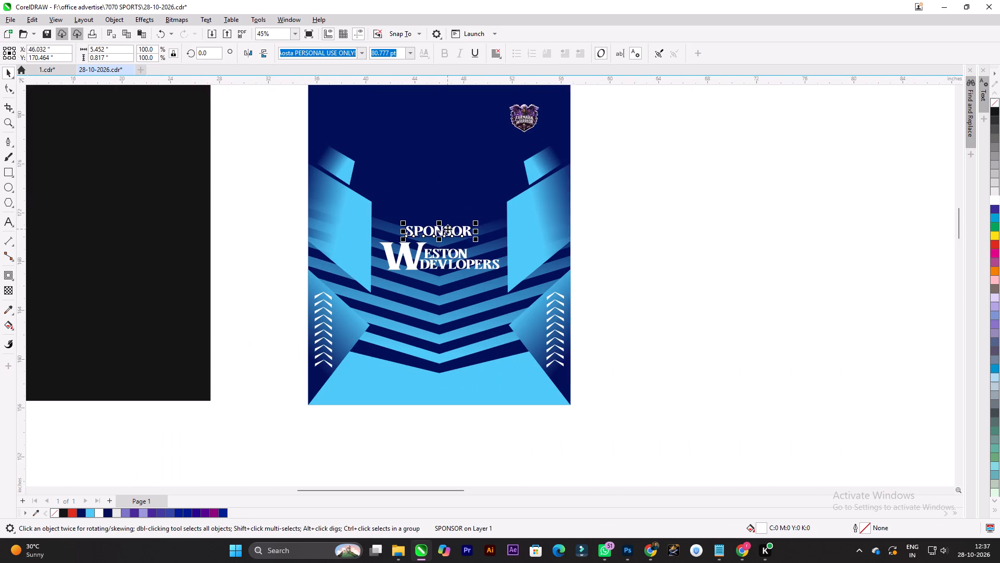
scroll(448, 239, up, 4)
click(795, 279)
scroll(361, 204, down, 4)
scroll(398, 210, up, 2)
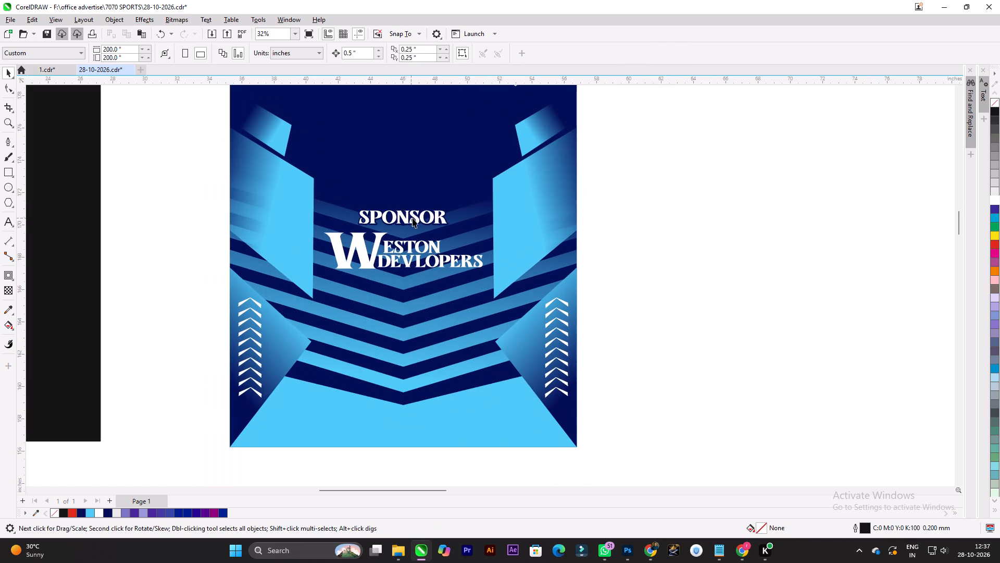
Align the SPONSOR text to the horizontal center of the 21.5 by 30 inch navy jersey panel.
click(413, 218)
shift+click(421, 174)
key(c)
click(757, 225)
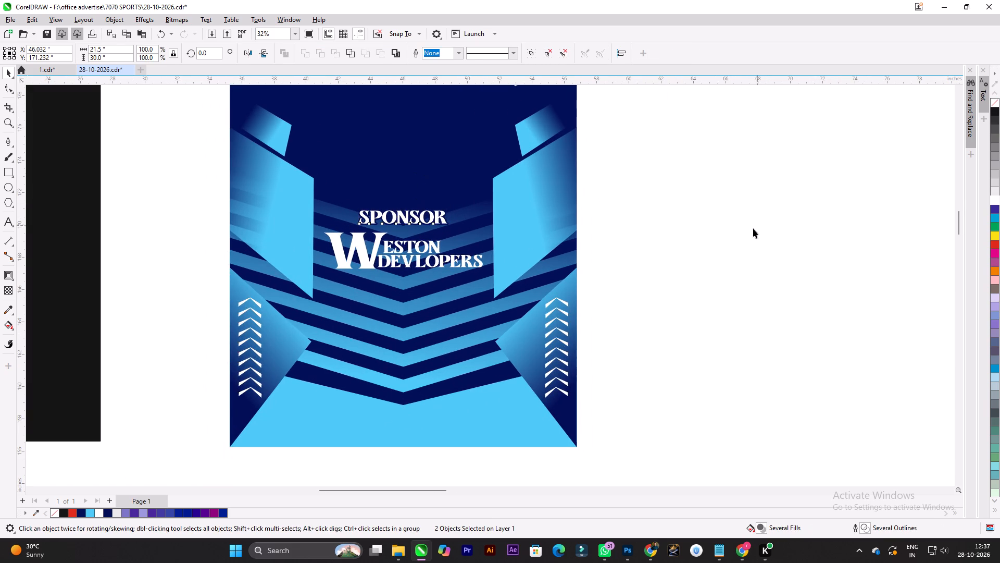
Review the overall composition of the blue jersey panel, including the team crest, SPONSOR text and WESTON DEVLOPERS logo.
scroll(459, 221, up, 4)
scroll(360, 214, down, 7)
scroll(258, 174, down, 4)
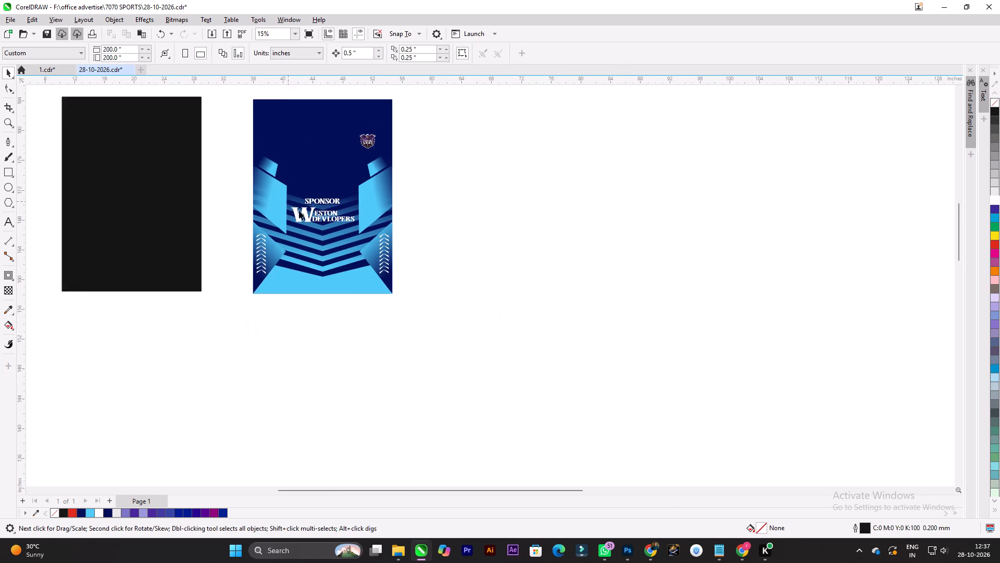
scroll(299, 210, down, 1)
scroll(223, 92, up, 3)
scroll(304, 150, down, 2)
scroll(309, 165, up, 2)
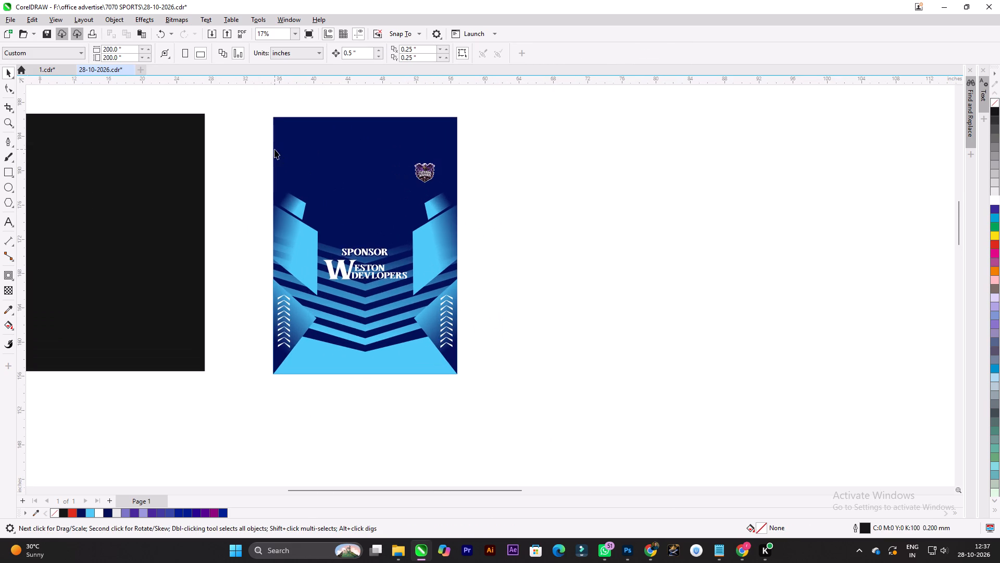
scroll(262, 180, up, 2)
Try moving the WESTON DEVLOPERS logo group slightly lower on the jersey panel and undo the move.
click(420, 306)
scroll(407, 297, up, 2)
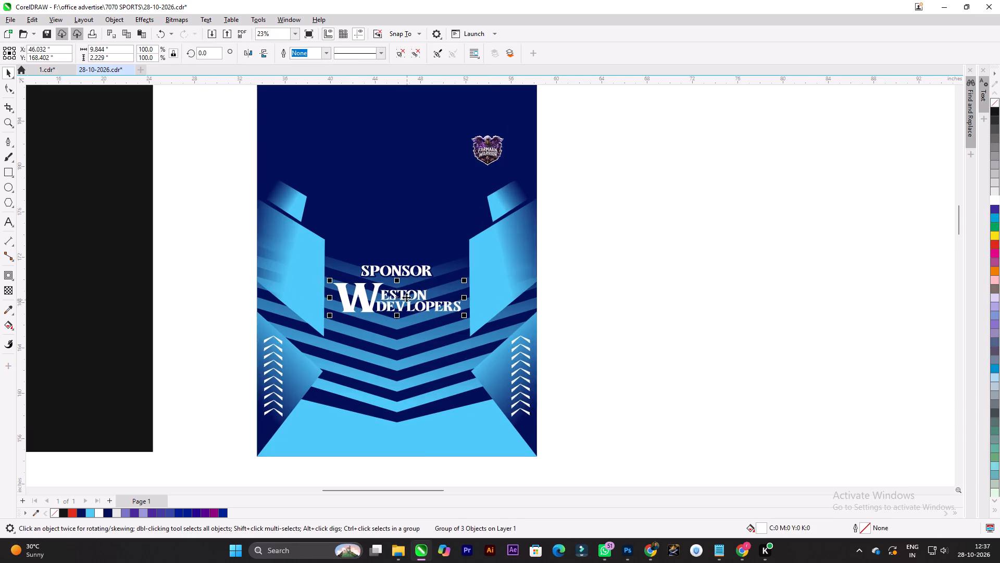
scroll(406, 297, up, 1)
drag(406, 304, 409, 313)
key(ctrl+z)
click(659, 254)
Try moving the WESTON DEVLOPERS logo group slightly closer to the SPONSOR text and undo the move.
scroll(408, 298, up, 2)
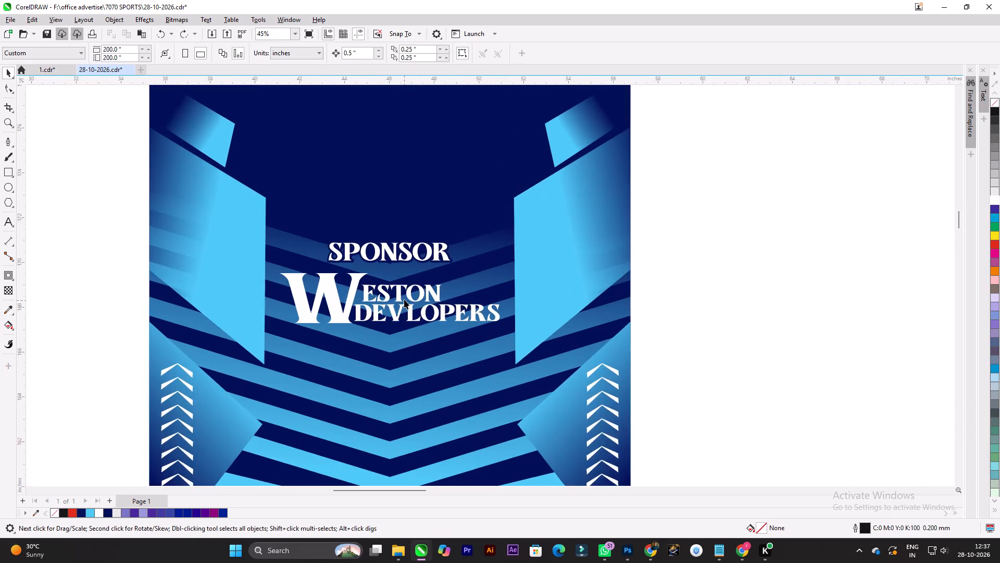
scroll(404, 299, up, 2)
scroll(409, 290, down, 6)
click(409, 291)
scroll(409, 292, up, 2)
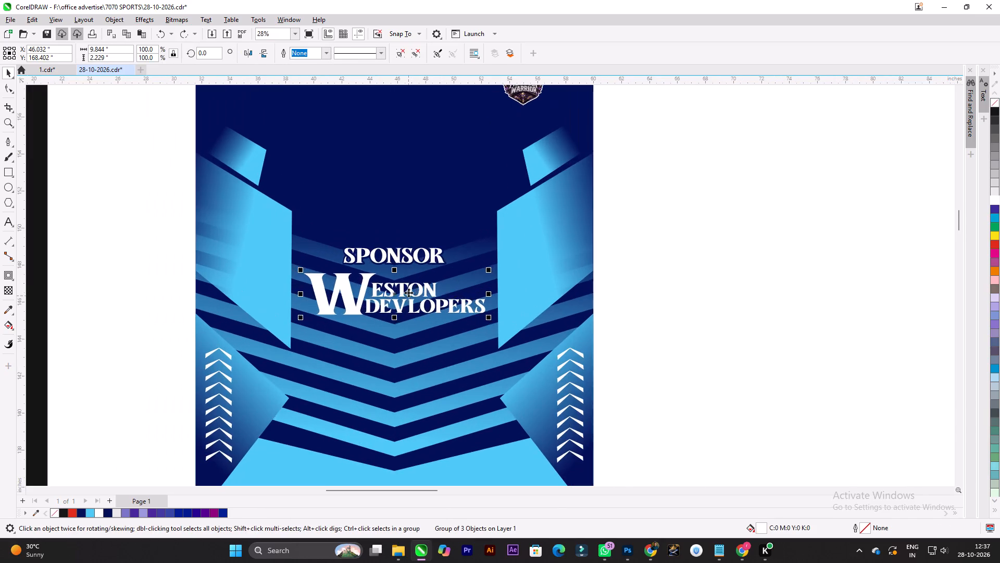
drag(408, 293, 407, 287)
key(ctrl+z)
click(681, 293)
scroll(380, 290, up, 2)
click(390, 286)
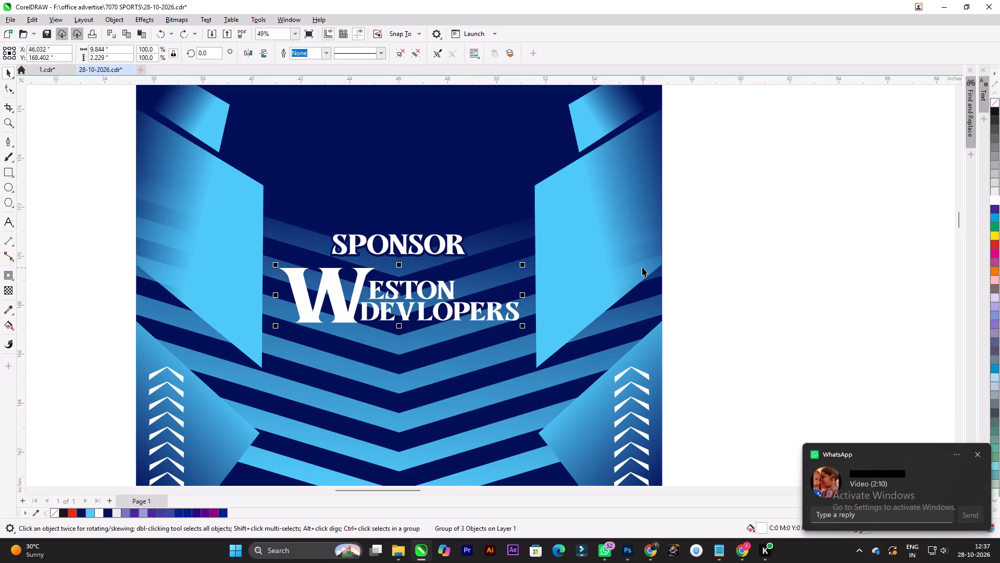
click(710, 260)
Switch from CorelDRAW to another open window.
key(alt+Tab)
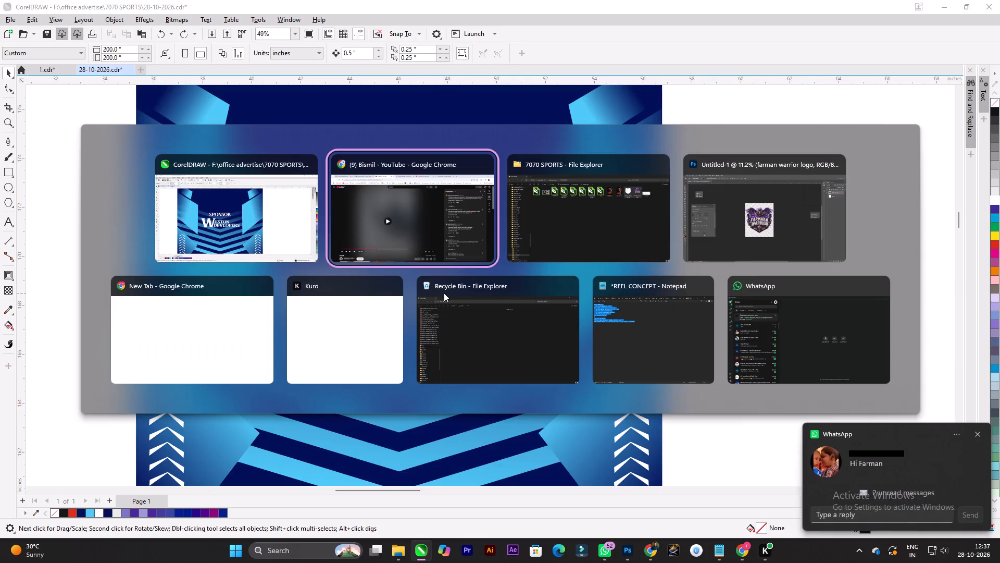
key(alt+Tab)
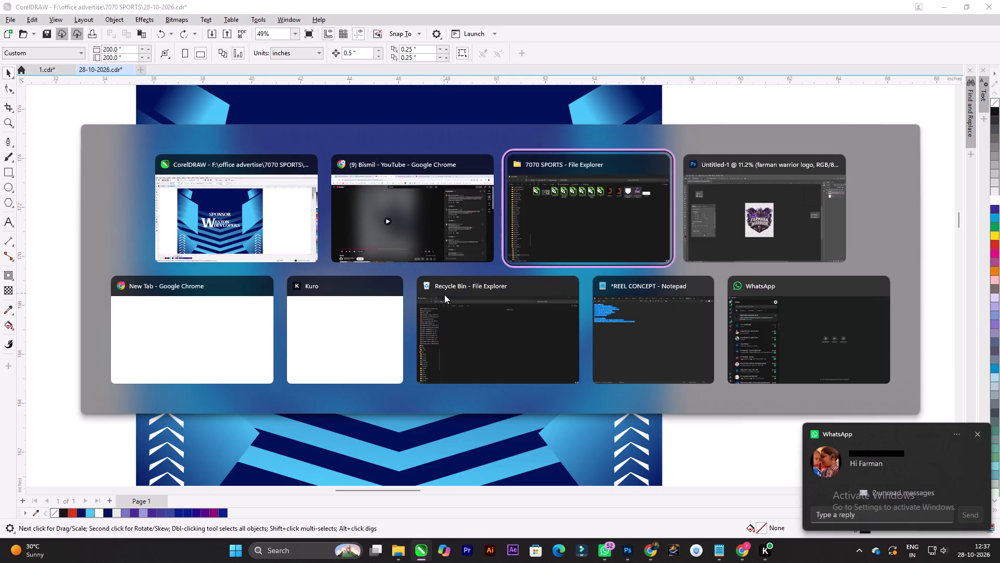
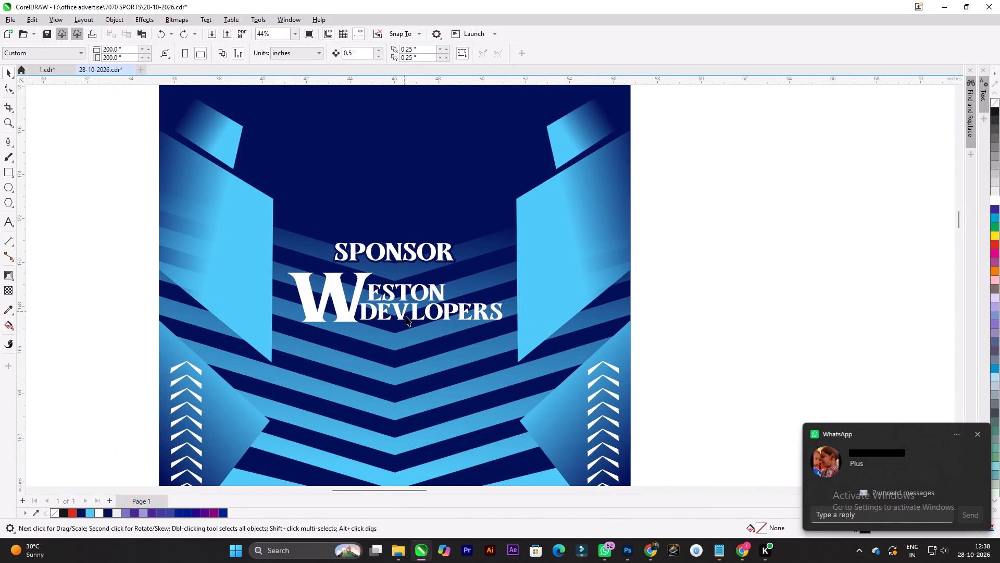
Add an outward dark navy contour with an offset of about 0.12 inch around the Weston Devlopers logo.
click(406, 316)
click(401, 310)
drag(406, 284, 407, 277)
key(ctrl+z)
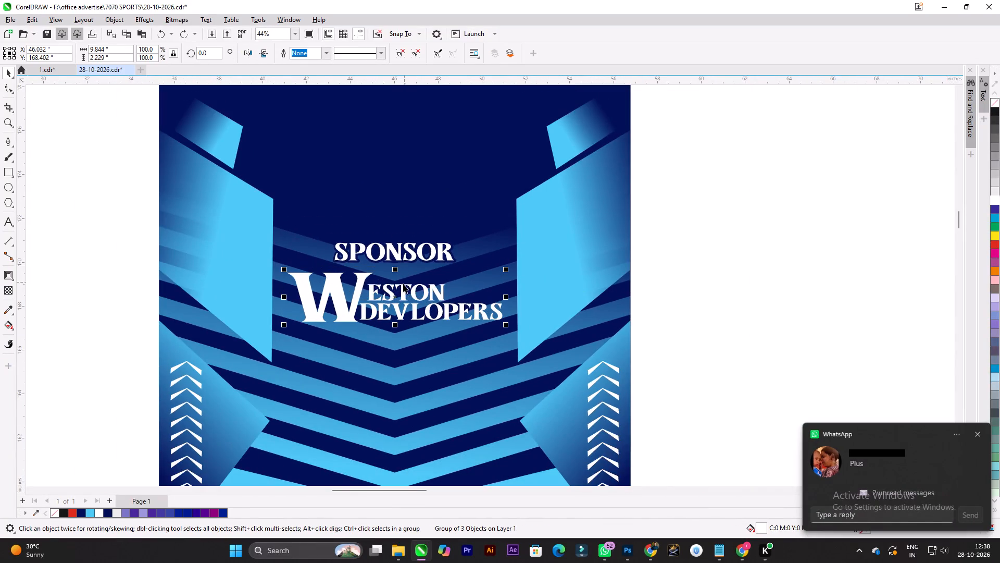
click(12, 273)
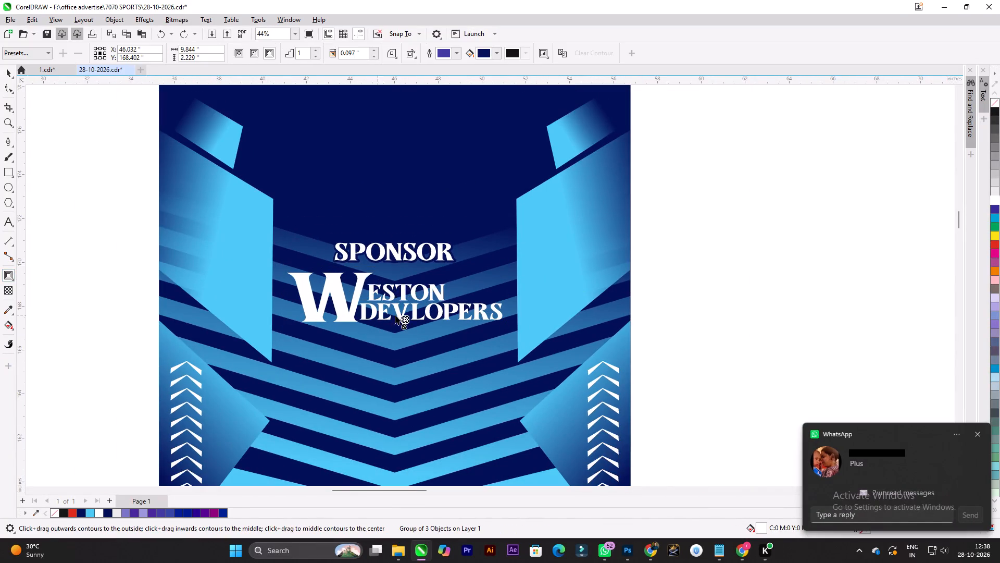
click(427, 312)
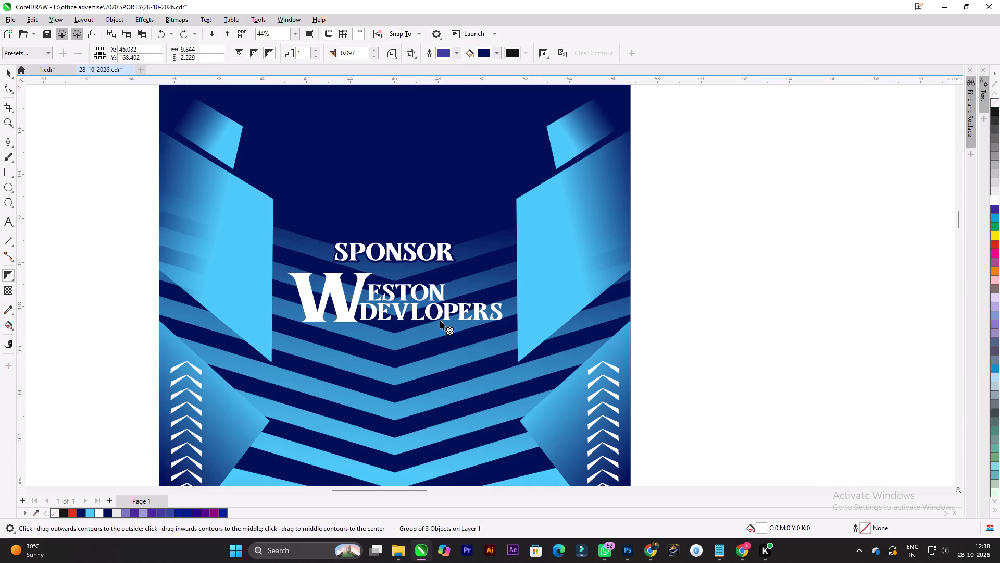
scroll(492, 309, up, 4)
drag(507, 301, 513, 296)
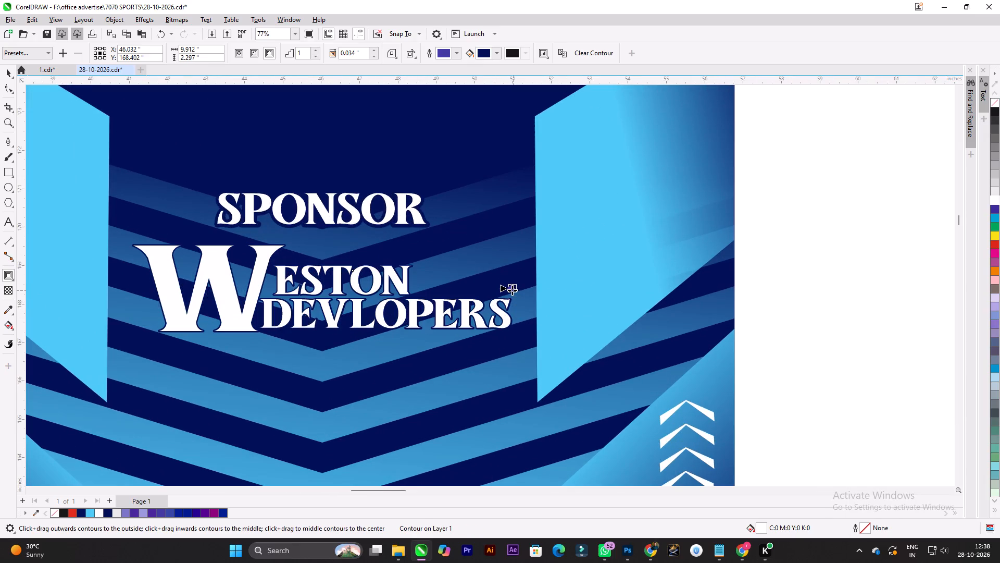
drag(511, 289, 516, 285)
scroll(516, 290, down, 3)
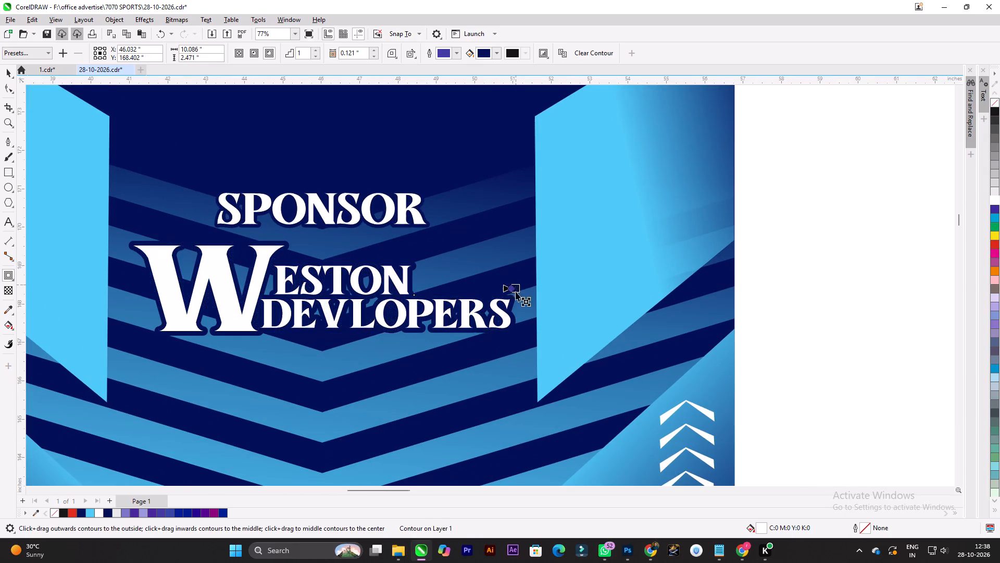
scroll(516, 291, down, 6)
click(11, 69)
click(710, 289)
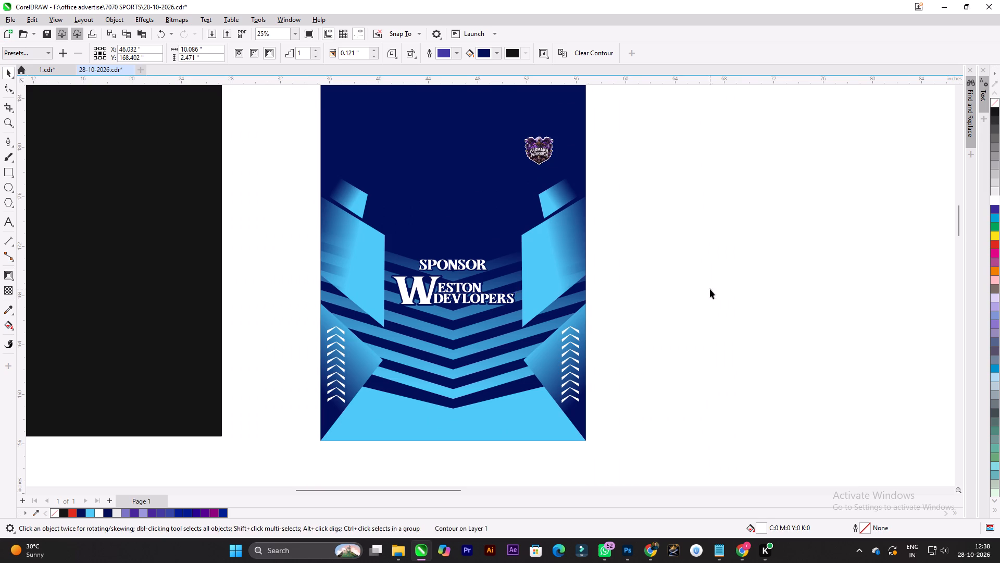
Draw a thin horizontal rectangle about 10.06 by 0.3 inches just below the Weston Devlopers logo.
scroll(655, 298, up, 1)
scroll(654, 298, down, 5)
scroll(544, 292, up, 7)
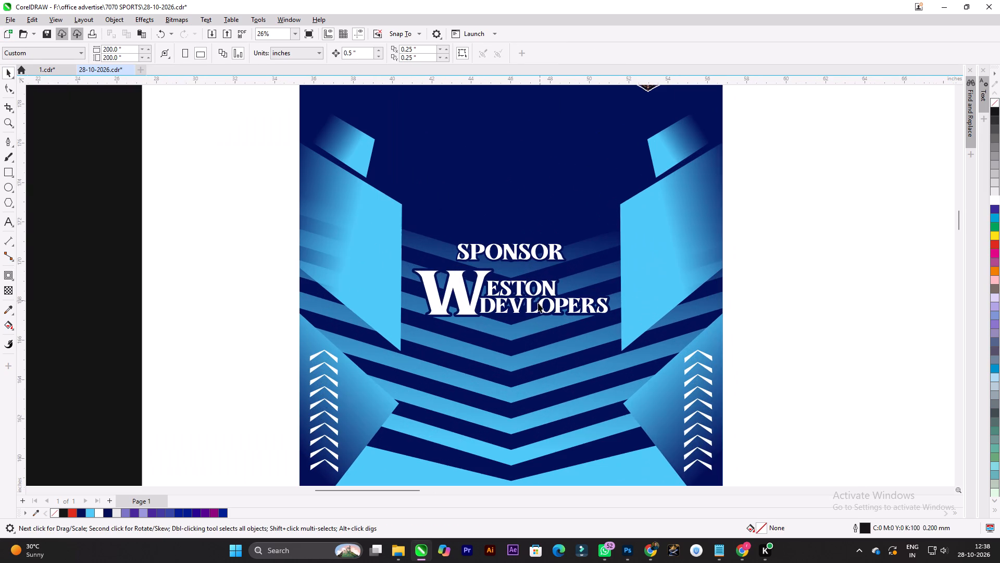
scroll(553, 321, up, 1)
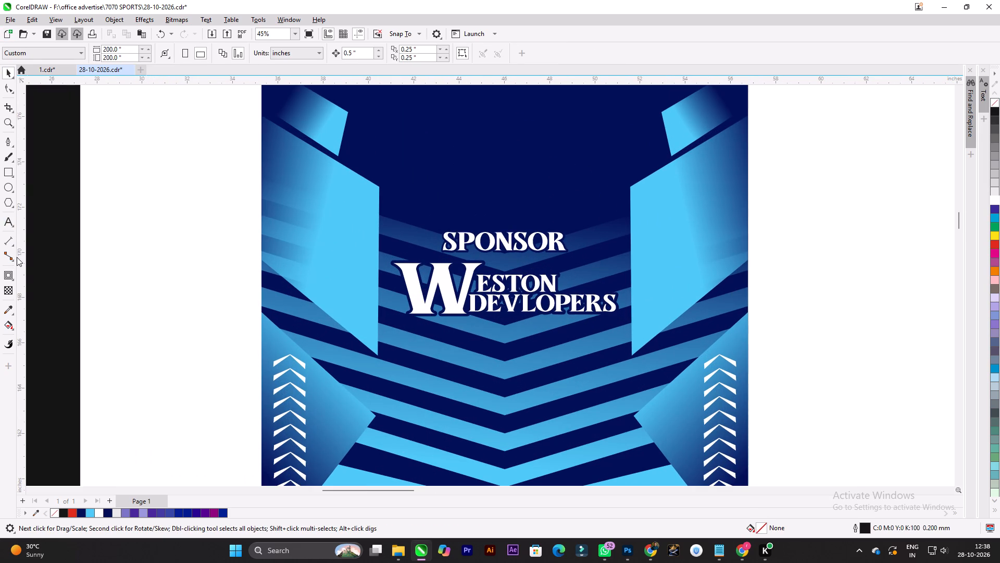
click(8, 172)
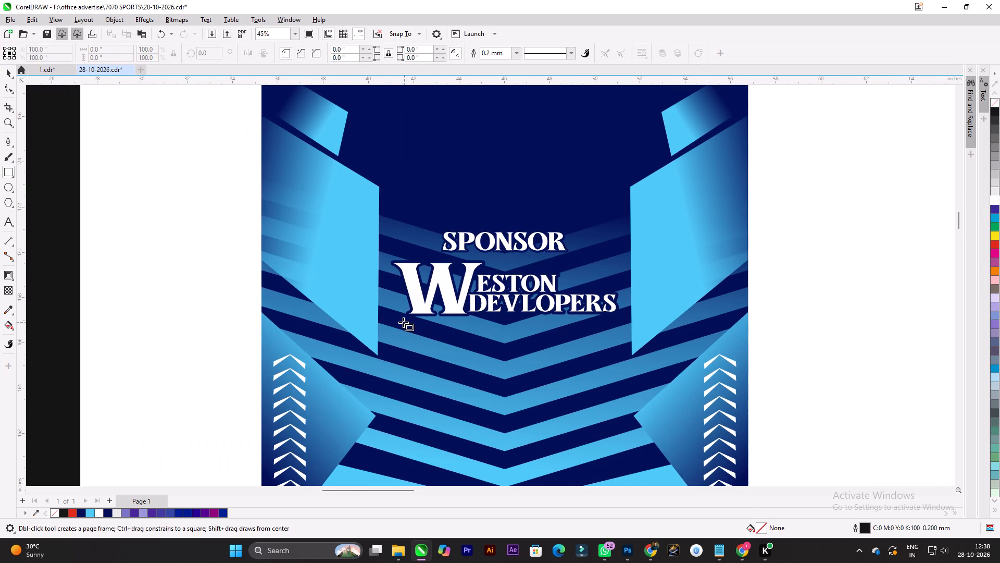
drag(395, 324, 623, 331)
Fill the new rectangle with white and remove its outline.
scroll(566, 313, down, 4)
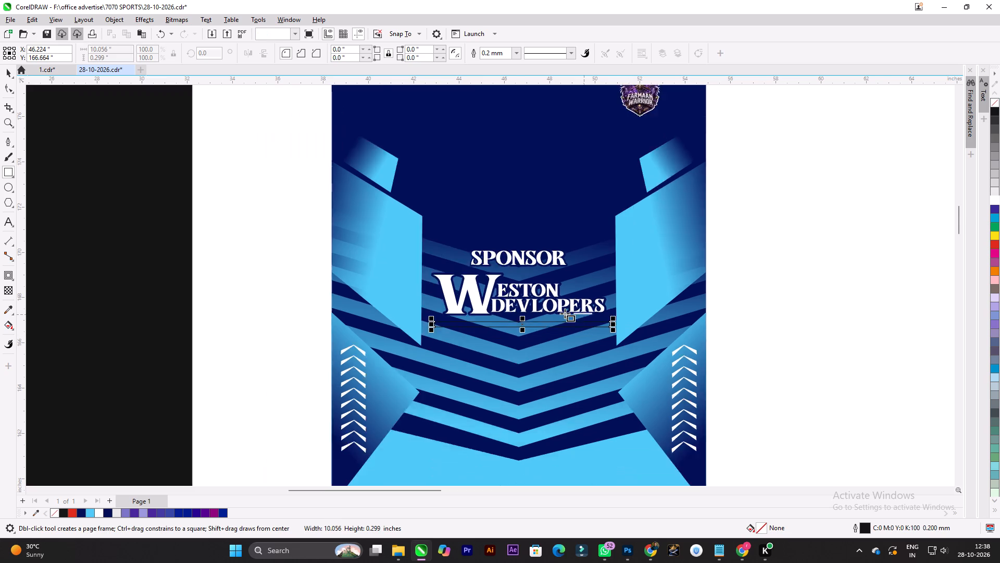
scroll(578, 313, up, 5)
click(996, 202)
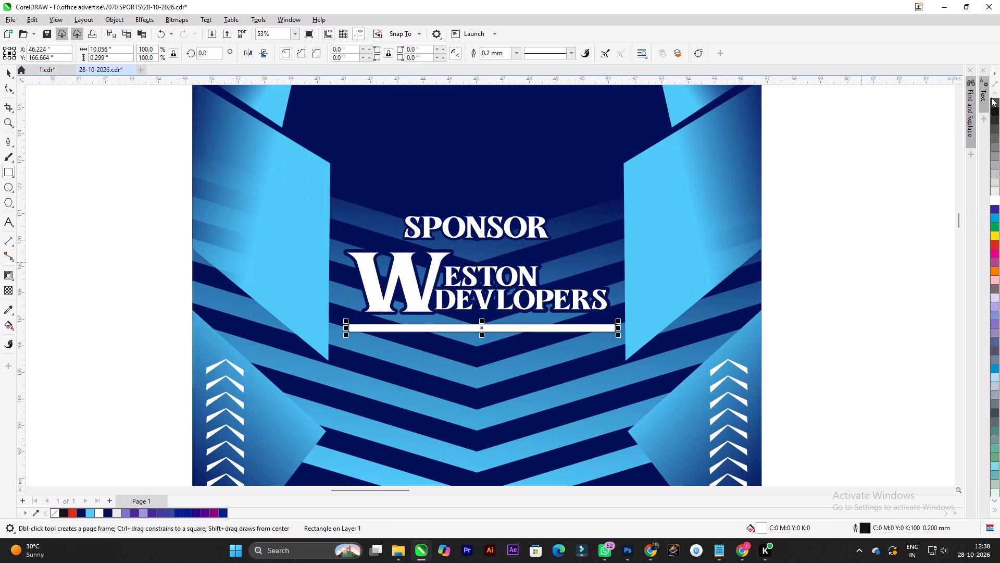
right_click(993, 102)
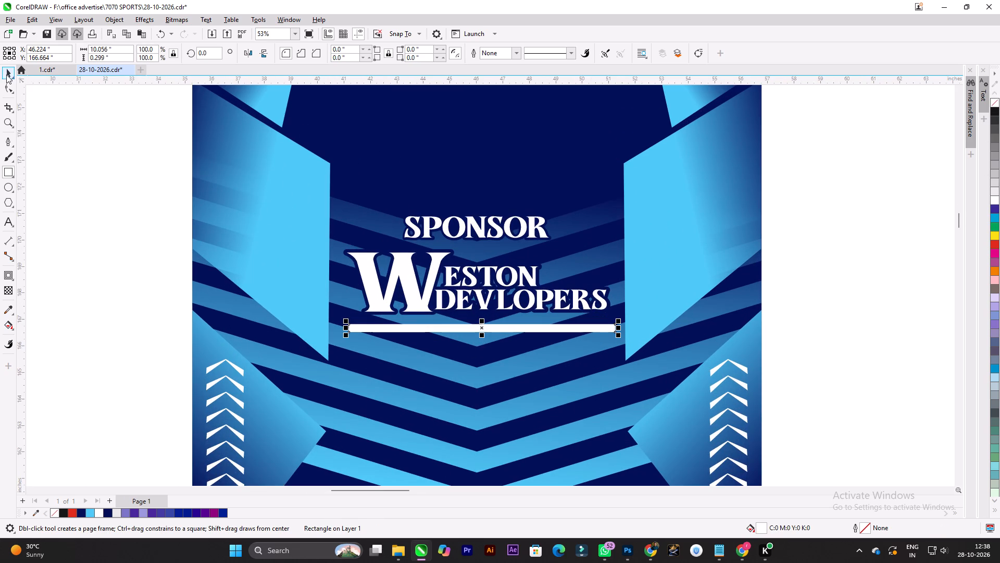
click(7, 74)
click(872, 285)
Move the white bar up so it sits closer beneath the Weston Devlopers lettering.
scroll(464, 292, up, 5)
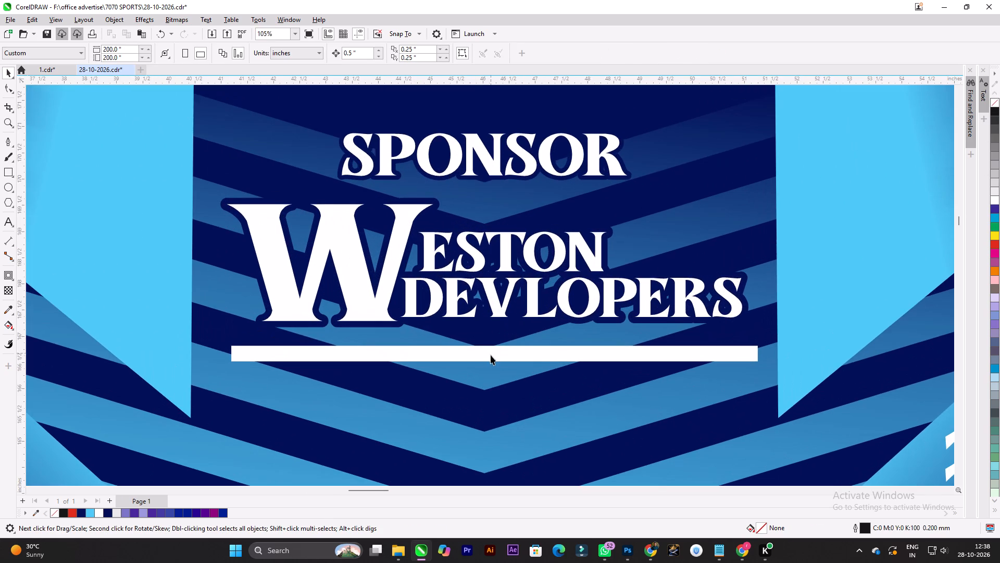
scroll(491, 357, up, 2)
click(493, 355)
drag(521, 352, 522, 344)
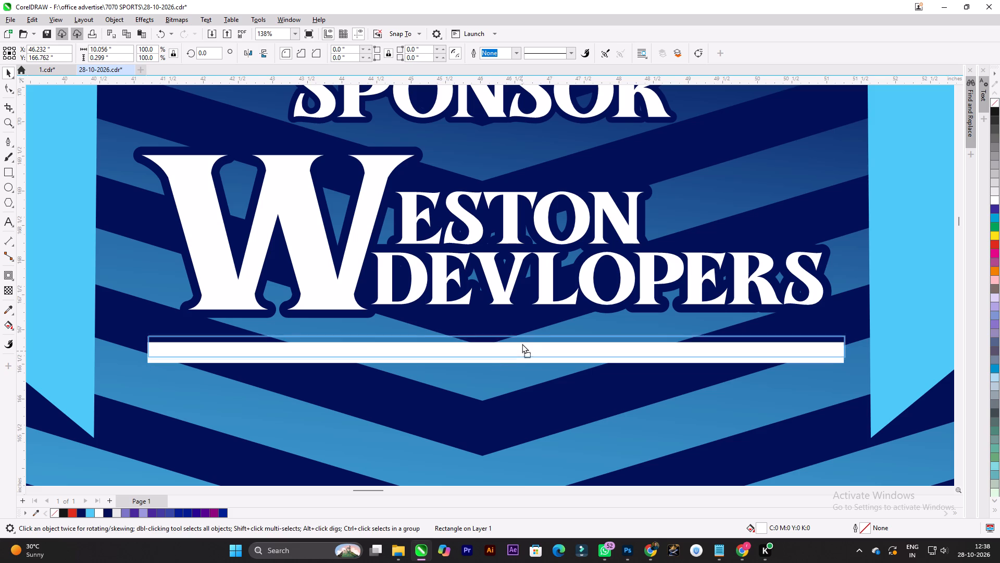
drag(522, 344, 522, 333)
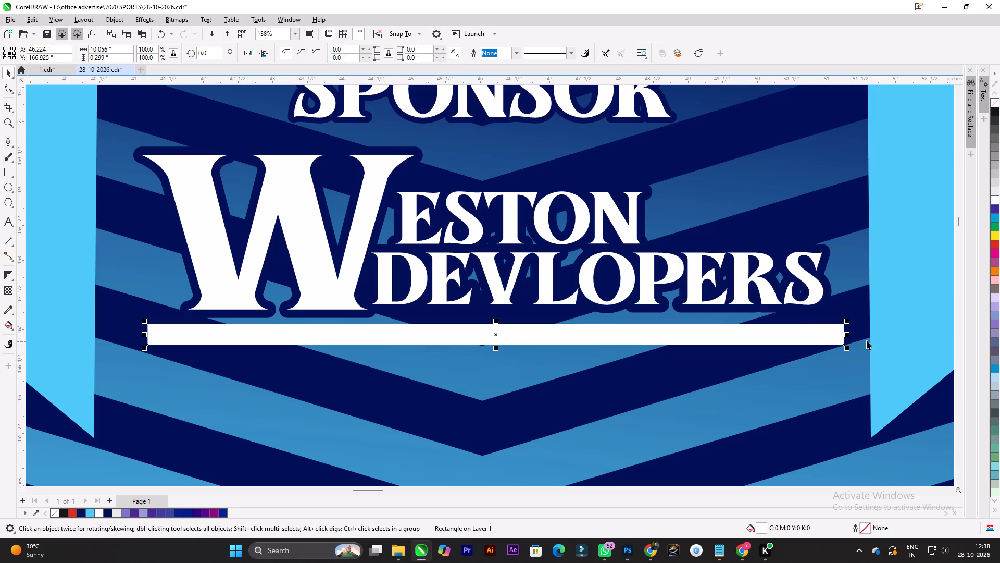
Shorten the white bar from both ends to about 7.27 inches and thin it to 0.15 inch high.
shift+drag(847, 335, 751, 339)
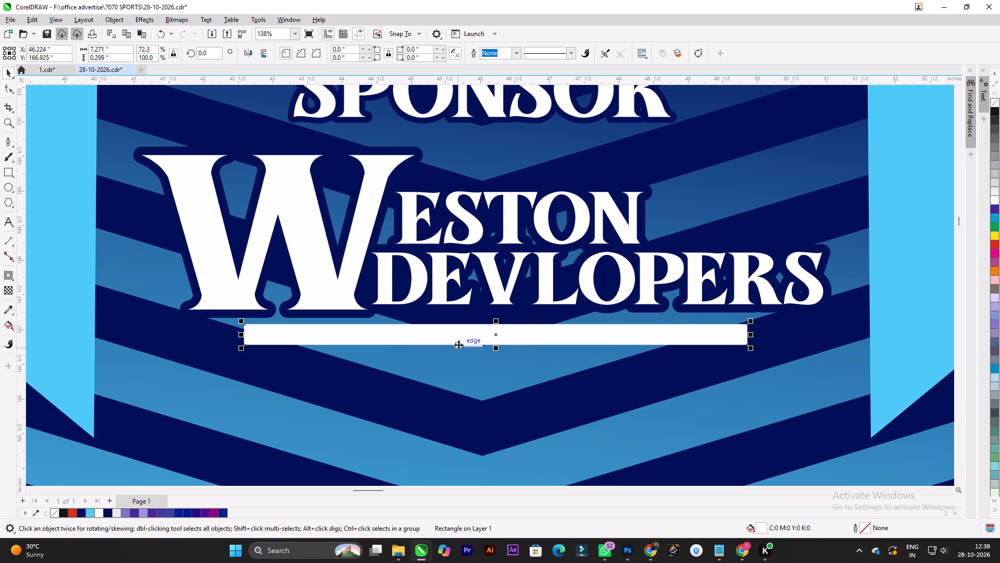
scroll(476, 327, up, 3)
drag(506, 358, 506, 341)
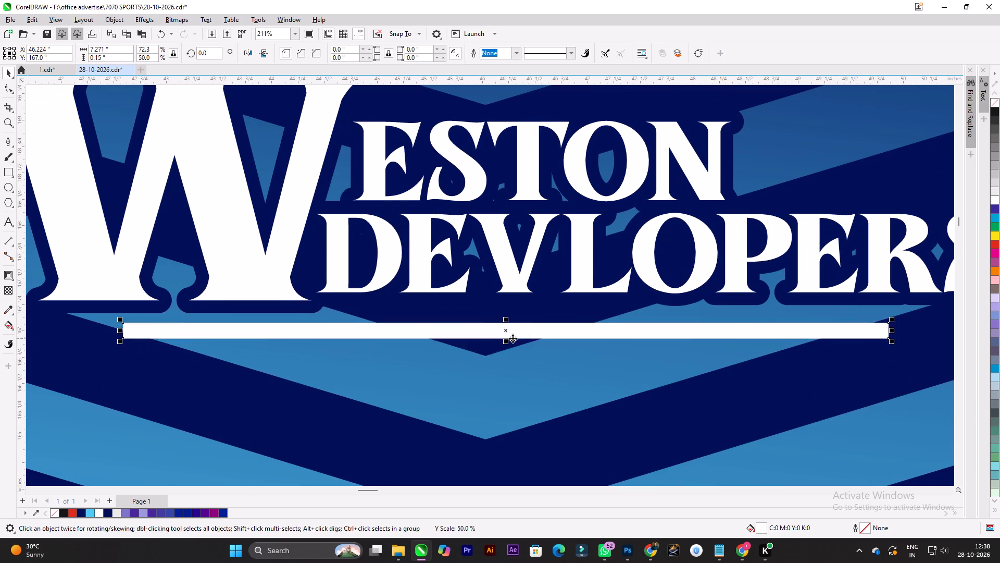
scroll(519, 336, down, 10)
scroll(429, 302, down, 5)
click(826, 342)
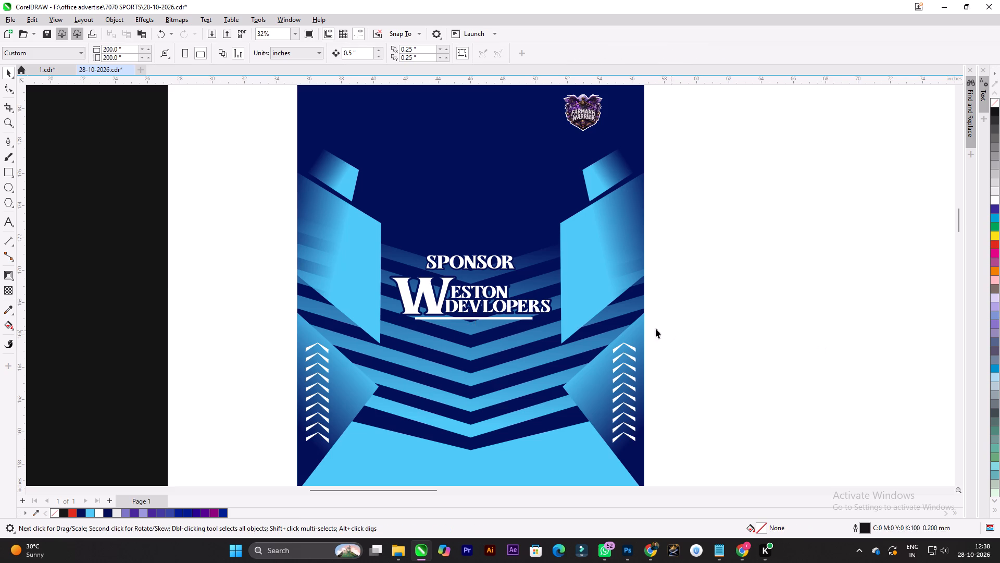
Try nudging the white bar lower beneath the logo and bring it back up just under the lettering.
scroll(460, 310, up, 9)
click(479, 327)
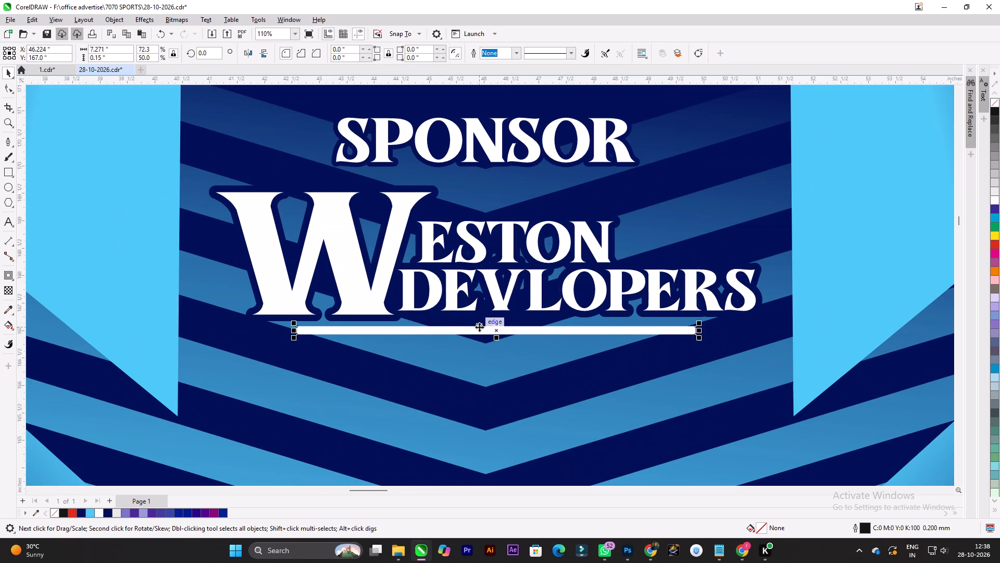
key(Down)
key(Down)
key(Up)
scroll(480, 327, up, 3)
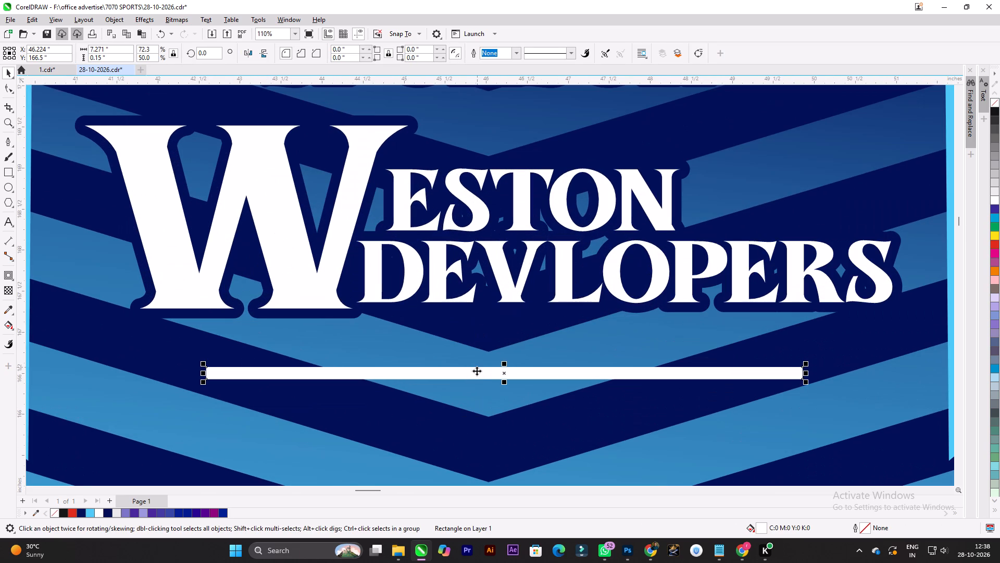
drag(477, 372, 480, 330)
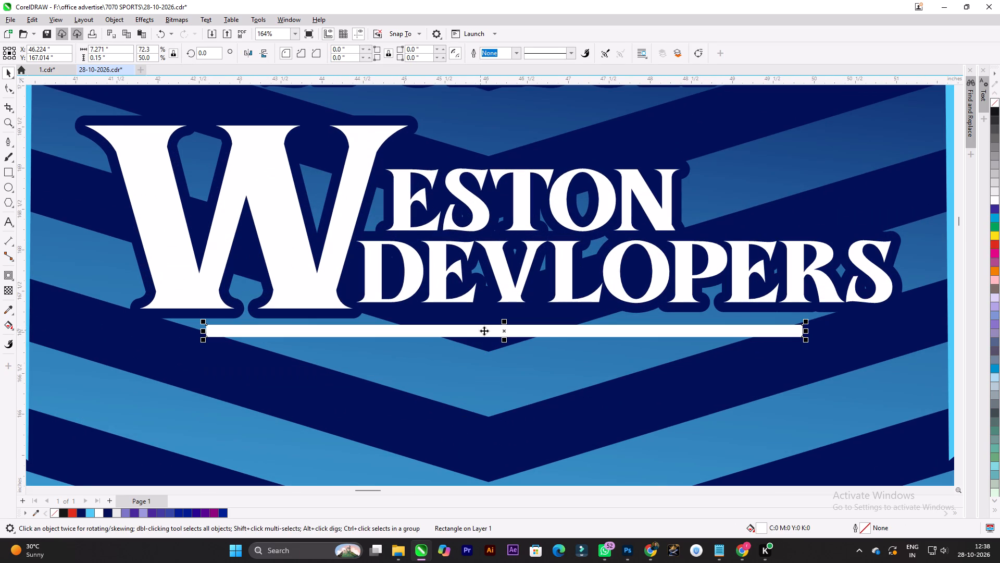
Shorten the white bar from both ends to about 5.82 inches and shift it slightly down.
shift+drag(807, 332, 748, 331)
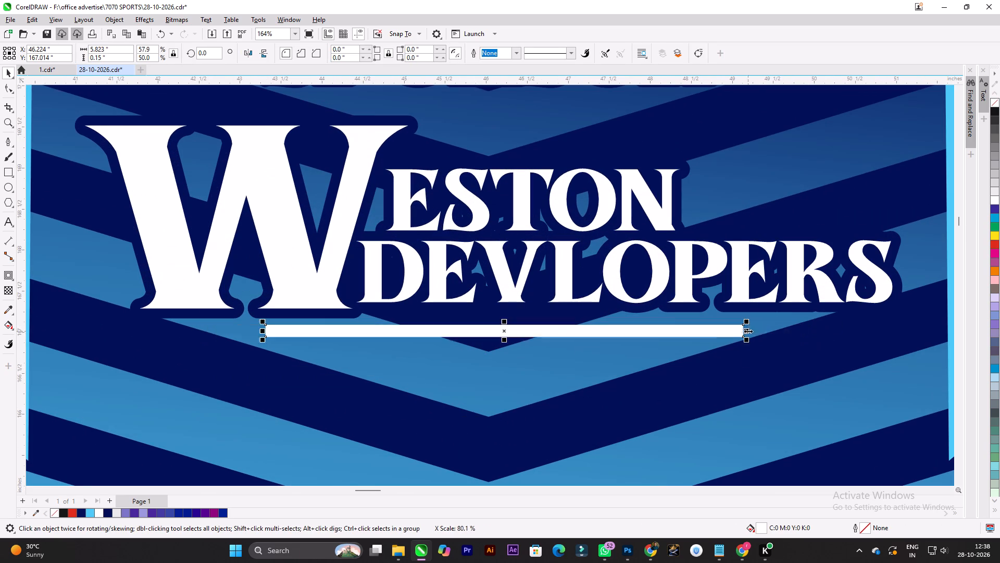
scroll(519, 337, up, 4)
click(520, 331)
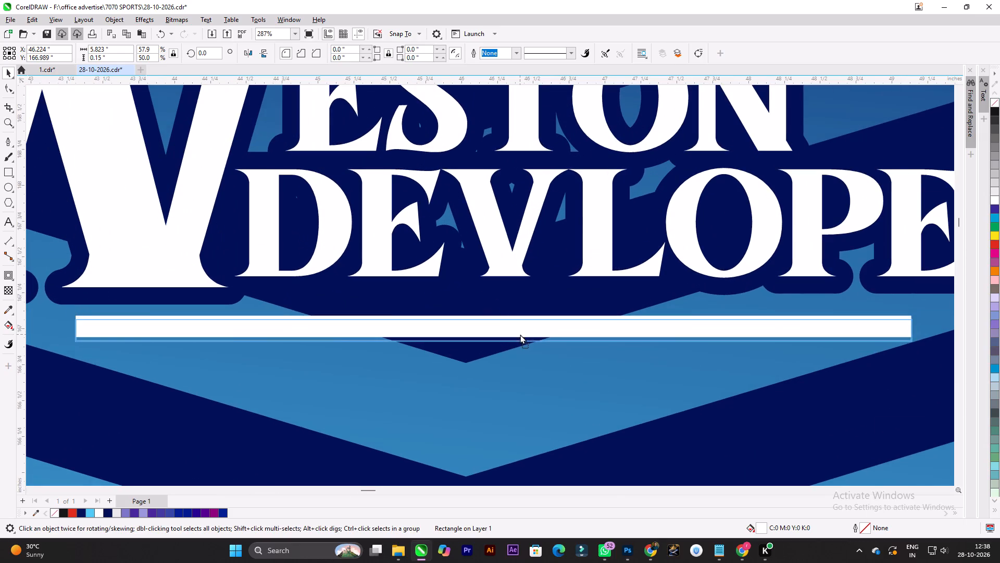
scroll(512, 334, down, 15)
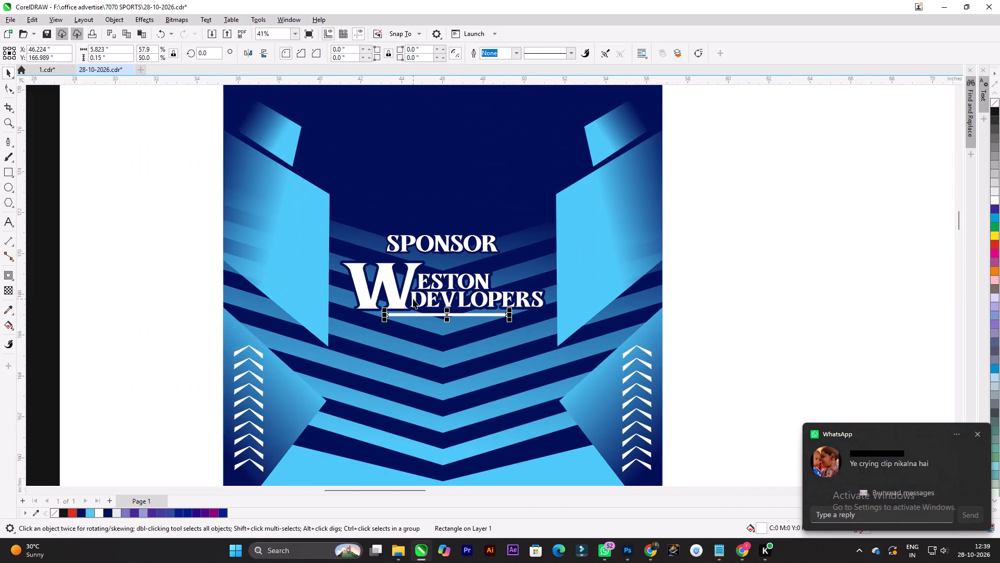
scroll(413, 299, down, 3)
scroll(413, 299, up, 2)
click(749, 308)
Align the white bar's horizontal centre with the centre of the Weston Devlopers logo.
scroll(495, 327, up, 5)
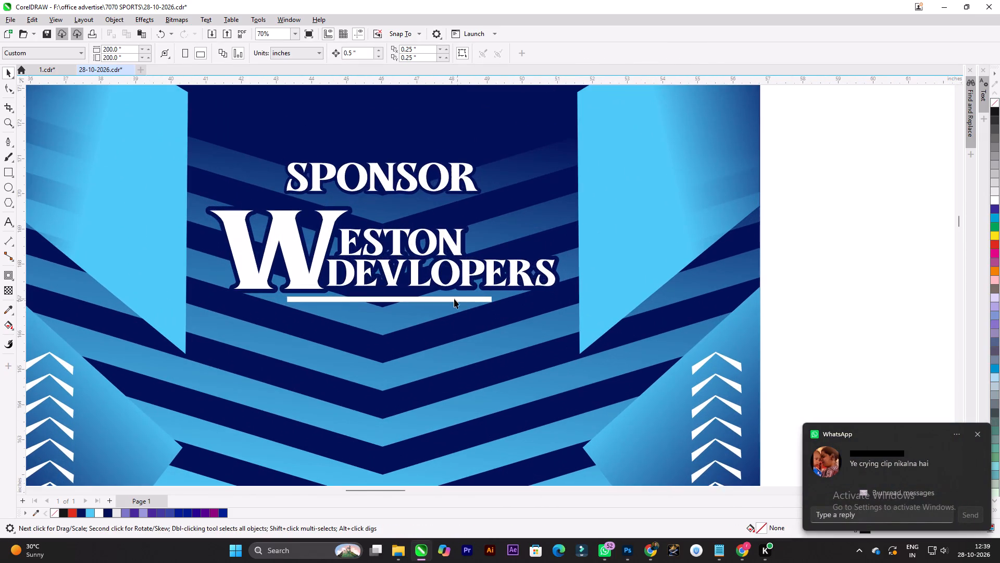
click(451, 297)
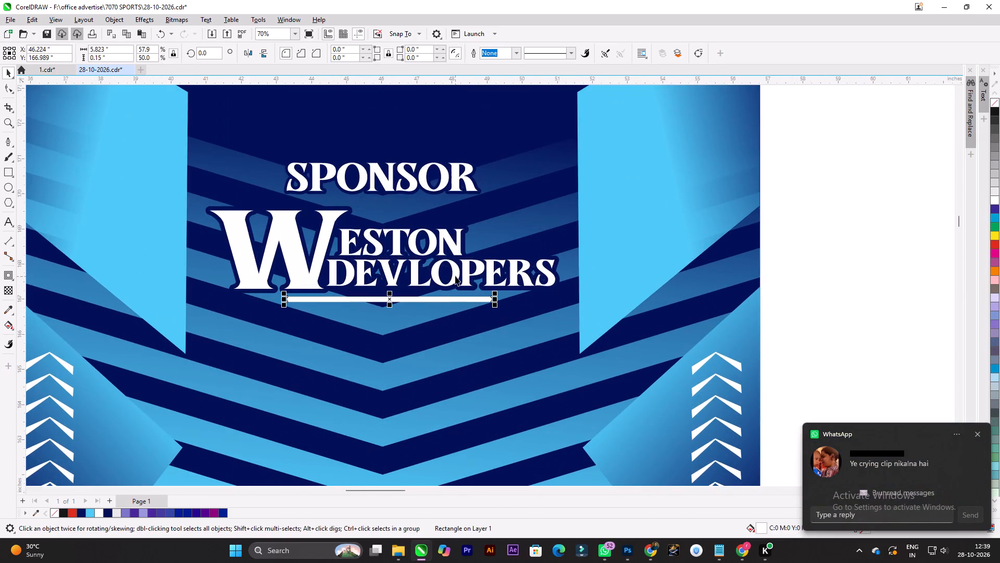
shift+click(455, 276)
key(c)
click(908, 316)
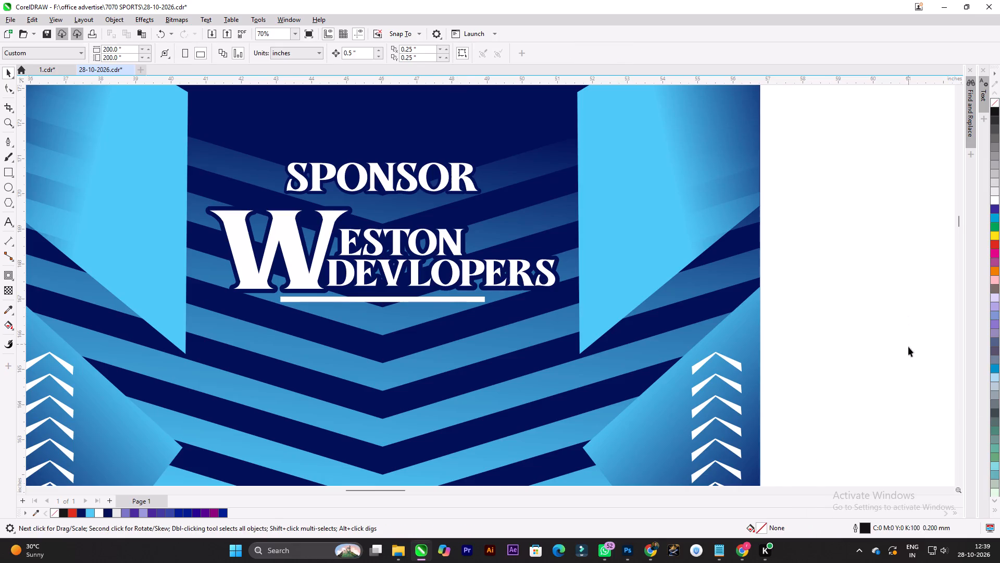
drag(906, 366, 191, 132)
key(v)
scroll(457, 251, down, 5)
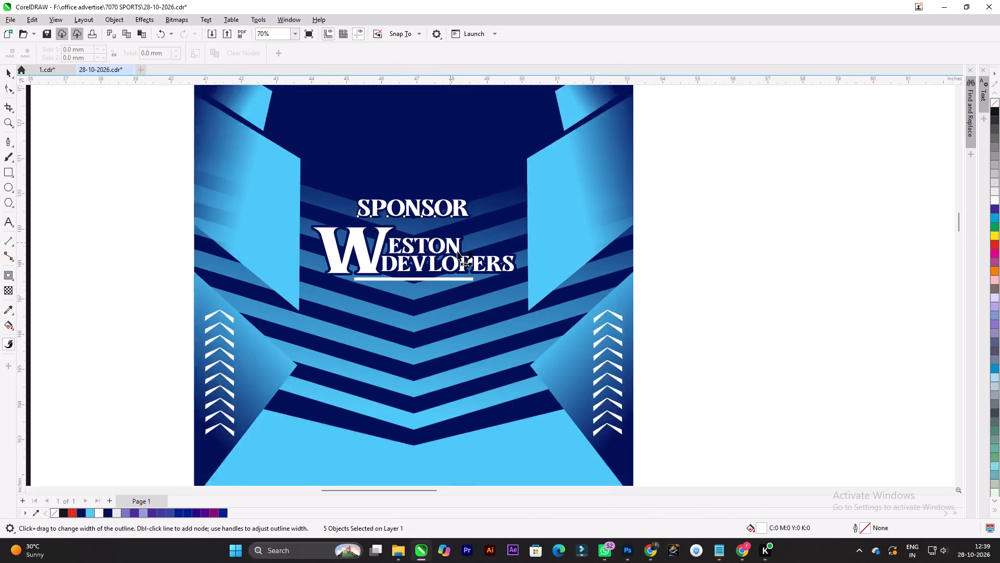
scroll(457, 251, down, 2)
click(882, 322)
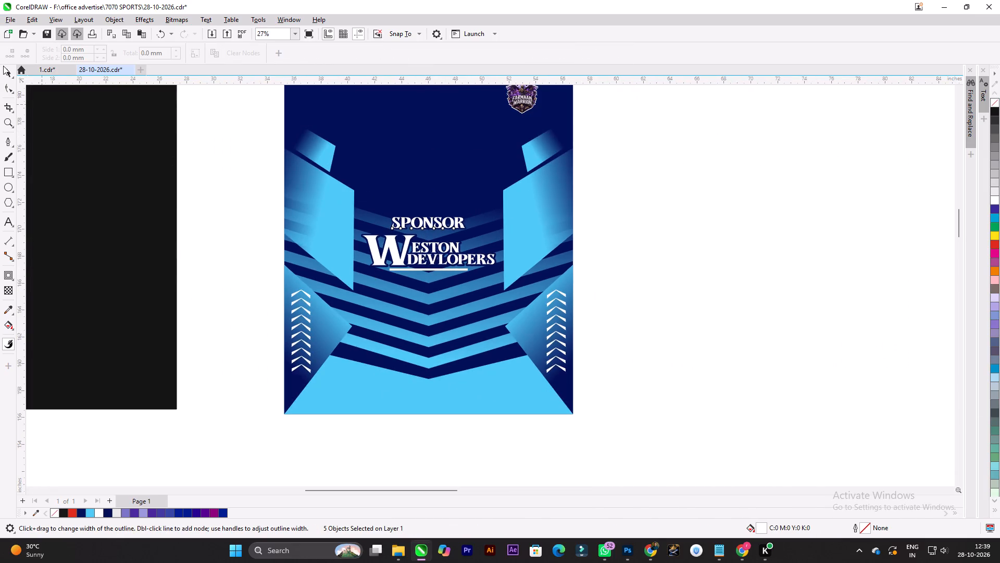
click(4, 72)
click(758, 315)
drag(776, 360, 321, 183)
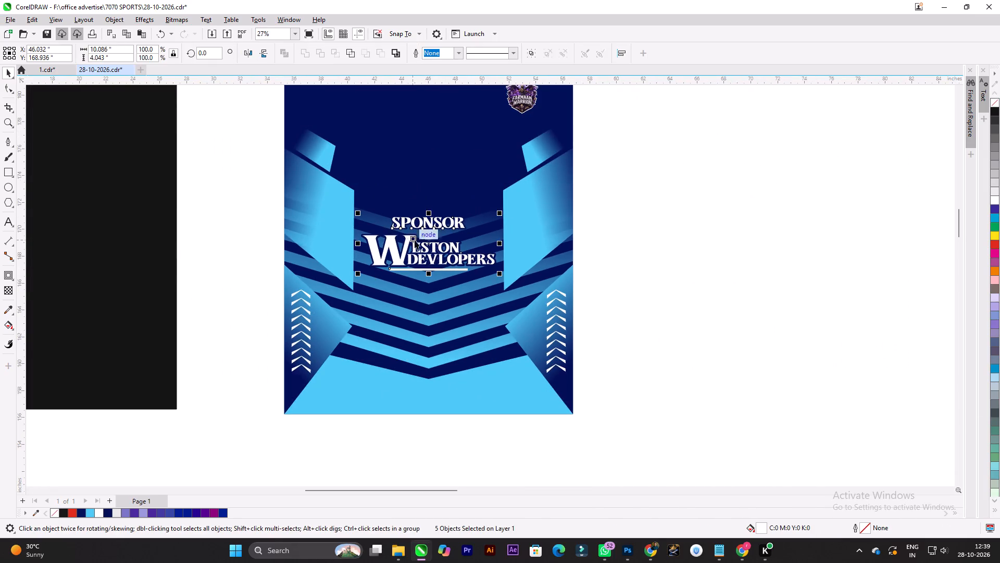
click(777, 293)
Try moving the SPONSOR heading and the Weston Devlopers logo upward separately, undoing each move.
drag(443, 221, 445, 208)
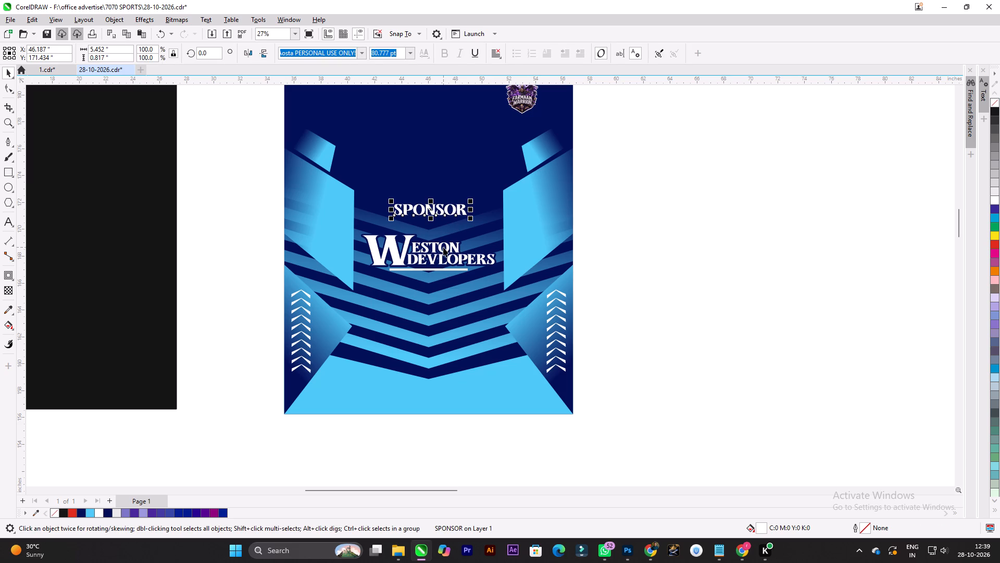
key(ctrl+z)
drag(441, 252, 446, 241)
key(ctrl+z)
Centre-align the SPONSOR heading, Weston Devlopers logo and white bar on one vertical axis and group them.
click(746, 327)
drag(738, 346, 333, 183)
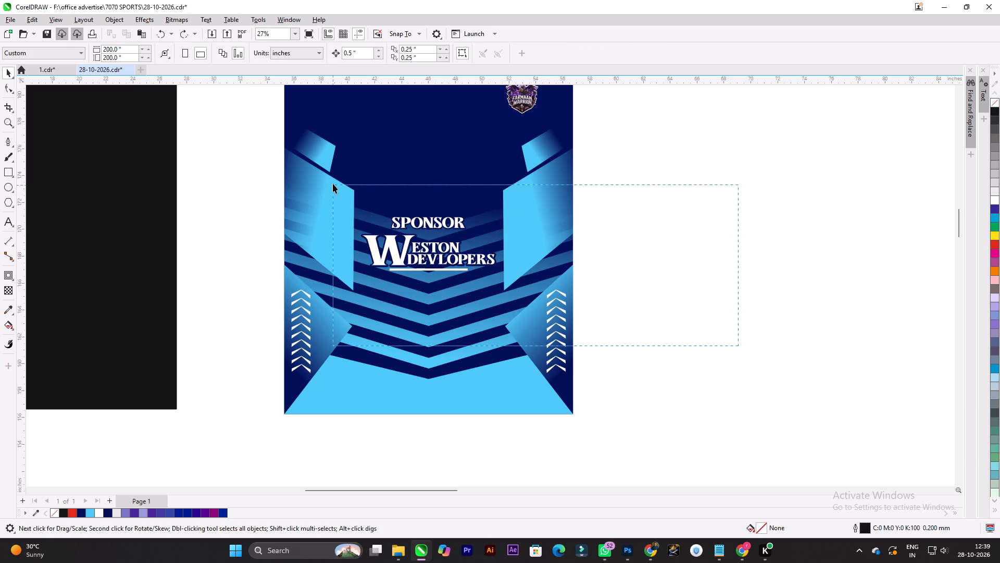
drag(333, 183, 333, 184)
key(ctrl+g)
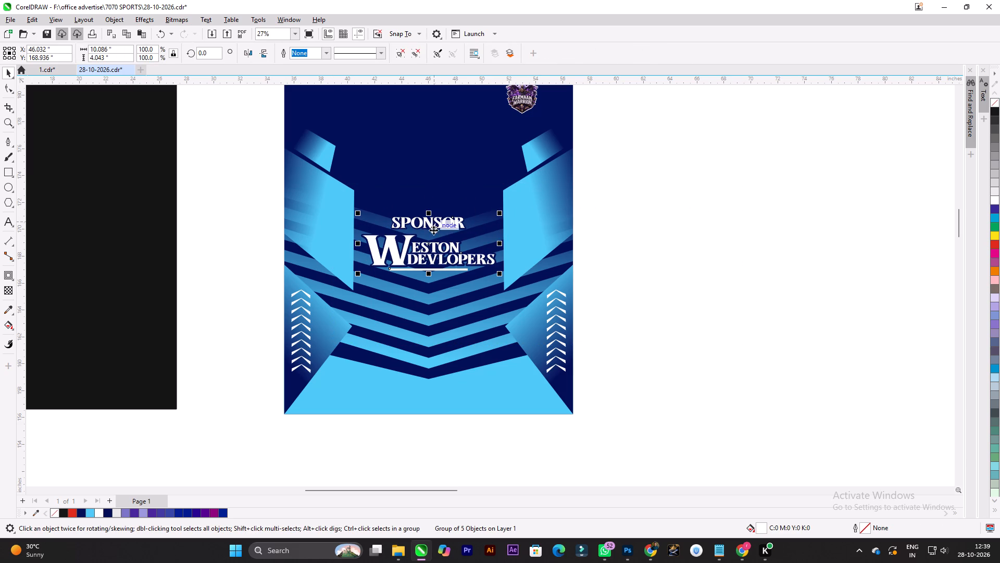
key(ctrl+z)
key(c)
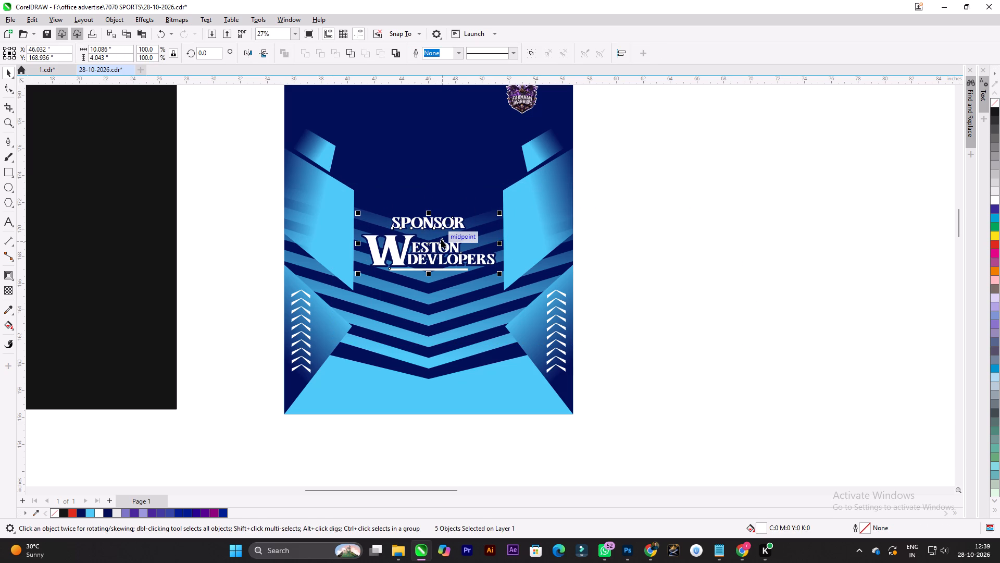
key(ctrl+g)
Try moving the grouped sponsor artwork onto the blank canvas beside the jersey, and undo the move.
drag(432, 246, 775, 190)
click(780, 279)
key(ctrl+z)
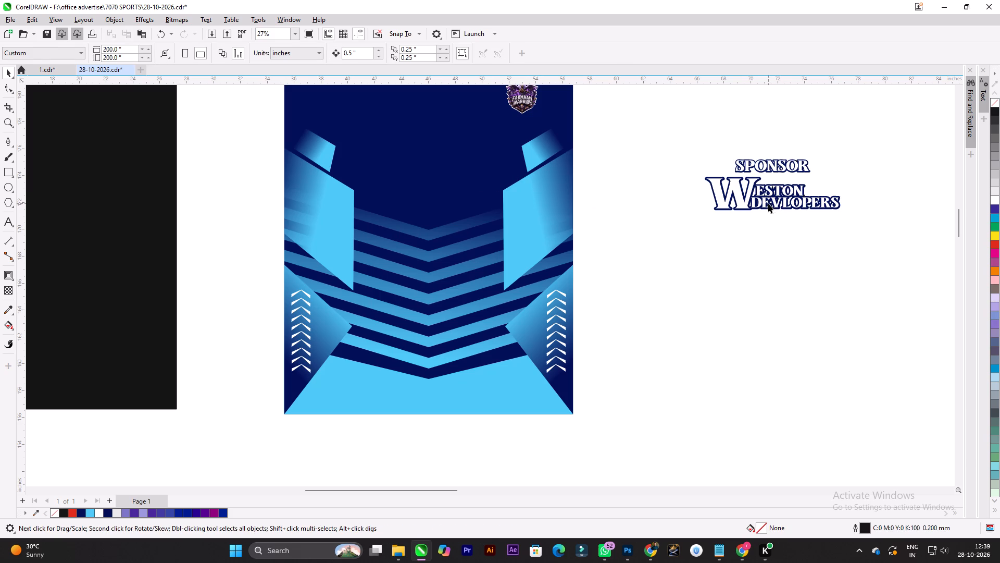
Centre the grouped sponsor artwork horizontally on the navy and light-blue jersey panel.
scroll(435, 202, down, 5)
shift+click(443, 171)
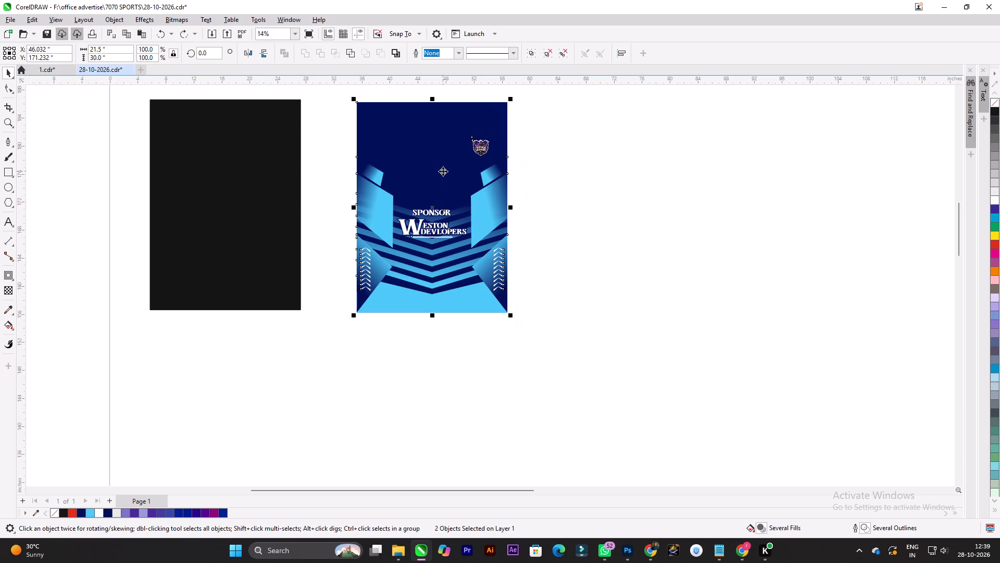
key(c)
click(682, 221)
Examine the placement of the sponsor artwork and the rest of the navy jersey layout.
scroll(467, 134, up, 5)
scroll(478, 150, down, 5)
scroll(481, 151, up, 5)
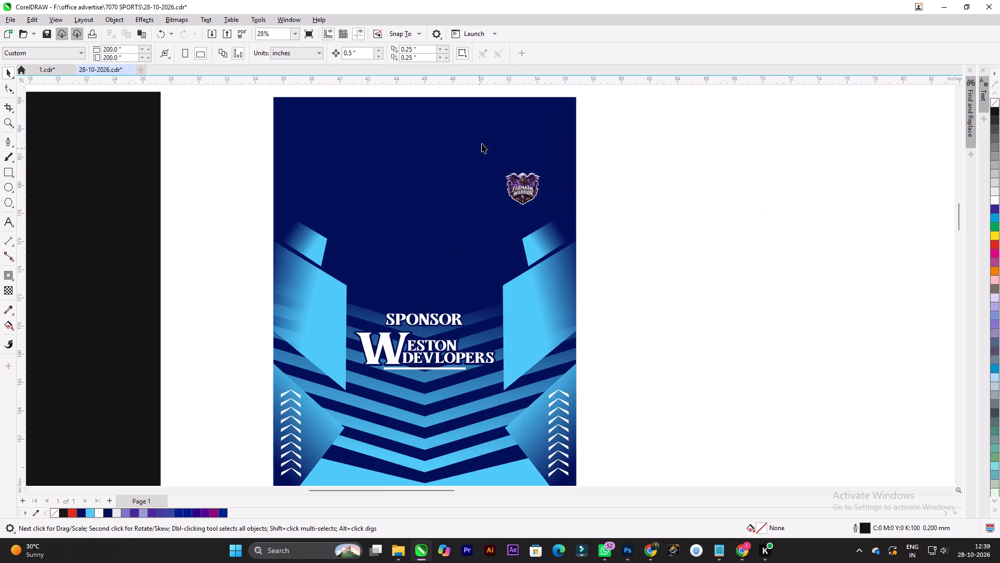
scroll(478, 143, up, 3)
scroll(491, 161, down, 8)
click(736, 192)
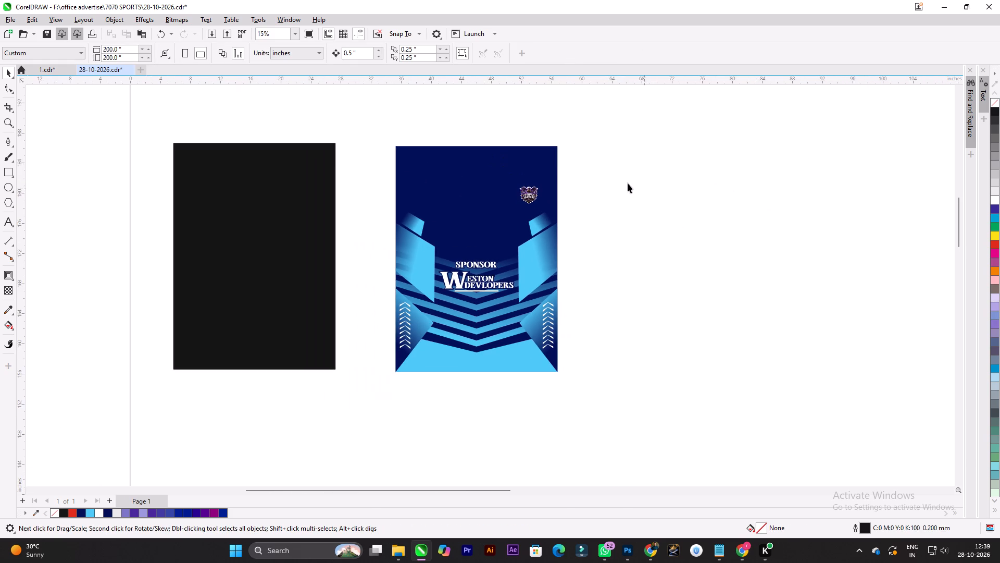
scroll(524, 163, up, 2)
scroll(524, 163, down, 1)
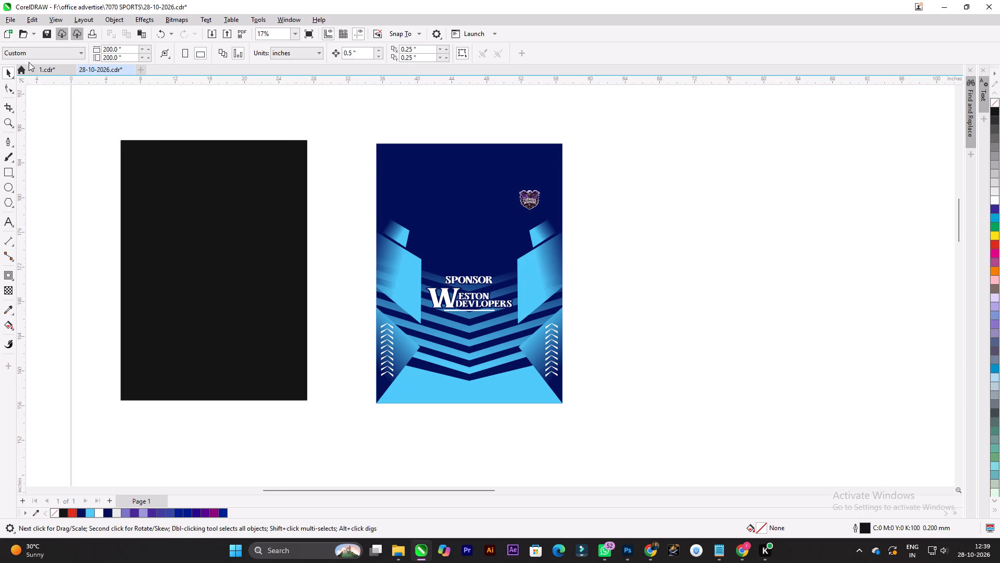
In 1.cdr, ungroup the black-and-orange FARMAN 18 jersey that stands next to the blue rectangle.
click(43, 72)
scroll(485, 219, down, 6)
scroll(503, 203, up, 5)
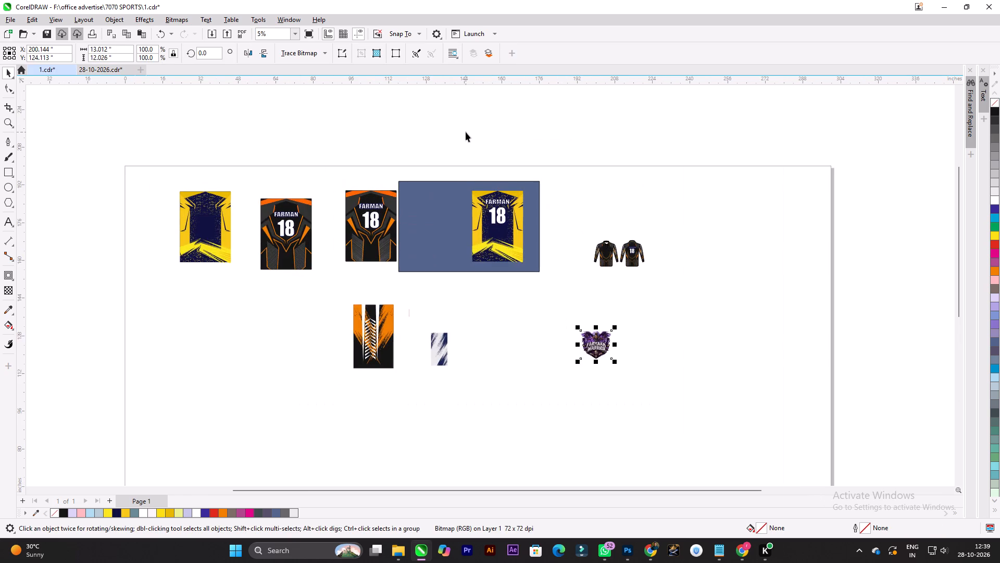
scroll(466, 132, up, 2)
scroll(389, 181, up, 2)
scroll(435, 229, down, 4)
scroll(214, 181, up, 2)
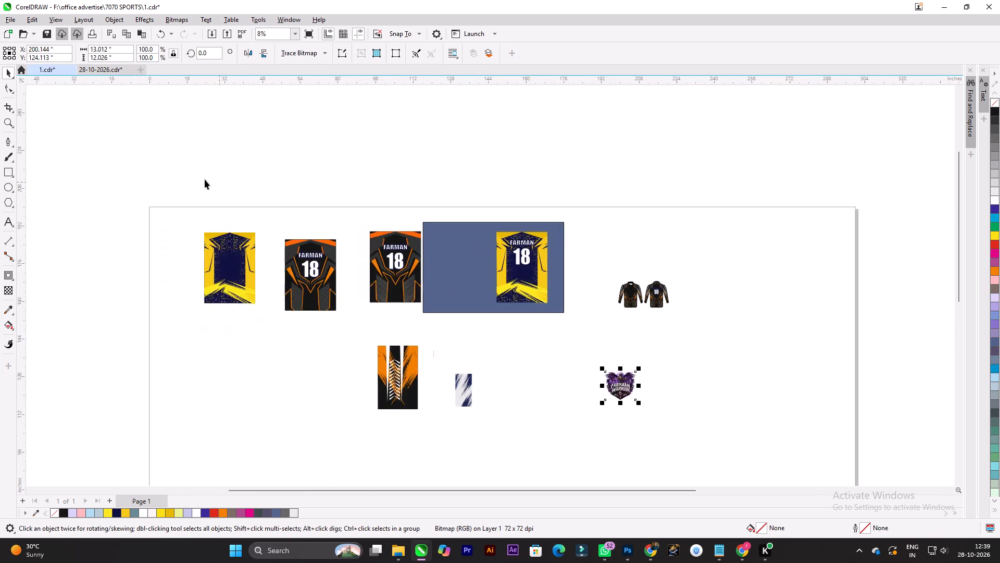
scroll(205, 179, up, 3)
scroll(537, 285, up, 3)
drag(628, 295, 589, 256)
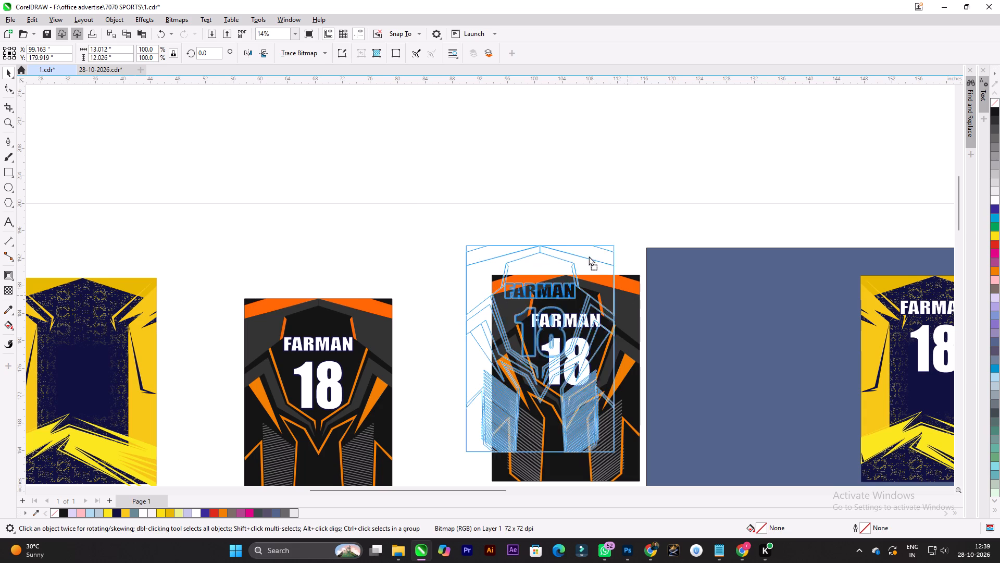
drag(589, 256, 553, 233)
scroll(554, 247, down, 5)
key(ctrl+z)
key(ctrl+u)
ctrl+click(545, 202)
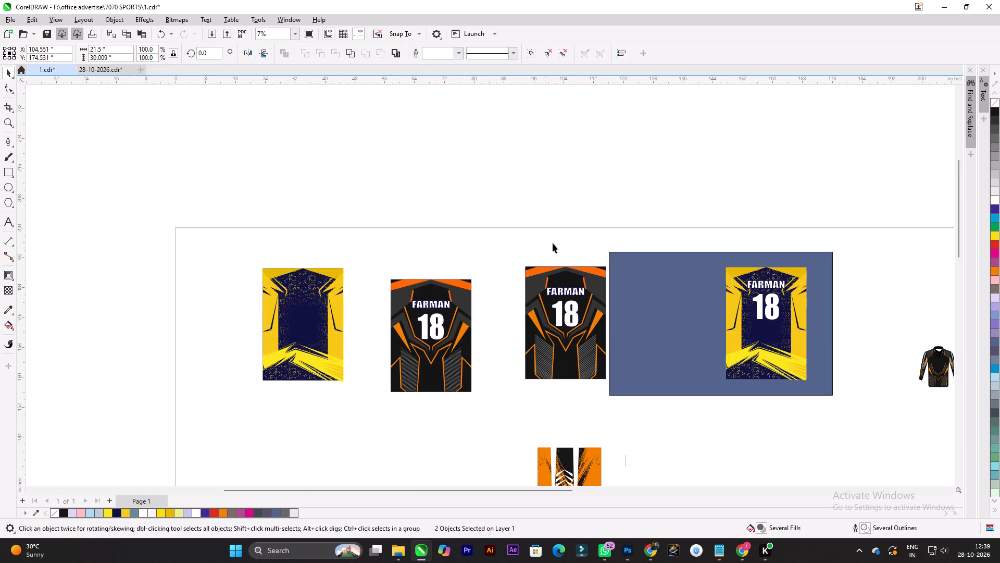
Ungroup the remaining nested groups of the black-and-orange FARMAN 18 jersey into individual shapes.
drag(587, 268, 551, 241)
key(ctrl+z)
key(ctrl+u)
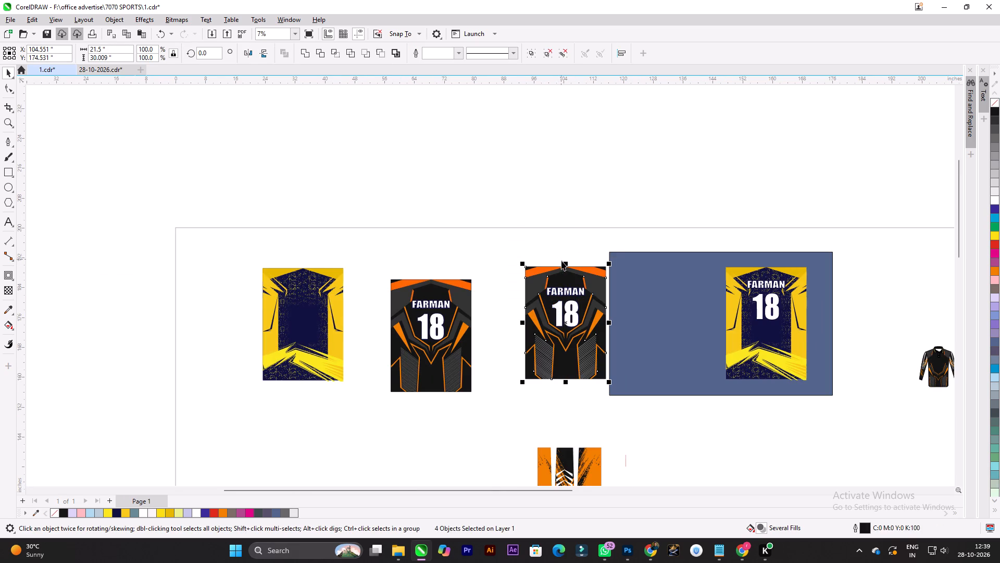
key(ctrl+u)
scroll(588, 277, up, 4)
right_click(588, 277)
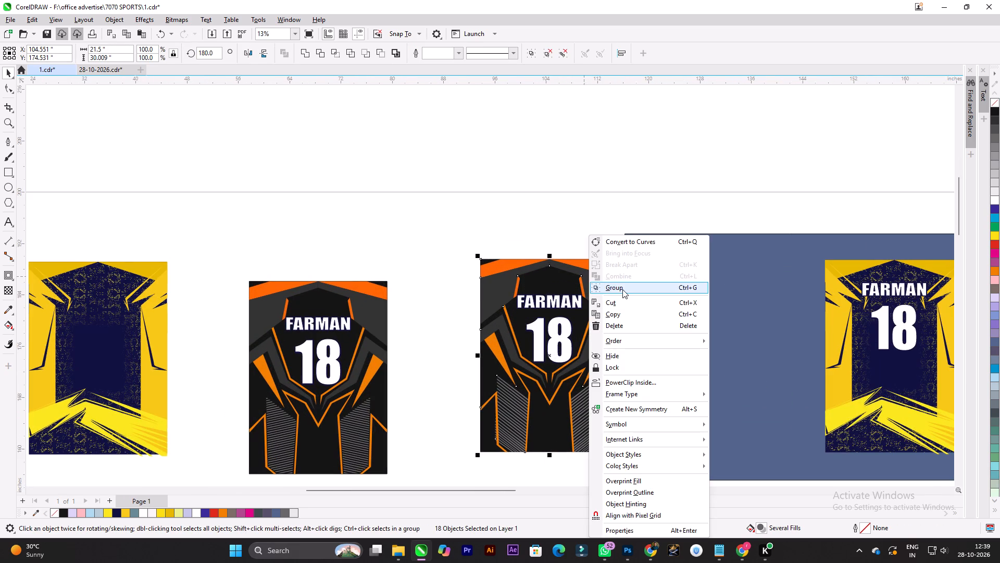
click(474, 205)
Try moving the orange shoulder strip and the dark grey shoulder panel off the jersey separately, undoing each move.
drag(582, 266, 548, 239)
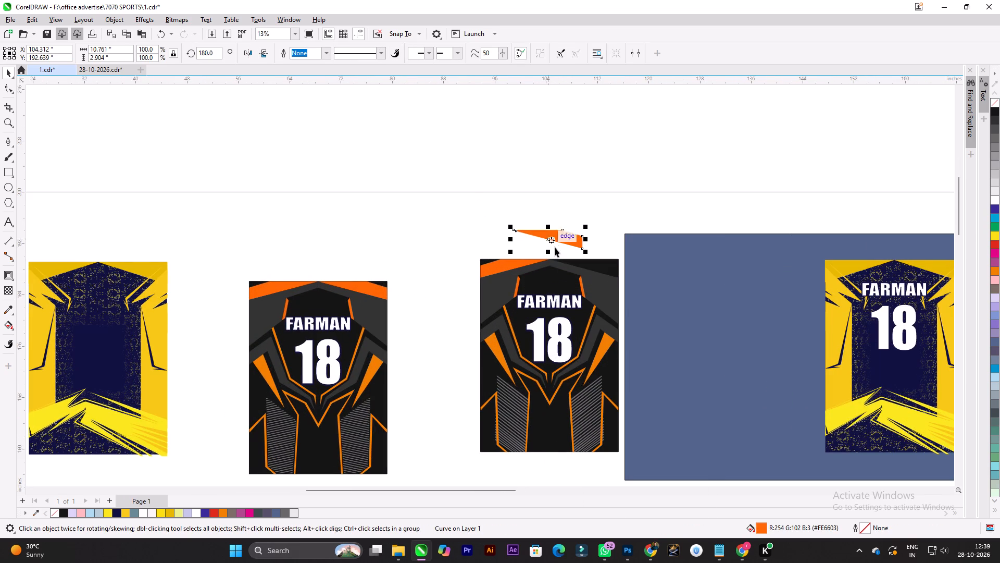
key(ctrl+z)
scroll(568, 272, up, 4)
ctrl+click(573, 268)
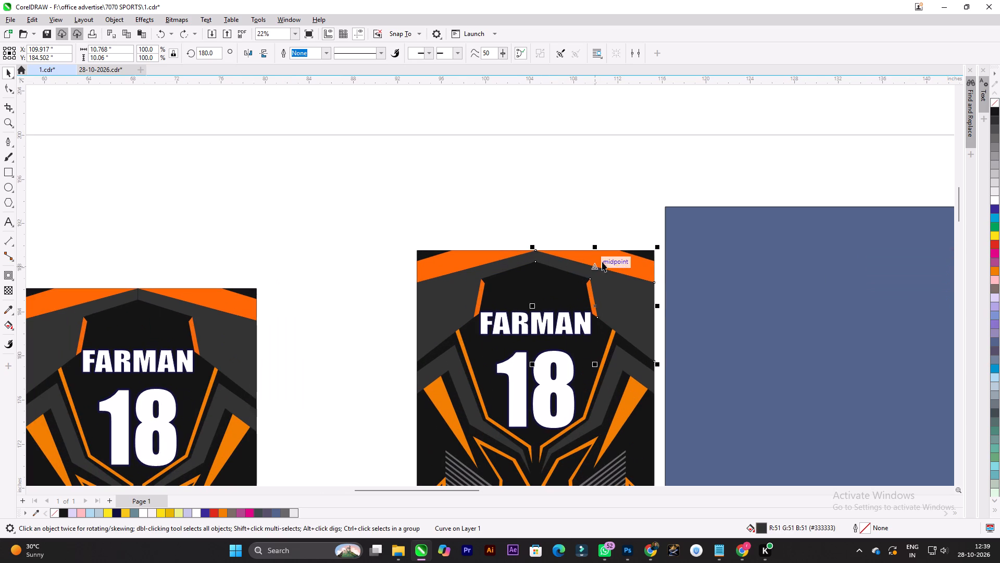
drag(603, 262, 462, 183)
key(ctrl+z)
Select the dark grey shoulder panel together with the adjoining orange strip on the jersey's right shoulder.
scroll(583, 278, up, 3)
shift+click(574, 265)
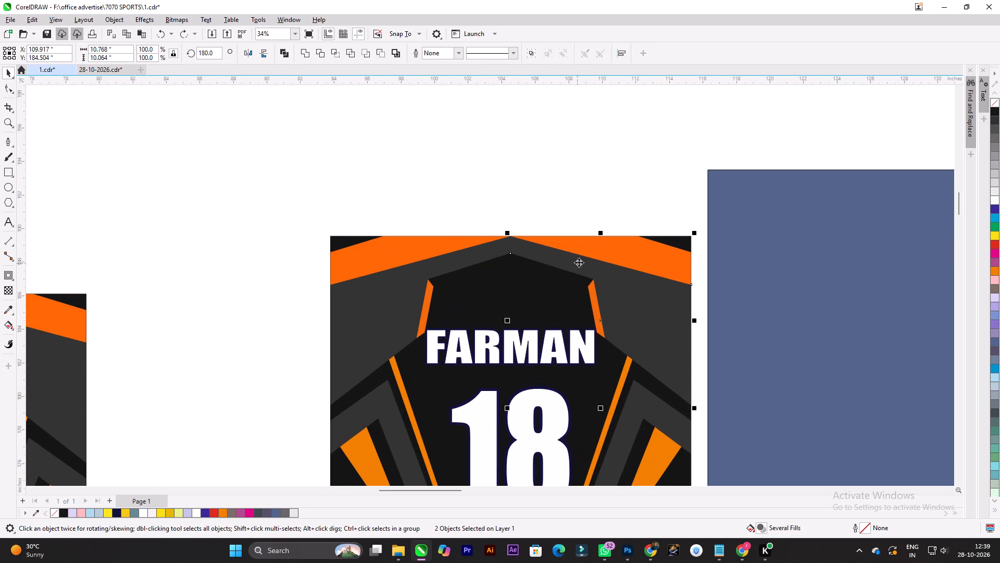
Move the selected dark grey shoulder panel and orange strip off the FARMAN 18 jersey and copy both shapes.
drag(583, 258, 348, 108)
alt+scroll(490, 198, down, 6)
scroll(492, 198, down, 10)
key(ctrl+g)
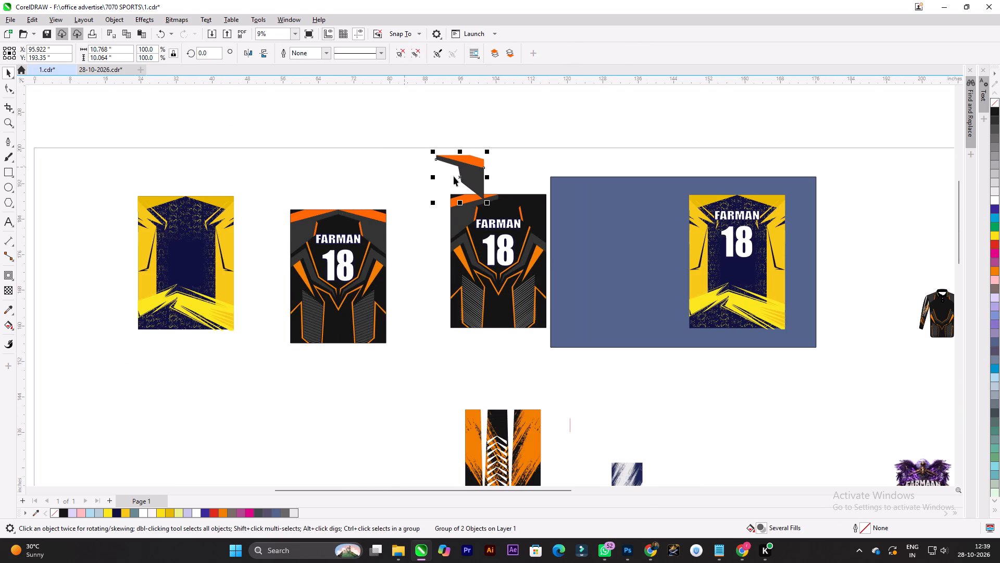
key(ctrl+z)
key(ctrl+c)
Paste the shoulder shapes into 28-10-2026.cdr and align them to the top and right edges of the navy SPONSOR panel.
click(97, 67)
scroll(483, 197, up, 2)
scroll(484, 204, down, 3)
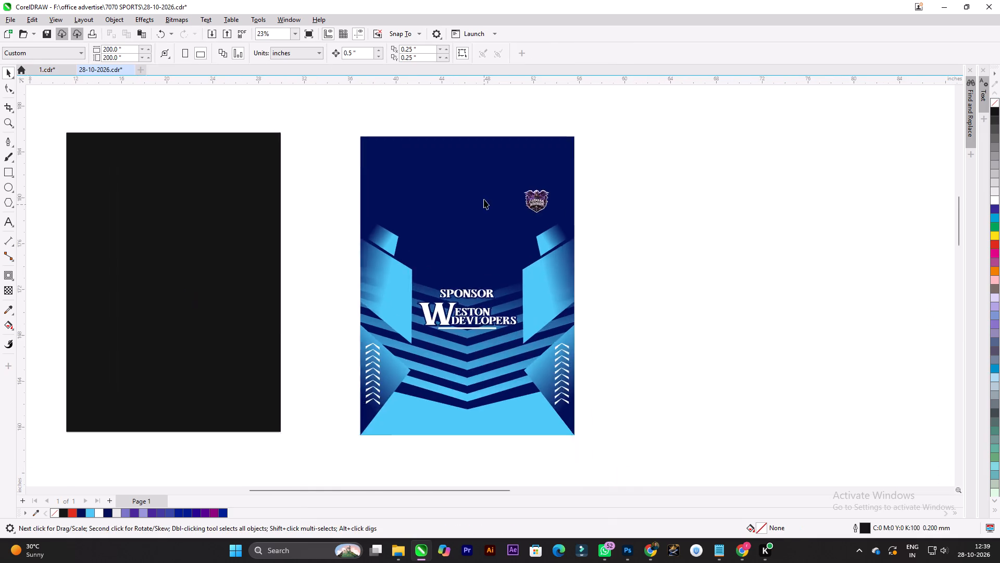
scroll(484, 199, down, 2)
click(485, 175)
key(ctrl+v)
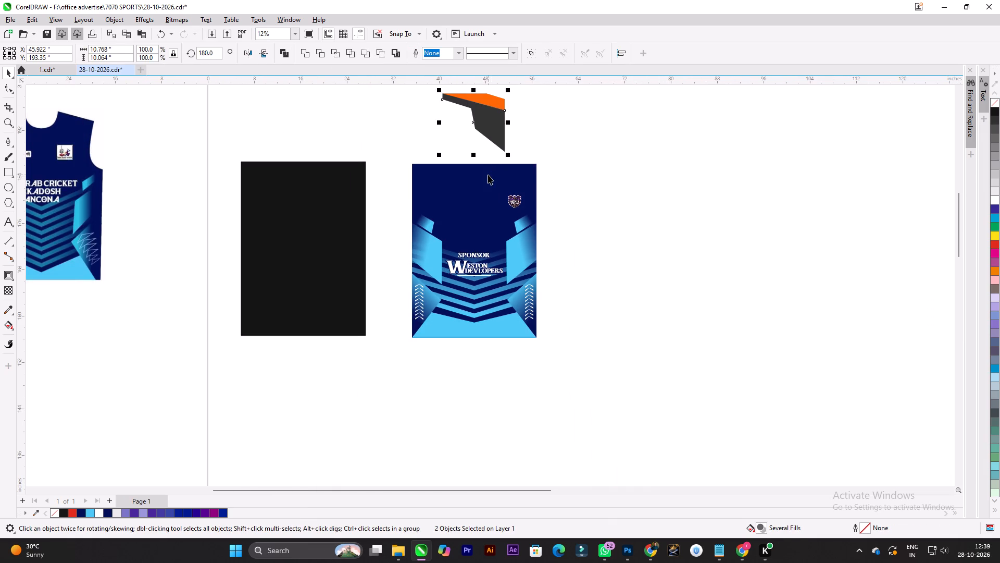
shift+click(488, 175)
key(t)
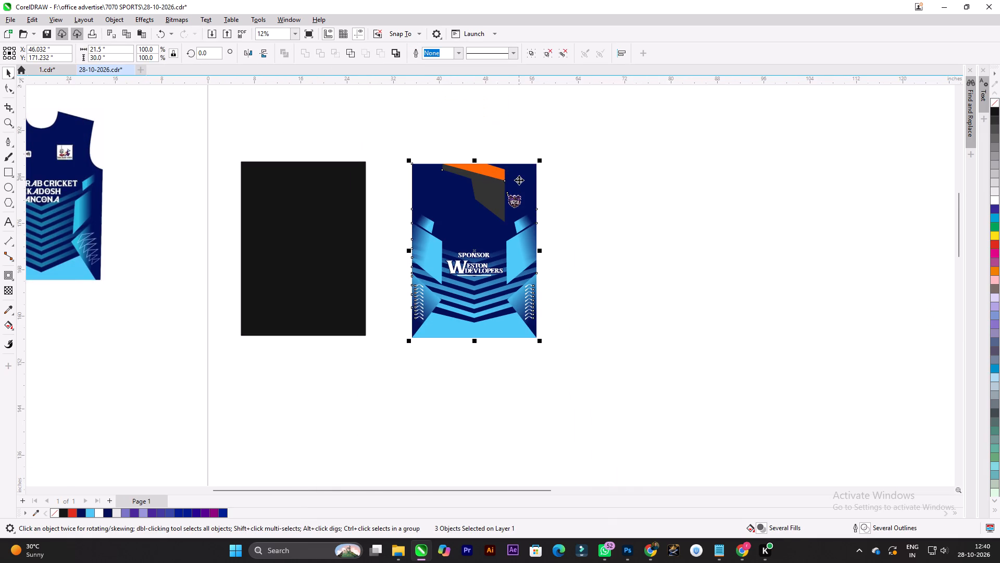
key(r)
click(655, 156)
In 1.cdr, undo the move of the shoulder shapes off the FARMAN 18 jersey, then return to 28-10-2026.cdr.
scroll(547, 179, up, 4)
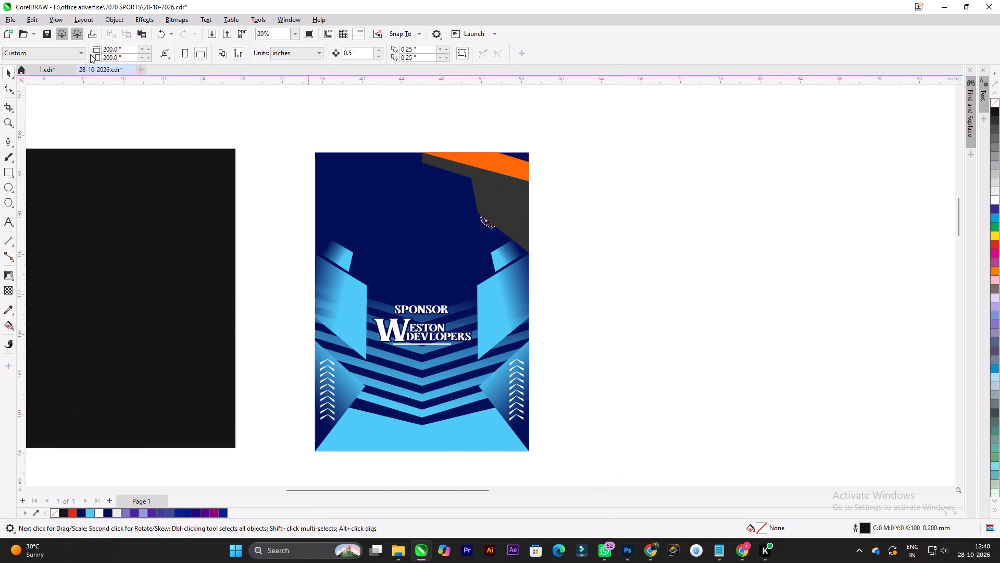
click(53, 68)
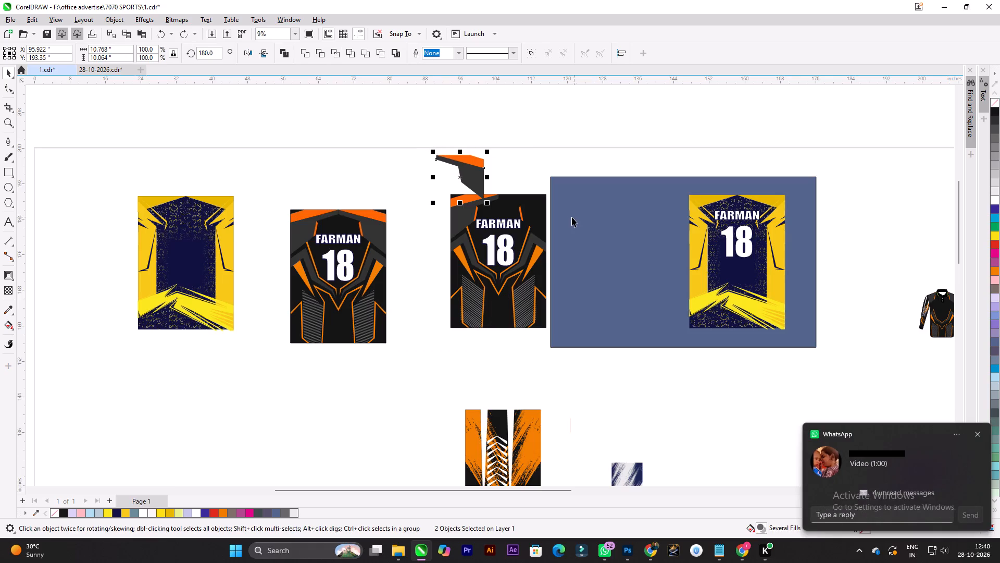
key(ctrl+z)
click(348, 146)
click(96, 70)
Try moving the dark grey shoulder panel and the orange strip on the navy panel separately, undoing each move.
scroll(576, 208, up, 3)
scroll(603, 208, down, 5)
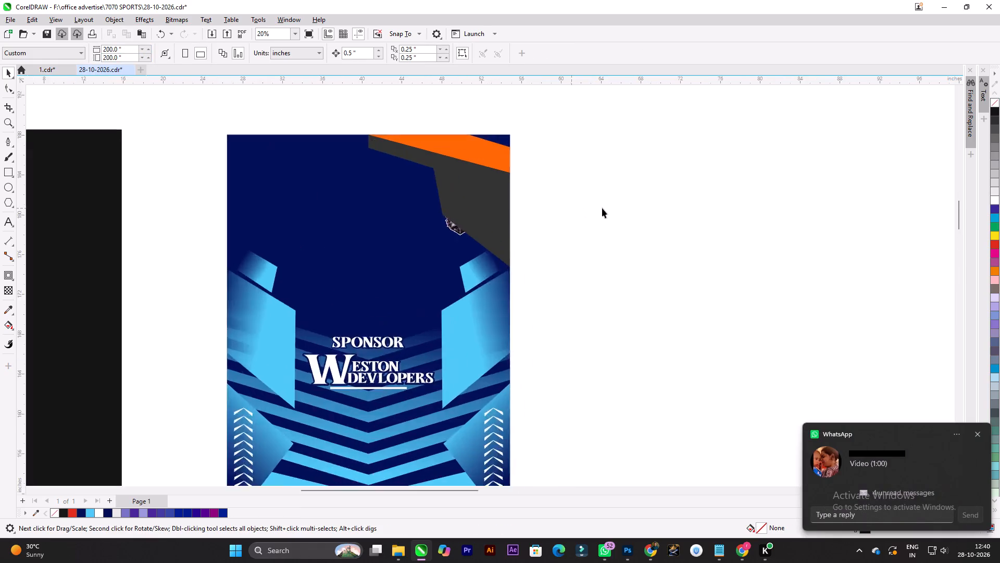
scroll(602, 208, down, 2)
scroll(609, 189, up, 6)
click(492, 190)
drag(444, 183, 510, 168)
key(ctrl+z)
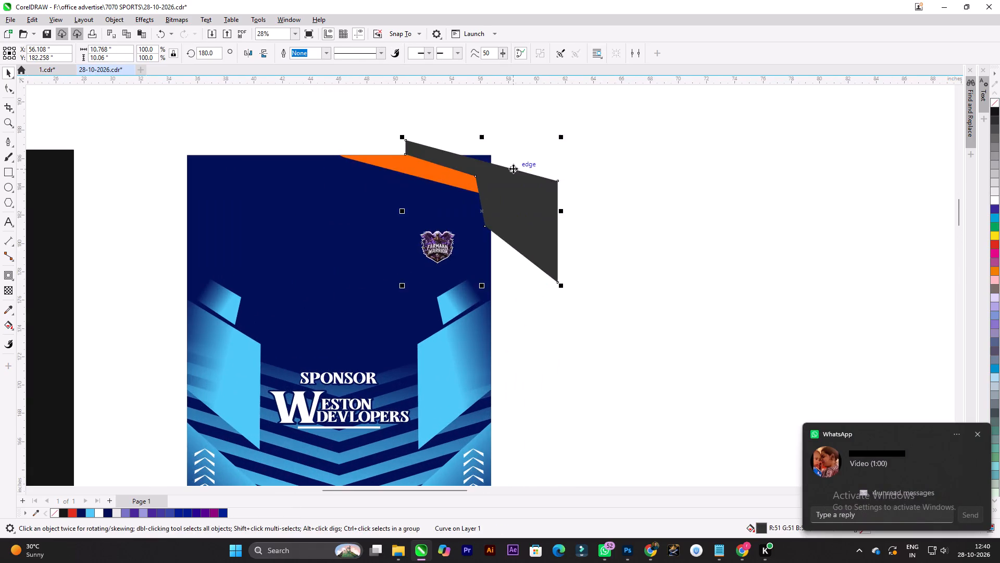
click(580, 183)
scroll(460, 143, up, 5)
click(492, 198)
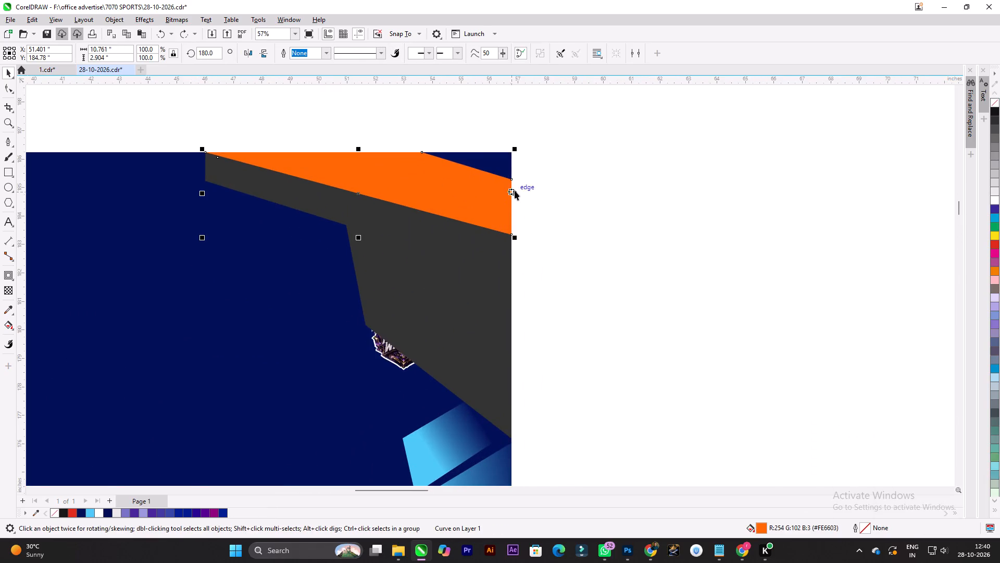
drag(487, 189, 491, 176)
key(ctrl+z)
Reshape the orange shoulder strip by moving its upper outer node up to the navy panel's top-right corner.
click(612, 189)
click(502, 196)
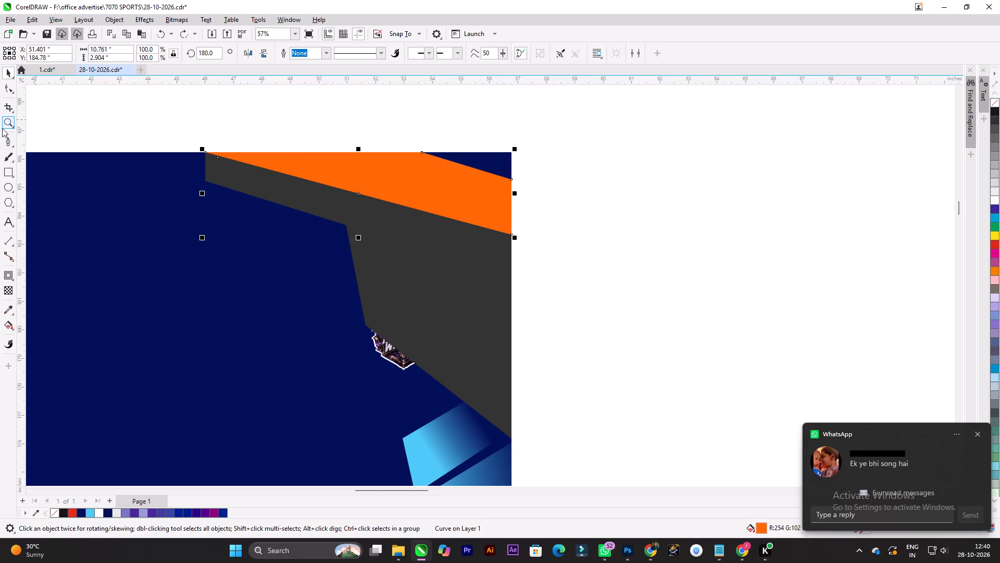
click(9, 88)
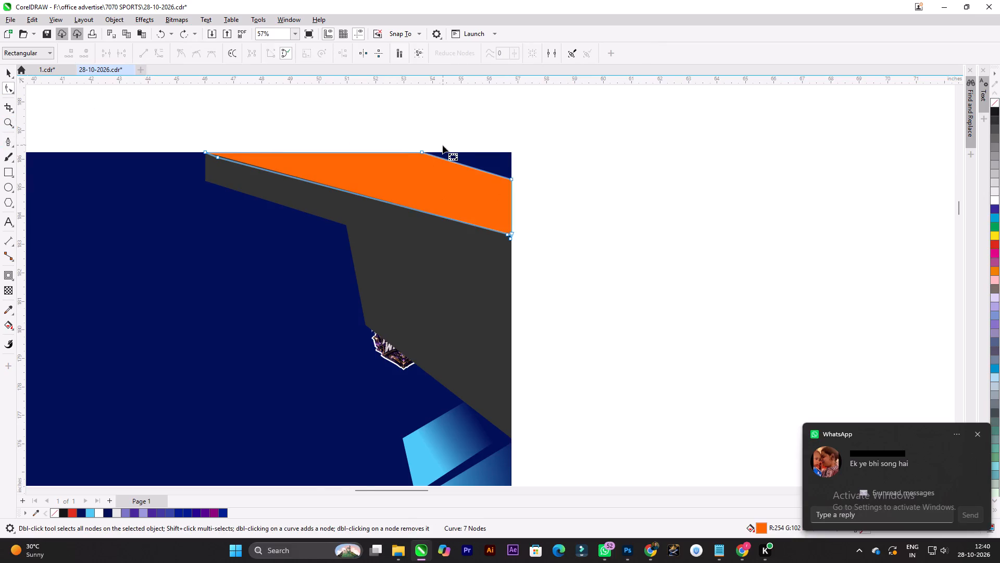
scroll(444, 150, up, 8)
drag(581, 211, 580, 138)
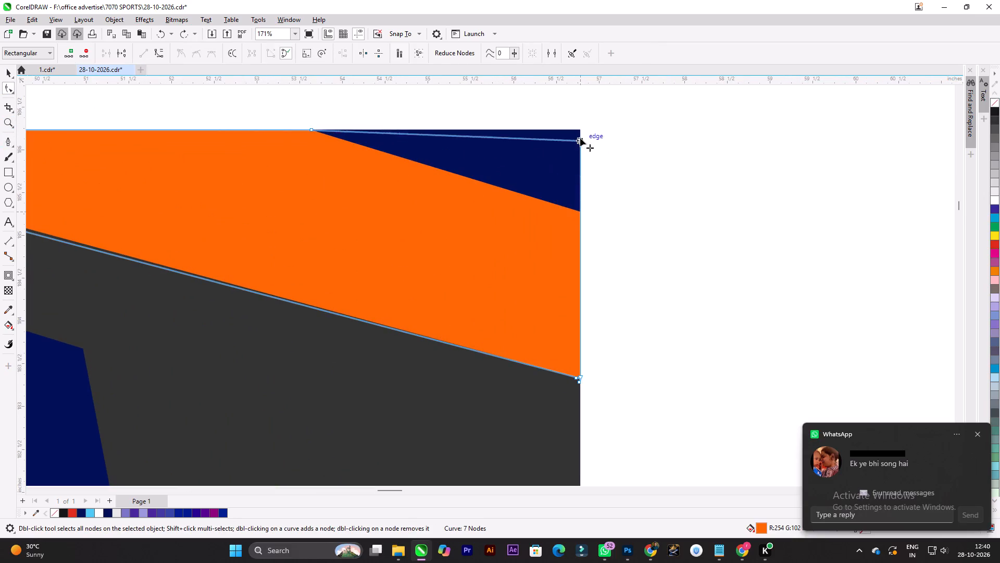
drag(580, 138, 581, 131)
scroll(614, 130, down, 10)
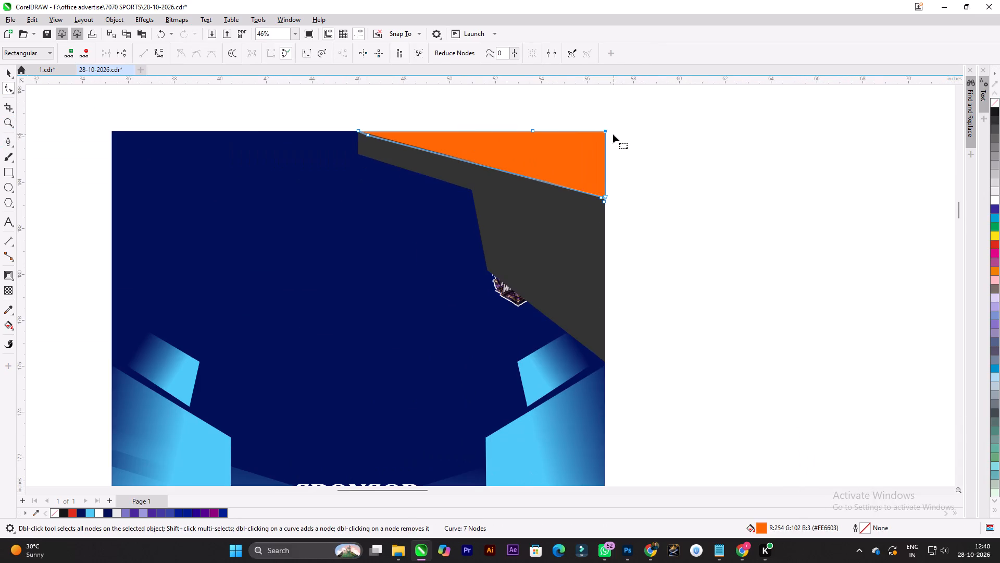
click(4, 74)
click(693, 268)
Select the reshaped orange shoulder piece at the navy panel's top-right corner.
scroll(548, 160, up, 3)
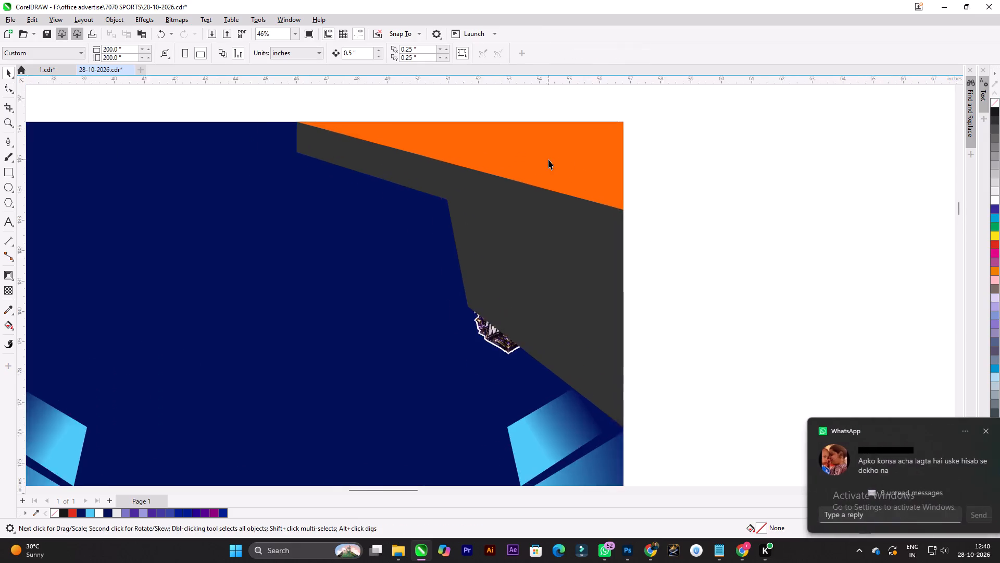
scroll(548, 160, up, 5)
scroll(504, 122, down, 12)
click(657, 193)
click(555, 162)
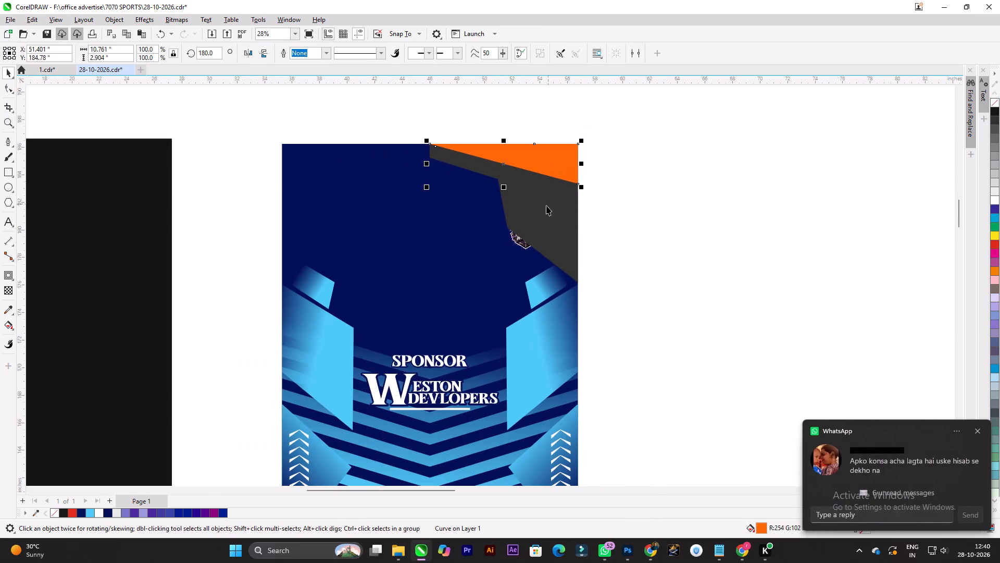
ctrl+click(546, 205)
click(634, 211)
click(549, 161)
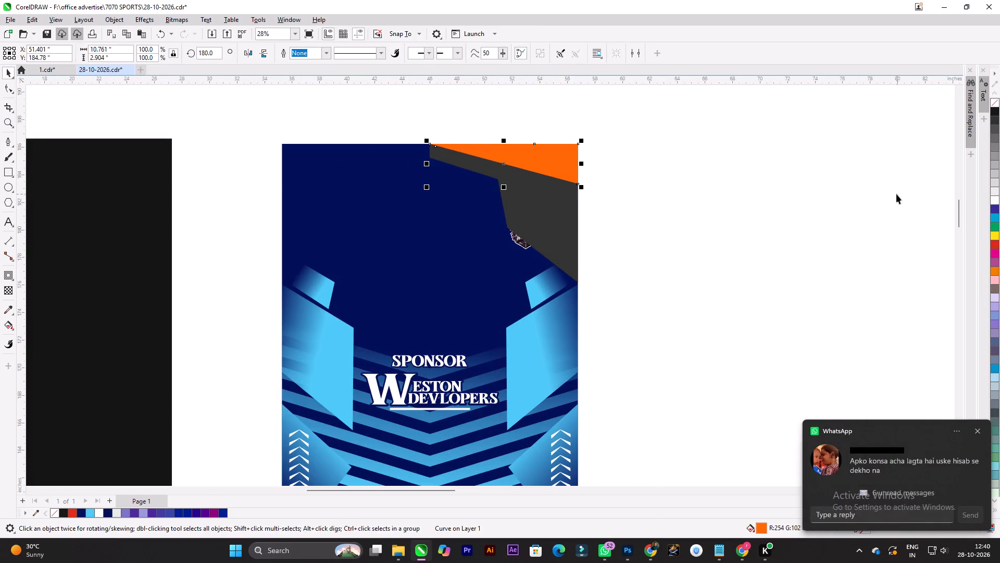
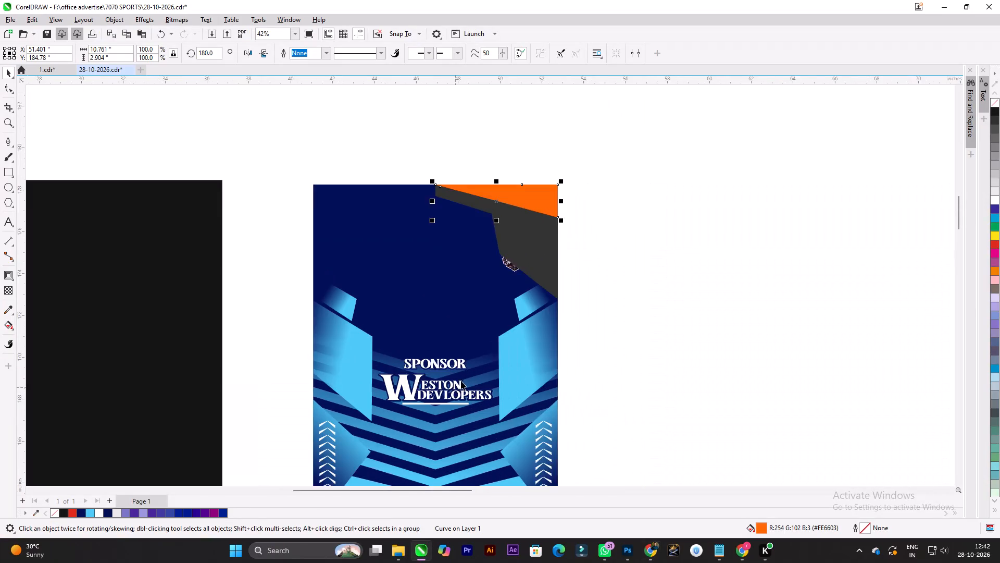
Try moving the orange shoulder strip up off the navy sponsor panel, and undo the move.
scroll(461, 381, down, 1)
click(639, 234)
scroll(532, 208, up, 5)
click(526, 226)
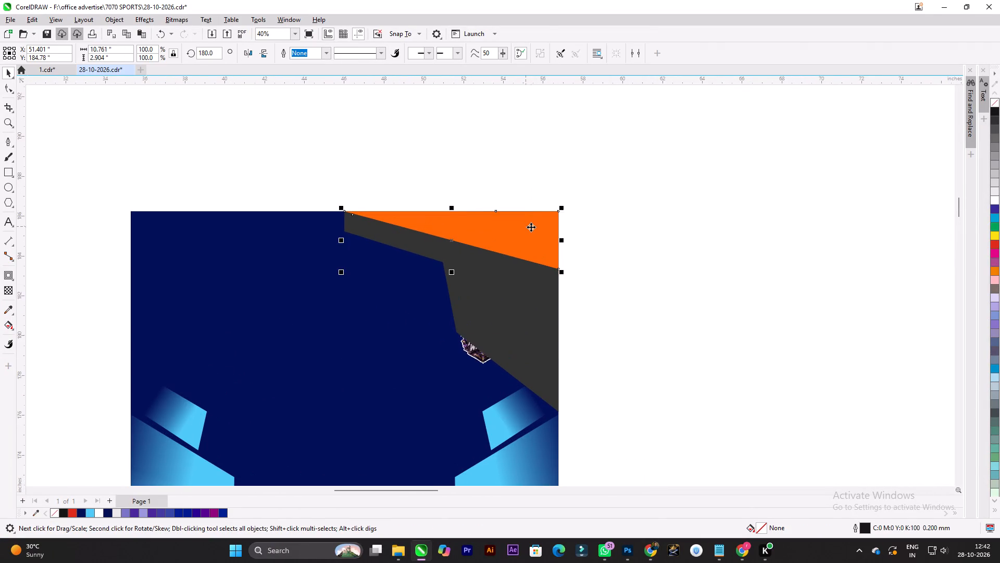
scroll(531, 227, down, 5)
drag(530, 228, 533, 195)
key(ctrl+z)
Sample the sponsor panel's navy background colour #021057 and apply it as the fill of the orange shoulder strip.
click(637, 222)
scroll(528, 224, up, 2)
click(521, 228)
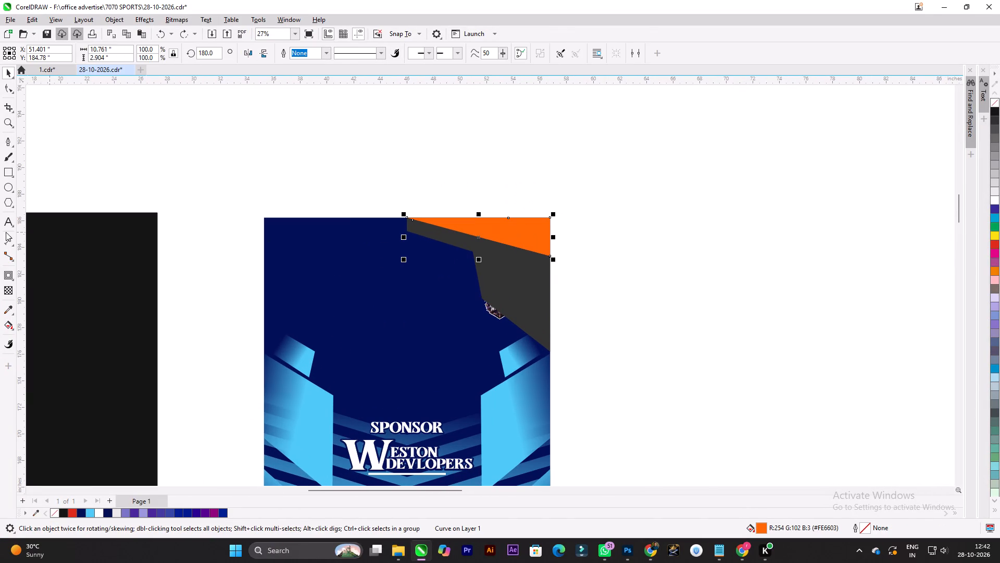
click(12, 305)
click(379, 319)
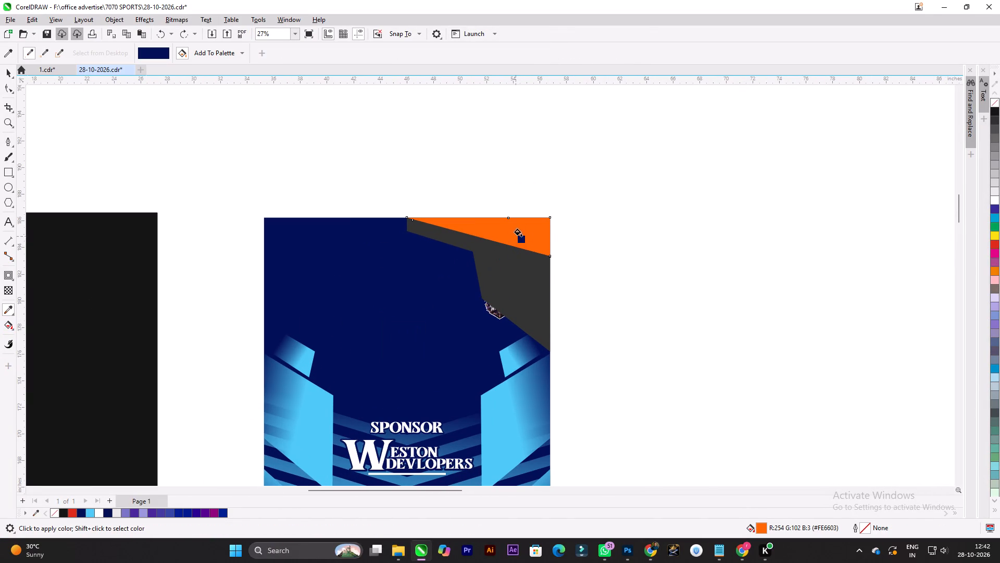
click(518, 232)
Edit the uniform fill of the recoloured shoulder strip above the dark grey panel, picking the brighter blue #122BA6.
scroll(588, 313, up, 3)
scroll(30, 376, down, 3)
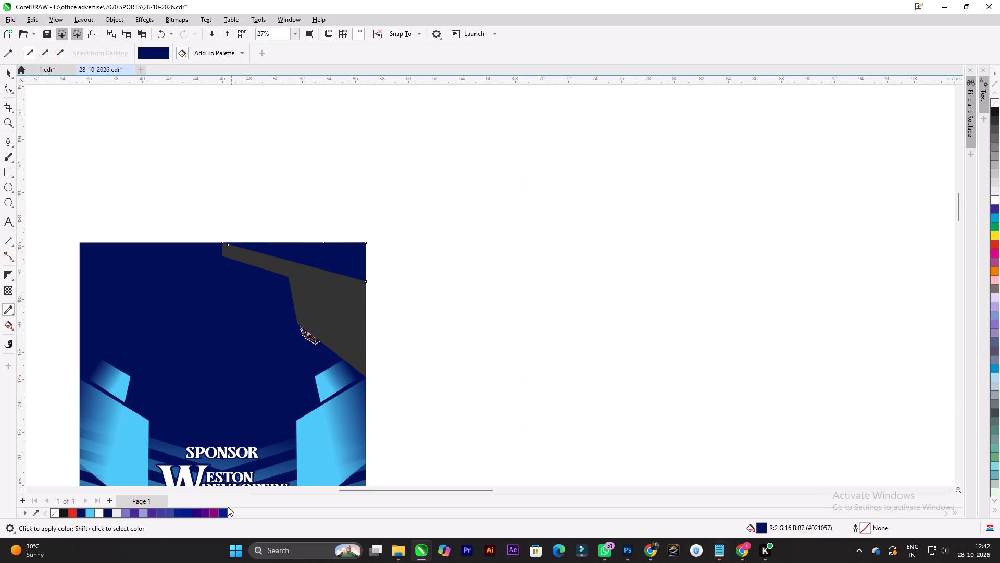
click(766, 529)
click(761, 527)
scroll(709, 397, down, 2)
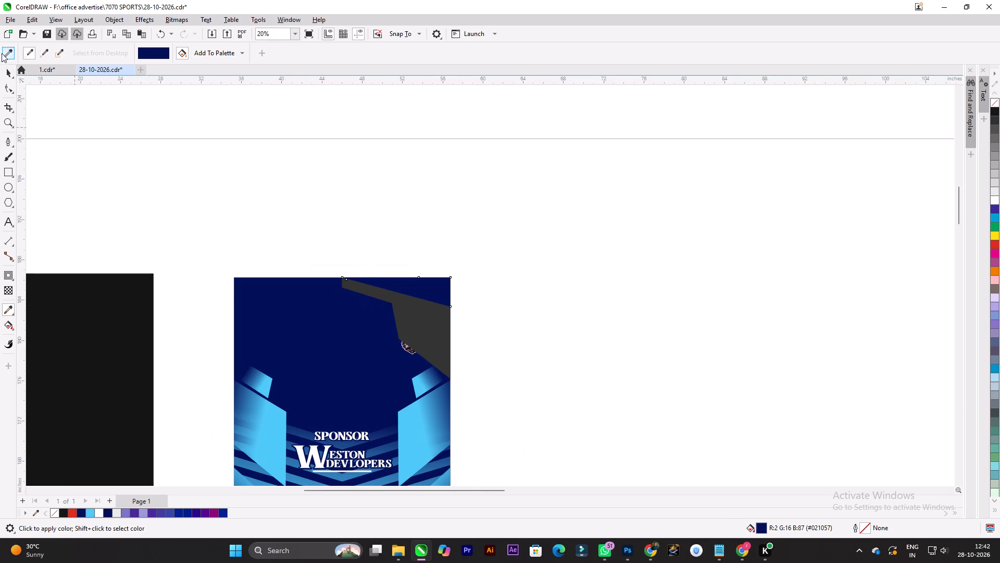
click(5, 72)
click(574, 297)
click(428, 283)
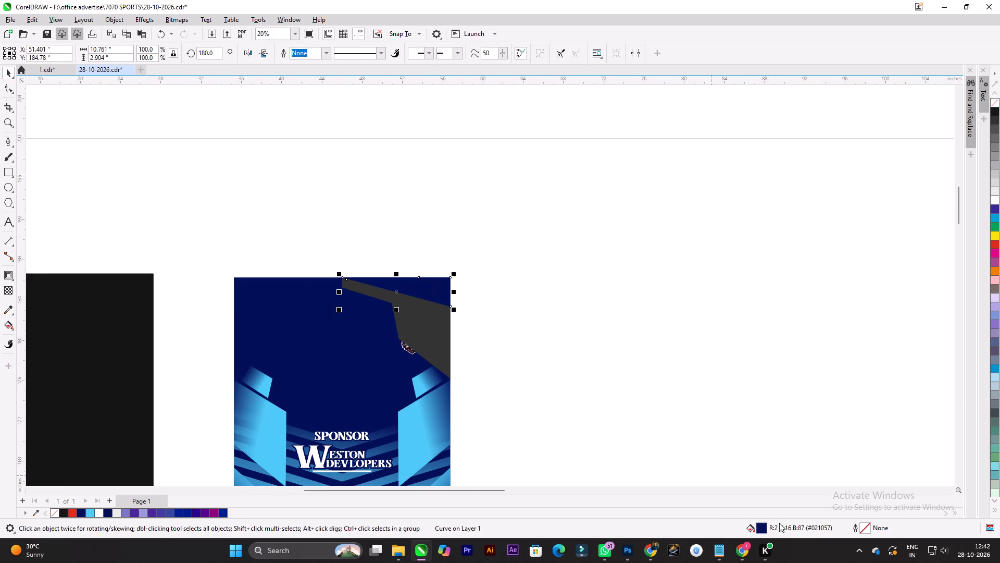
double_click(760, 528)
drag(456, 244, 461, 244)
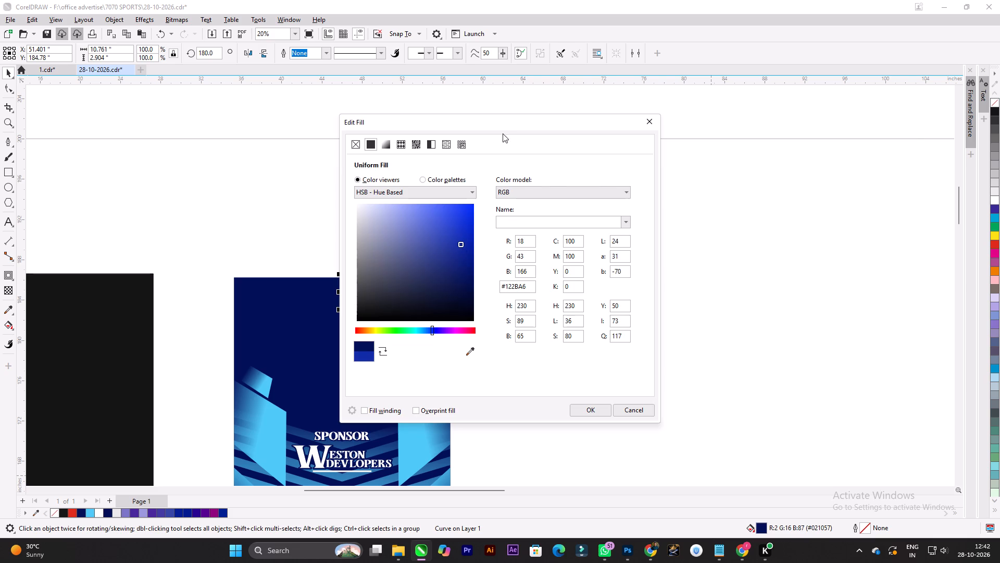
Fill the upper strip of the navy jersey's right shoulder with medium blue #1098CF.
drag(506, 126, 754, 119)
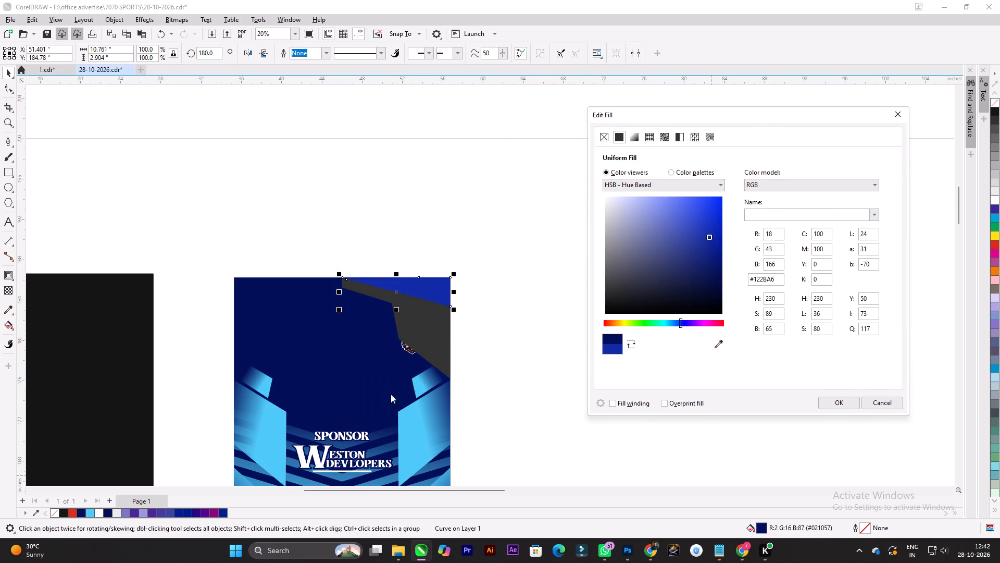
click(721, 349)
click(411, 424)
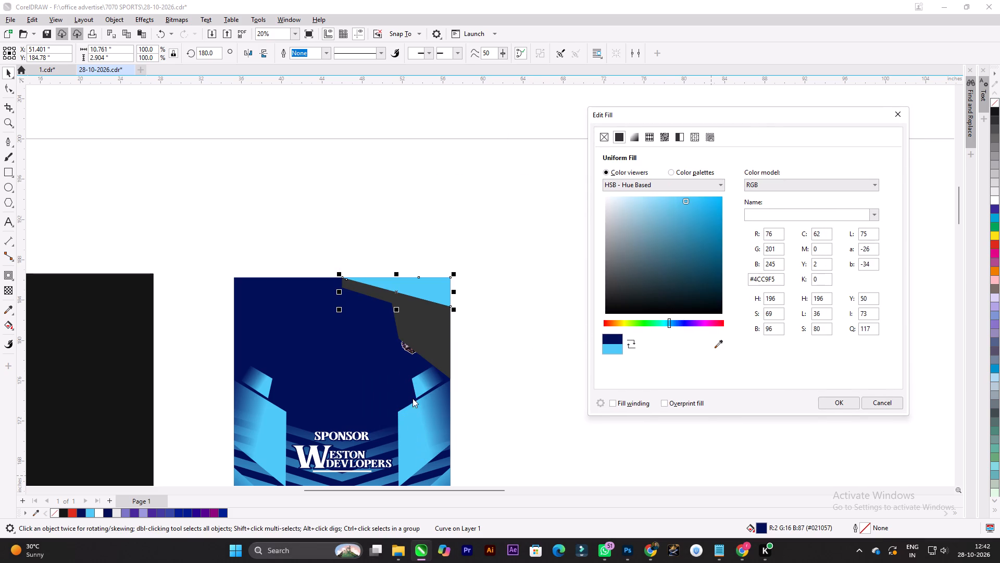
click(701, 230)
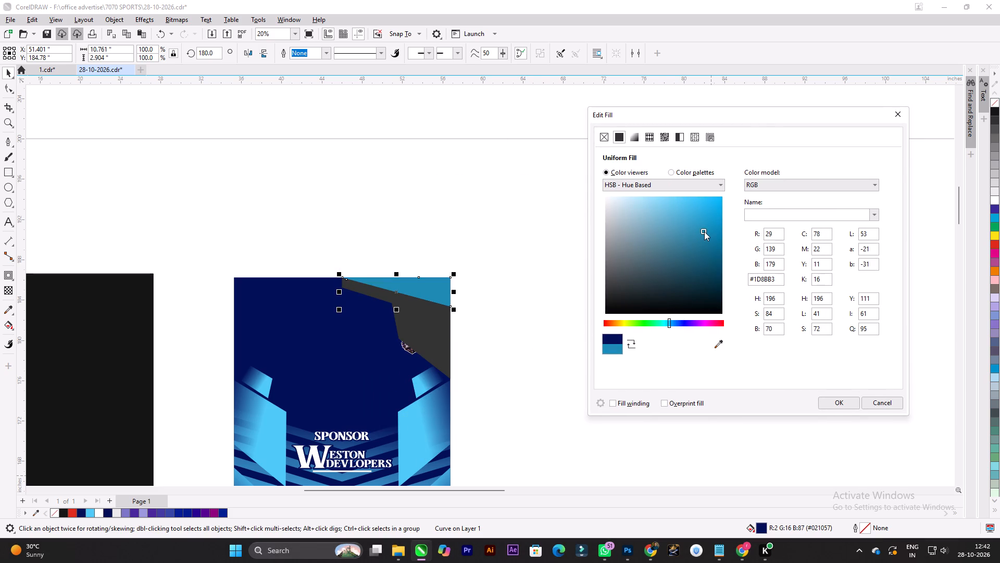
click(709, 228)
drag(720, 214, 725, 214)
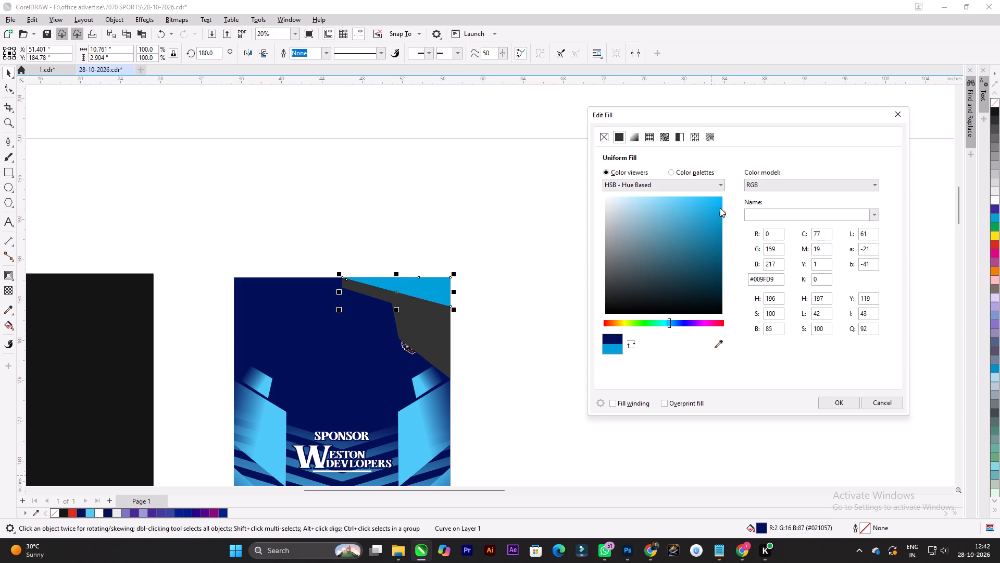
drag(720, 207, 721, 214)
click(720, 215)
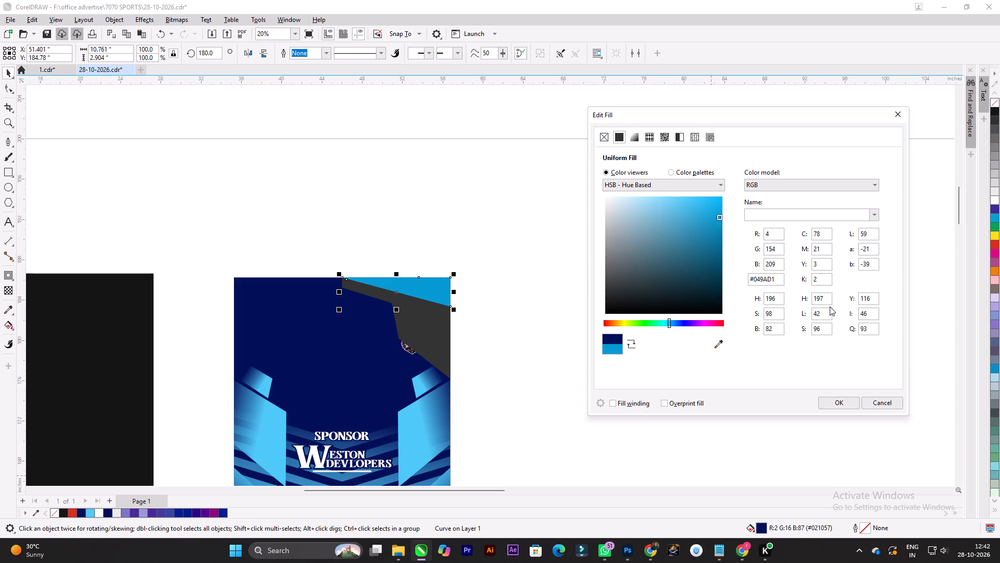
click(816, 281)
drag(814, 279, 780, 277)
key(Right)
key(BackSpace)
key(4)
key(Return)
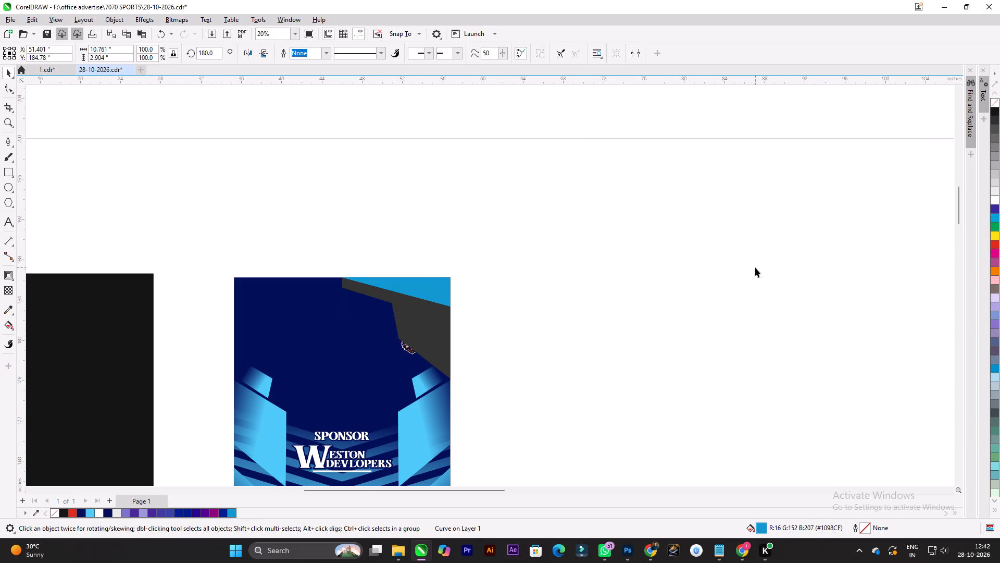
Change the uniform fill of the right shoulder's upper strip to bright cyan #00C6E0.
click(437, 298)
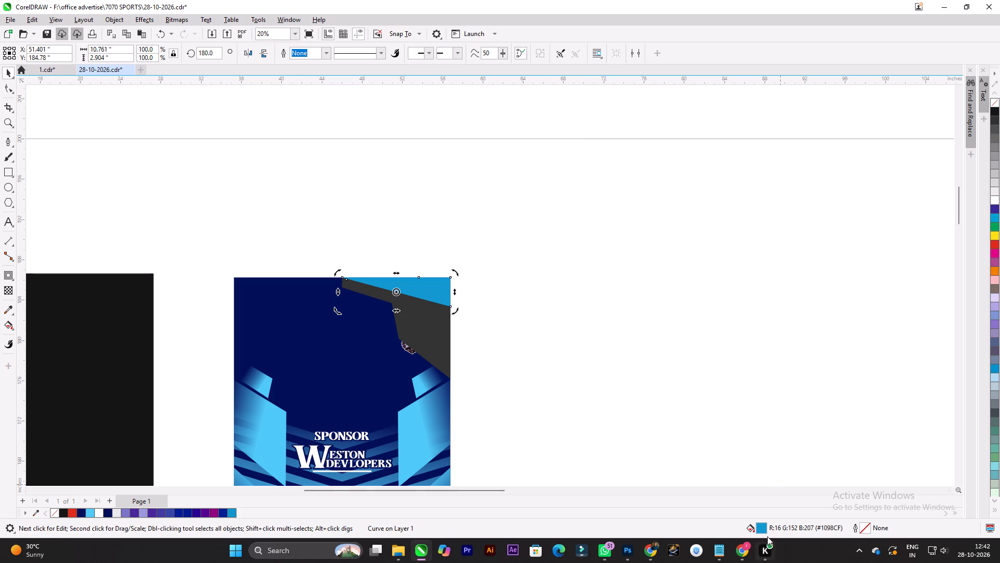
double_click(759, 530)
drag(565, 127, 682, 104)
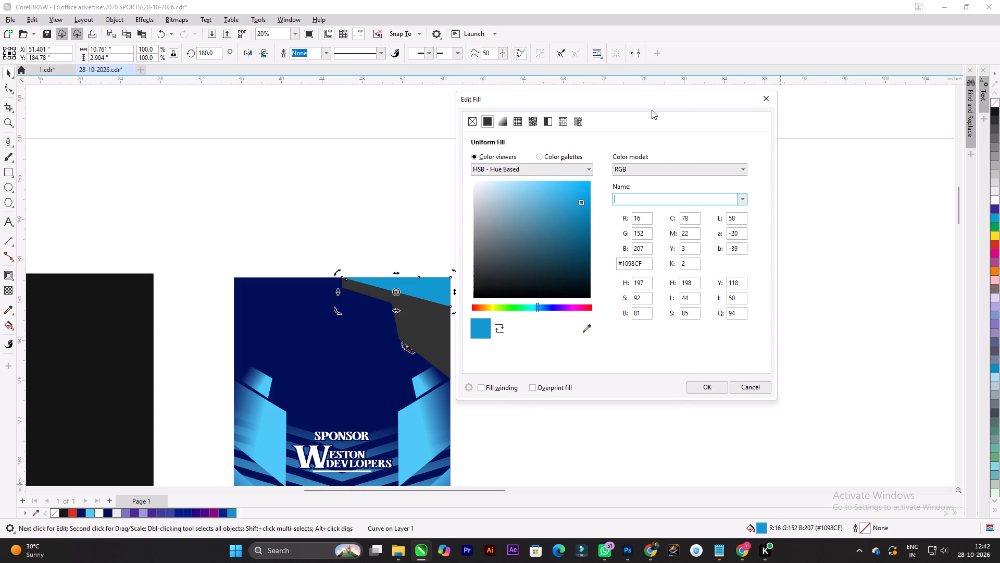
drag(647, 103, 712, 105)
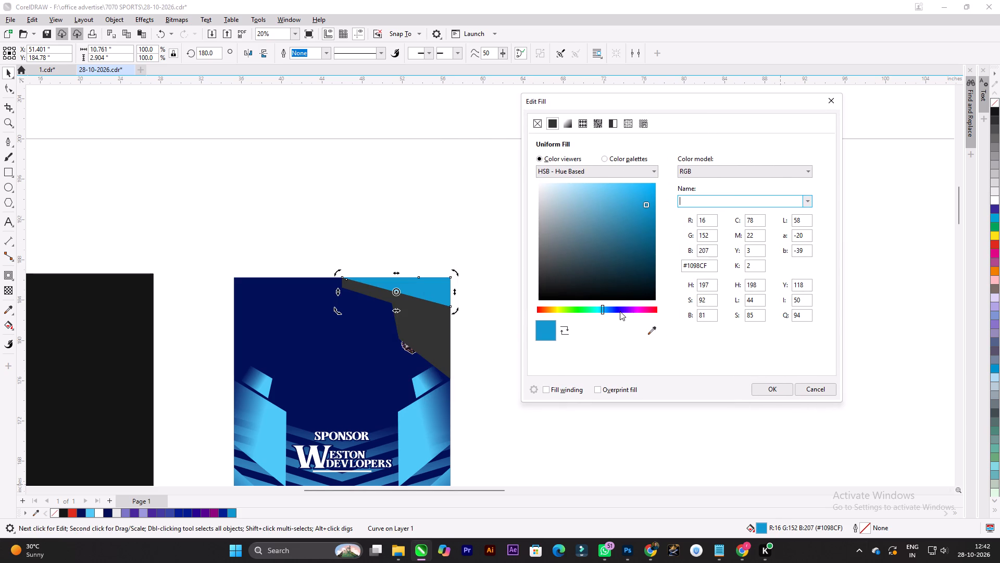
click(619, 311)
click(617, 311)
click(613, 311)
click(603, 311)
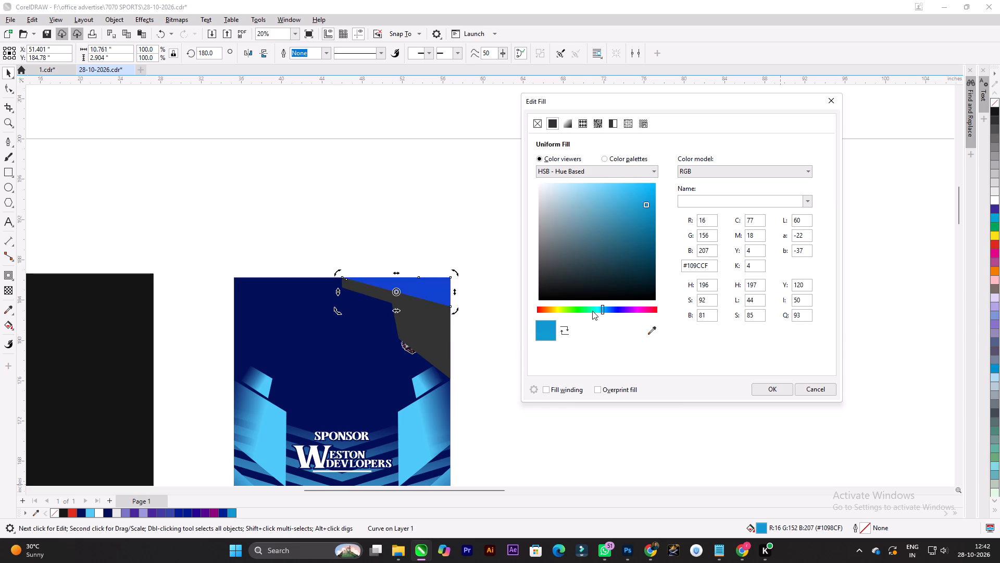
click(590, 310)
click(586, 309)
double_click(577, 309)
click(571, 309)
double_click(559, 310)
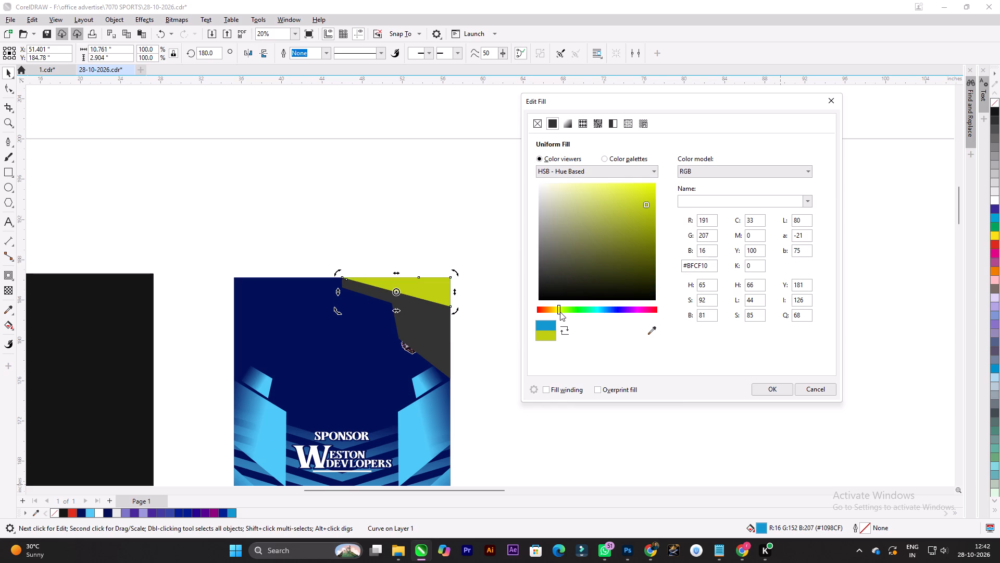
click(560, 312)
drag(558, 311, 552, 311)
click(551, 311)
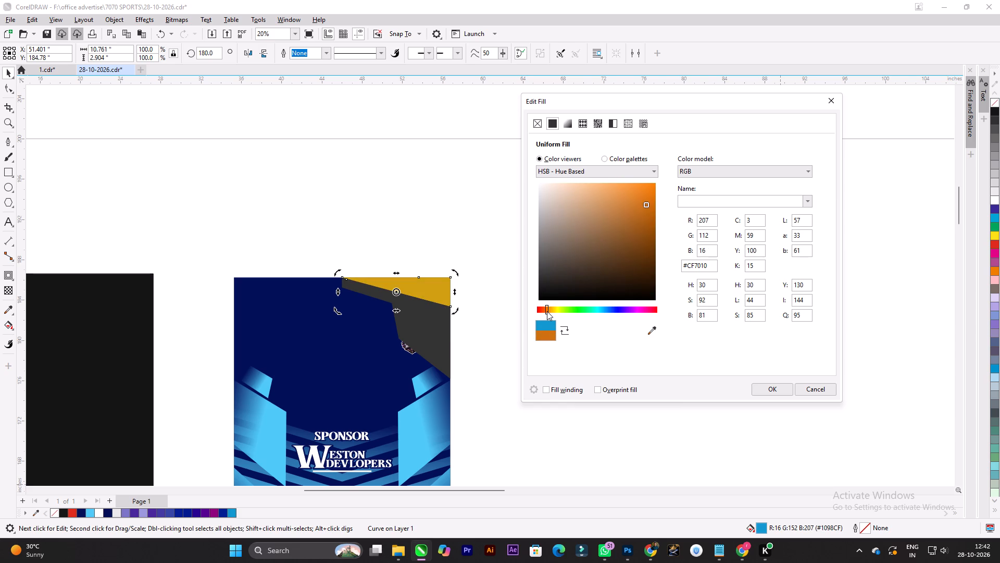
drag(547, 311, 581, 313)
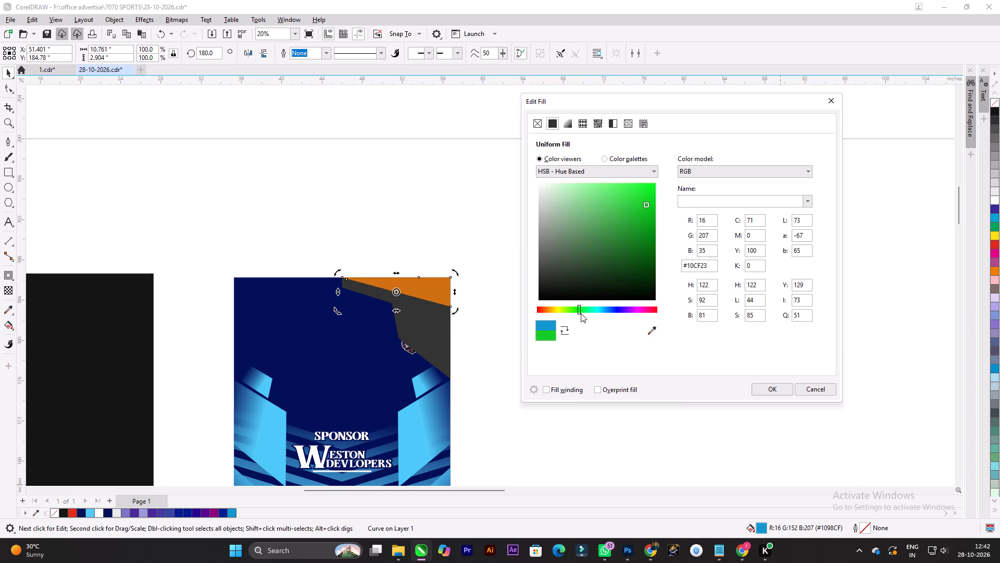
drag(581, 313, 599, 315)
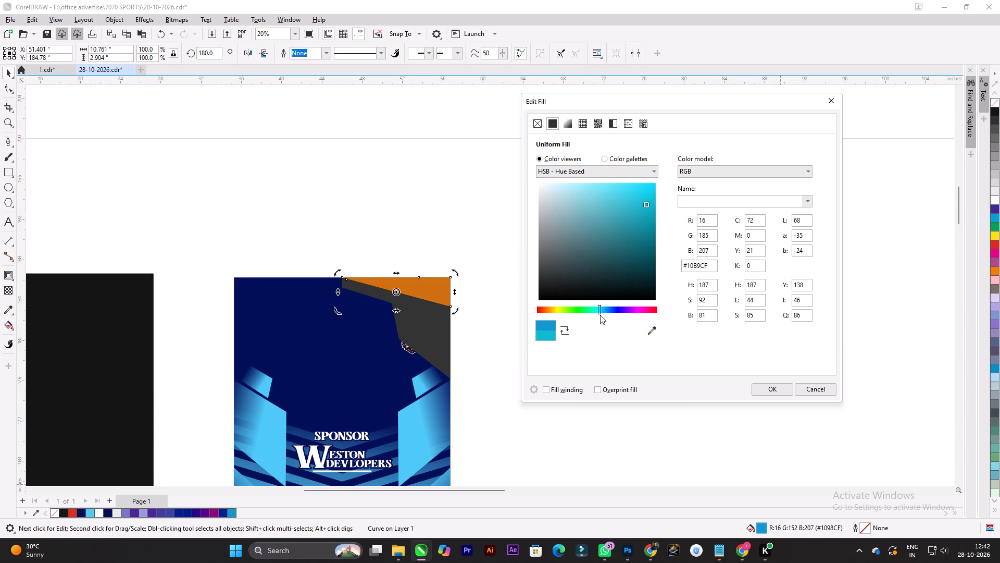
click(601, 315)
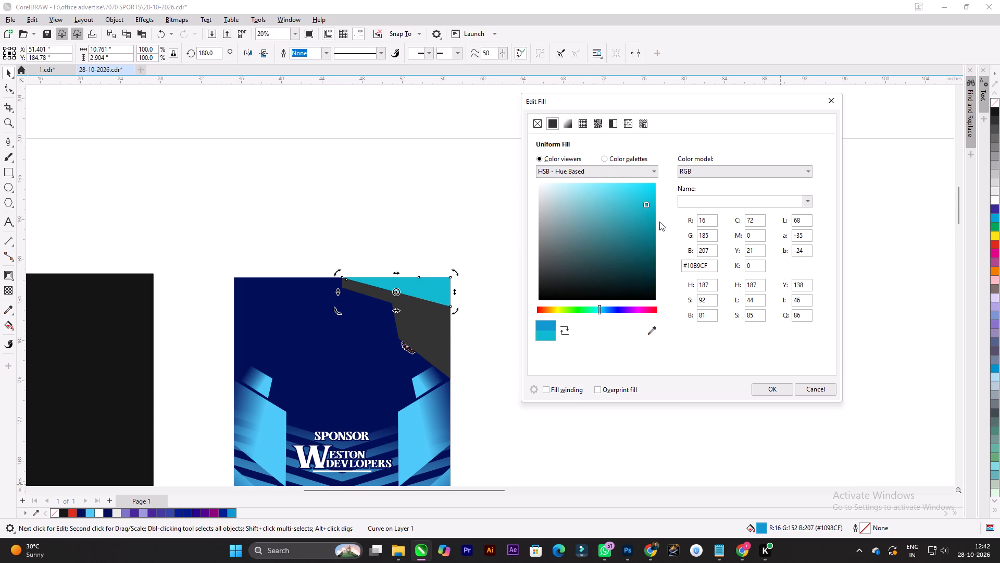
drag(653, 202, 661, 168)
click(651, 194)
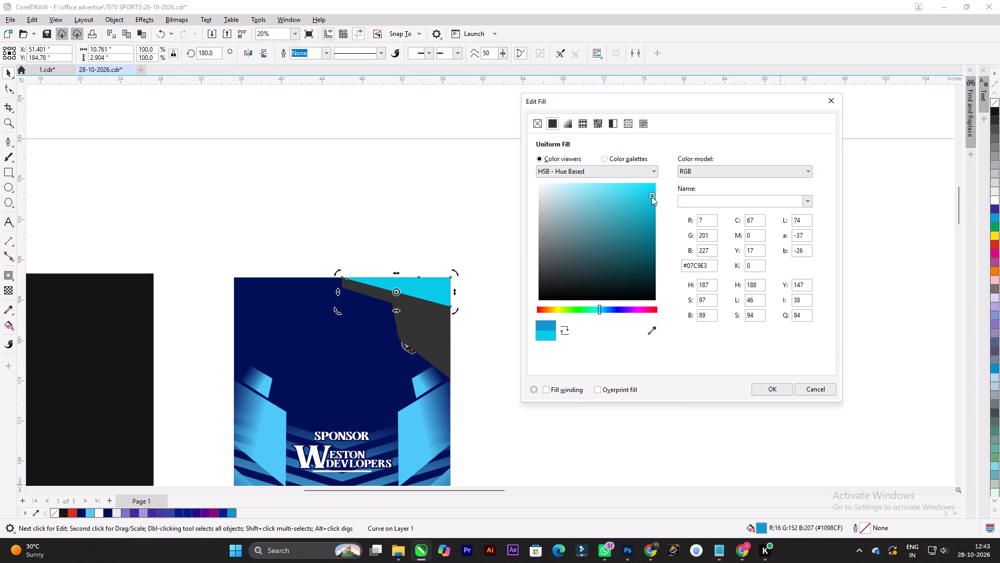
click(651, 197)
drag(649, 200, 656, 197)
click(768, 392)
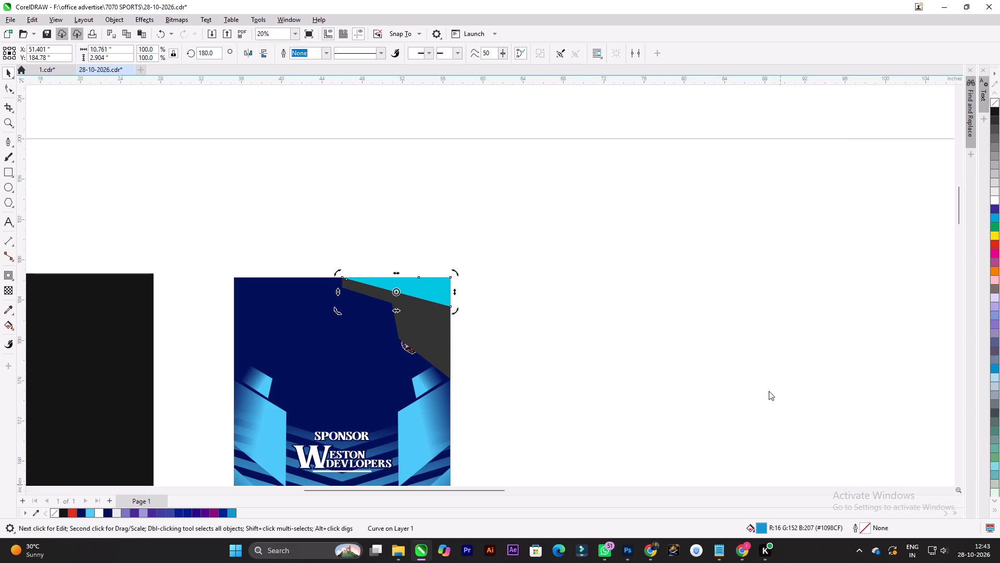
Fill the dark grey right shoulder panel below the cyan strip with blue #026AAB.
click(571, 357)
click(450, 337)
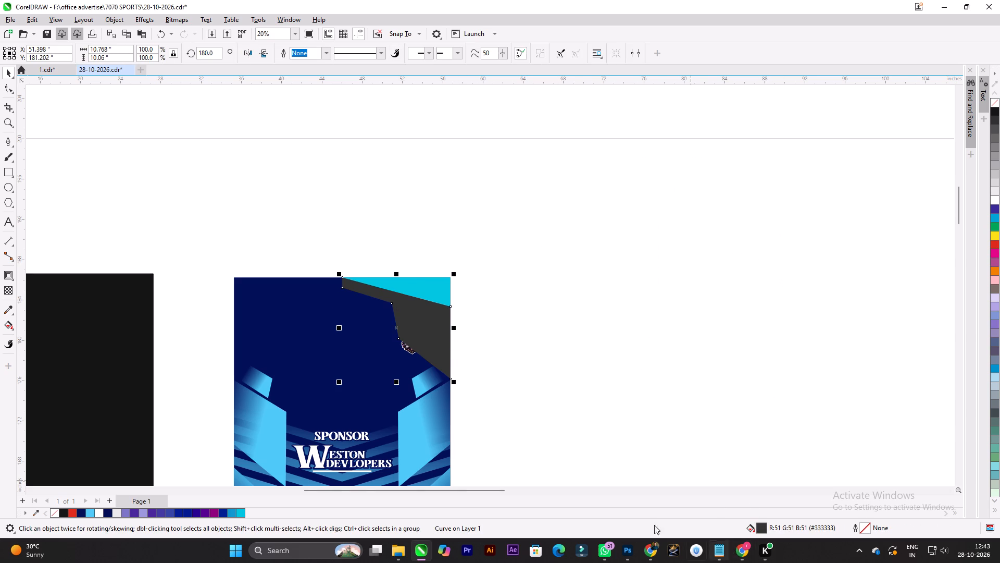
double_click(762, 530)
drag(510, 123, 648, 119)
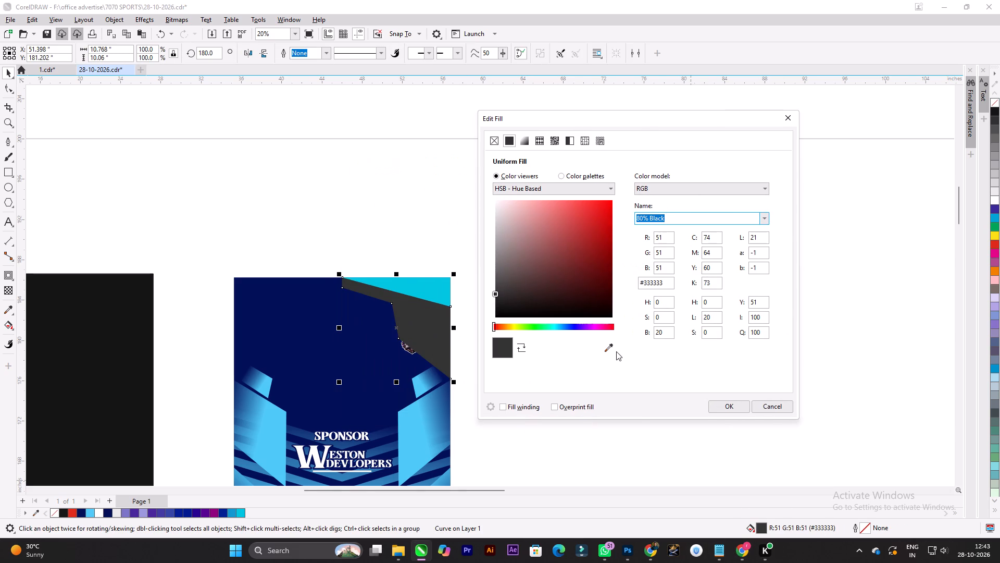
click(612, 350)
click(433, 289)
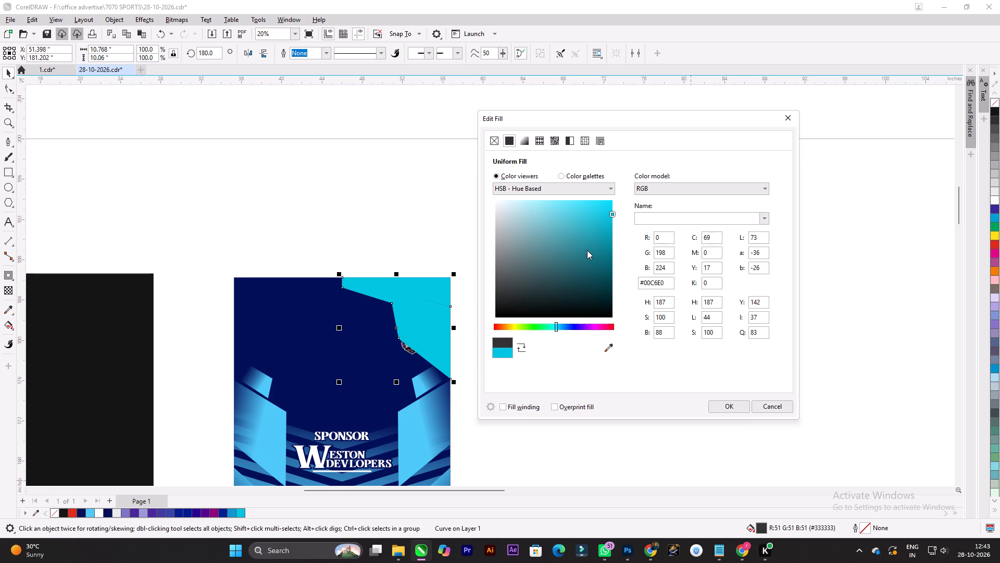
drag(587, 250, 597, 250)
drag(599, 245, 608, 242)
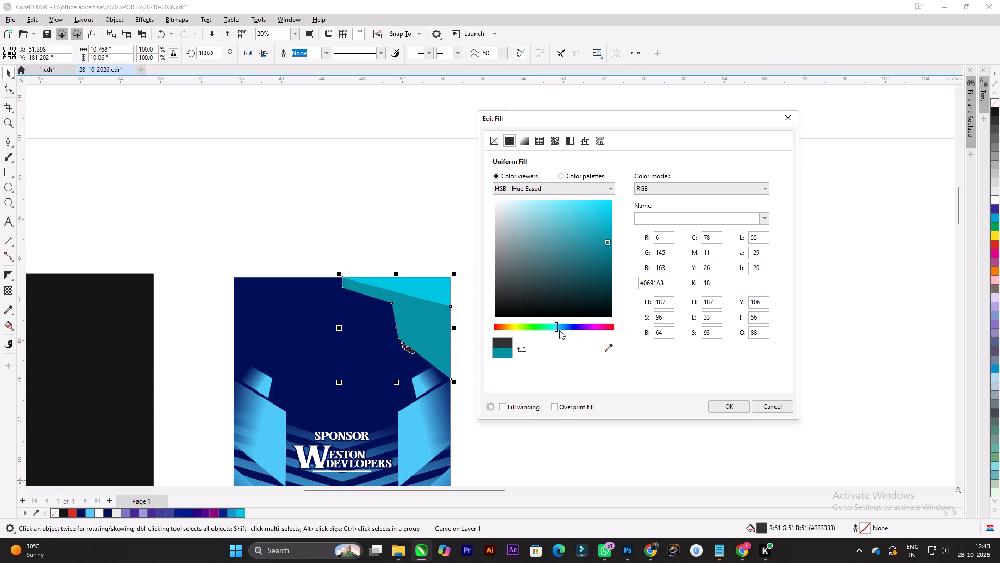
click(558, 329)
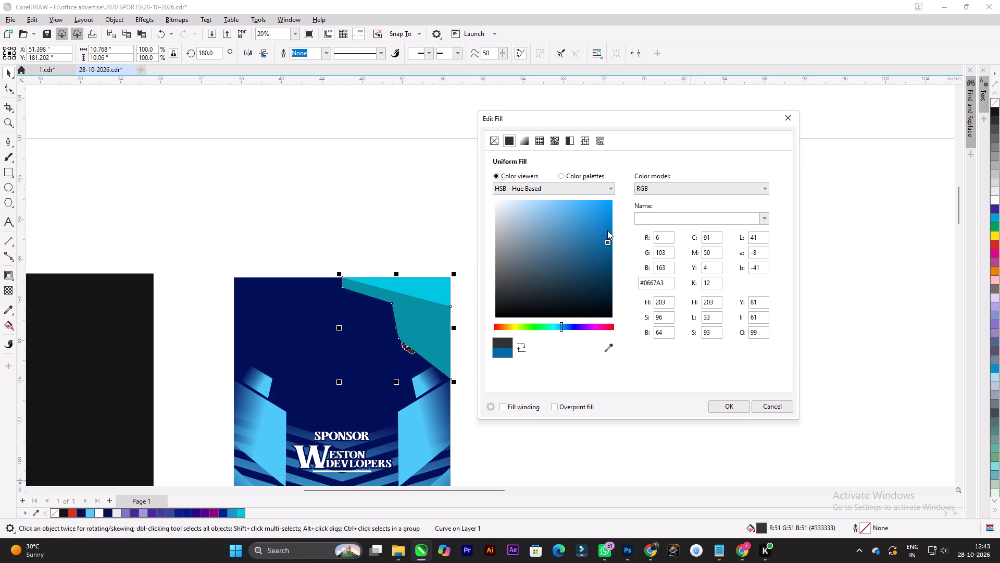
drag(607, 230, 610, 236)
click(610, 236)
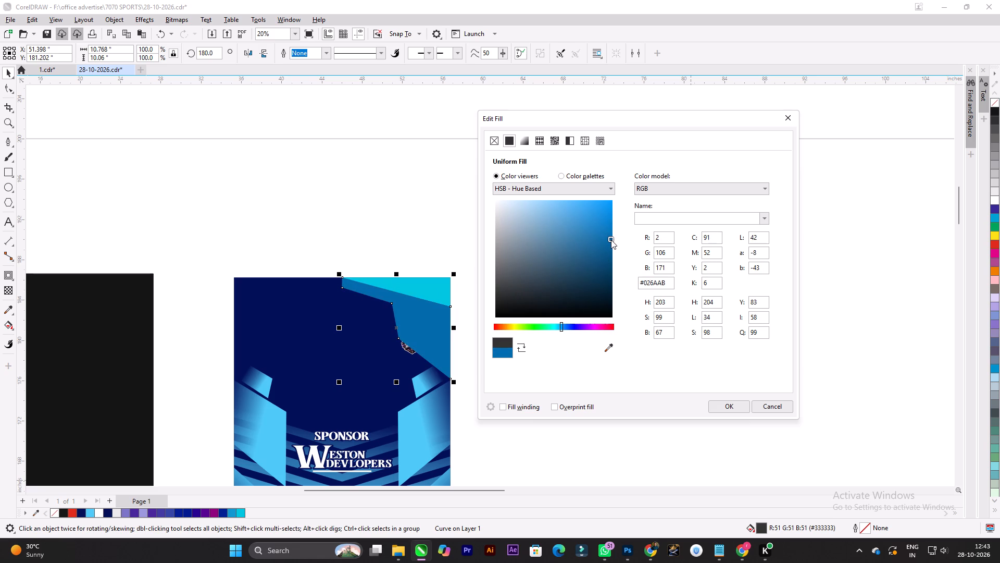
click(729, 406)
click(707, 378)
Group the cyan strip and the blue panel of the jersey's right shoulder.
scroll(427, 288, up, 3)
click(427, 288)
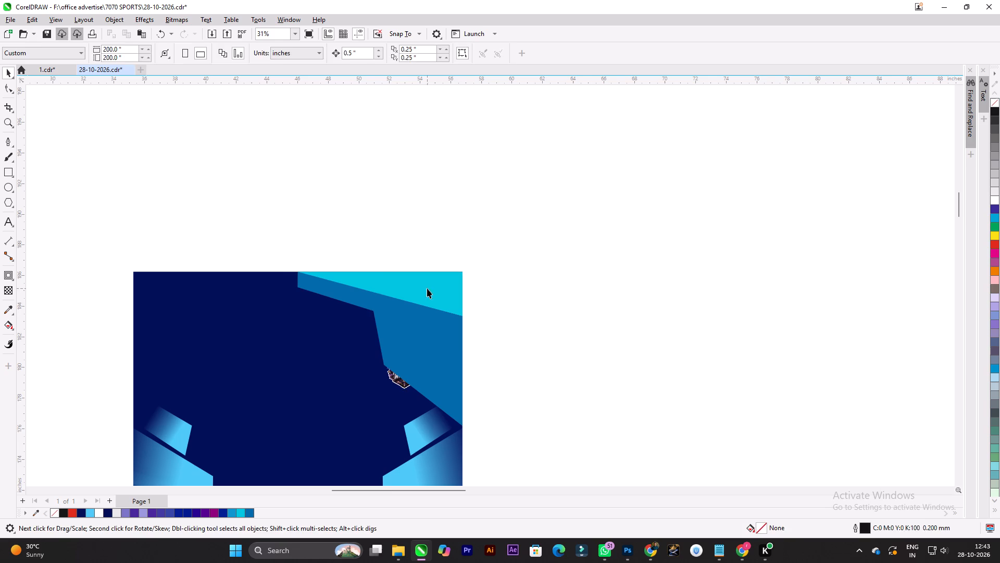
ctrl+click(435, 354)
drag(433, 345, 534, 252)
key(ctrl+z)
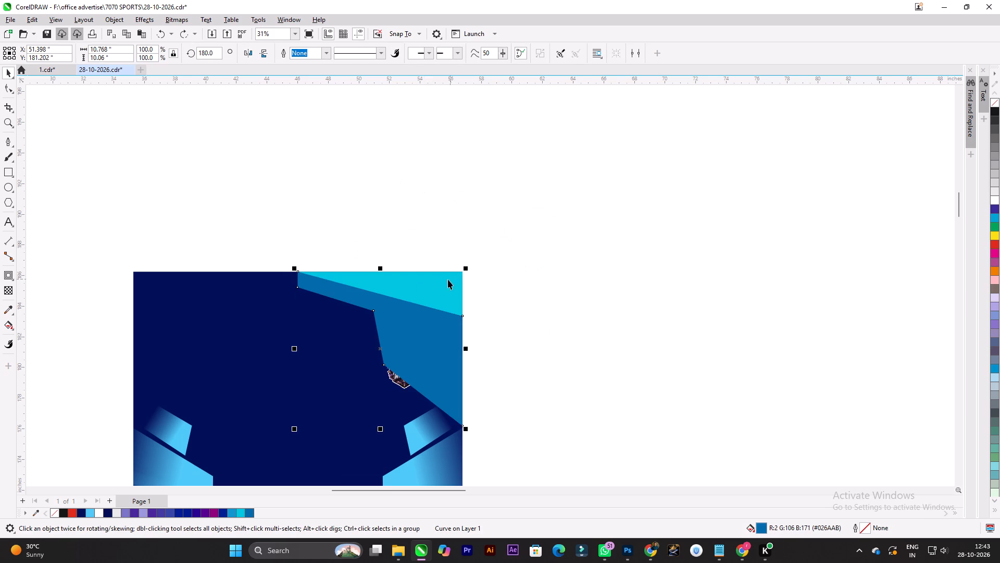
shift+click(447, 280)
drag(443, 299, 526, 241)
key(ctrl+z)
key(ctrl+g)
Place a horizontally mirrored copy of the shoulder group against the navy jersey's left edge.
scroll(619, 243, down, 5)
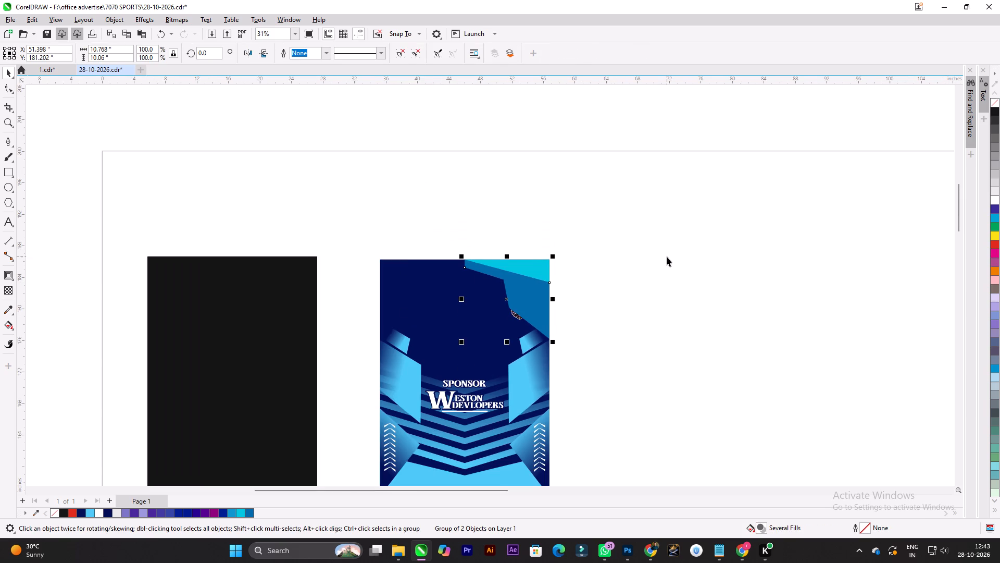
scroll(666, 260, down, 1)
key(ctrl+c)
key(ctrl+v)
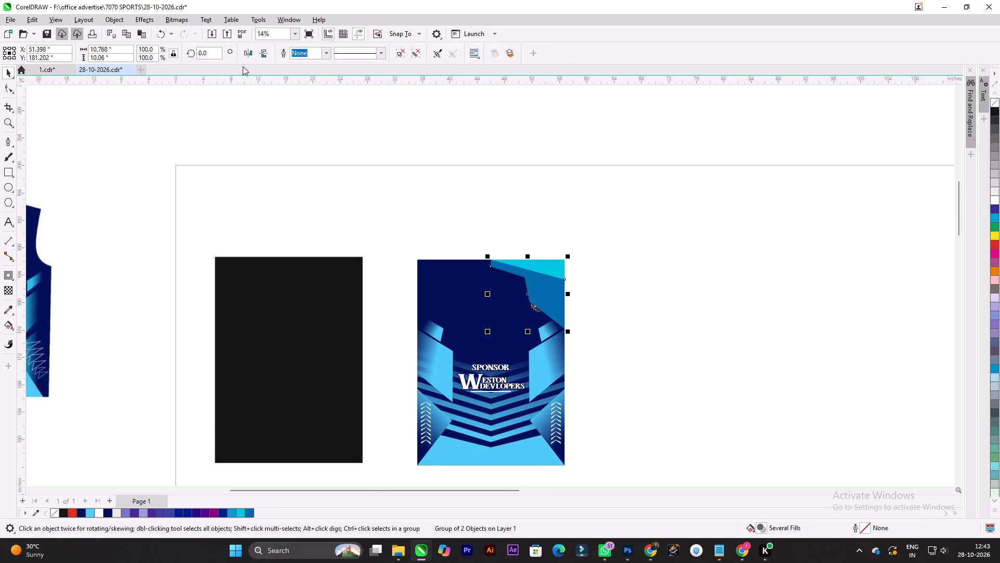
click(252, 53)
shift+click(449, 283)
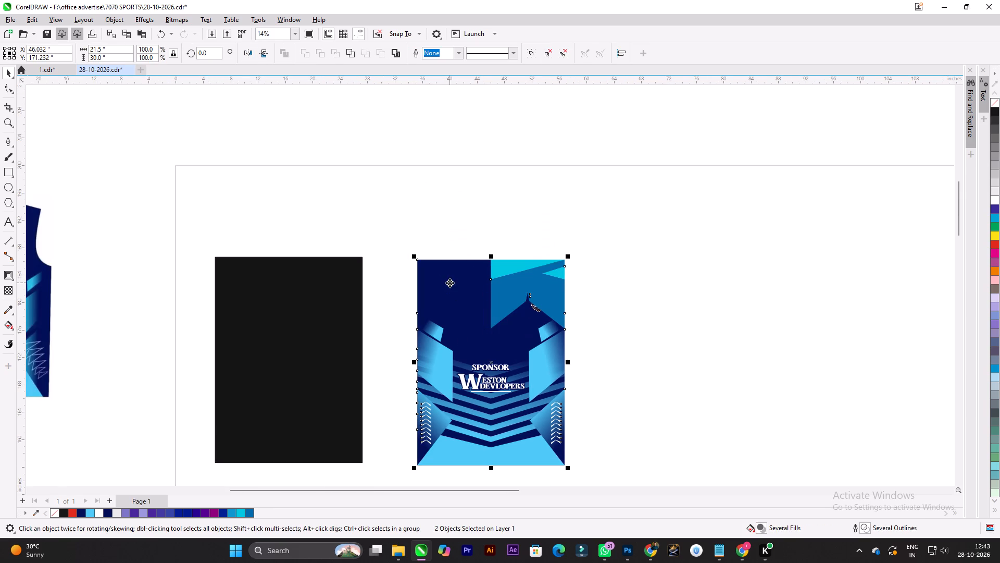
key(l)
click(724, 298)
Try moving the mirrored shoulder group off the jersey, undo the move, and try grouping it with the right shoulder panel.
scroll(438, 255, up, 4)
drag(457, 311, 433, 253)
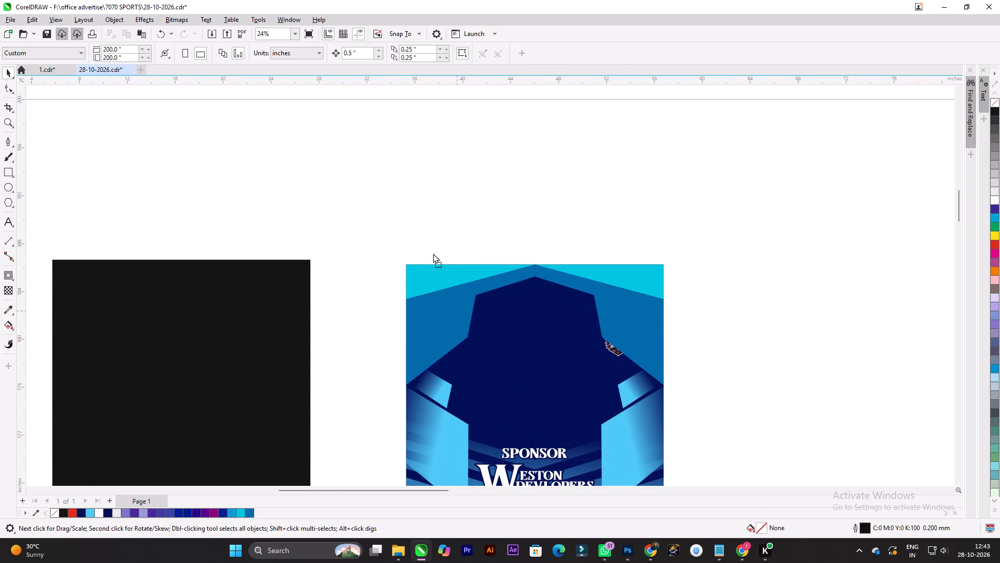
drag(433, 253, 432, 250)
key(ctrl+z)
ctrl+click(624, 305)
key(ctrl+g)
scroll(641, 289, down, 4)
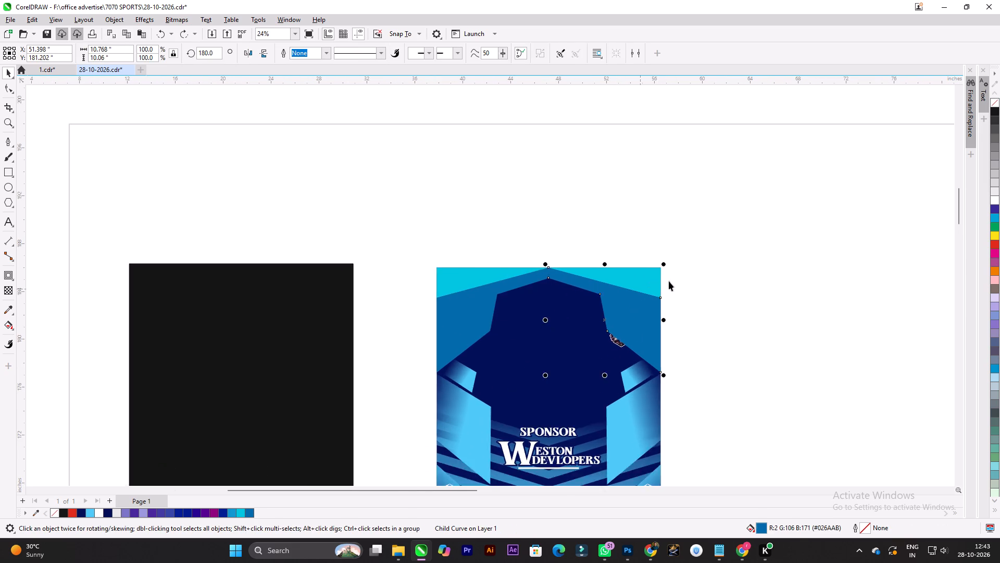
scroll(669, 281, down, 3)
Group the right shoulder group with its mirrored left counterpart.
click(736, 273)
drag(653, 293, 630, 169)
key(ctrl+z)
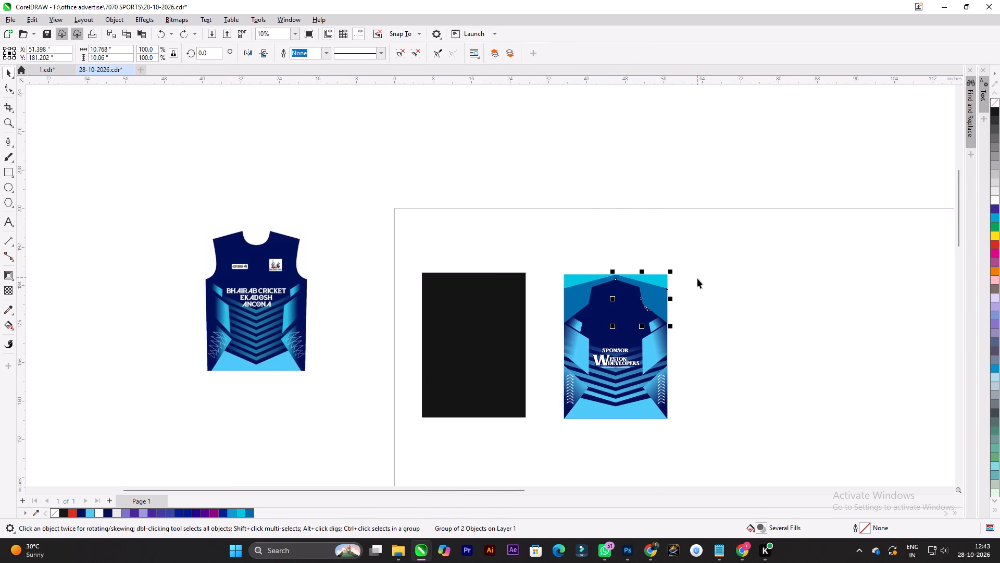
shift+click(573, 295)
key(ctrl+g)
click(724, 303)
scroll(686, 305, up, 4)
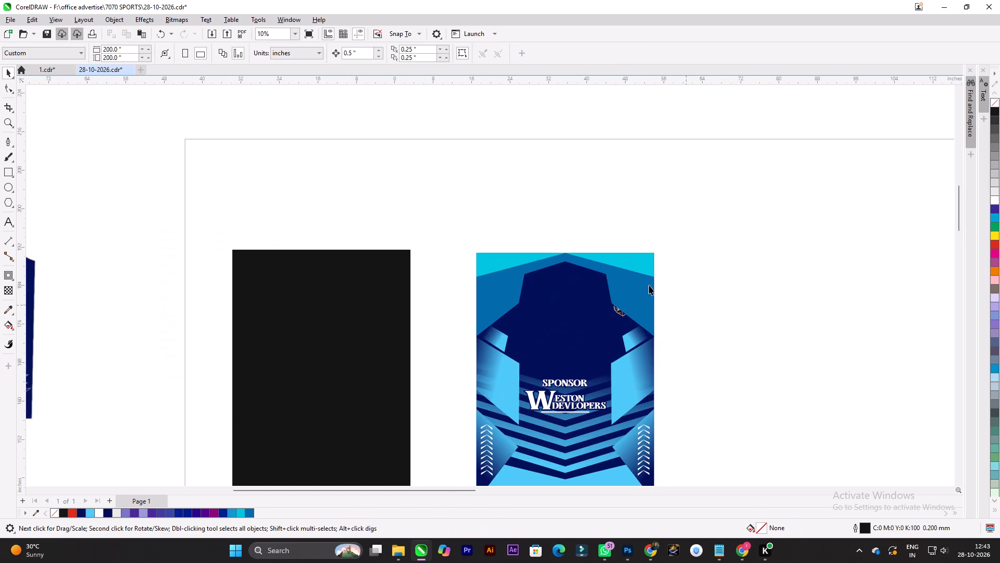
Move the joined shoulder group off the navy jersey into the empty area just above it.
drag(635, 287, 631, 178)
key(ctrl+z)
click(724, 266)
drag(623, 293, 630, 178)
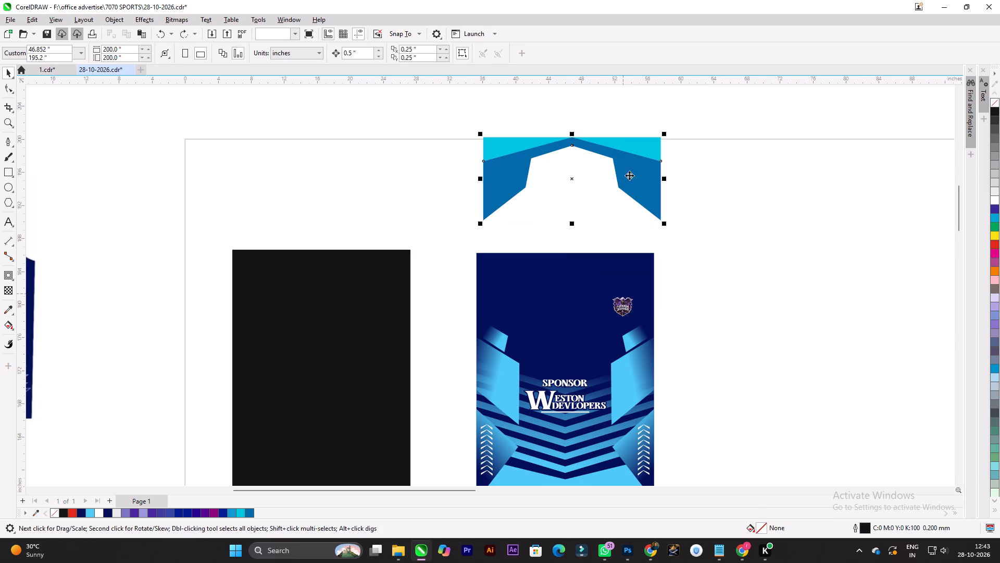
click(726, 266)
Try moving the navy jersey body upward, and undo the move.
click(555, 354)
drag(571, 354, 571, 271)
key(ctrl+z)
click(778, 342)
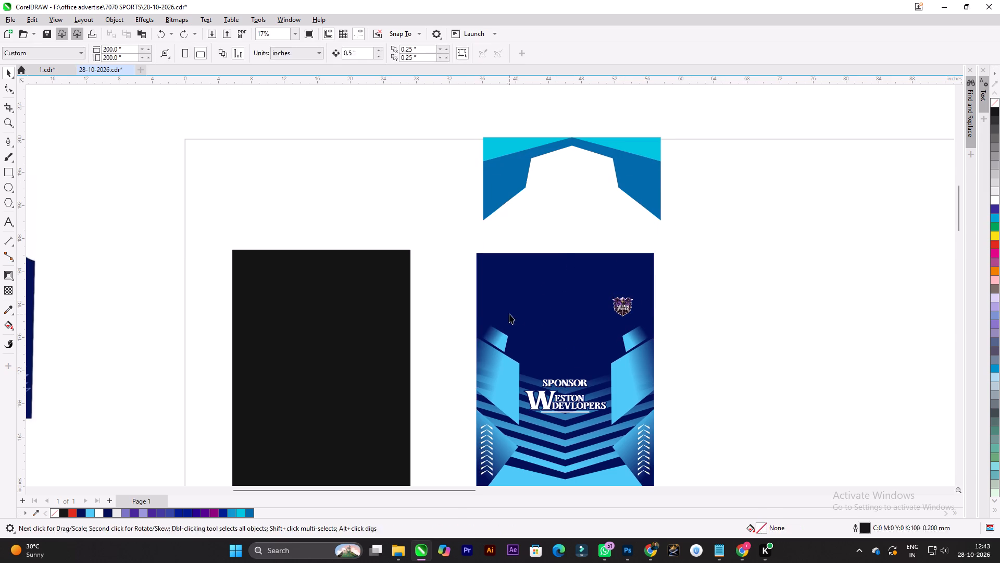
Ungroup the whole navy jersey into separate objects, leaving the shoulder group out of the selection.
click(509, 314)
scroll(515, 307, down, 6)
click(701, 338)
drag(483, 275, 688, 474)
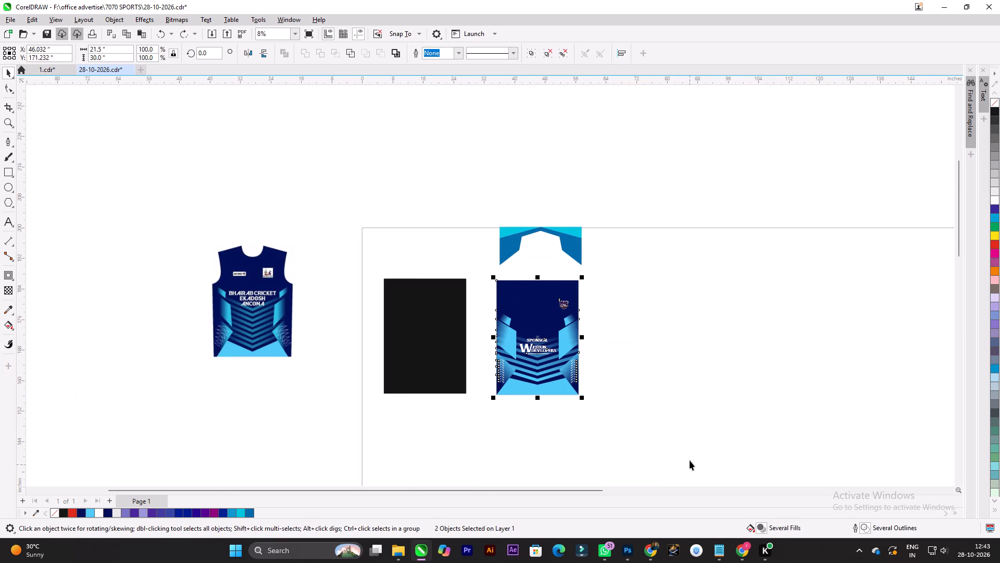
key(ctrl+u)
key(ctrl+u)
key(ctrl+u)
key(ctrl+u)
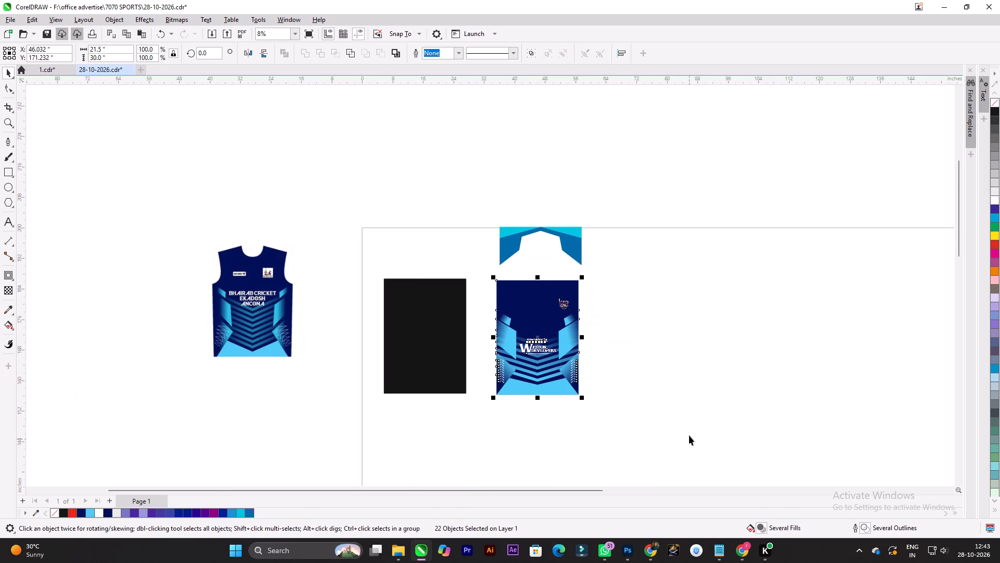
click(682, 403)
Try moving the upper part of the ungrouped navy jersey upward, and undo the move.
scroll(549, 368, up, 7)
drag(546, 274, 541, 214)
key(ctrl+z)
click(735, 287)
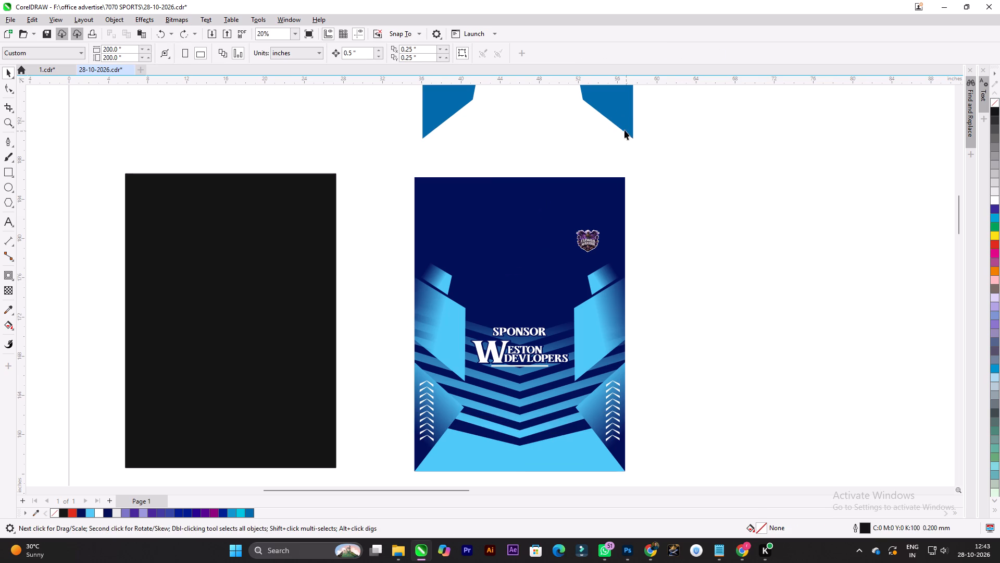
Align the shoulder group to the horizontal centre and top edge of the navy jersey background.
scroll(622, 148, down, 5)
click(622, 138)
shift+click(568, 179)
text(CT)
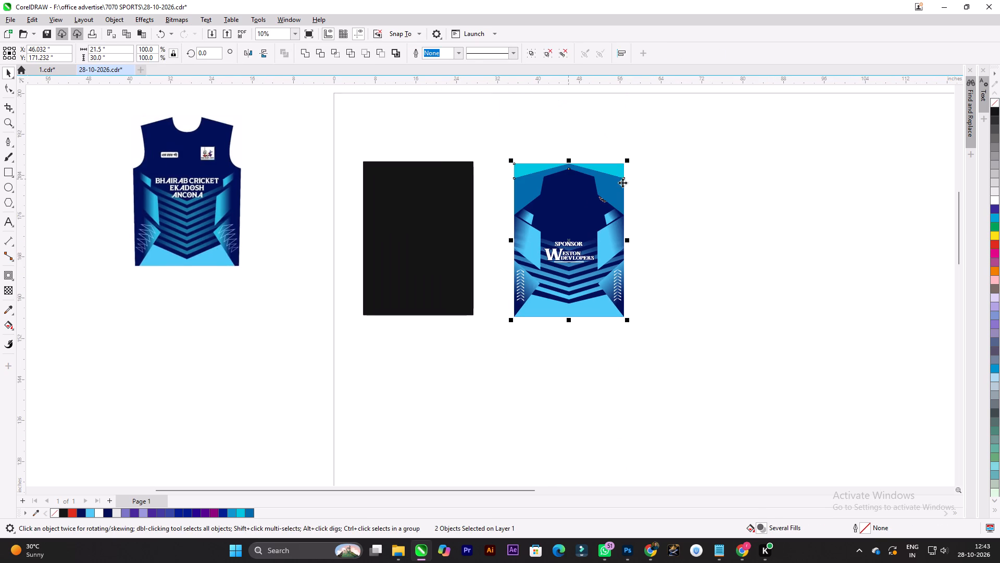
click(759, 199)
Reorder the shoulder group so it sits just above the navy background but behind the team logo.
click(605, 179)
scroll(605, 179, up, 2)
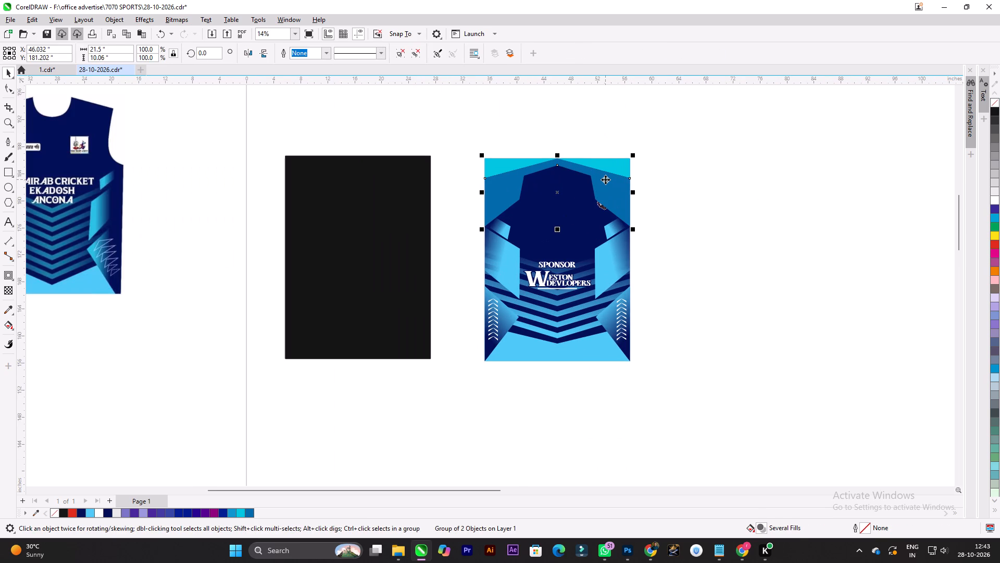
key(ctrl+End)
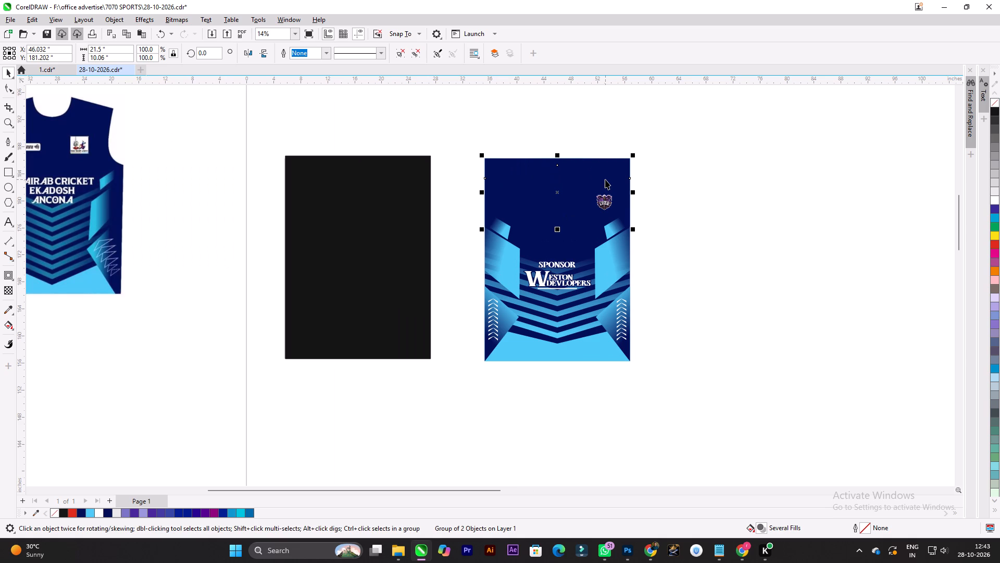
key(ctrl+Page_Up)
key(ctrl+Page_Up)
key(ctrl+Page_Up)
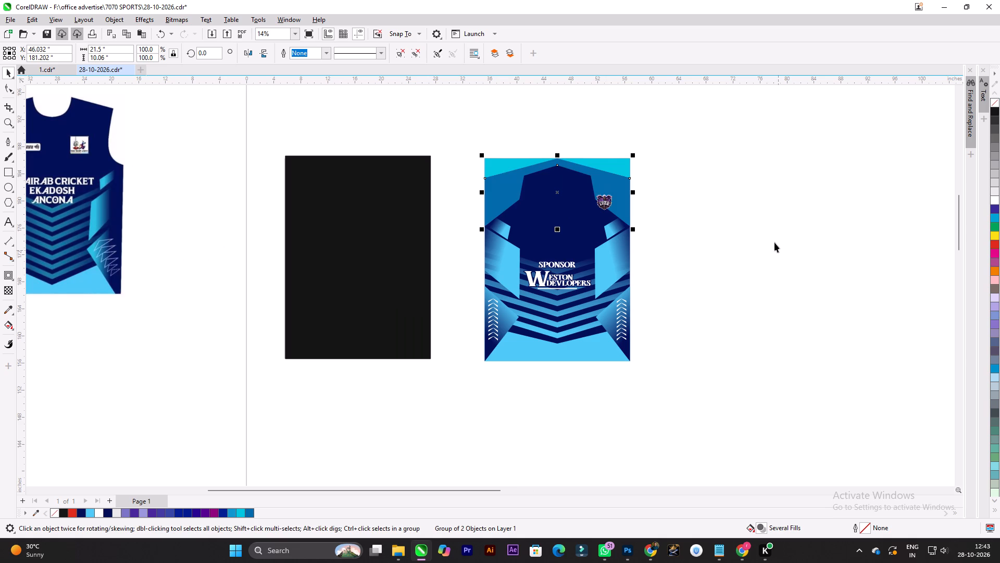
click(775, 238)
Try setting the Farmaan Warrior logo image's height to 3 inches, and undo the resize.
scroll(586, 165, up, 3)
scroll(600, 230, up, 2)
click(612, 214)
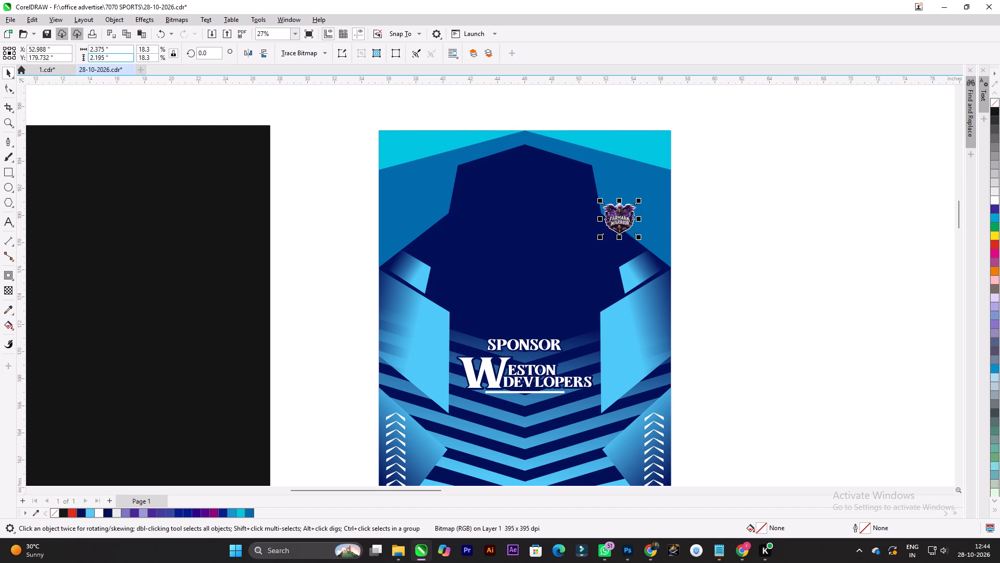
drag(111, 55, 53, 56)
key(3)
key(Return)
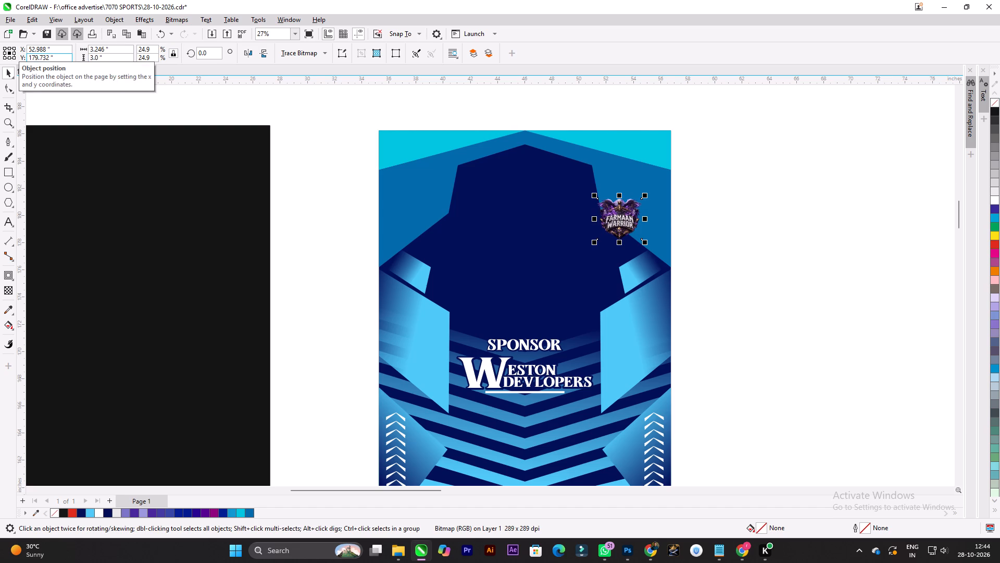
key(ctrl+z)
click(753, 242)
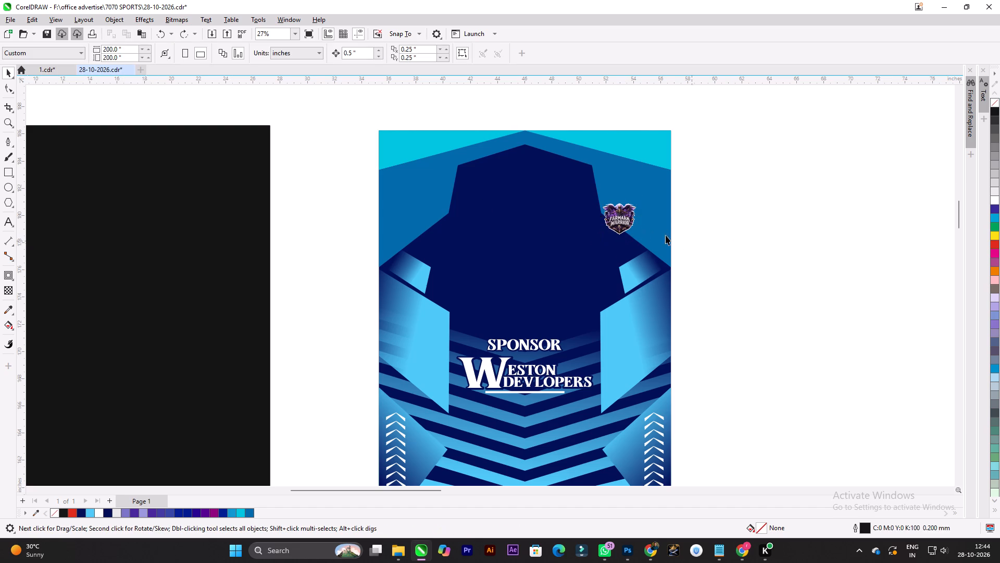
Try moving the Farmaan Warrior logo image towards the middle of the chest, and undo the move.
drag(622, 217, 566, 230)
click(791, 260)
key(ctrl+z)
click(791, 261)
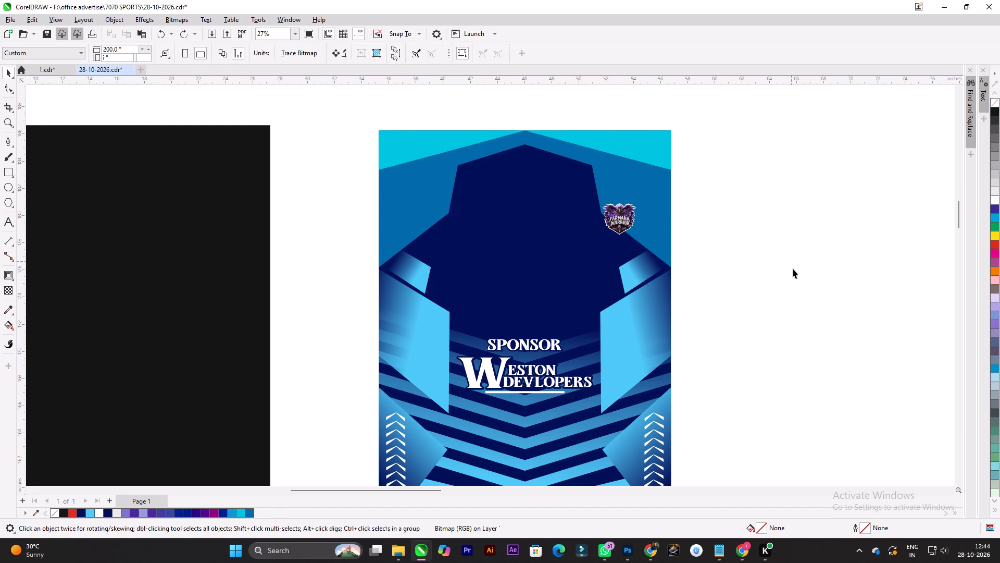
Group the Farmaan Warrior logo with the invisible frame around it.
drag(793, 268, 590, 177)
key(ctrl+g)
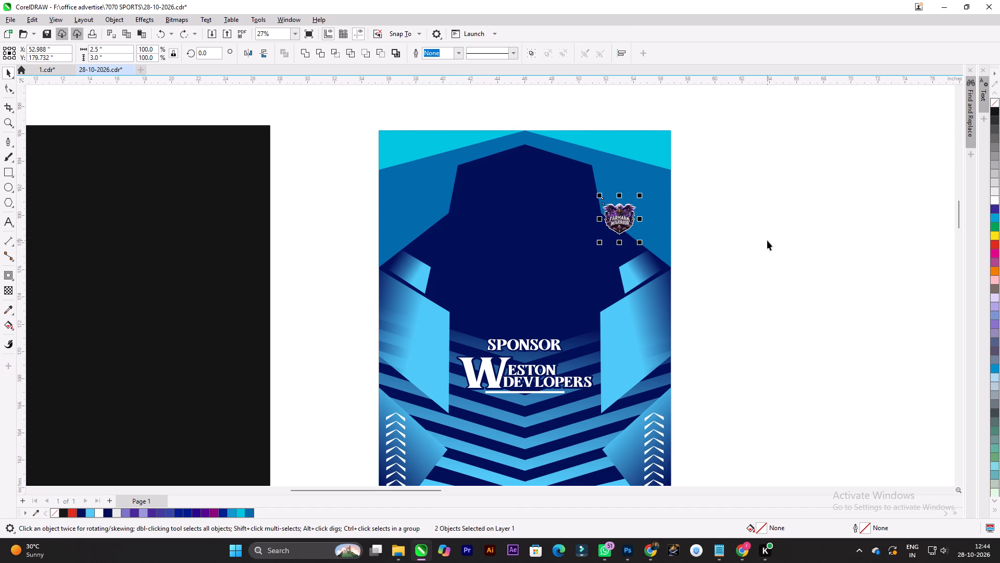
key(ctrl+g)
key(ctrl+g)
Set the logo group's height to 3.5 inches, scaling it proportionally.
drag(111, 60, 69, 52)
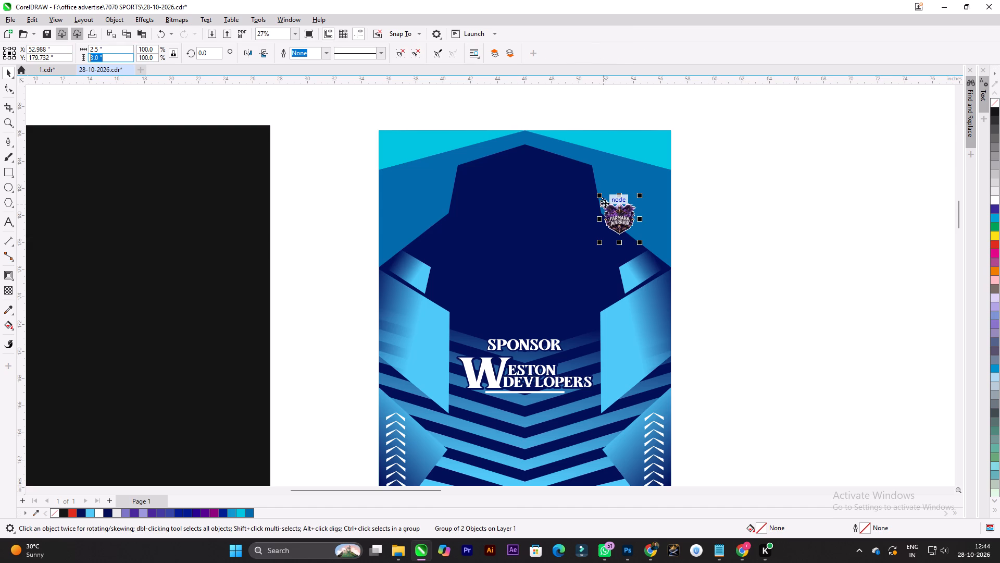
text(3.5)
key(Return)
scroll(601, 202, up, 1)
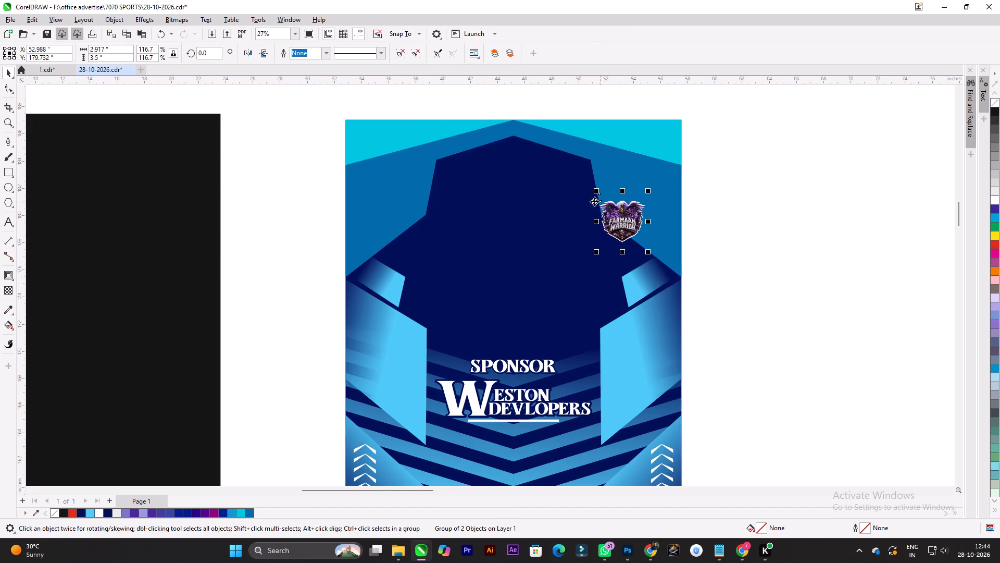
scroll(691, 246, down, 4)
click(761, 259)
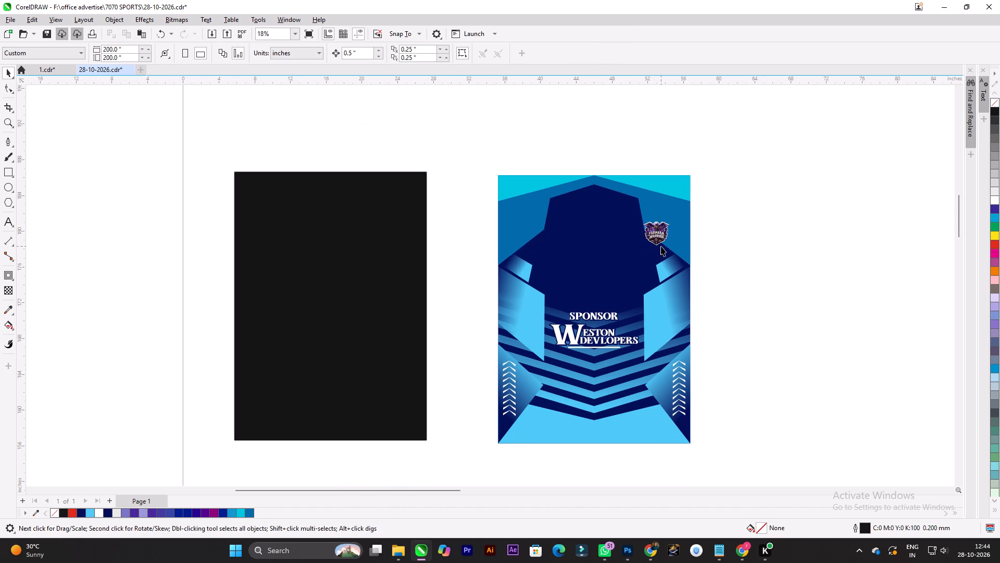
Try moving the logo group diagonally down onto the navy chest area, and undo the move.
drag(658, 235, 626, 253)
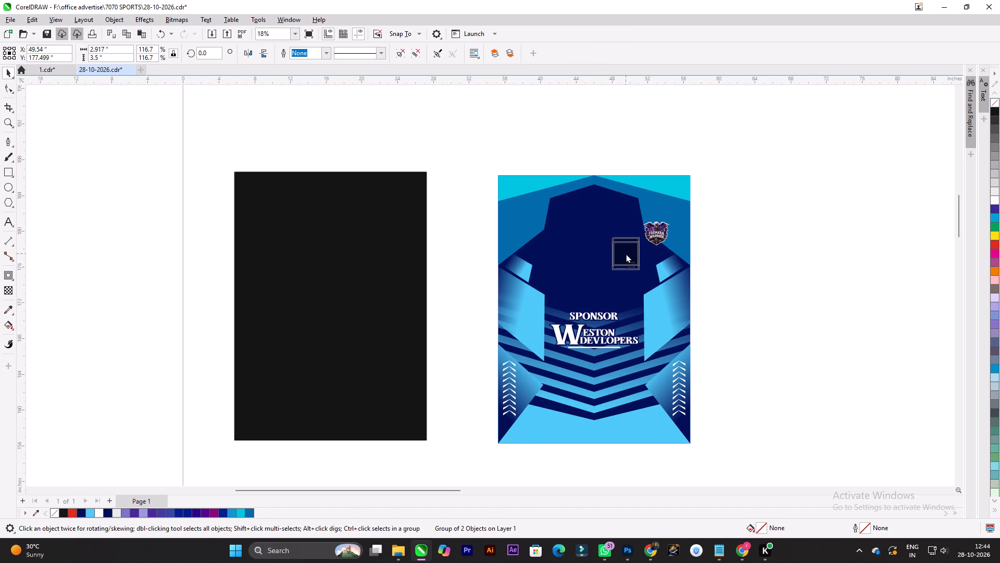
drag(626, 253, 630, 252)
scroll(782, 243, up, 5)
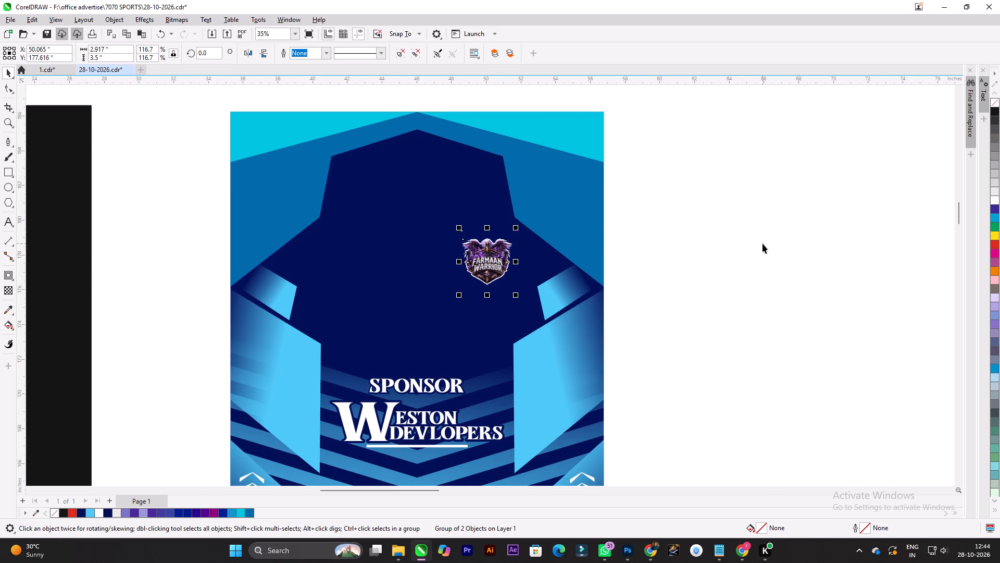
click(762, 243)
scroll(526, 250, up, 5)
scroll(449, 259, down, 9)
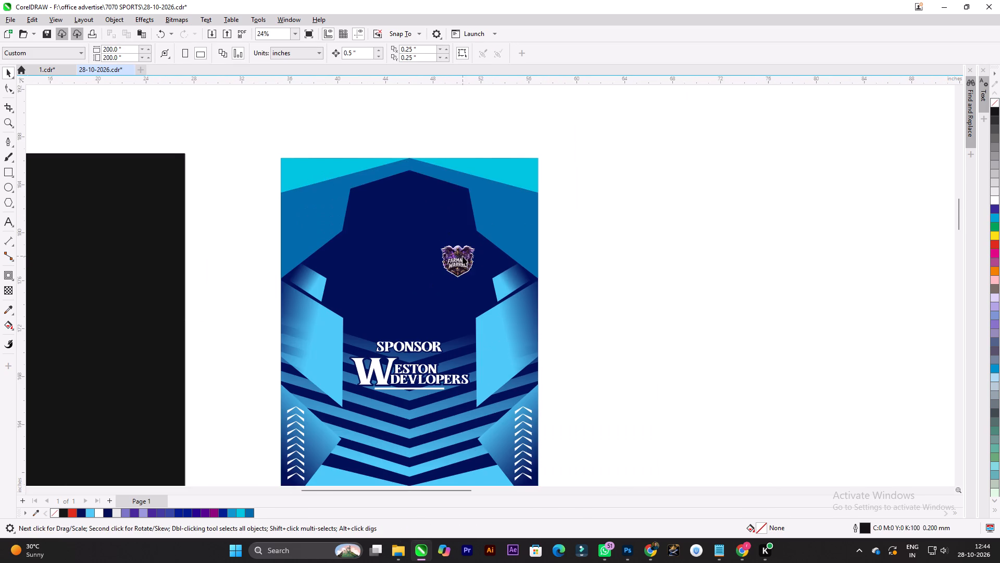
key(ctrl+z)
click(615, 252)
Move the logo group onto the navy right chest beside the shoulder panel, at about X 50.7, Y 178.2 inches.
click(489, 237)
drag(494, 235, 486, 235)
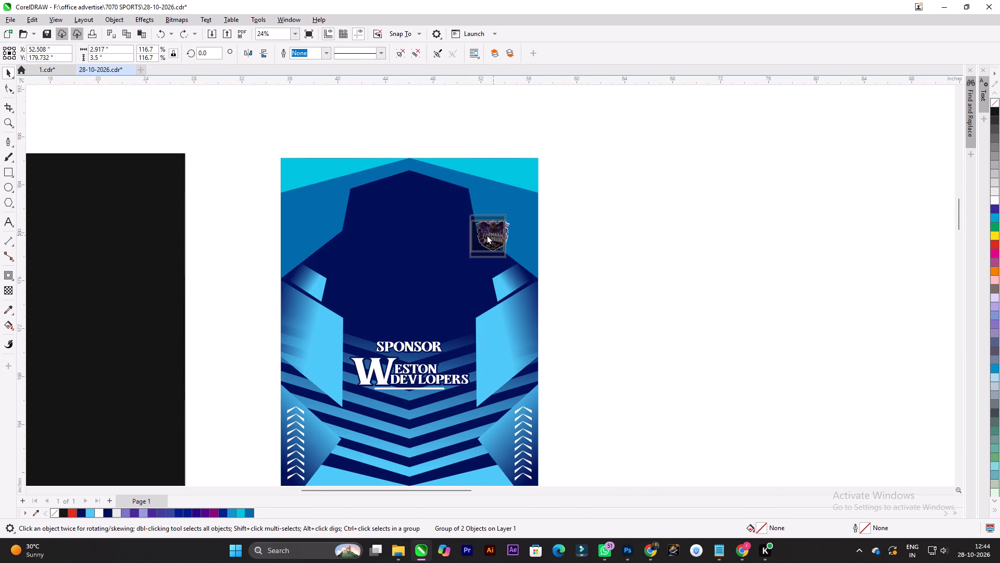
drag(486, 235, 465, 234)
drag(467, 233, 468, 247)
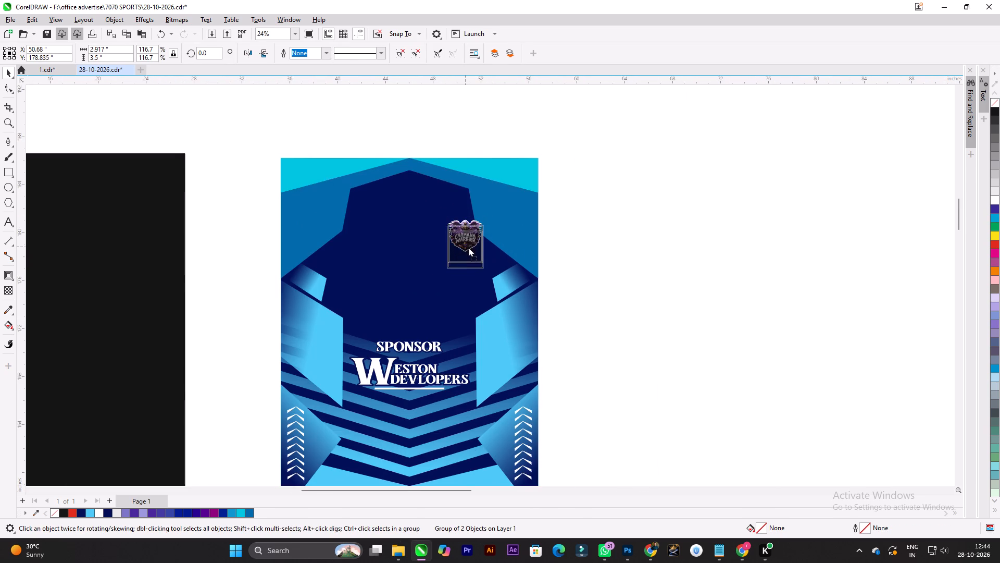
drag(468, 247, 468, 255)
click(703, 287)
scroll(437, 210, up, 6)
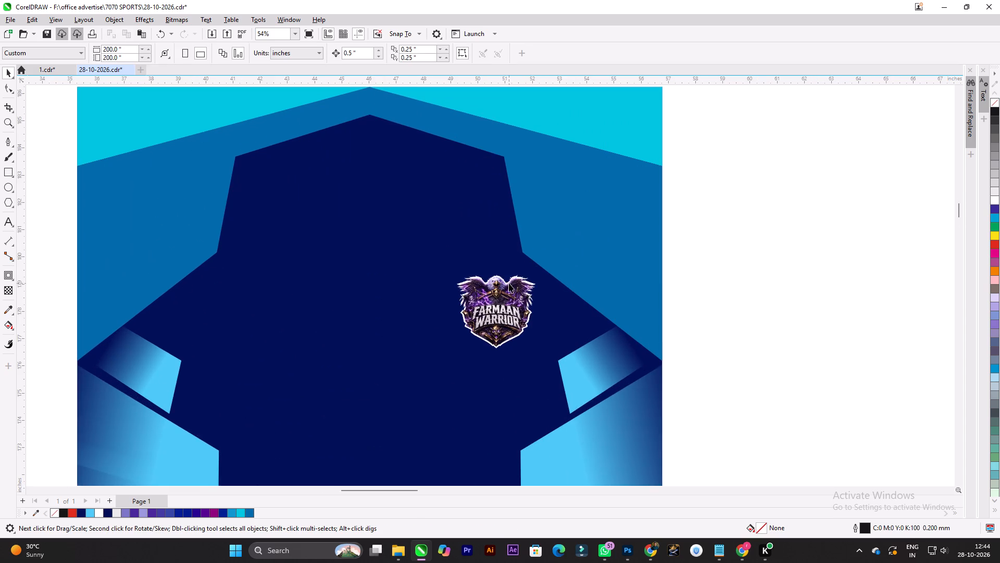
scroll(508, 287, up, 2)
drag(507, 312, 508, 306)
scroll(471, 286, down, 7)
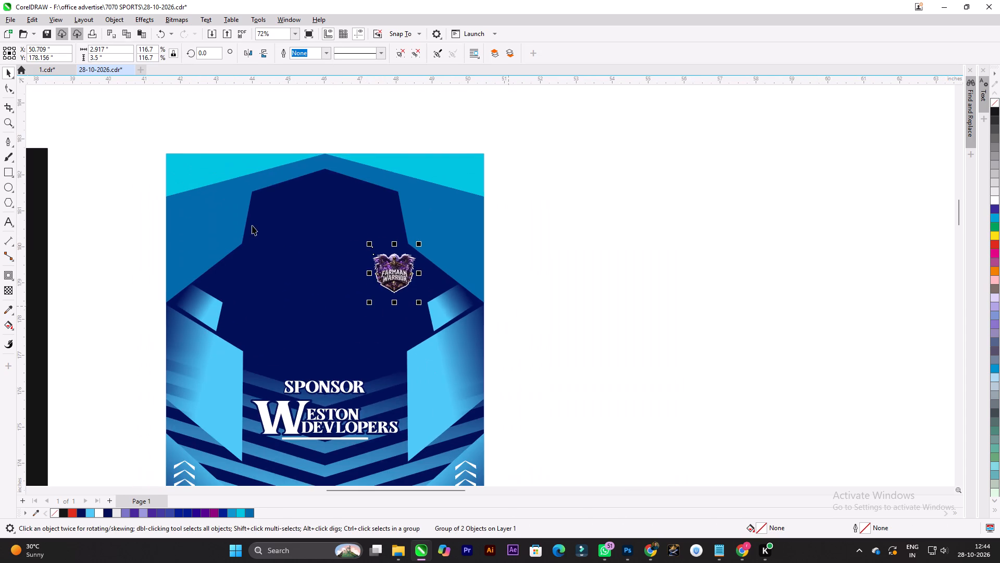
click(581, 219)
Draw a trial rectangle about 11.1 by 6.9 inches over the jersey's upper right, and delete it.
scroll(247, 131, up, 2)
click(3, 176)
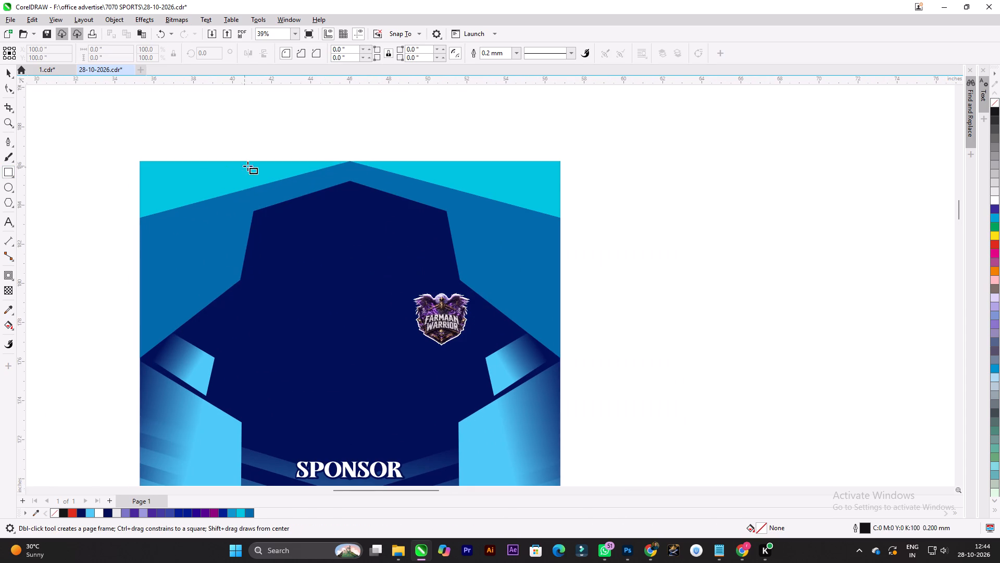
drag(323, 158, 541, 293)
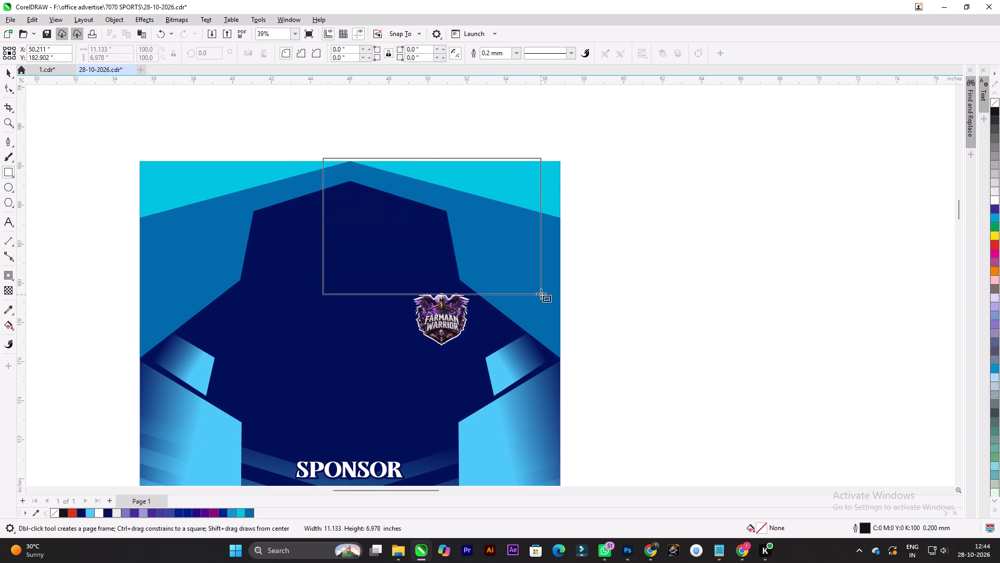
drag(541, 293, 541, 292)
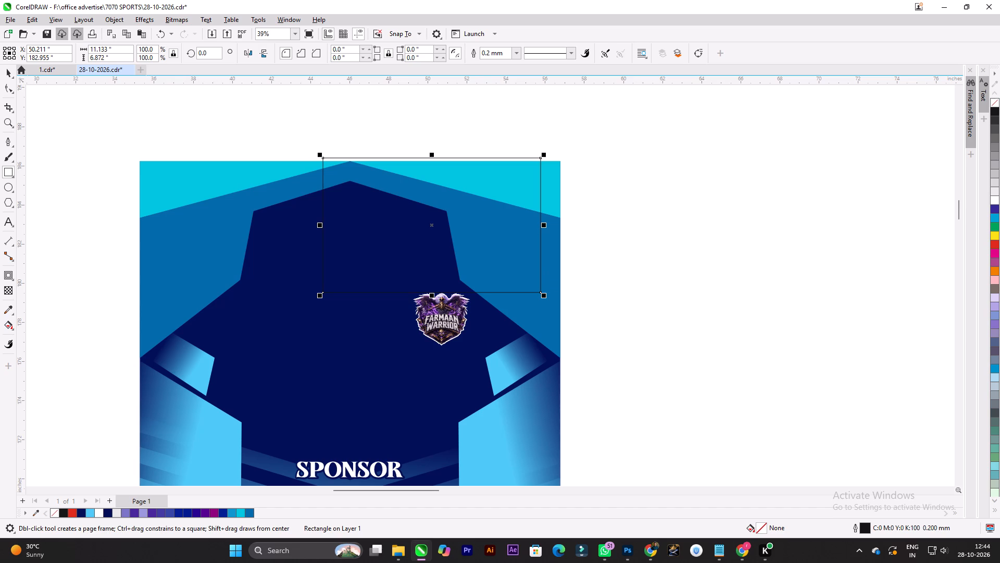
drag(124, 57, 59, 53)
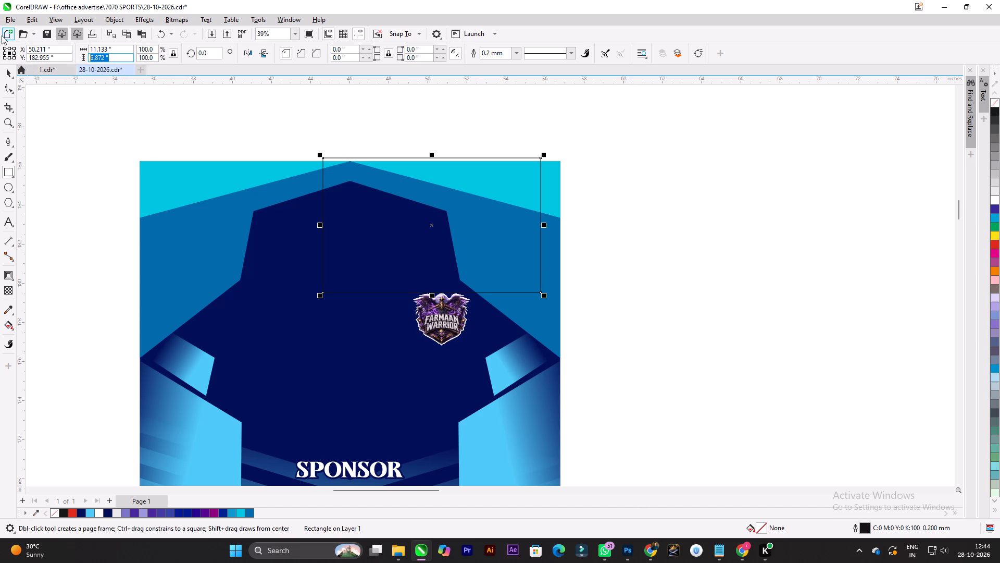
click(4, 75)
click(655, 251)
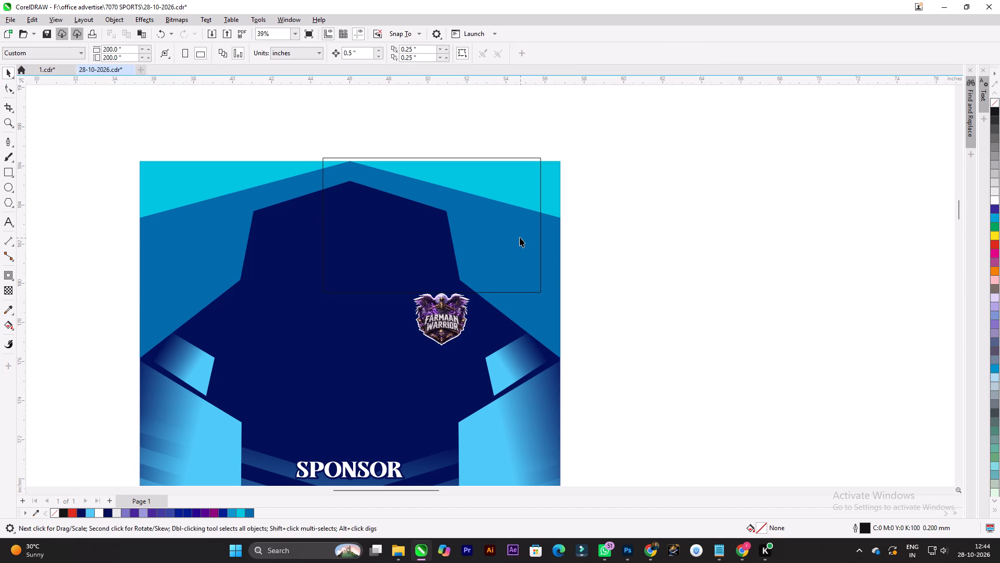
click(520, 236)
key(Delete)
Draw a rectangle about 4.6 by 13.4 inches from the jersey's top right corner, its inner side reaching the logo's edge.
click(11, 174)
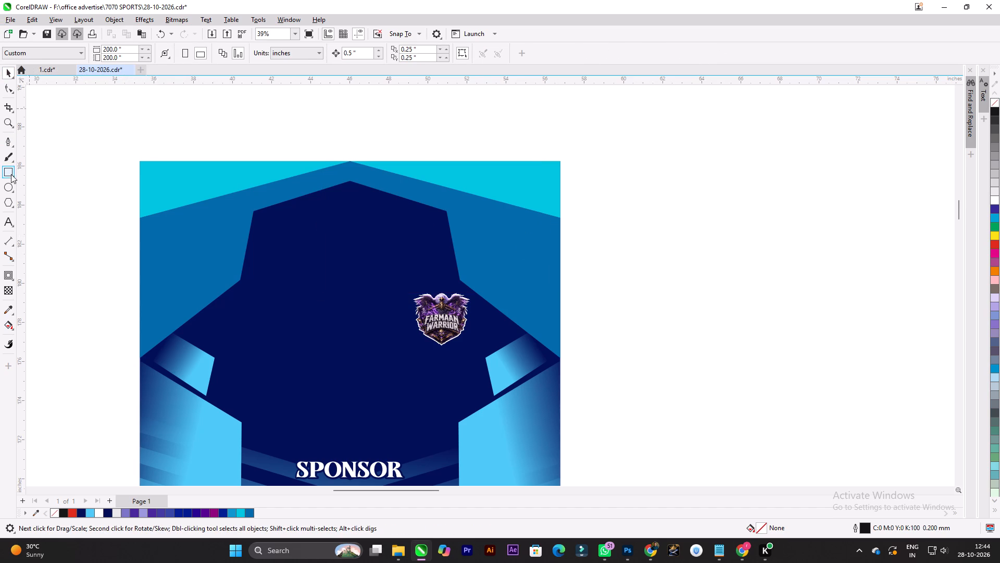
drag(473, 161, 613, 462)
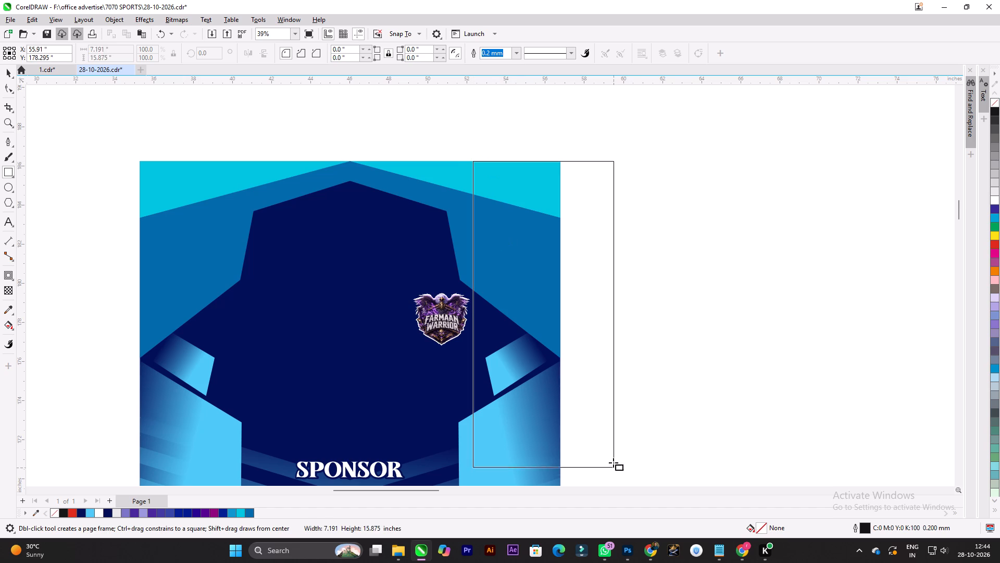
drag(613, 462, 561, 422)
scroll(492, 317, up, 3)
drag(461, 281, 459, 280)
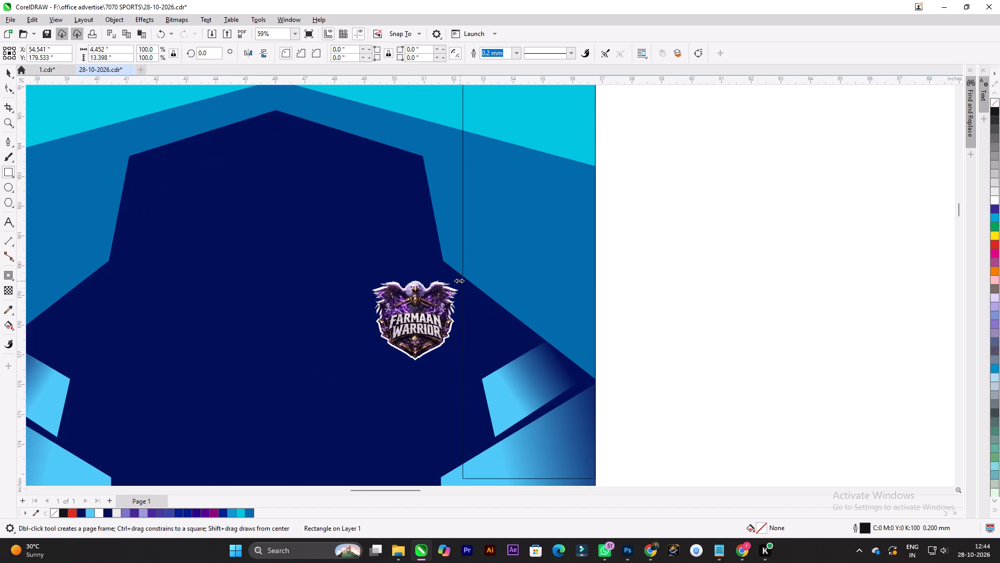
drag(459, 280, 455, 279)
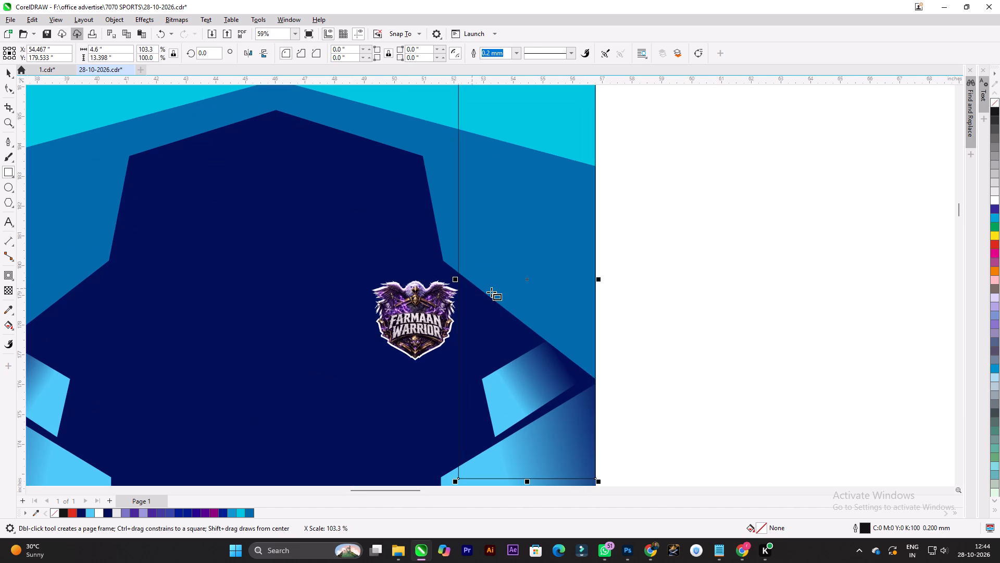
scroll(493, 293, down, 7)
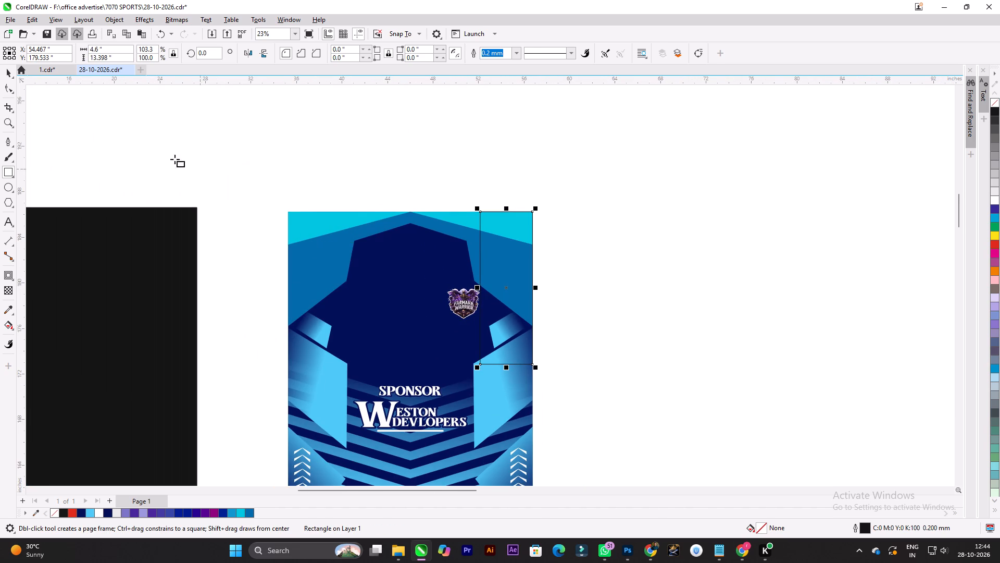
Delete the 4.6 by 13.4 inch guide rectangle at the jersey's upper right.
click(8, 72)
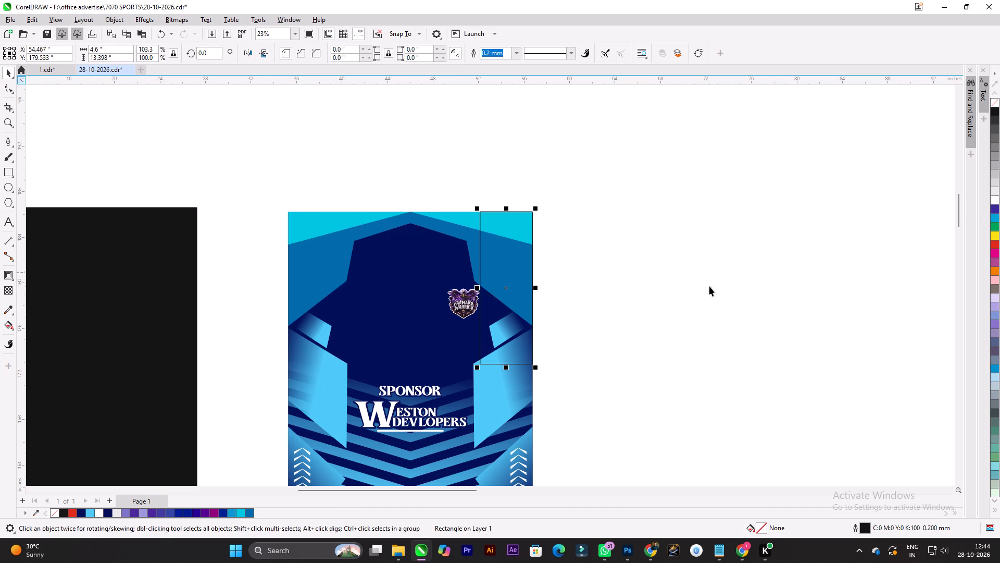
click(710, 287)
click(498, 277)
key(Delete)
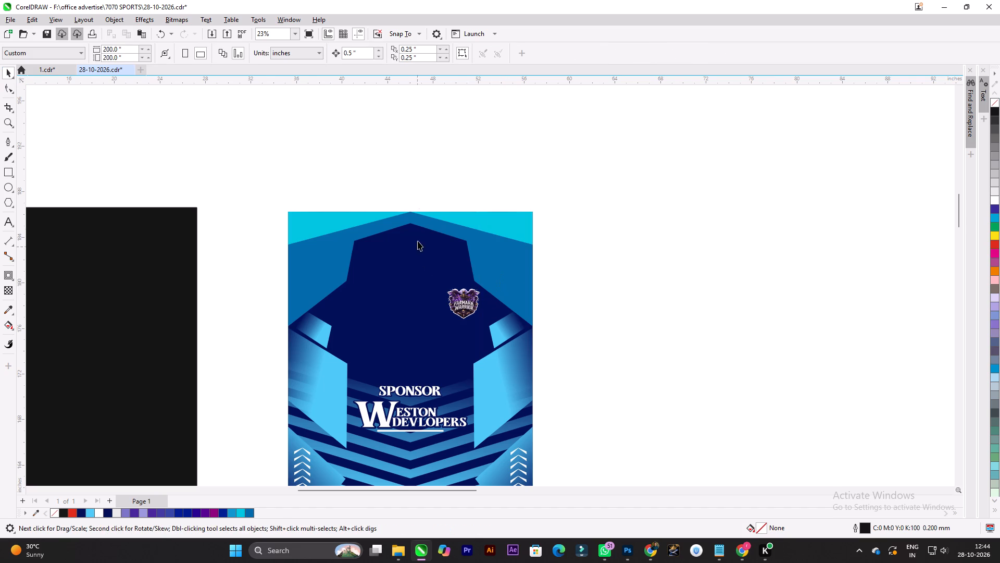
Align the logo group to the jersey's top edge and move it down by a 6.5-inch nudge distance.
click(479, 309)
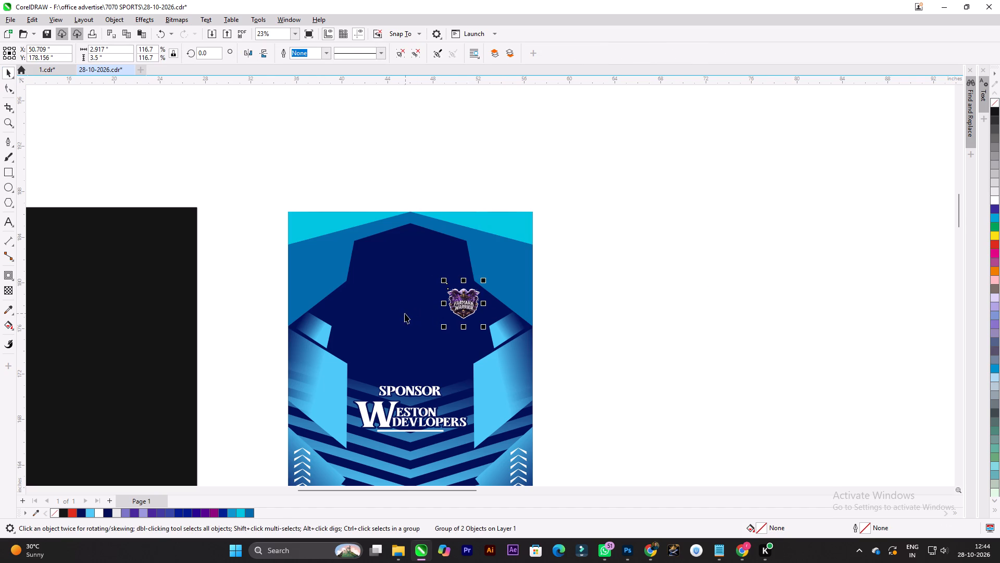
shift+click(405, 313)
key(t)
click(610, 248)
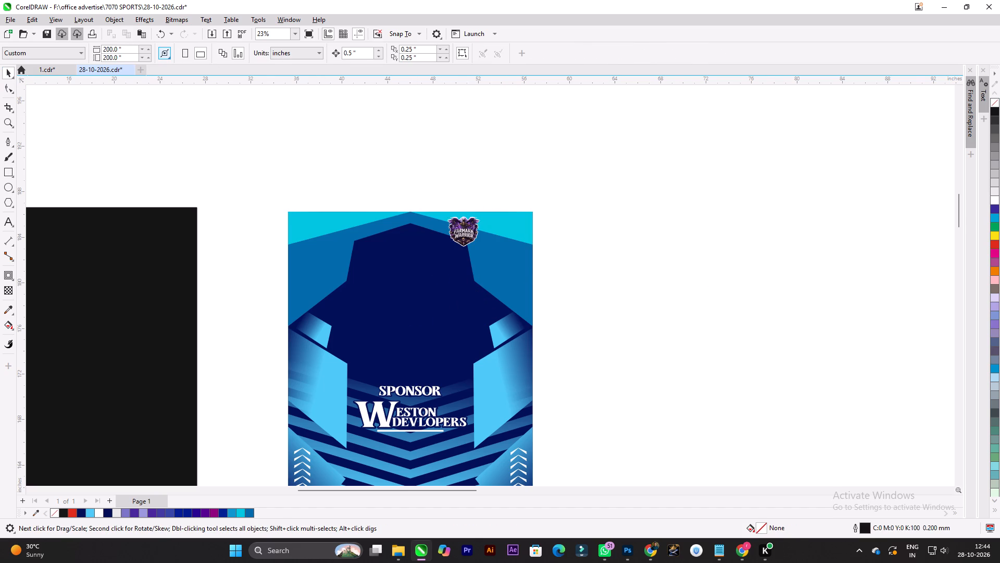
drag(363, 53, 270, 46)
text(6.5)
key(Return)
drag(627, 291, 626, 287)
click(458, 235)
key(Down)
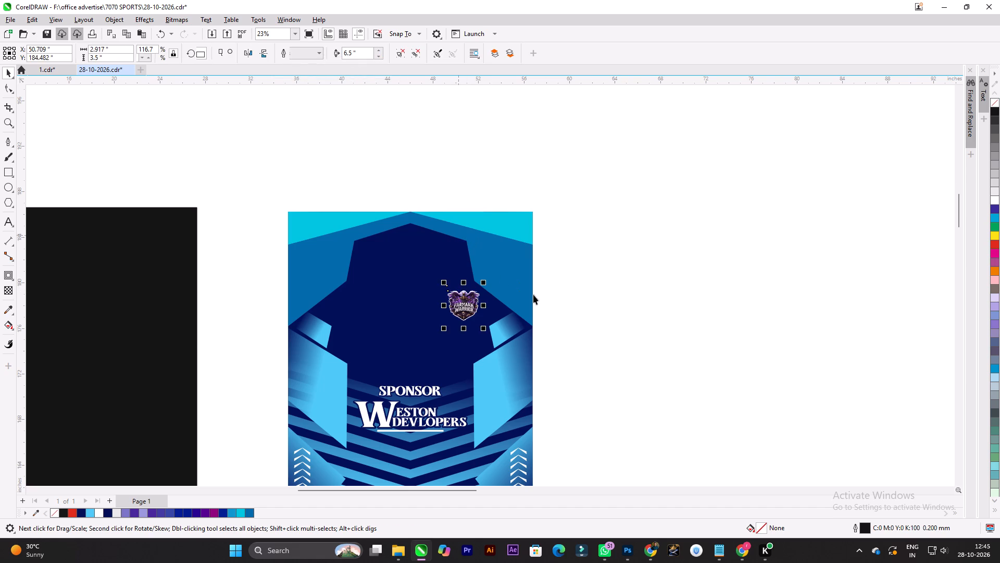
click(597, 295)
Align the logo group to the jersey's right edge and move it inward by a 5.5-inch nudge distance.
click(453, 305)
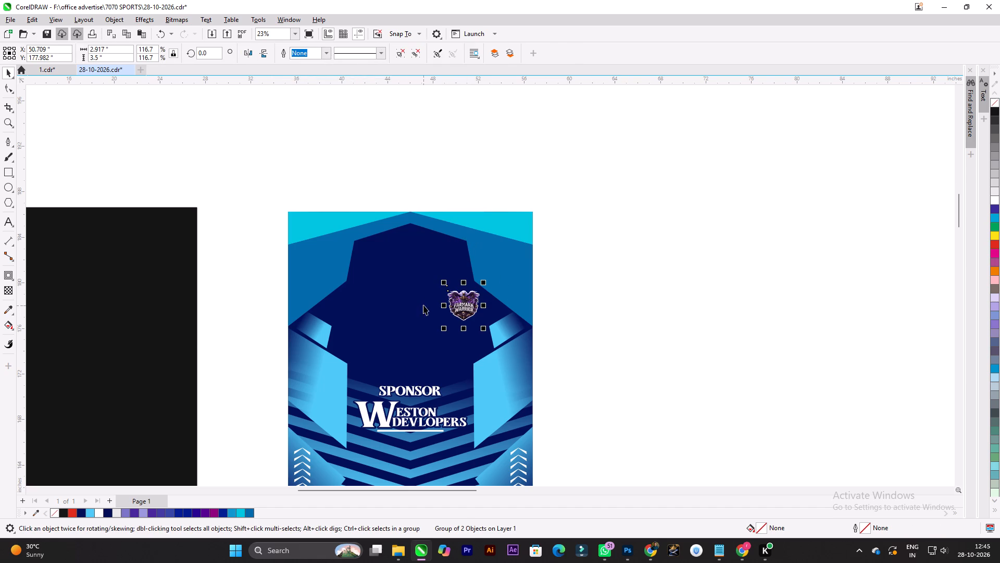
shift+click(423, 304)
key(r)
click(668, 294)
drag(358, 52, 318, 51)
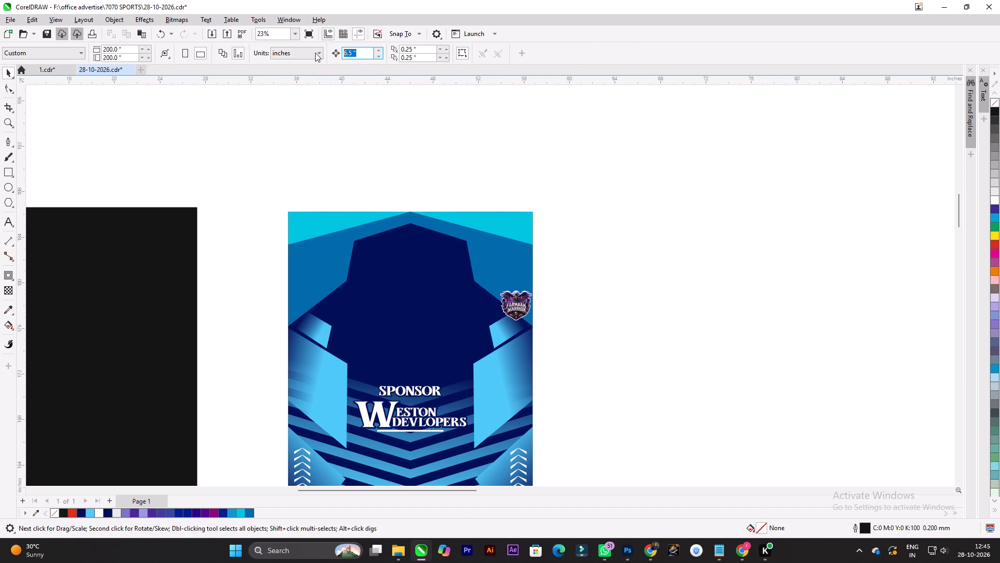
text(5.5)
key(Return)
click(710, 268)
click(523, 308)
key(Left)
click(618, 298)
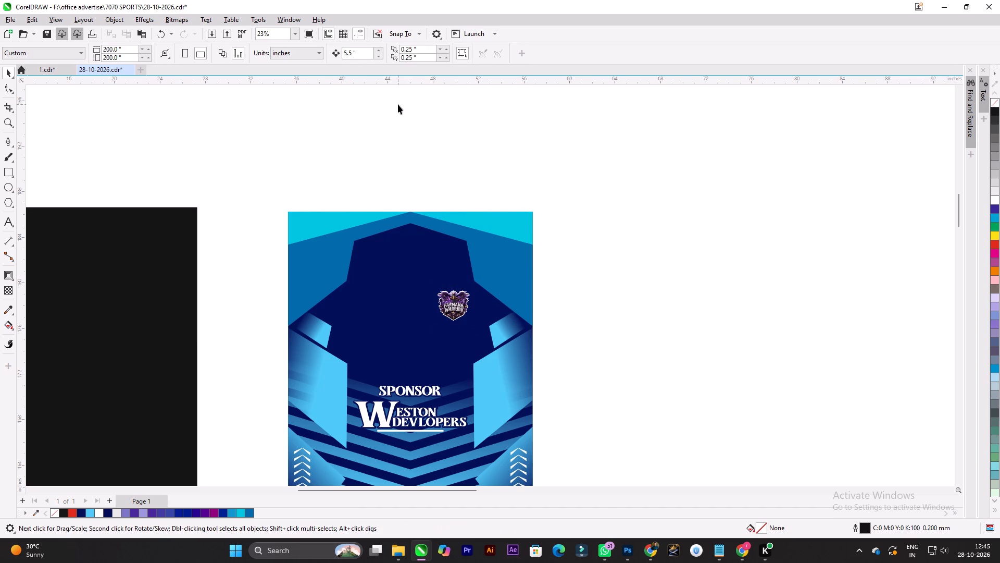
Set the nudge distance to 5 inches, realign the logo group to the jersey's right edge, and nudge it inward once.
drag(350, 50, 262, 41)
key(5)
key(Return)
click(617, 321)
click(463, 310)
shift+click(414, 292)
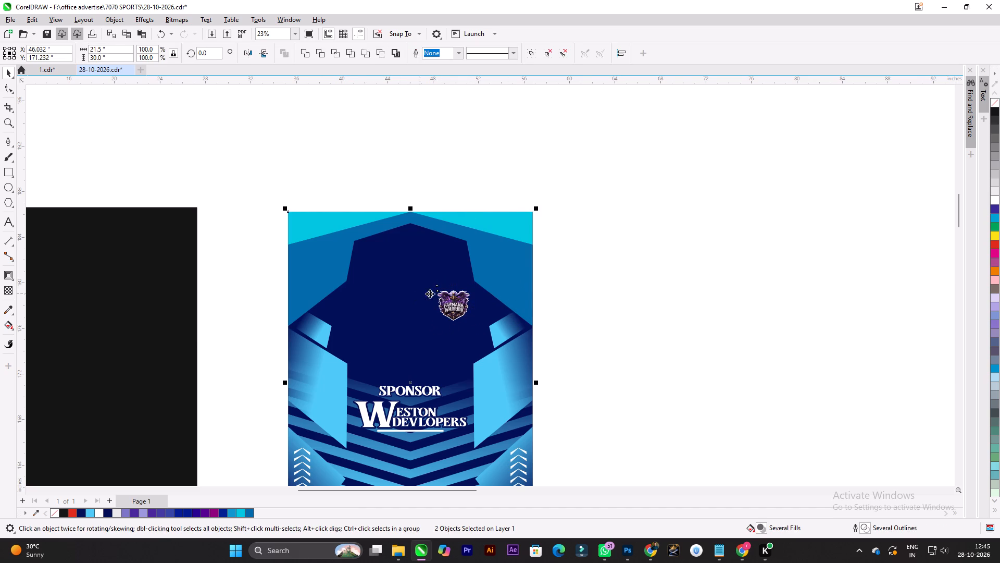
key(r)
click(647, 291)
click(529, 305)
key(Left)
click(684, 316)
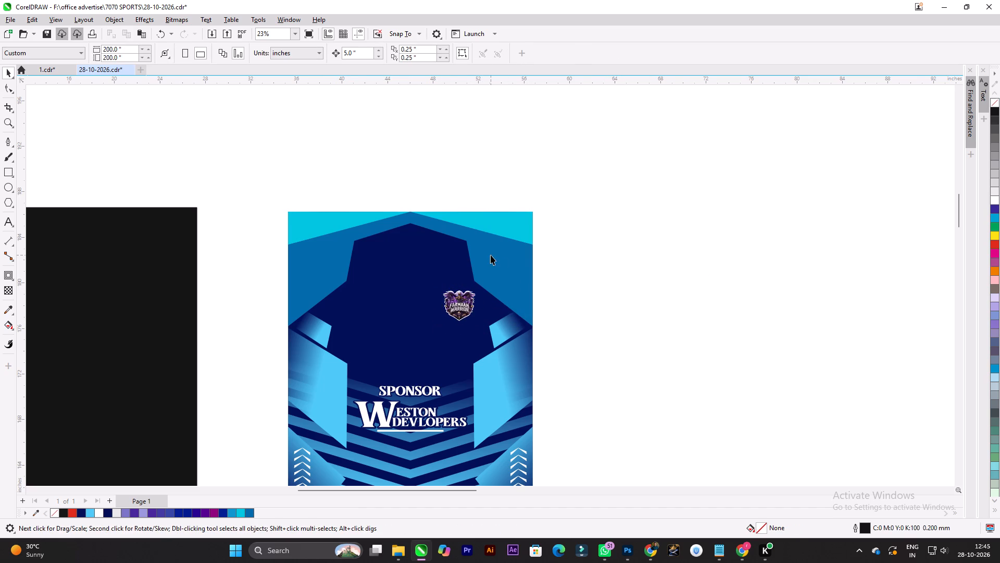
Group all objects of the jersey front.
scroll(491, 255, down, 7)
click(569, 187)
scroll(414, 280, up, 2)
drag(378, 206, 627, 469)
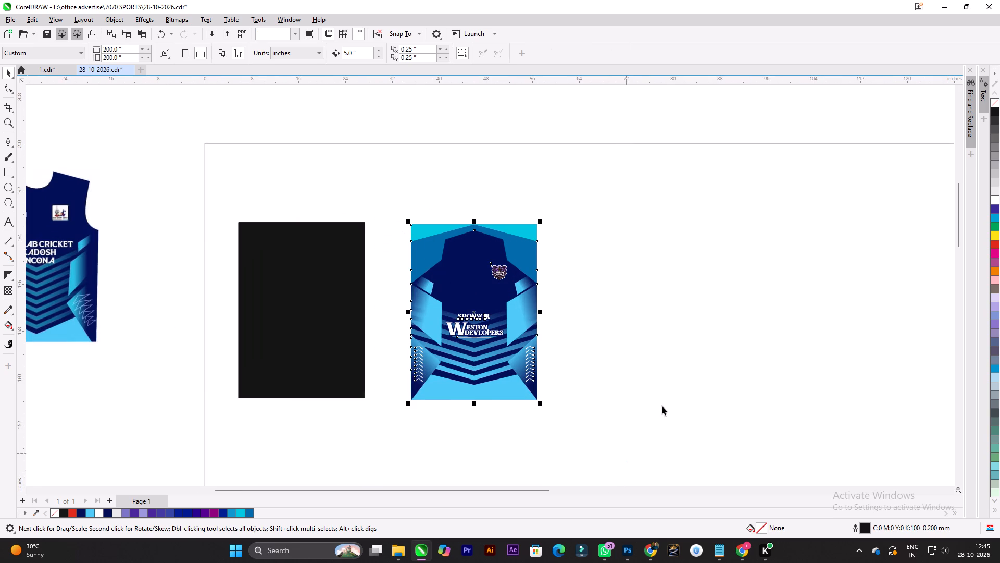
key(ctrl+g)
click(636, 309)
Examine the overall jersey front layout, including the logo, sponsor text and chevron stripes.
scroll(456, 322, up, 3)
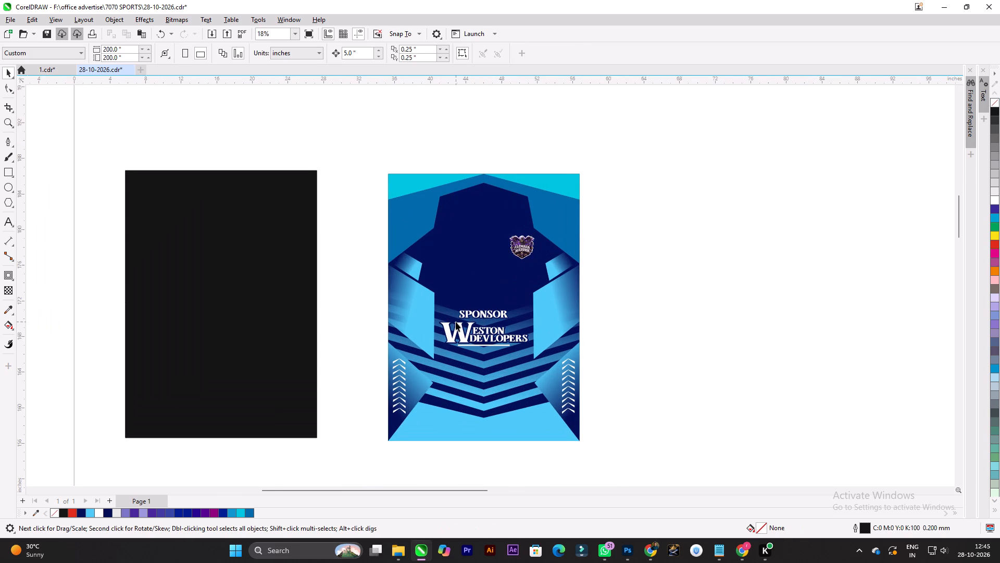
scroll(456, 322, up, 1)
scroll(456, 322, down, 2)
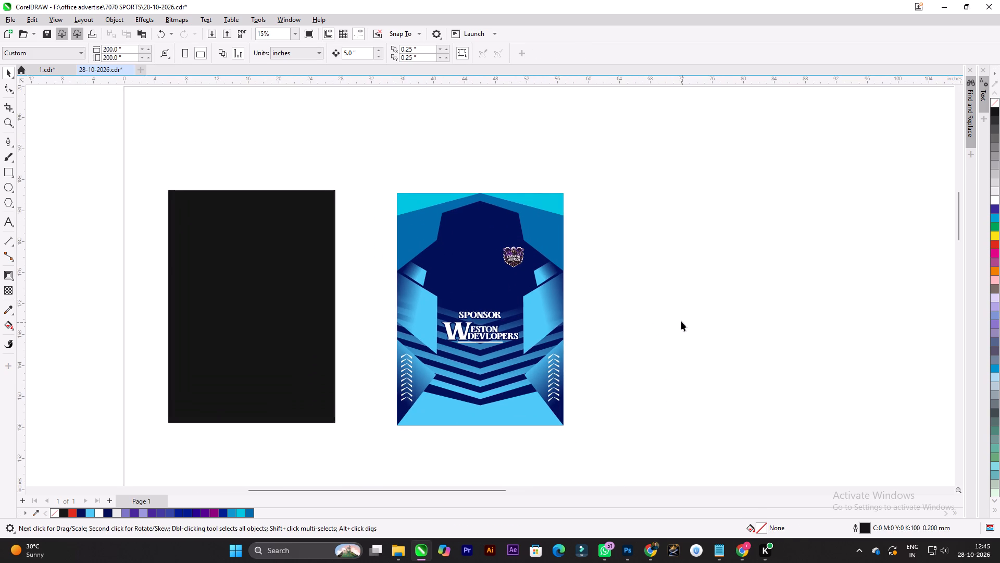
scroll(482, 305, down, 2)
scroll(641, 385, up, 3)
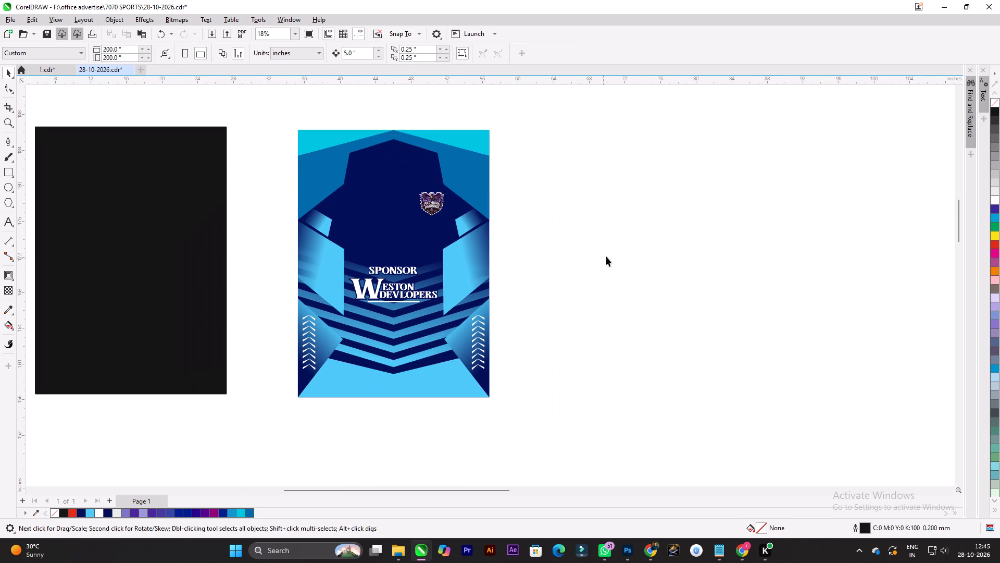
click(606, 256)
scroll(476, 221, up, 1)
click(586, 256)
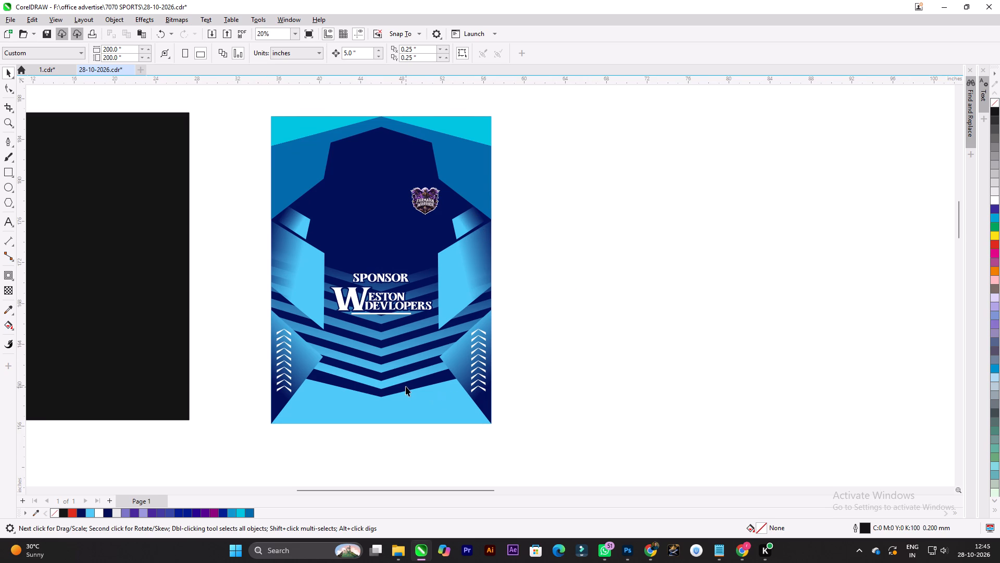
click(651, 290)
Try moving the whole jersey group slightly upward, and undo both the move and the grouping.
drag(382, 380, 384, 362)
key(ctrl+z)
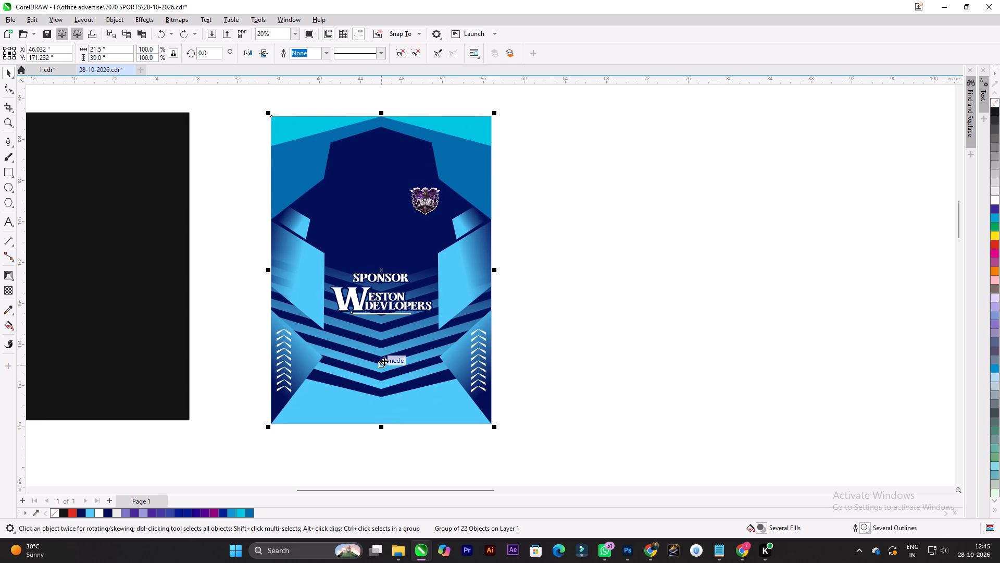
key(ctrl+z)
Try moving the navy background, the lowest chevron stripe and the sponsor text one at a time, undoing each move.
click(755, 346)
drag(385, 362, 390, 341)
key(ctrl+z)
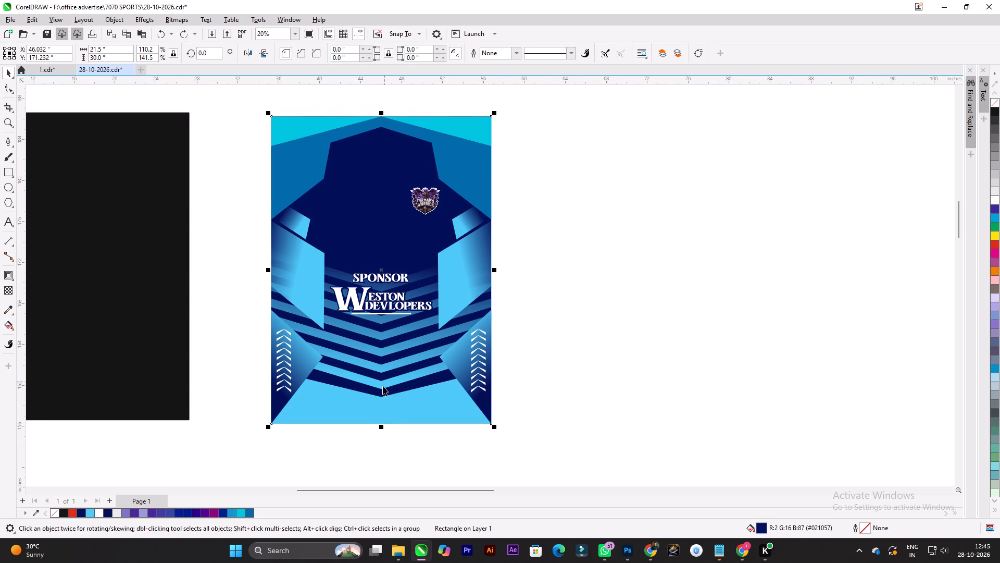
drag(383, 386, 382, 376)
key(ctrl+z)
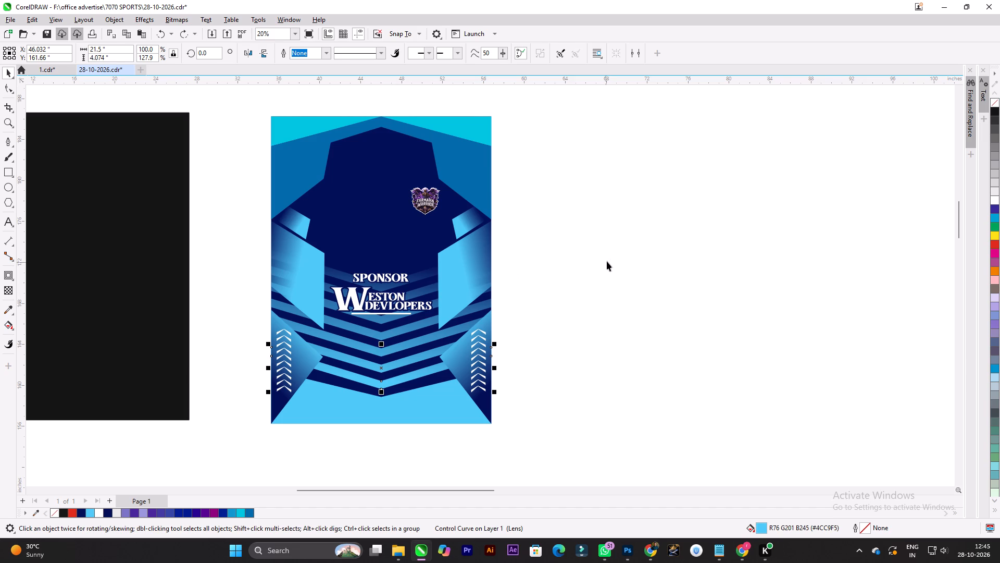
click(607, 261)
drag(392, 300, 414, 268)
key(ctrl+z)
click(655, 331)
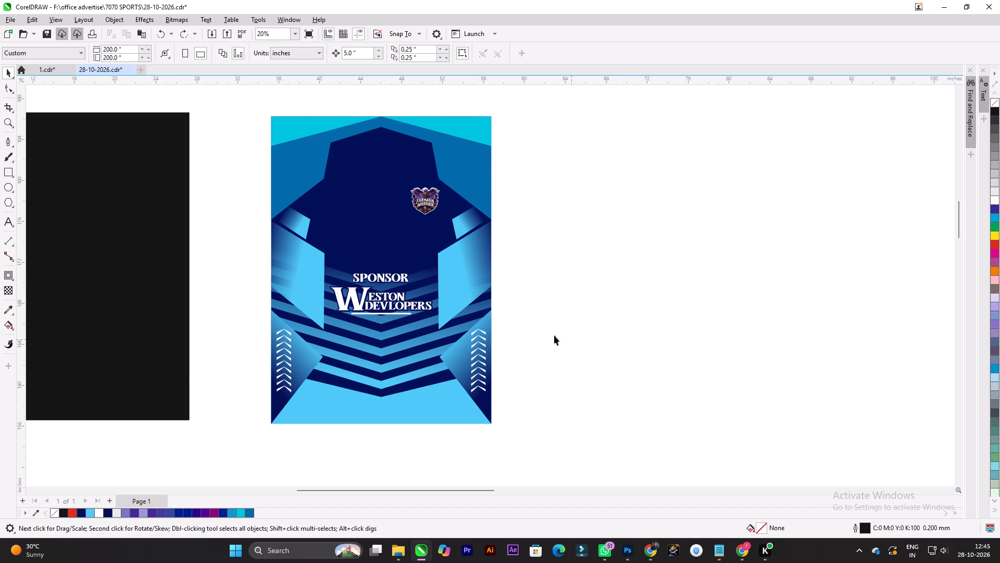
Group the SPONSOR and Weston Devlopers lettering and move it off the jersey onto the blank area to its right.
drag(569, 329, 324, 251)
key(ctrl+g)
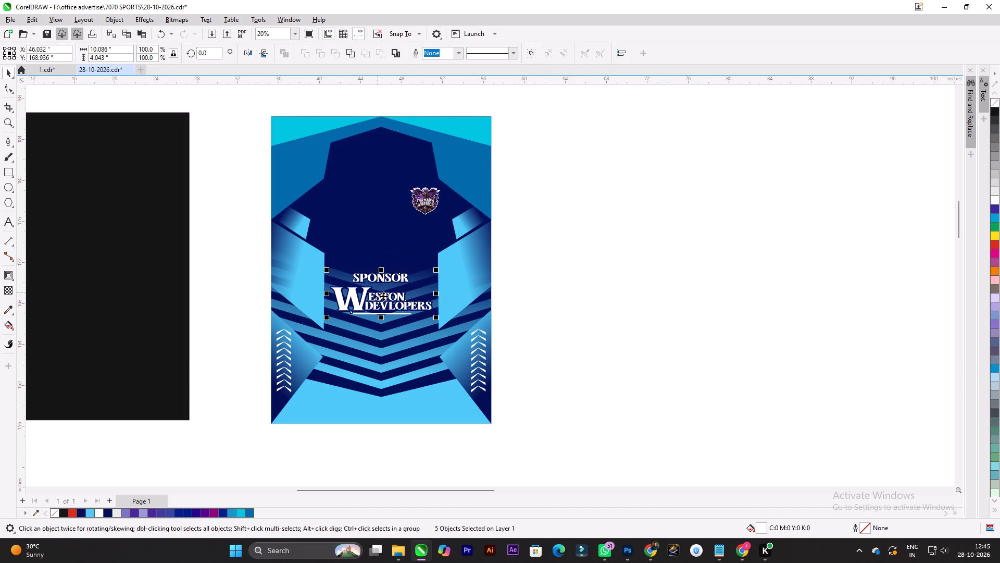
drag(383, 279, 576, 232)
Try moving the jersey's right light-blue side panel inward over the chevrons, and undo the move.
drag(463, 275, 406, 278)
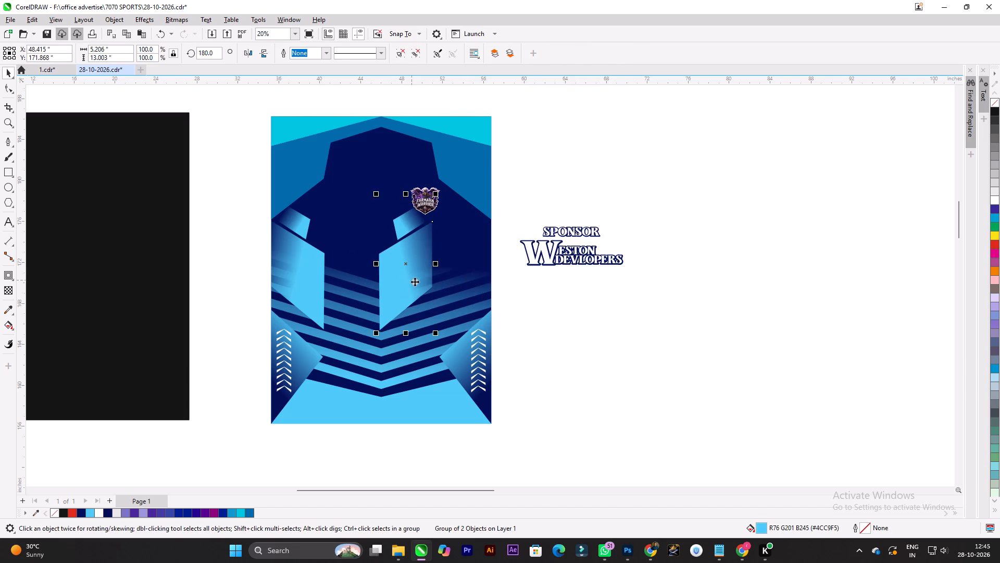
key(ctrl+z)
Group the side panels and arrow strip on the jersey's right side, and group the matching pieces on its left side.
click(616, 402)
drag(511, 431, 431, 182)
key(ctrl+g)
key(ctrl+g)
click(318, 452)
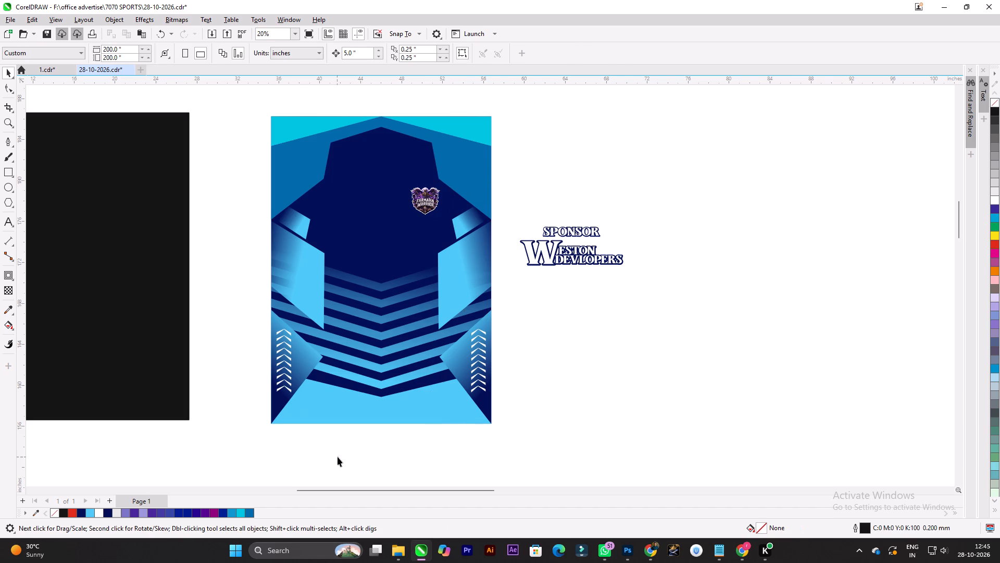
drag(338, 456, 245, 186)
key(ctrl+g)
key(ctrl+g)
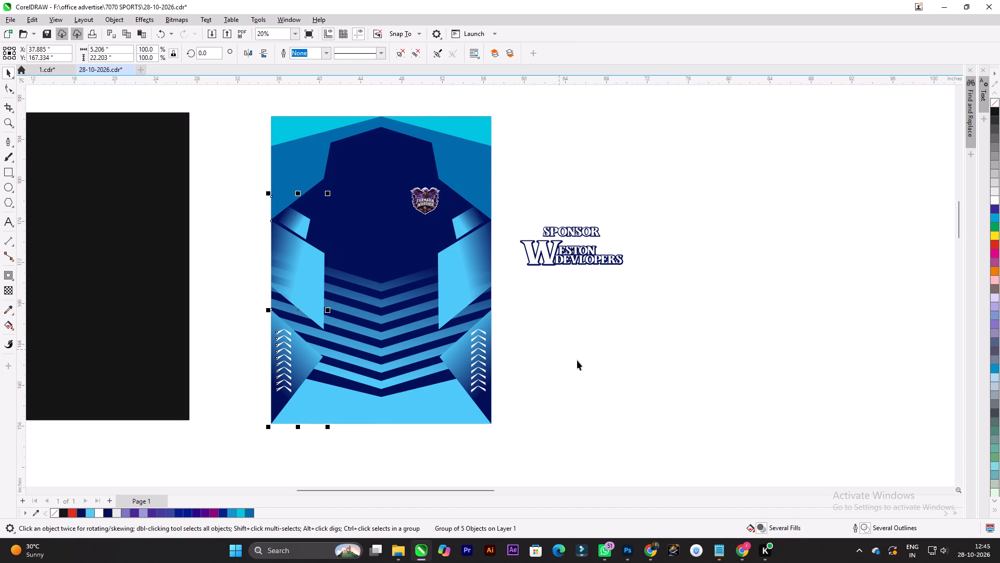
Move the top control curve of the chevron stripes straight up to about Y 173.55 inches.
click(583, 366)
click(380, 287)
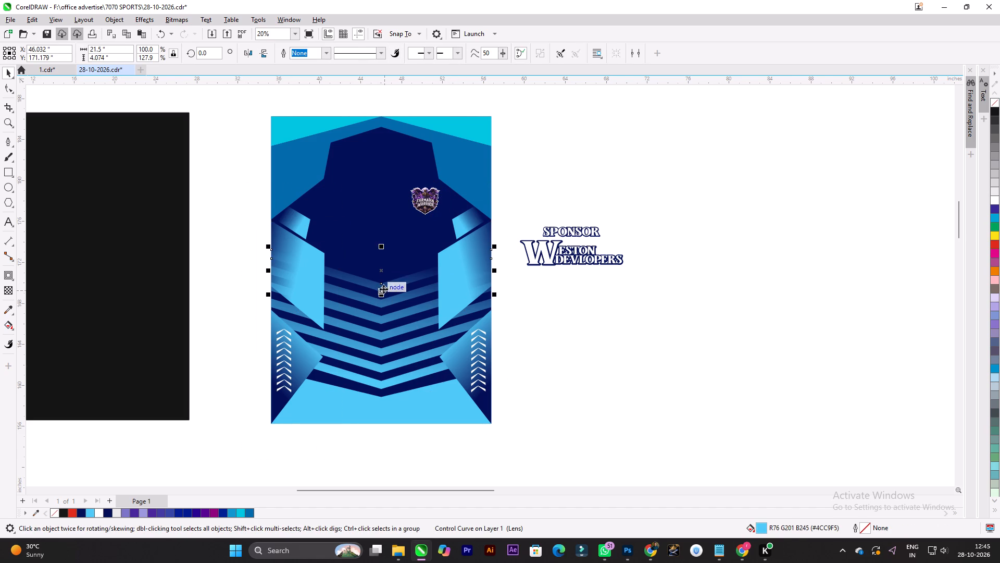
drag(383, 286, 384, 259)
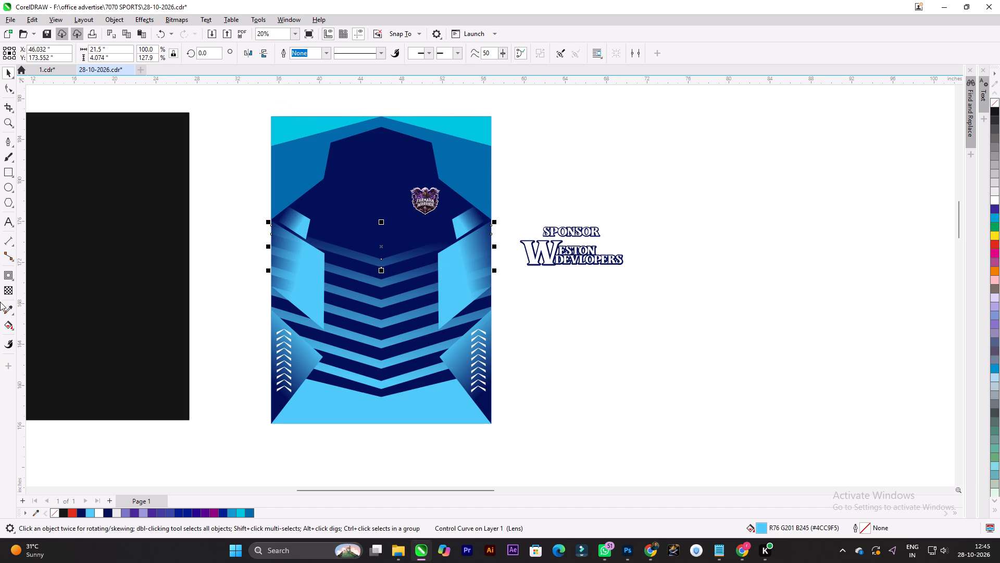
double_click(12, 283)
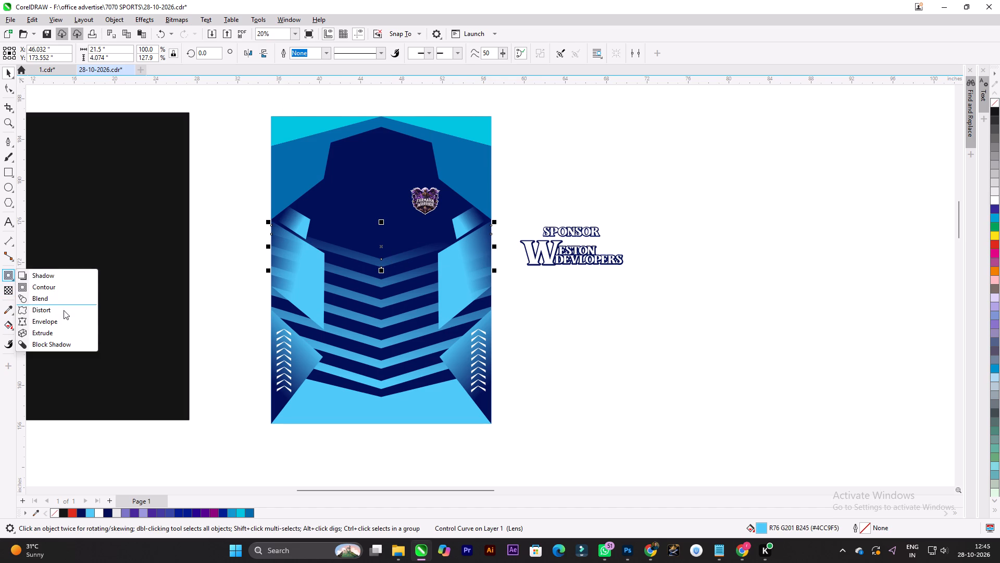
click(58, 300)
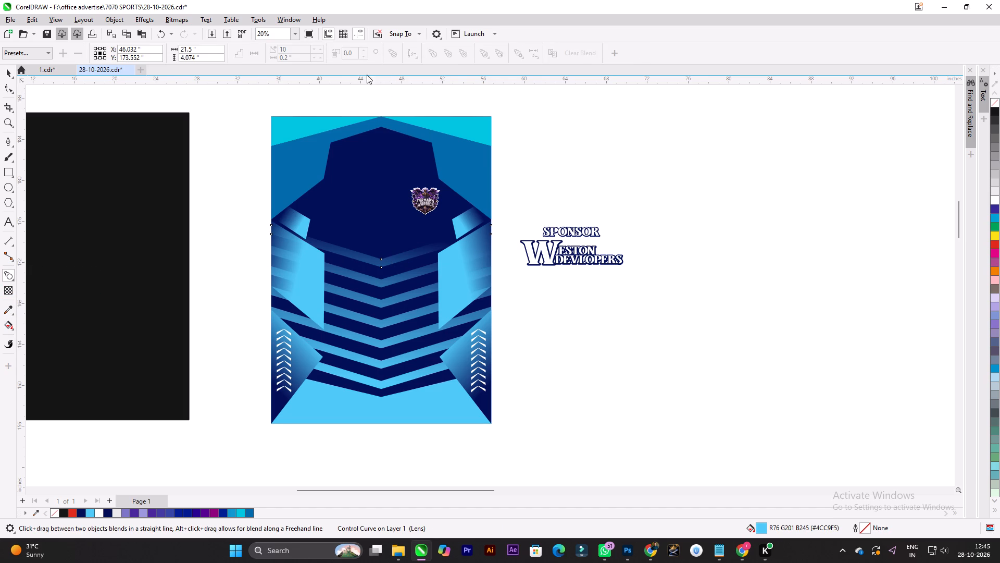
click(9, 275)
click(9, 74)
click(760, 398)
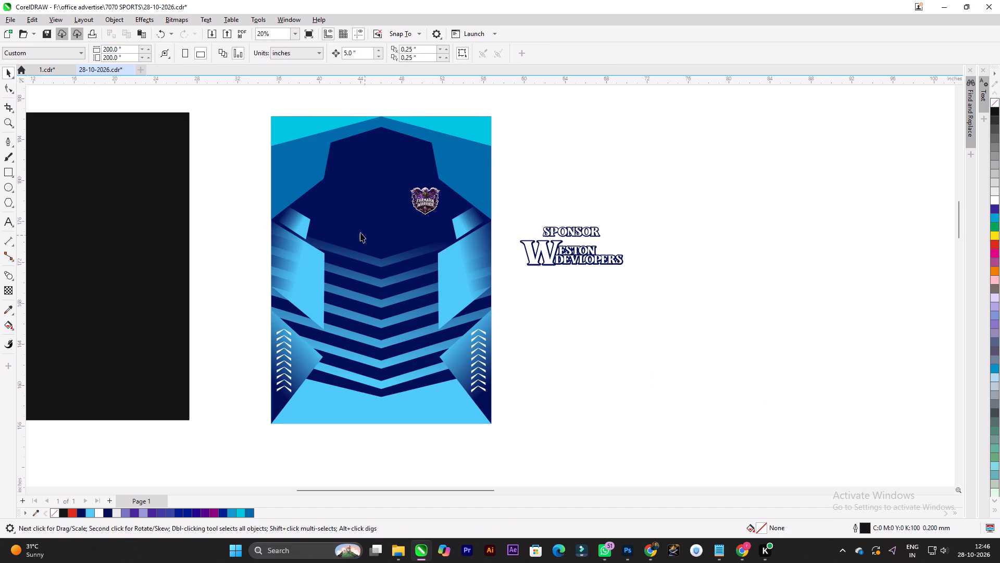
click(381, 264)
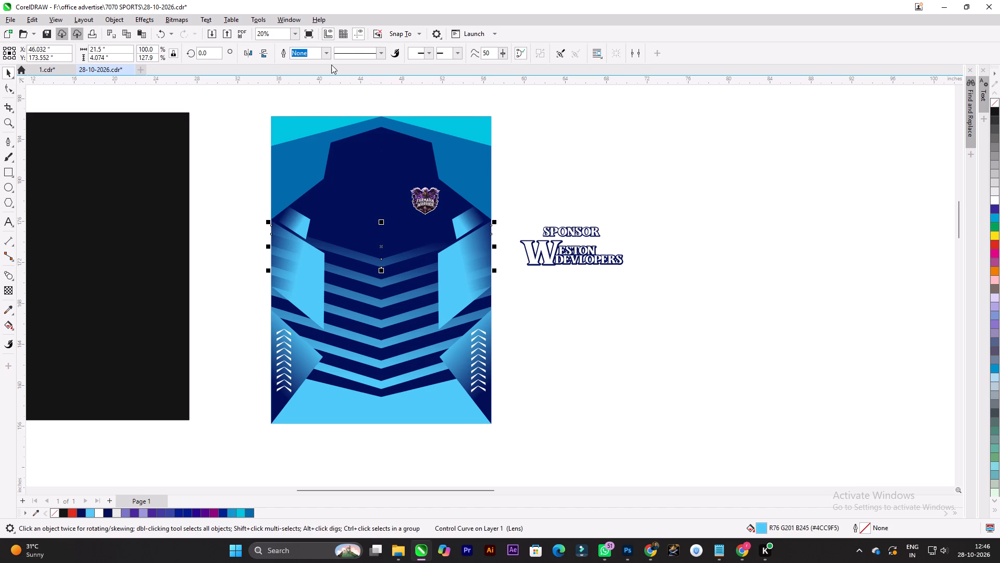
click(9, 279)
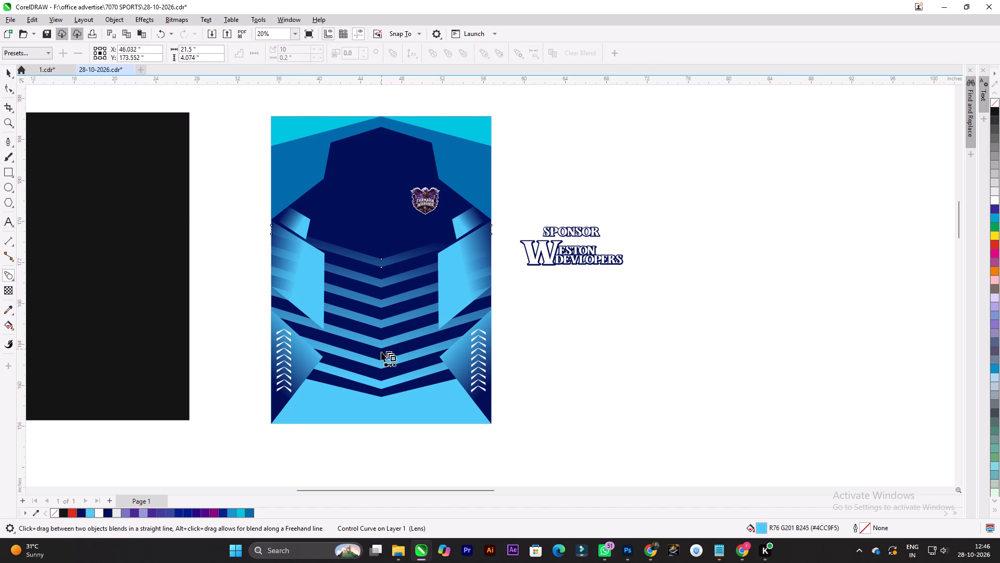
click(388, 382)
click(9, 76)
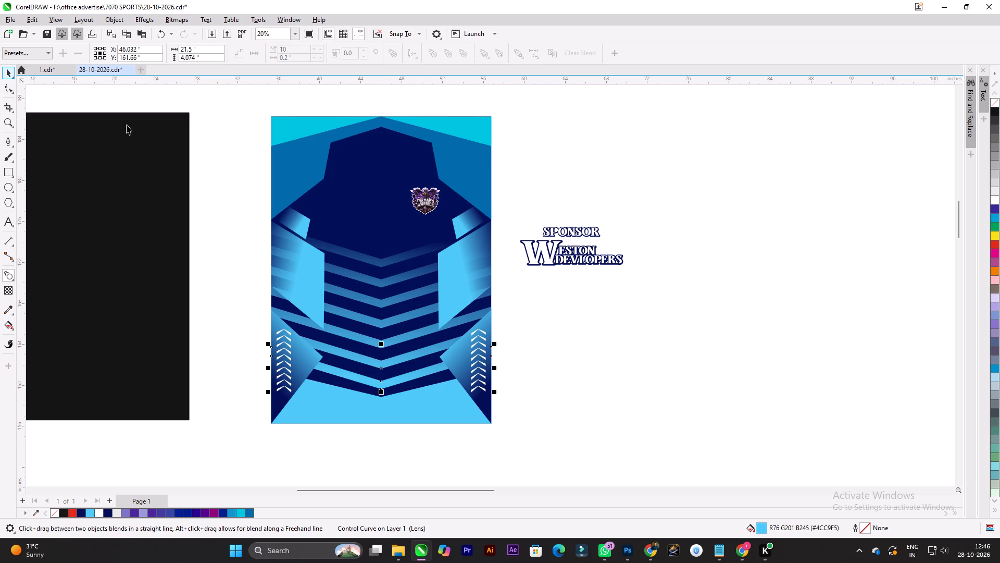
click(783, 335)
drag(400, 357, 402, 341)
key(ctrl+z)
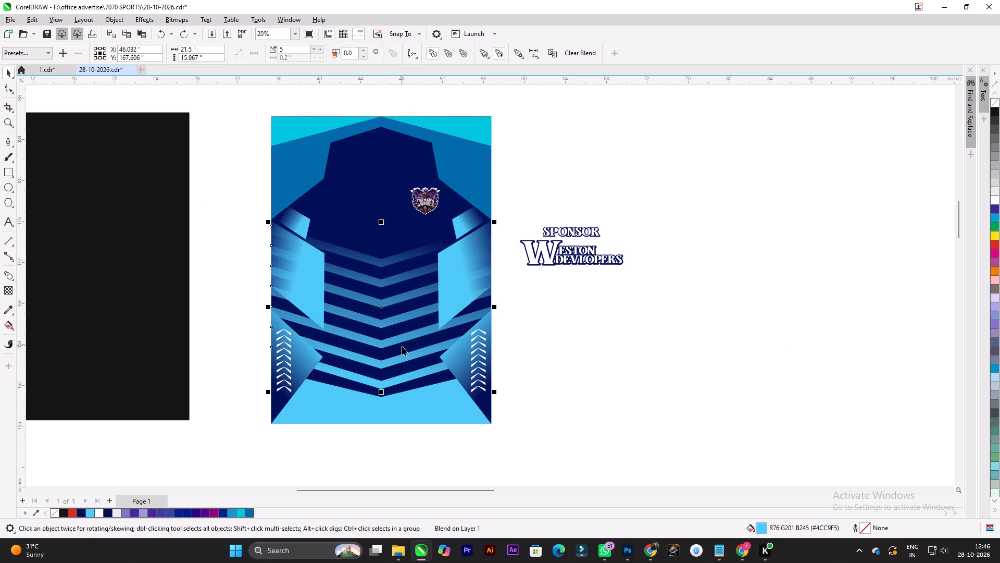
Set the chevron stripe blend to 8 steps.
key(ctrl+u)
ctrl+drag(747, 412, 741, 412)
click(400, 335)
drag(291, 45, 267, 38)
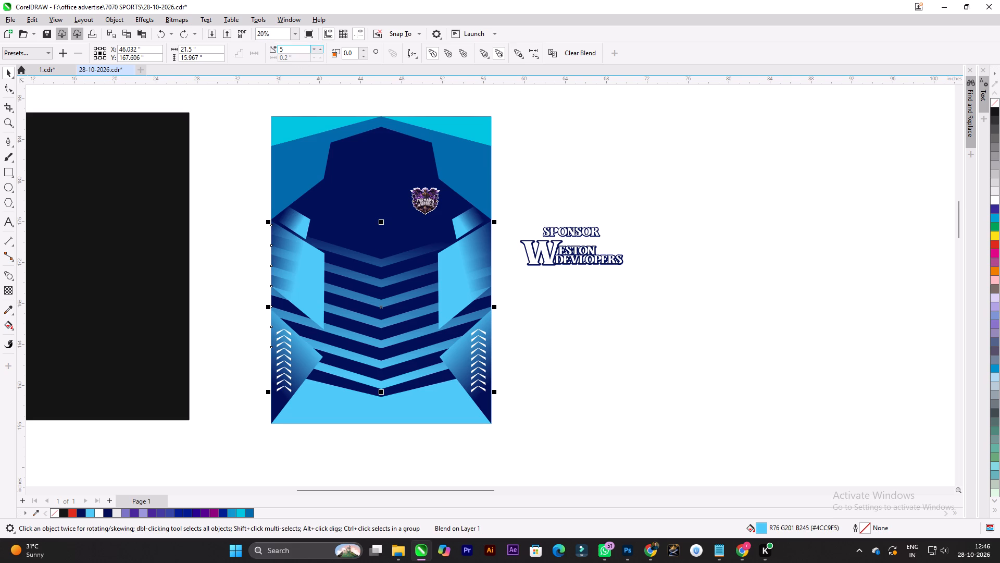
drag(287, 48, 277, 48)
key(8)
key(Return)
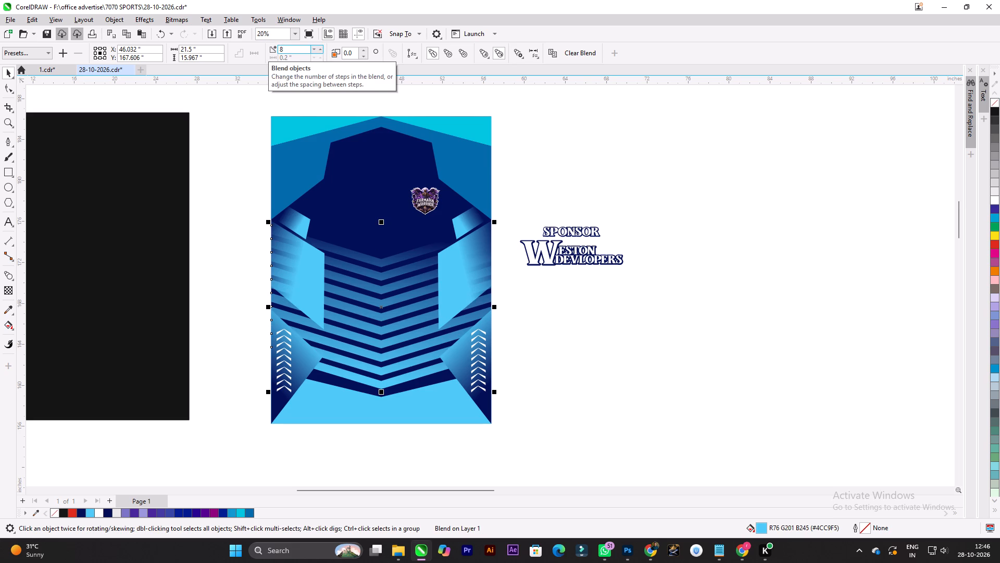
Move the top control curve of the chevron blend straight up to about Y 176.16 inches.
click(770, 352)
scroll(369, 238, up, 4)
click(387, 272)
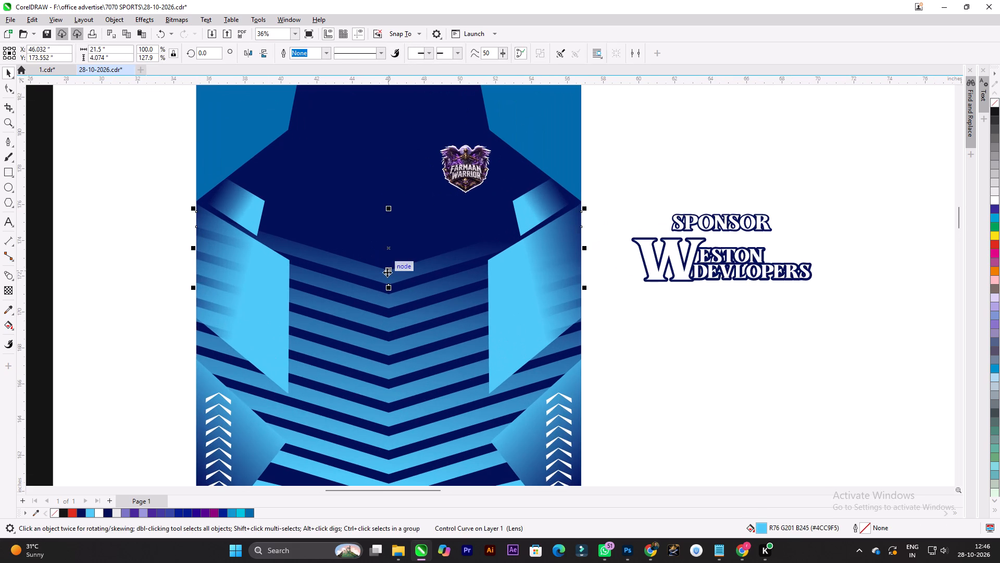
drag(387, 272, 388, 240)
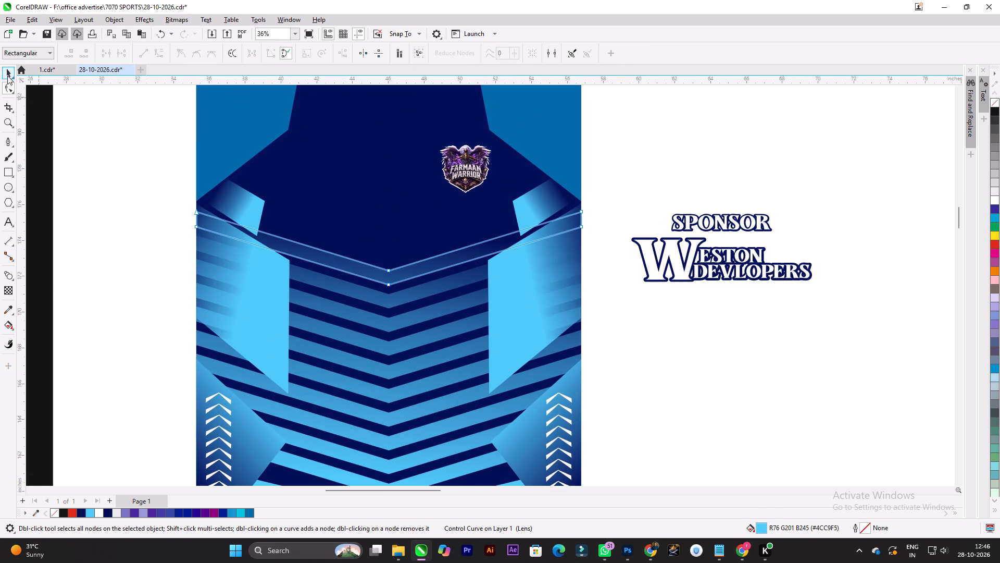
click(7, 76)
scroll(427, 252, down, 4)
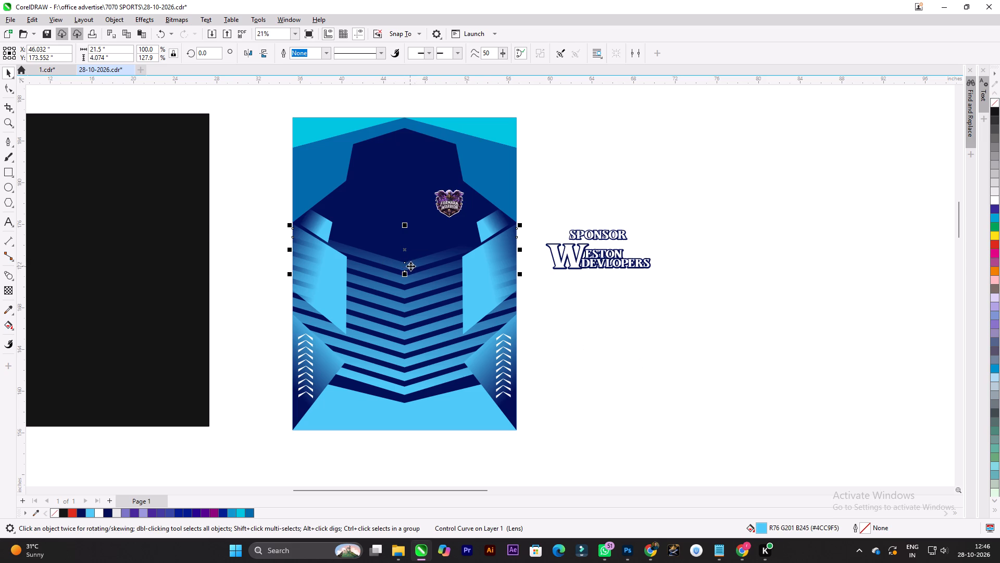
drag(410, 262, 410, 247)
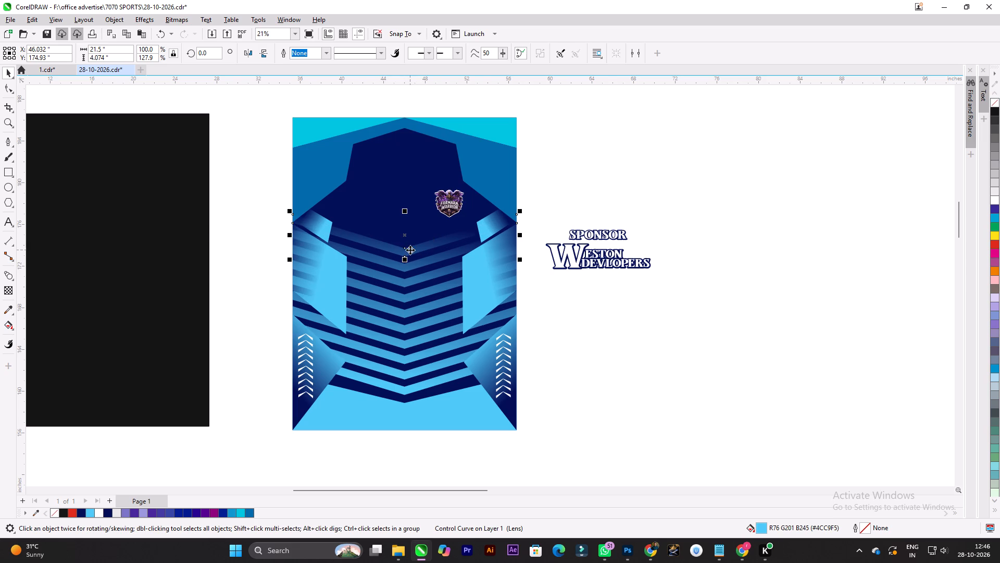
drag(411, 249, 411, 243)
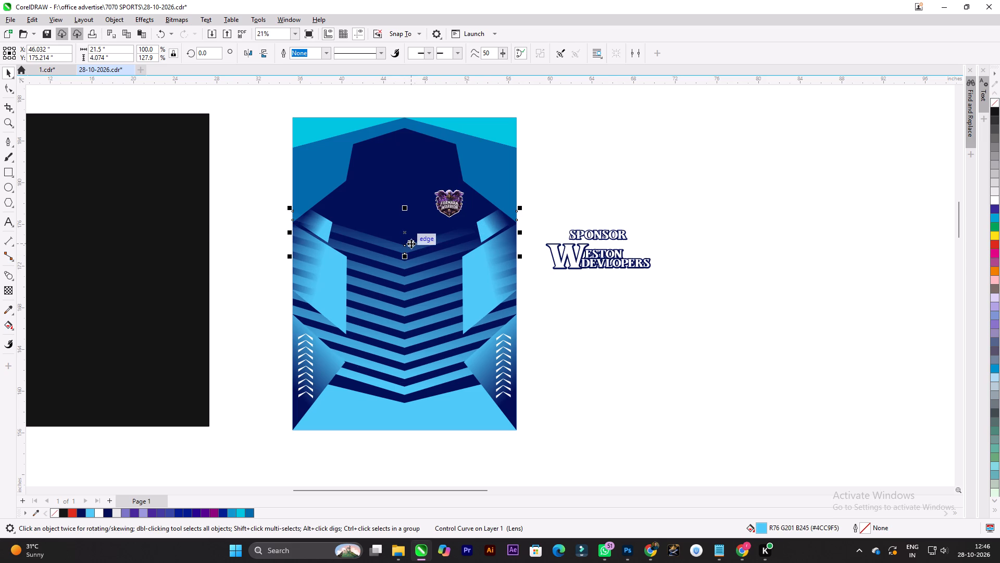
drag(412, 247, 410, 237)
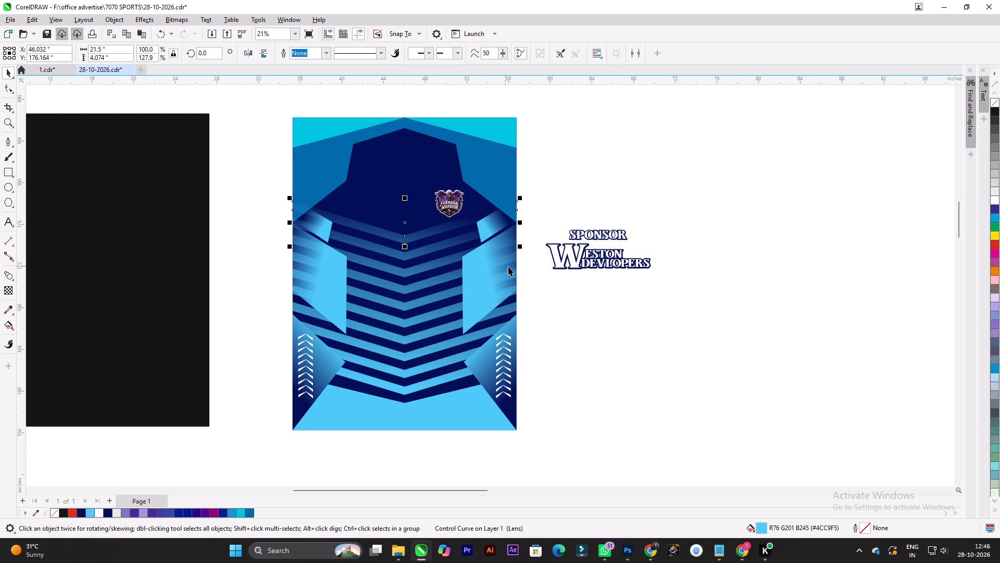
click(599, 328)
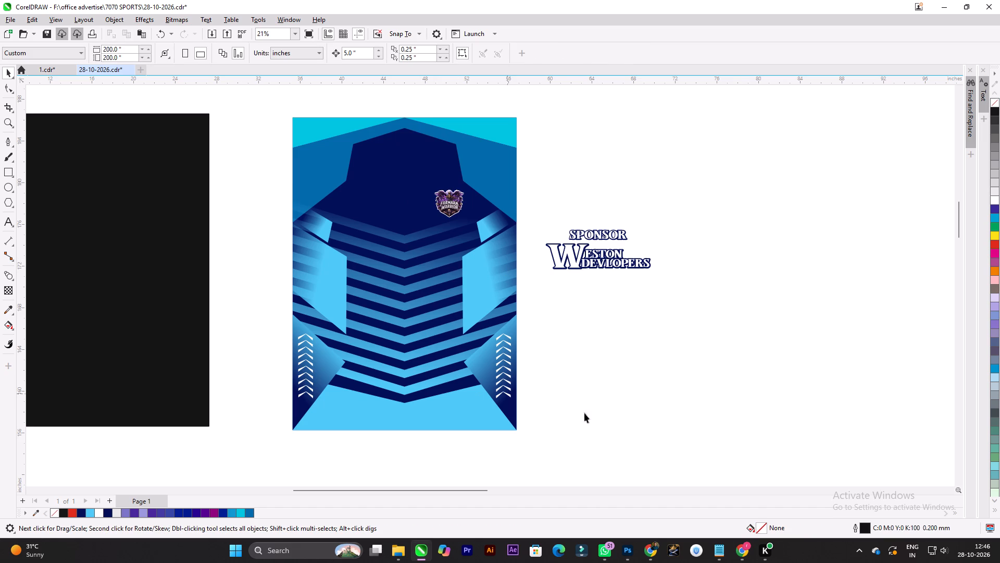
Move the SPONSOR and Weston Devlopers lettering farther from the jersey, to about X 80.6, Y 181.9 inches.
drag(729, 327, 519, 160)
drag(587, 237, 755, 149)
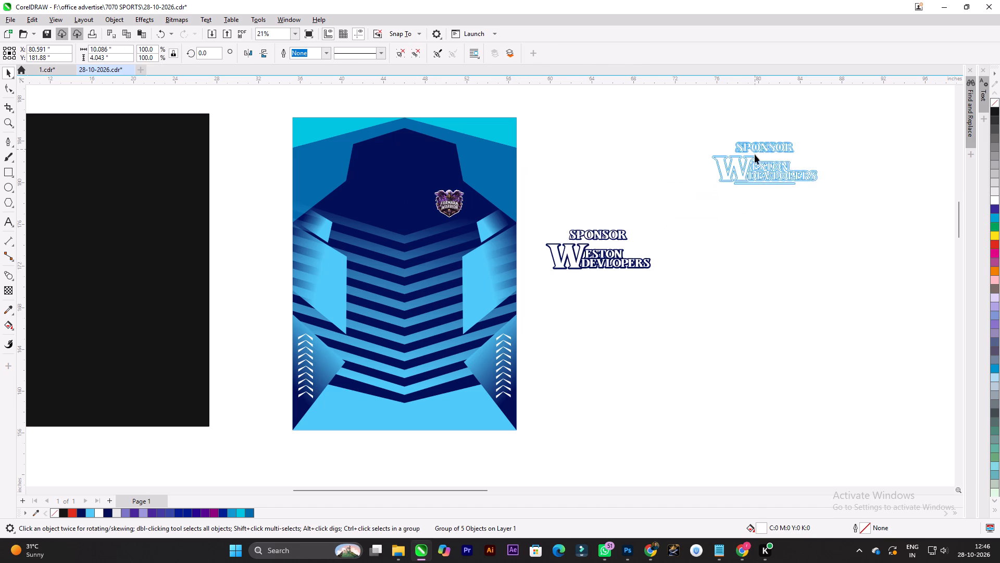
click(696, 310)
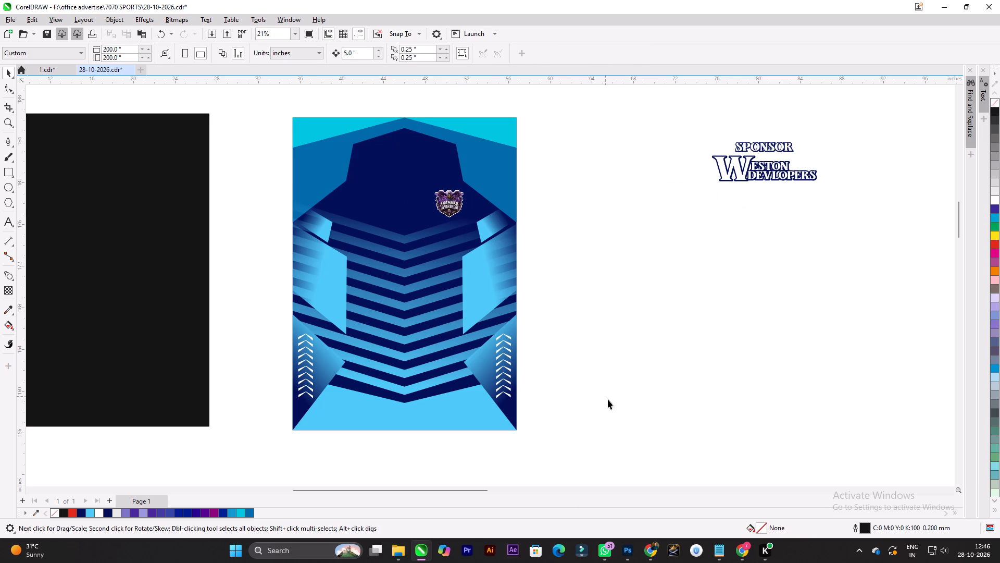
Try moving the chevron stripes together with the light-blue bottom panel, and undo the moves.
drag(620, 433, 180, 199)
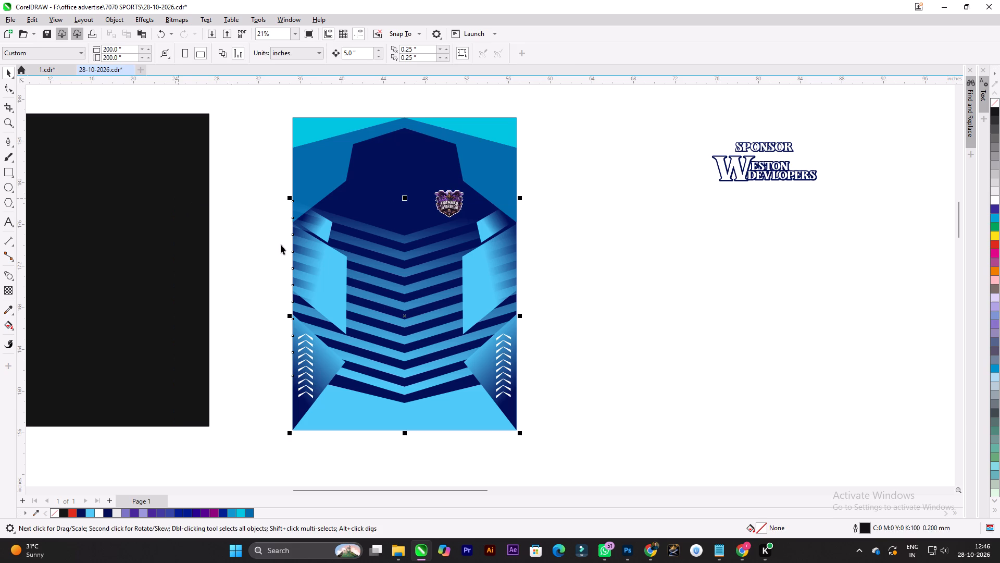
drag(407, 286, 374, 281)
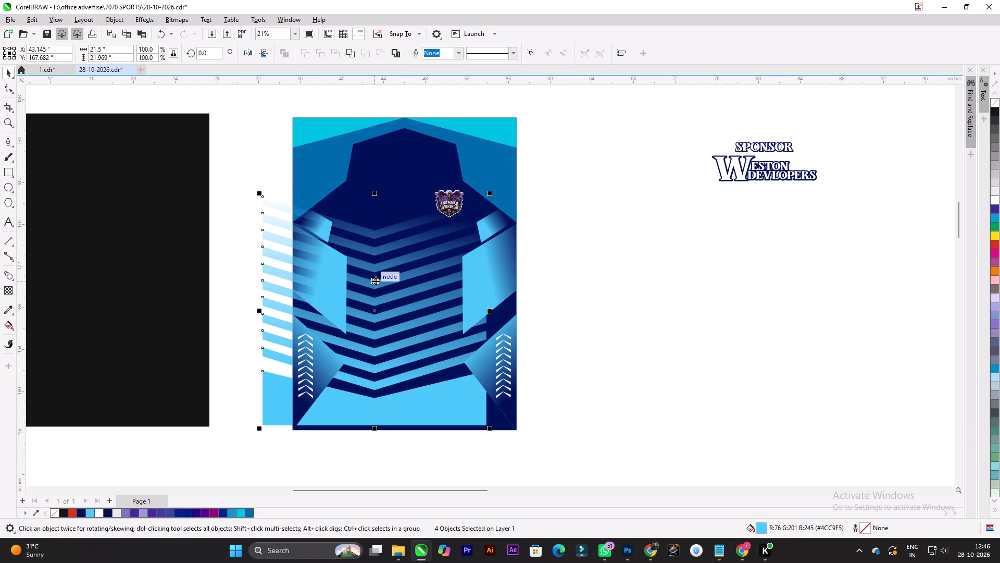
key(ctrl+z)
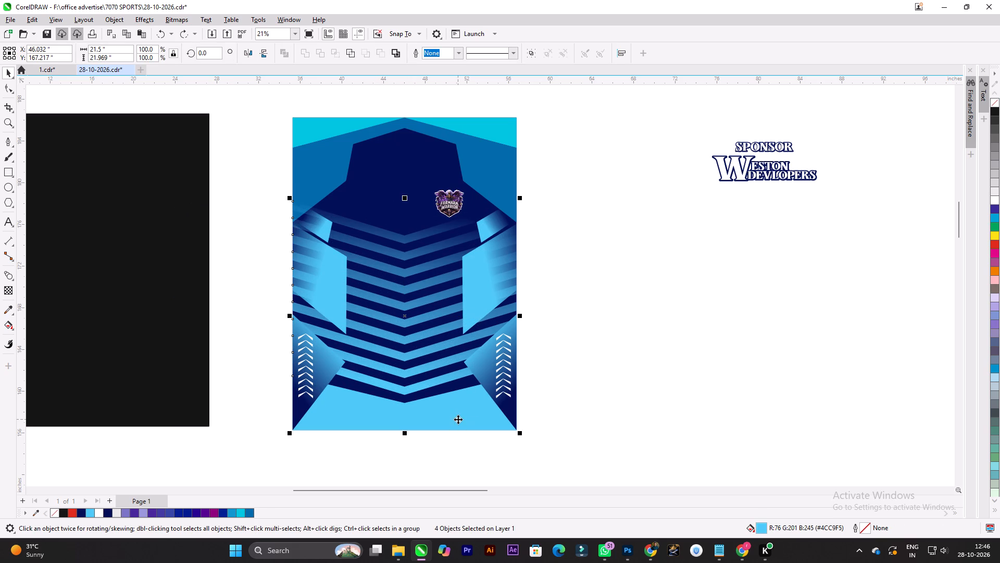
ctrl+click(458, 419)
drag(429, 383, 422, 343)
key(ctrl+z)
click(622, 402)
Select the whole chevron blend without the bottom panel and group it.
drag(616, 407, 245, 199)
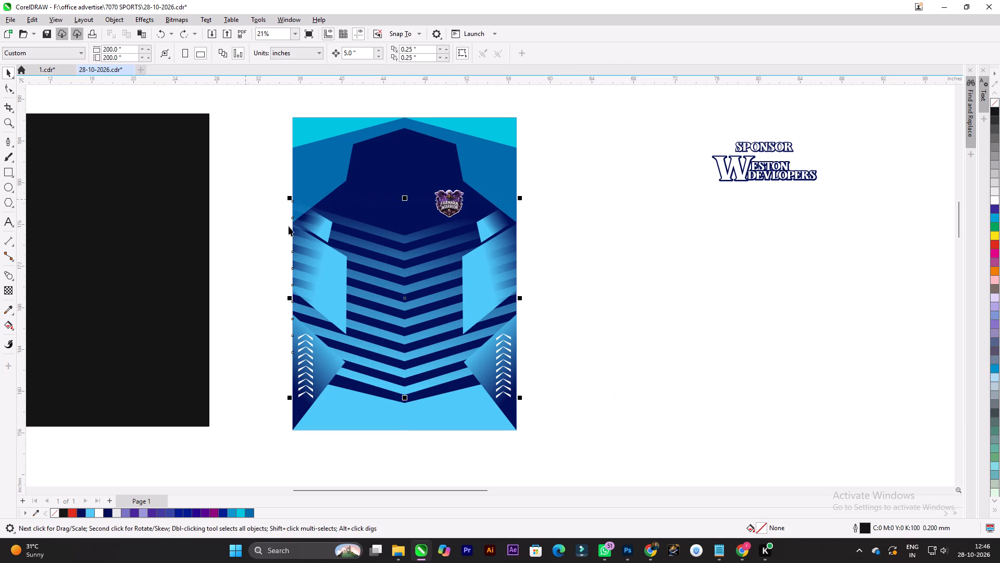
drag(406, 307, 392, 255)
key(ctrl+z)
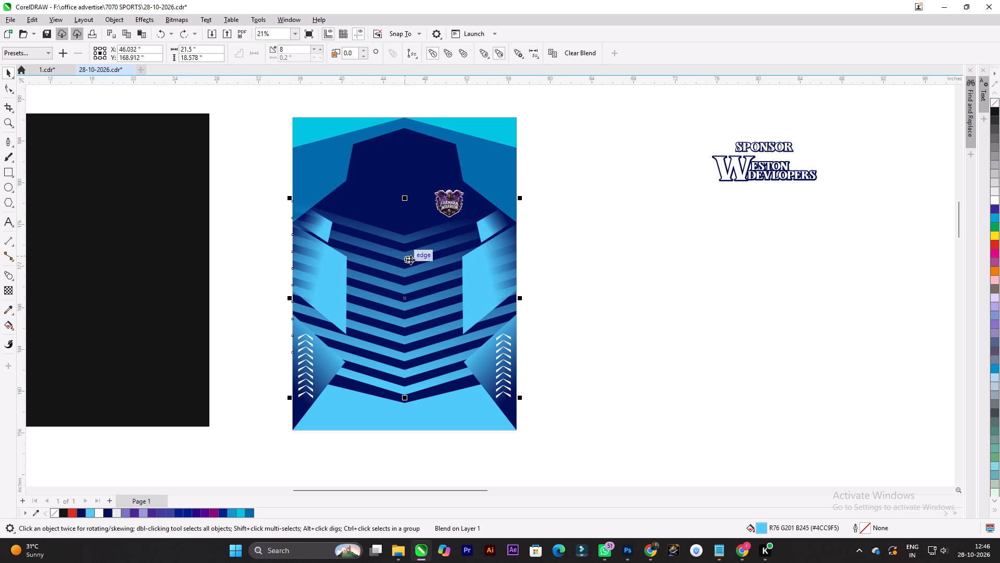
key(ctrl+g)
key(ctrl+g)
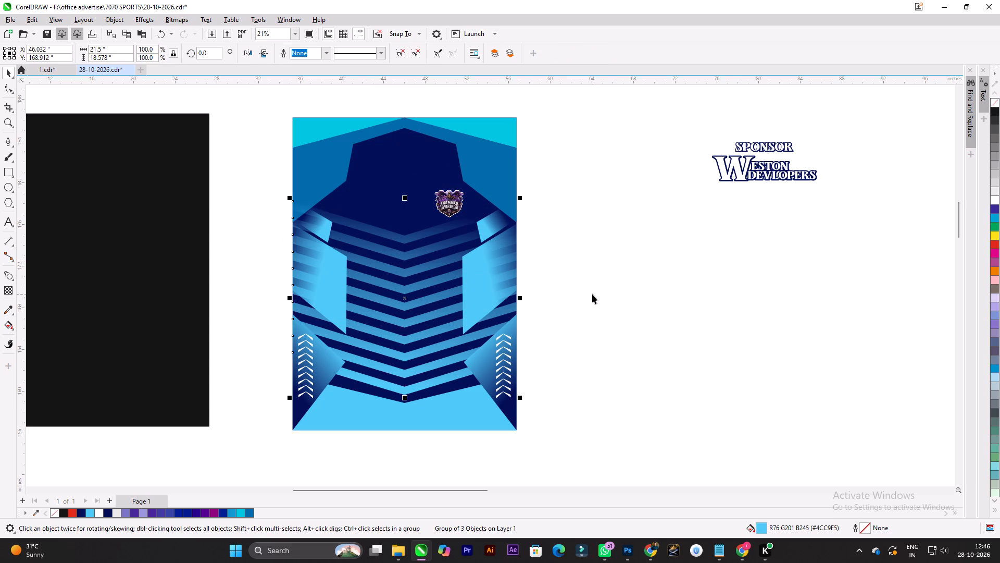
click(592, 294)
Align the SPONSOR and Weston Devlopers lettering to the jersey's horizontal centre and top edge.
drag(880, 233, 705, 120)
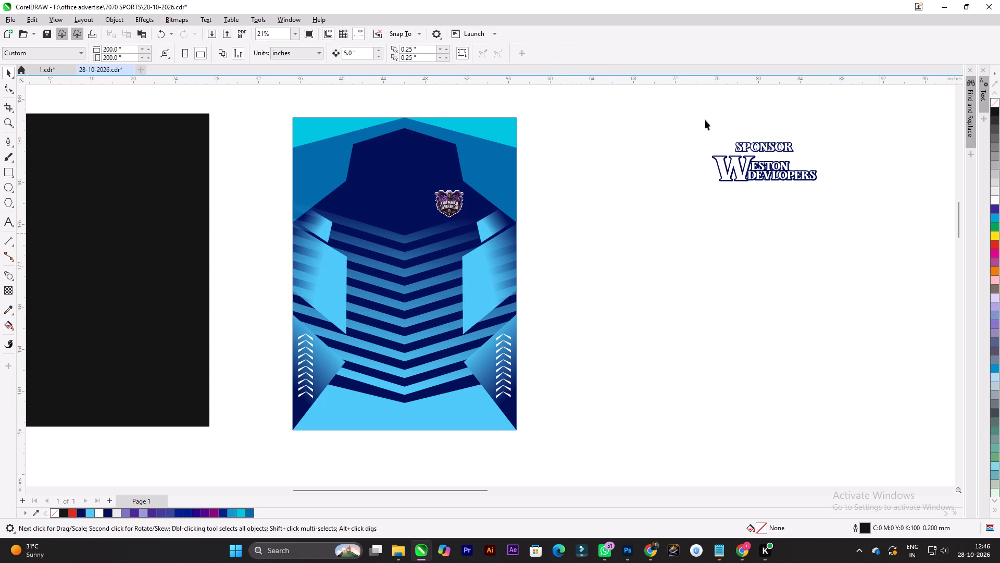
drag(705, 120, 689, 111)
shift+click(404, 176)
key(c)
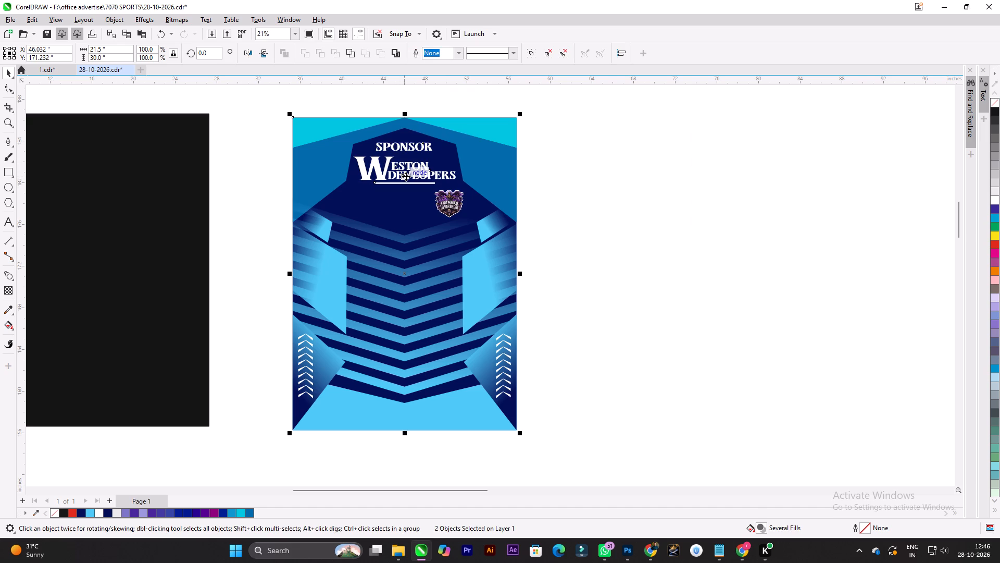
key(t)
click(730, 322)
Move the sponsor lettering straight down onto the chevron stripes below the logo, at about Y 170.68 inches.
scroll(450, 176, down, 2)
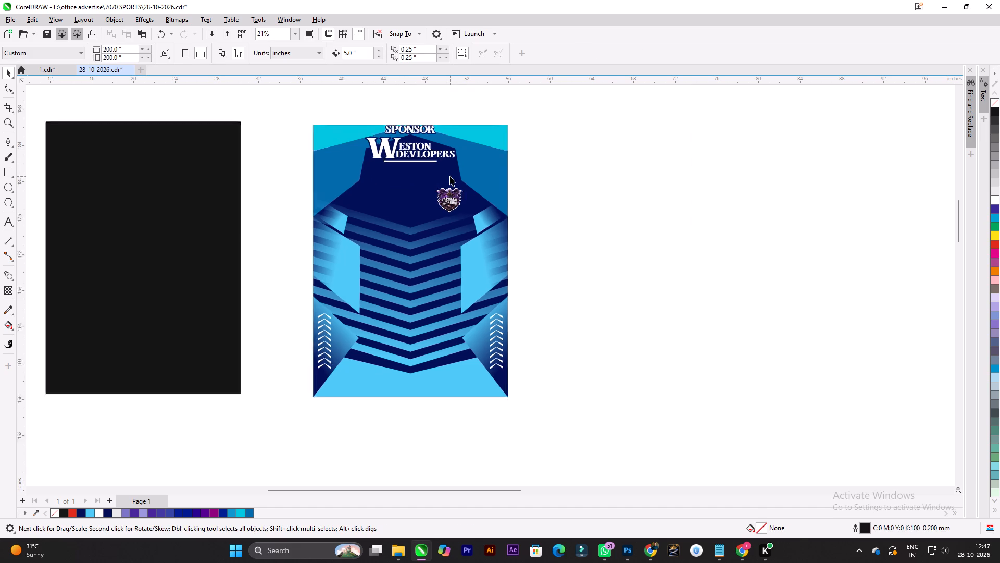
scroll(450, 176, down, 2)
scroll(402, 124, up, 2)
drag(374, 123, 560, 210)
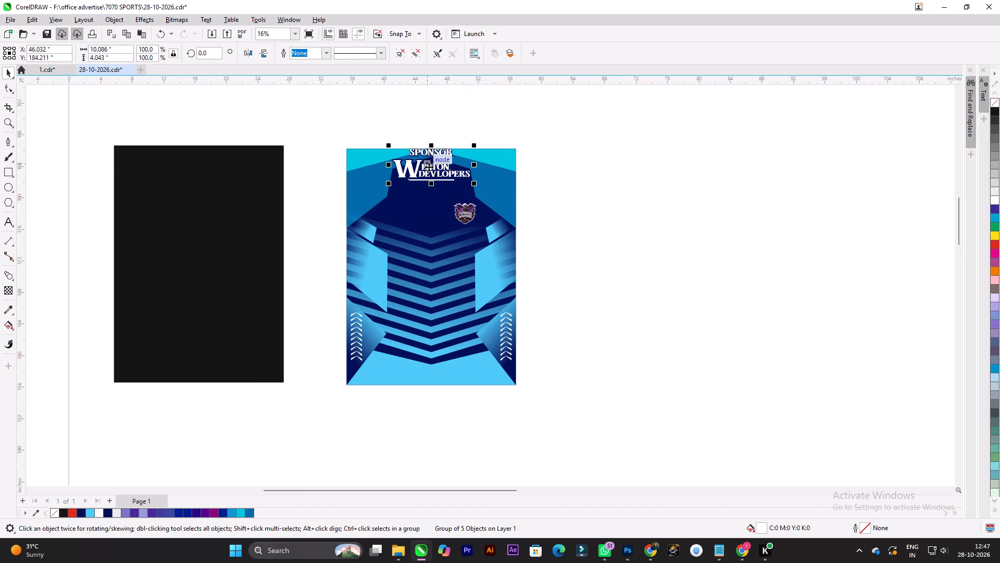
drag(430, 168, 424, 275)
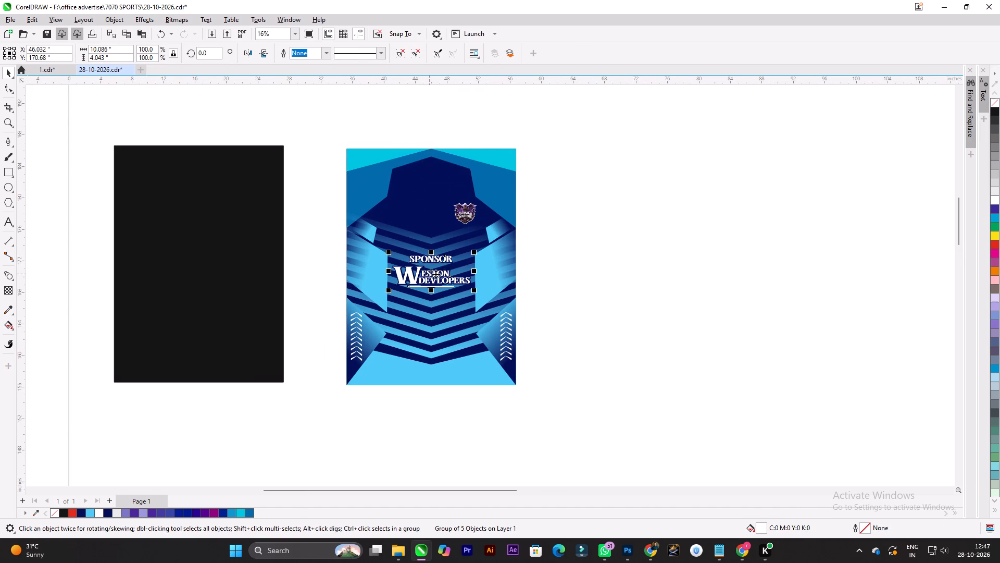
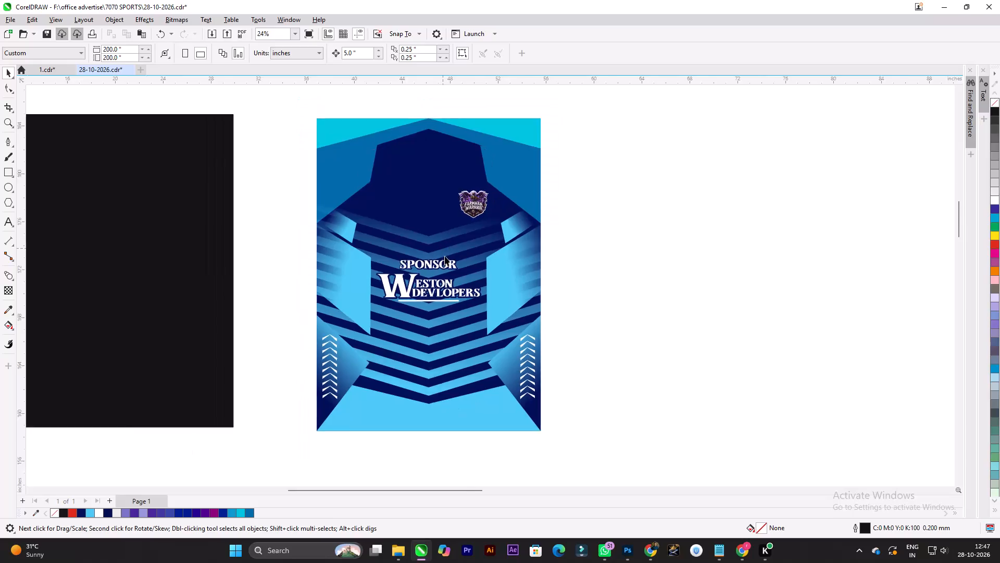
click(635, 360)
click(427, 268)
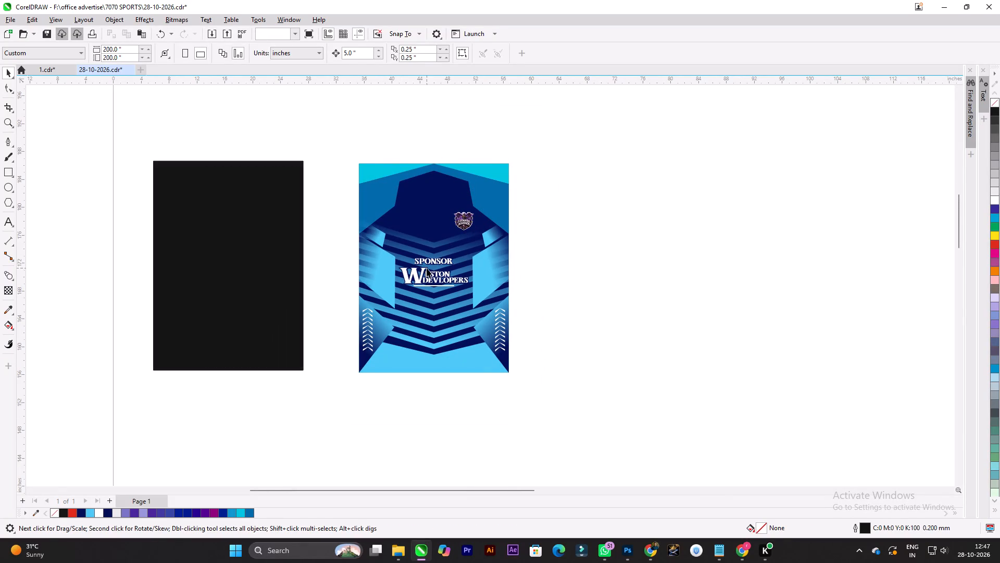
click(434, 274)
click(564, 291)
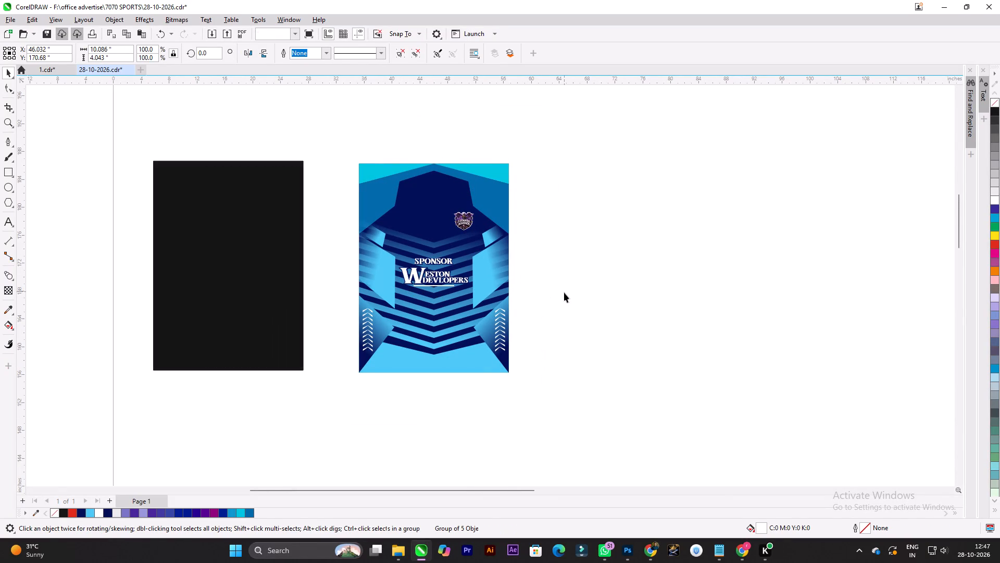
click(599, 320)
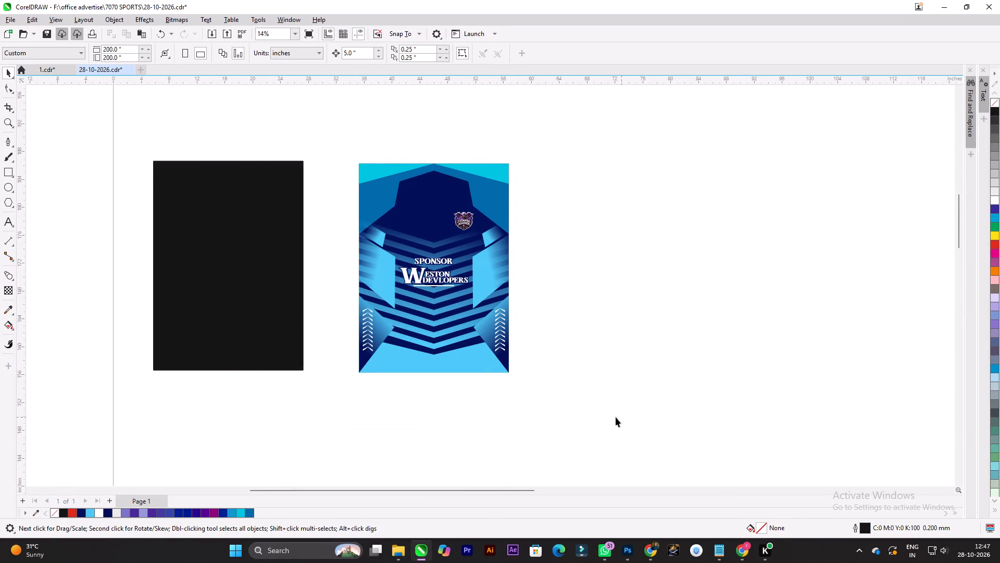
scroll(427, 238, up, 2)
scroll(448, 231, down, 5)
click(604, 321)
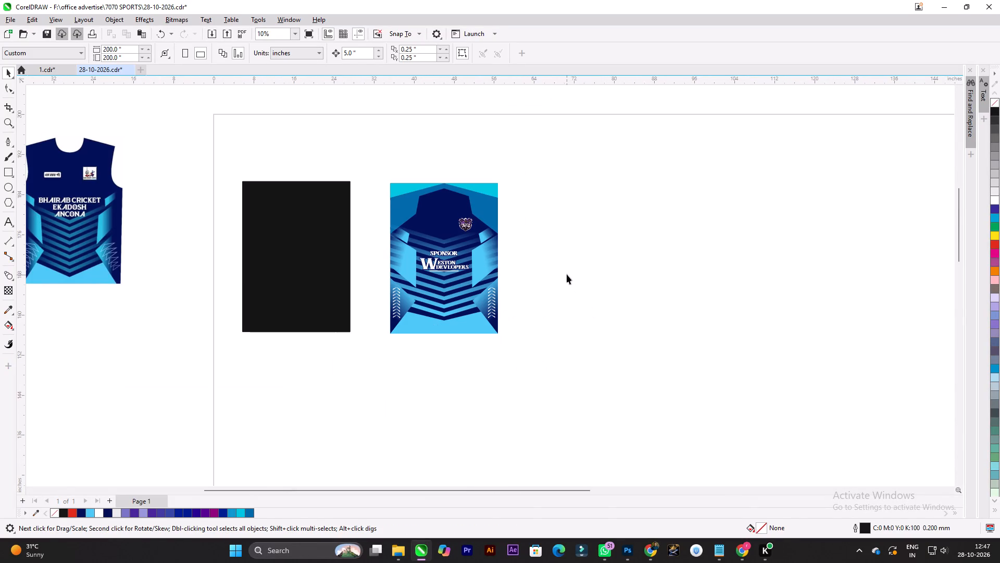
Group the whole blue jersey front and place a duplicate of it directly to its right.
click(567, 273)
drag(569, 381, 380, 124)
key(ctrl+g)
click(603, 221)
drag(418, 242, 540, 236)
shift+right_click(540, 236)
click(676, 228)
Delete the Farmaan Warrior logo from the duplicated jersey.
scroll(658, 236, up, 2)
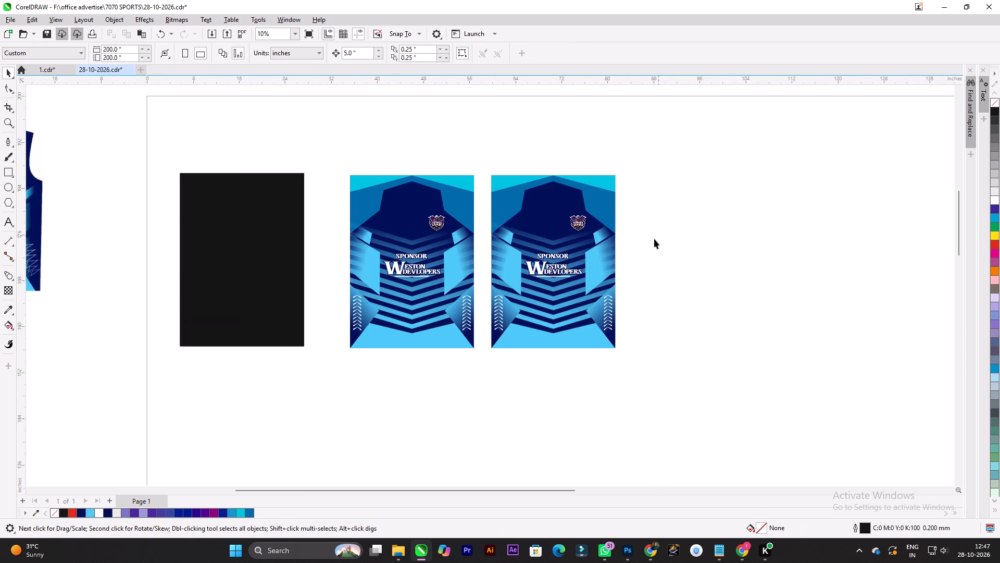
ctrl+click(566, 229)
key(Delete)
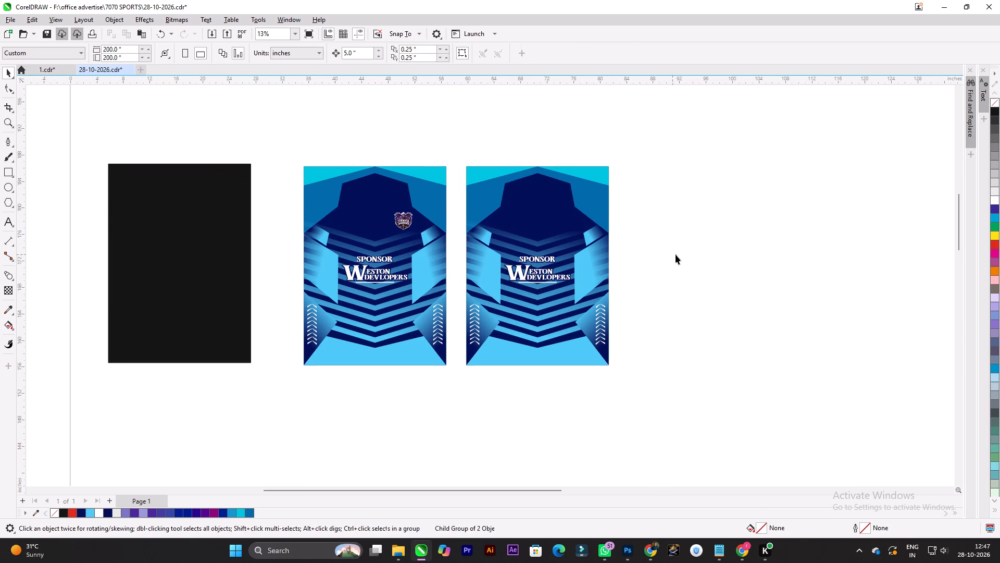
click(676, 254)
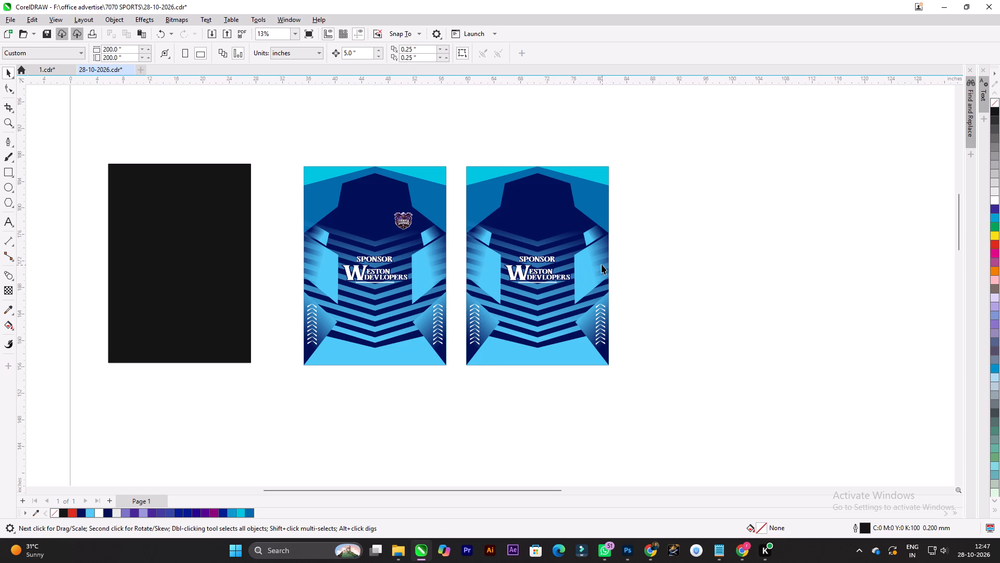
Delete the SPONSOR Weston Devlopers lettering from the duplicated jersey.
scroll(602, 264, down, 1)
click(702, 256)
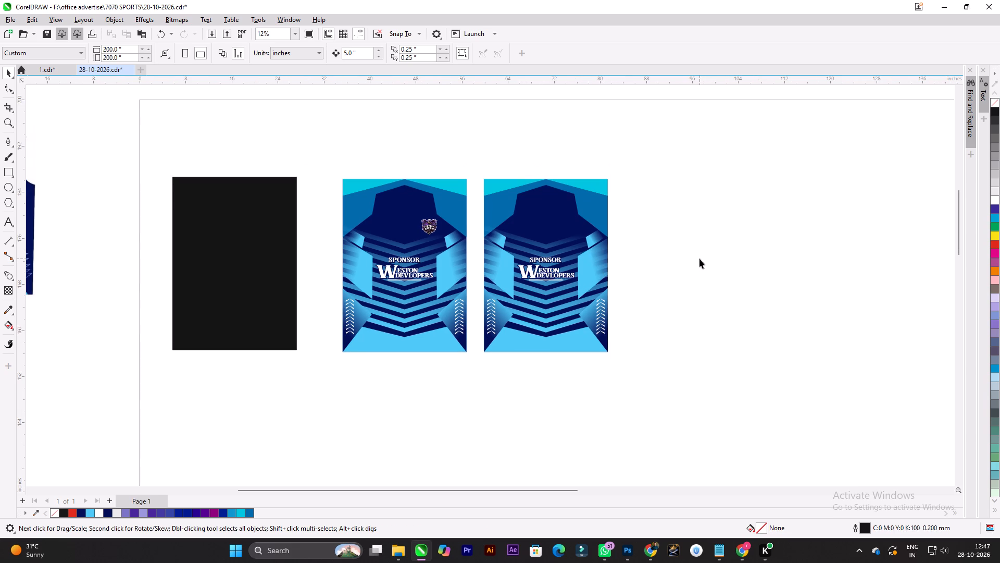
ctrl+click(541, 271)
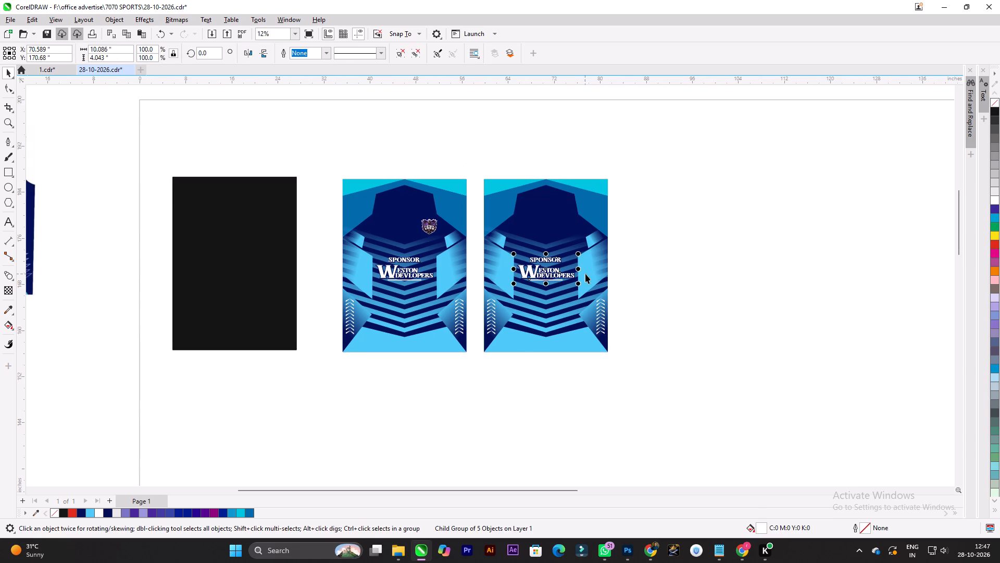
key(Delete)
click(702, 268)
In the 1.cdr document, move the FARMAN 18 lettering above the ungridded black-and-orange jersey beside the yellow one and copy it.
click(51, 69)
scroll(465, 212, down, 5)
scroll(465, 212, up, 5)
click(324, 240)
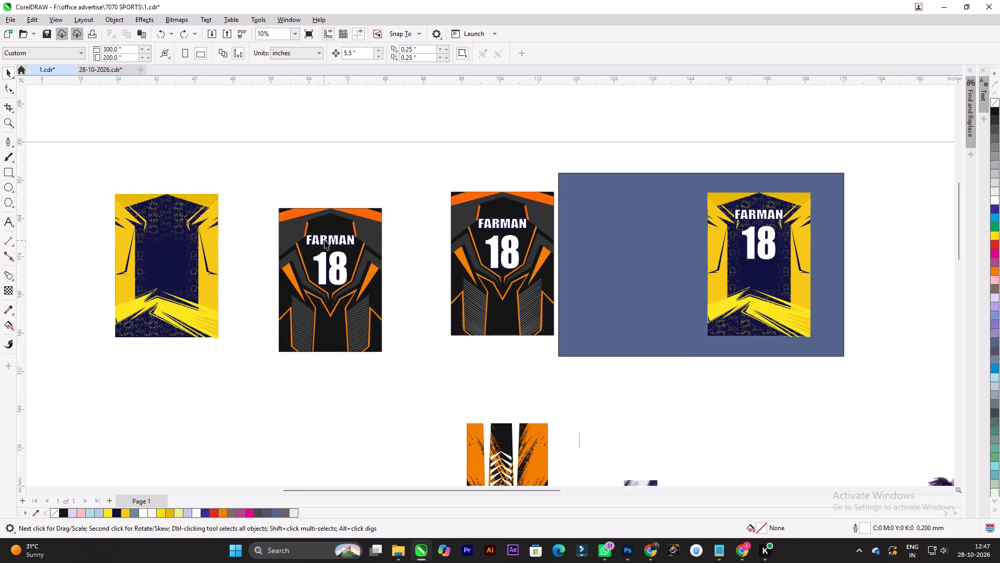
ctrl+click(333, 241)
drag(333, 241, 333, 158)
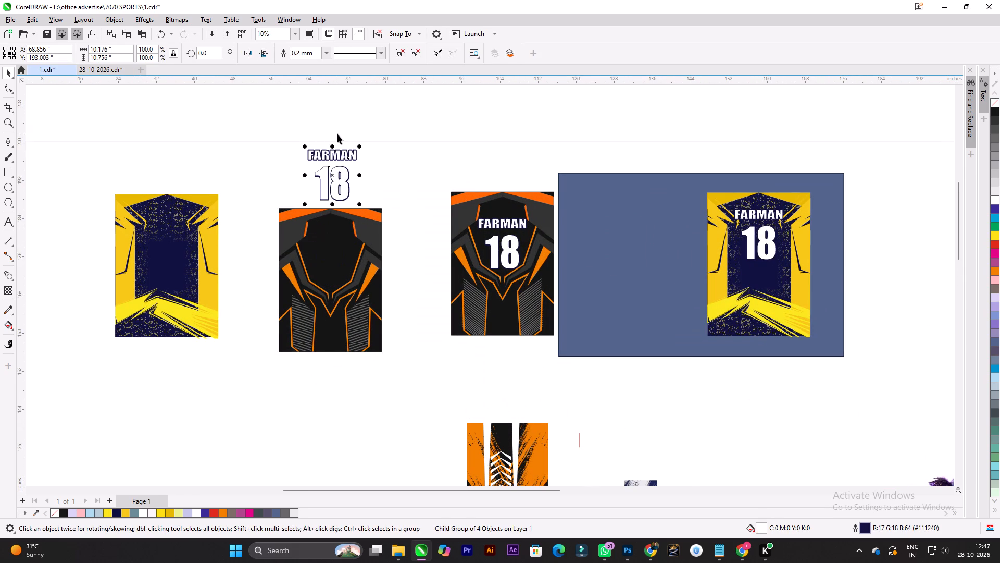
key(ctrl+c)
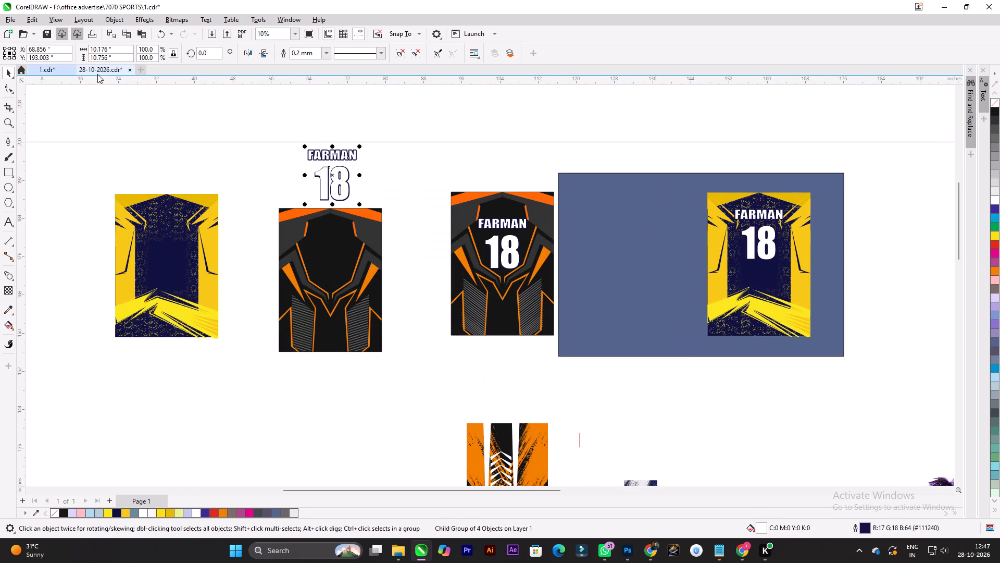
Return to the 28-10-2026.cdr document and bring the two blue jerseys into view.
click(100, 70)
scroll(371, 214, down, 3)
scroll(556, 229, up, 4)
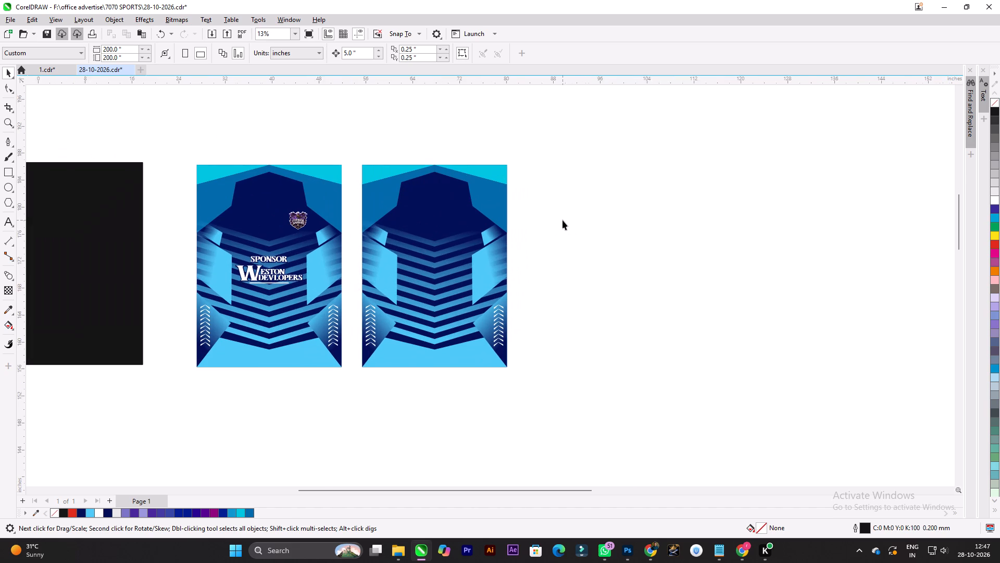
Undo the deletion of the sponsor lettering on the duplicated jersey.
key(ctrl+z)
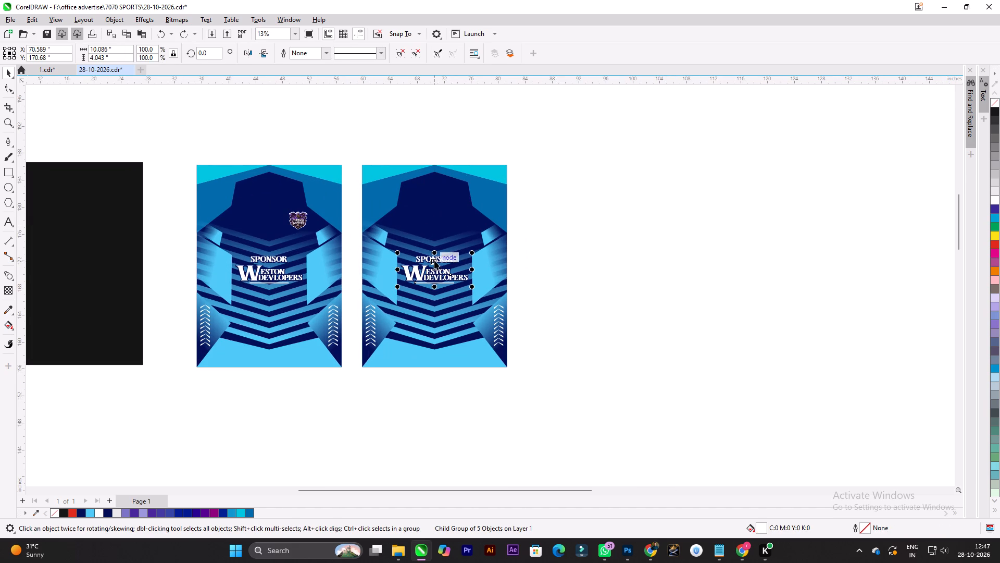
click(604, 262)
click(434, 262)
Paste the FARMAN 18 lettering and move it to the empty area right of the duplicated jersey.
click(564, 254)
key(ctrl+v)
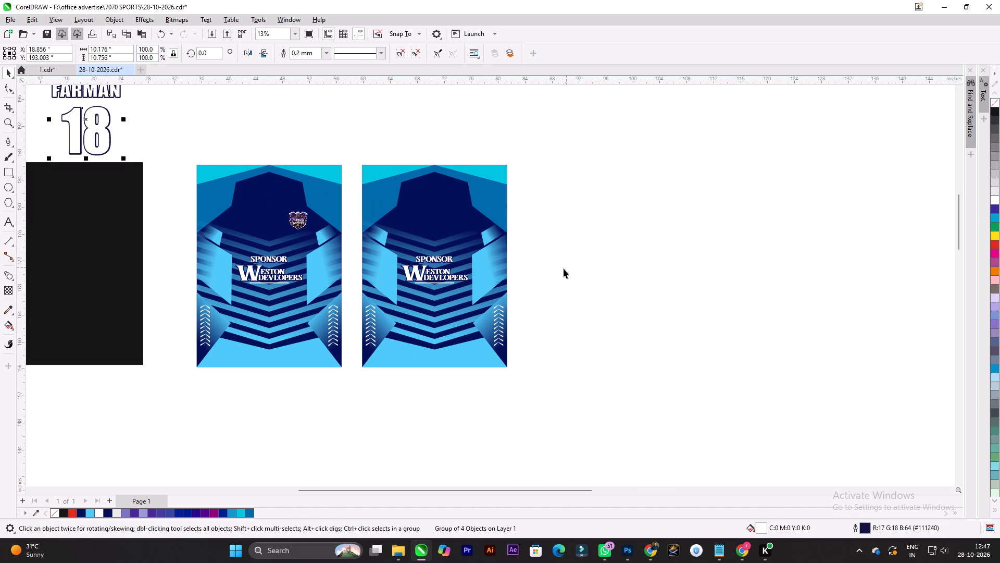
drag(94, 113, 789, 248)
click(657, 261)
Ungroup the duplicated jersey and move its sponsor lettering straight down onto the lower chevron stripes.
click(439, 265)
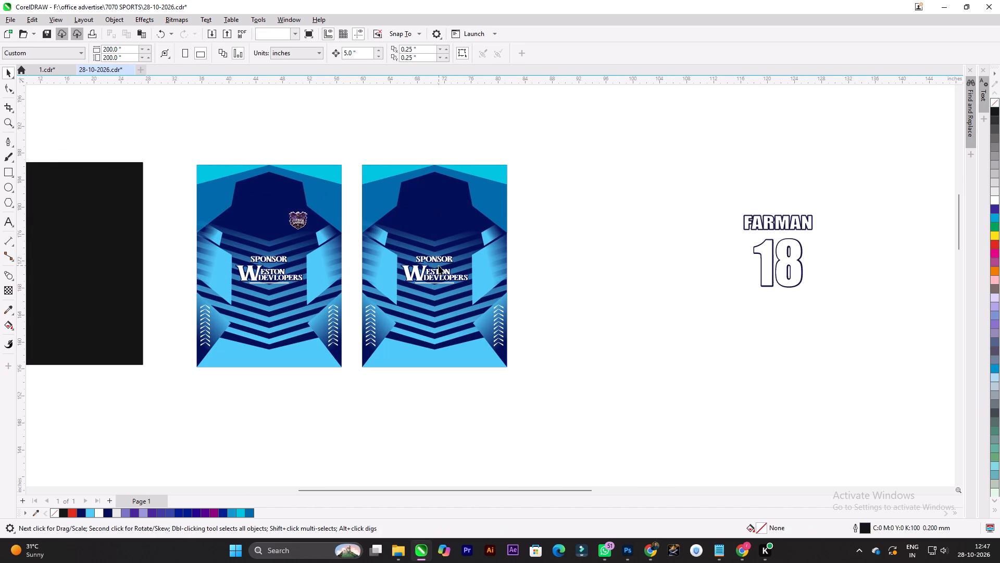
key(ctrl+u)
ctrl+click(520, 246)
click(440, 273)
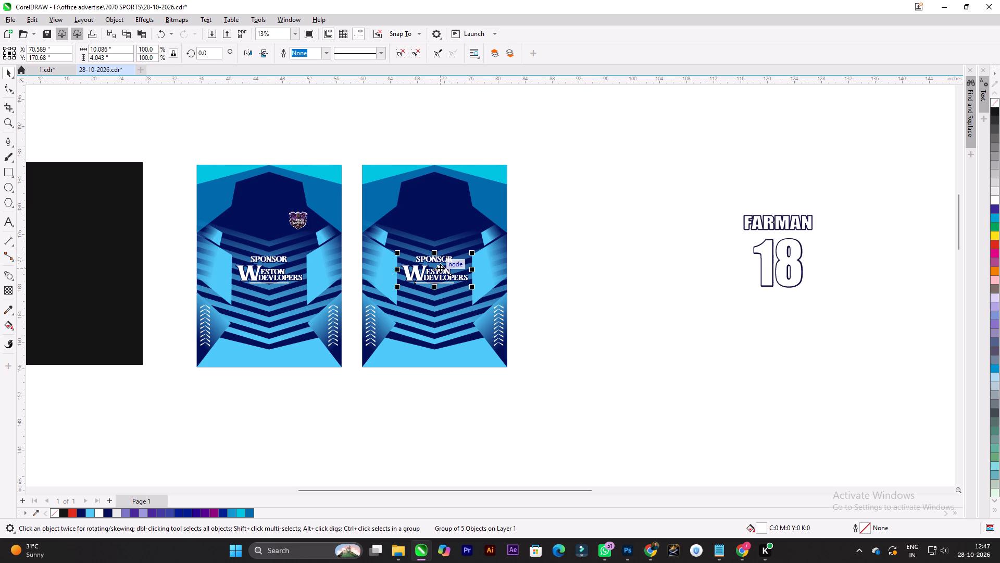
drag(440, 268, 440, 317)
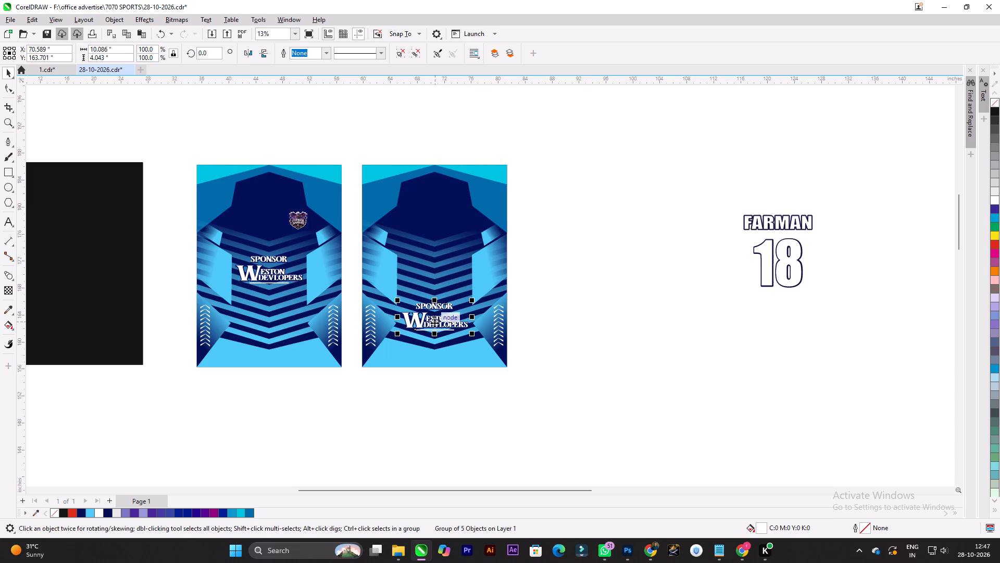
drag(441, 321, 441, 304)
click(614, 304)
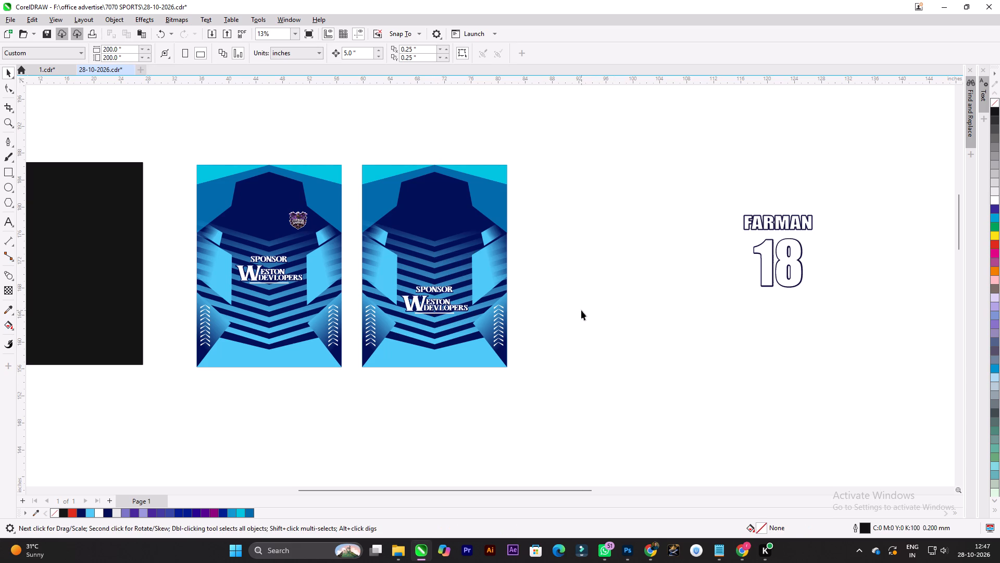
Align the FARMAN 18 lettering to the duplicated jersey's horizontal centre and top edge.
drag(881, 346, 666, 92)
shift+click(442, 204)
key(c)
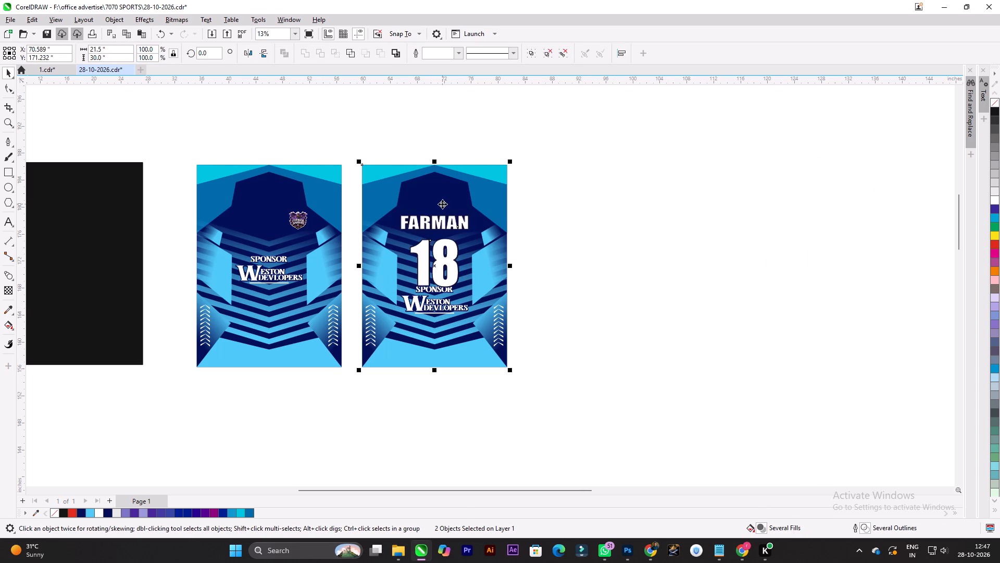
key(t)
click(631, 191)
Check the sizes of the FARMAN name and the number 18 on the duplicated jersey.
click(431, 132)
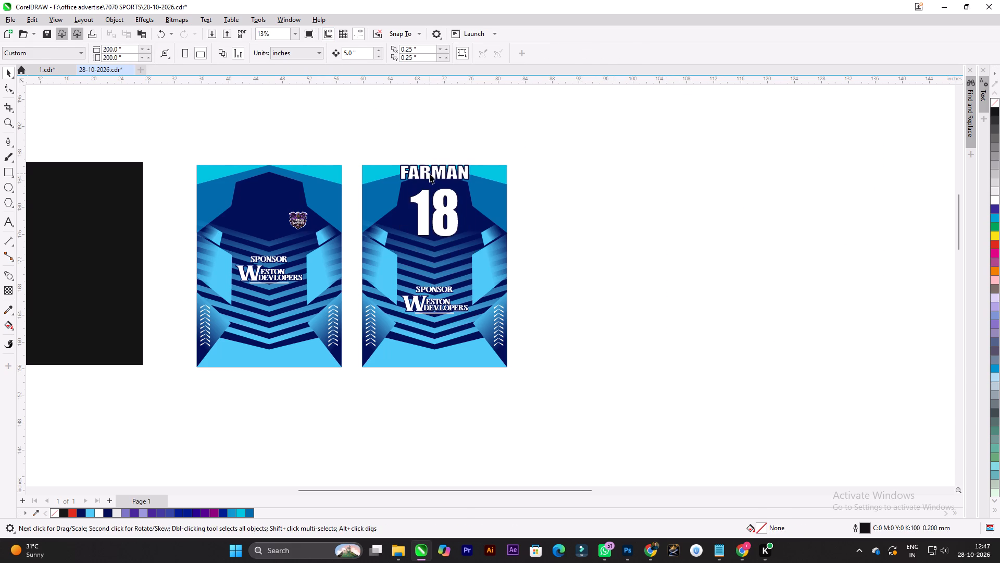
ctrl+click(430, 174)
click(642, 182)
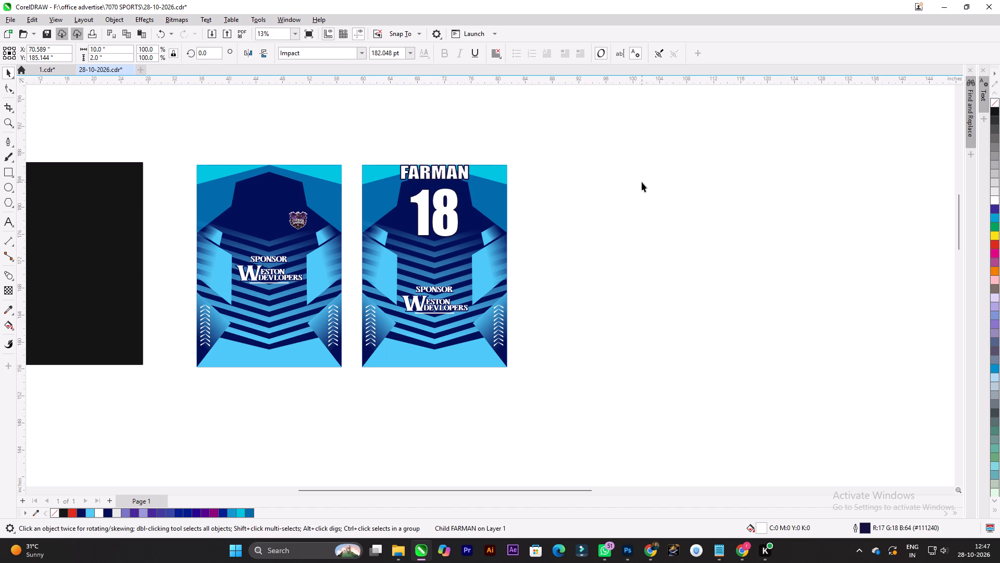
ctrl+click(447, 202)
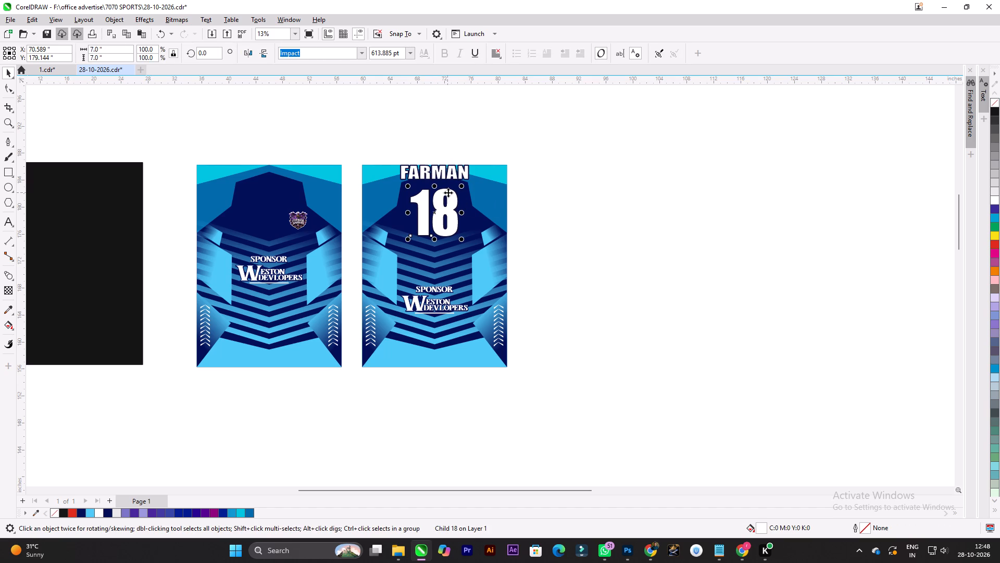
click(661, 214)
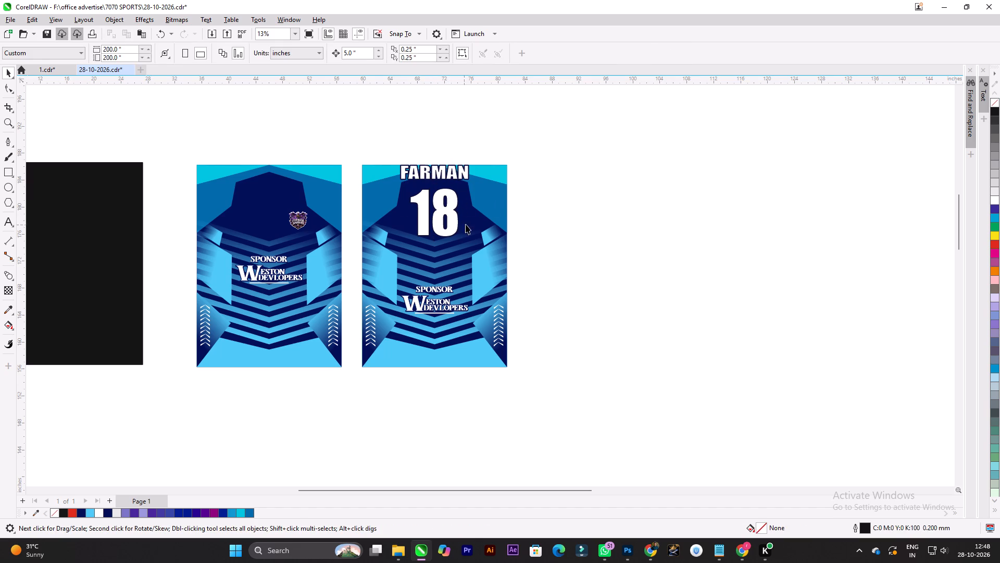
click(455, 217)
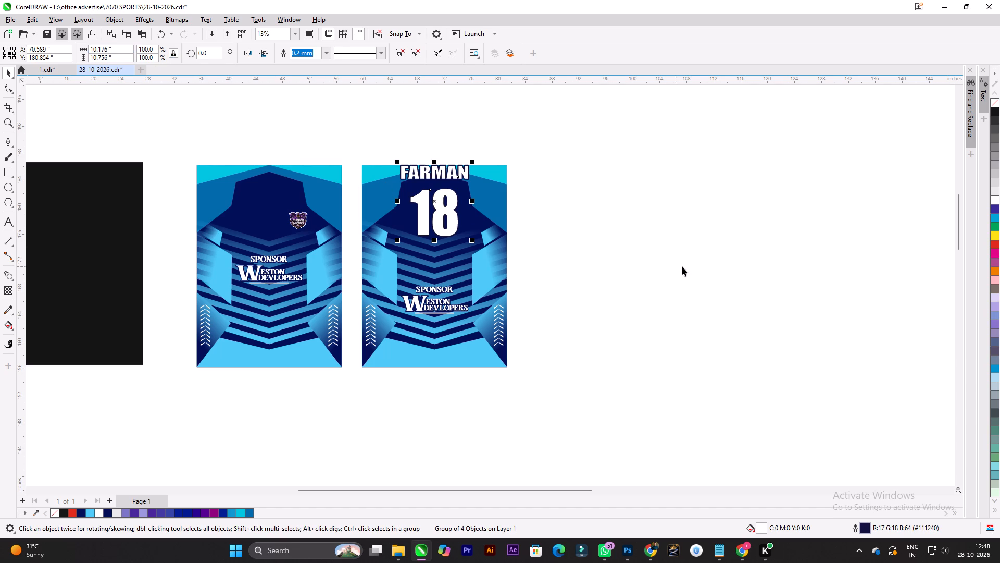
click(682, 266)
Ungroup the FARMAN 18 lettering and unlock the size ratio with the number 18 selected.
click(451, 214)
key(ctrl+u)
ctrl+click(592, 217)
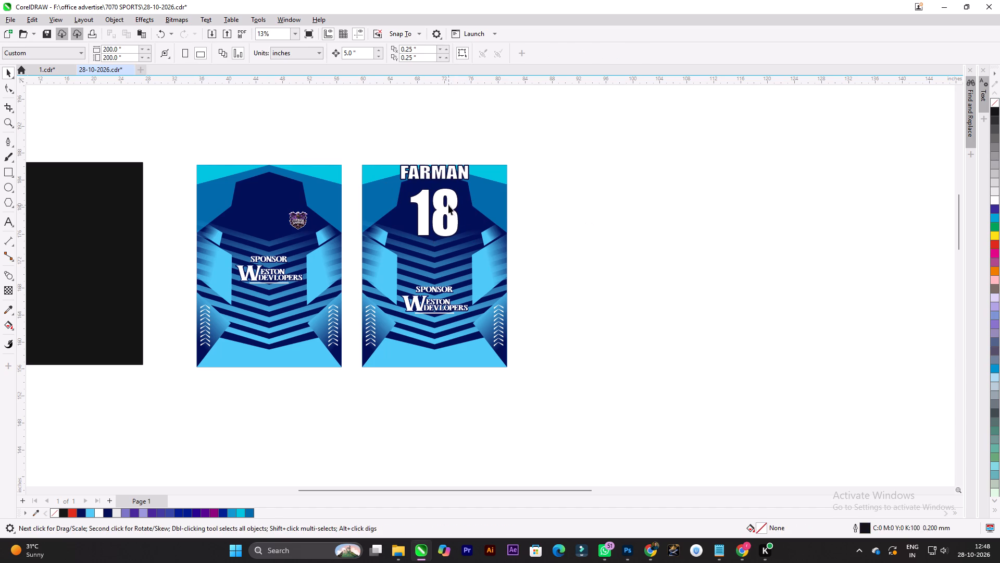
click(448, 205)
drag(116, 46, 65, 38)
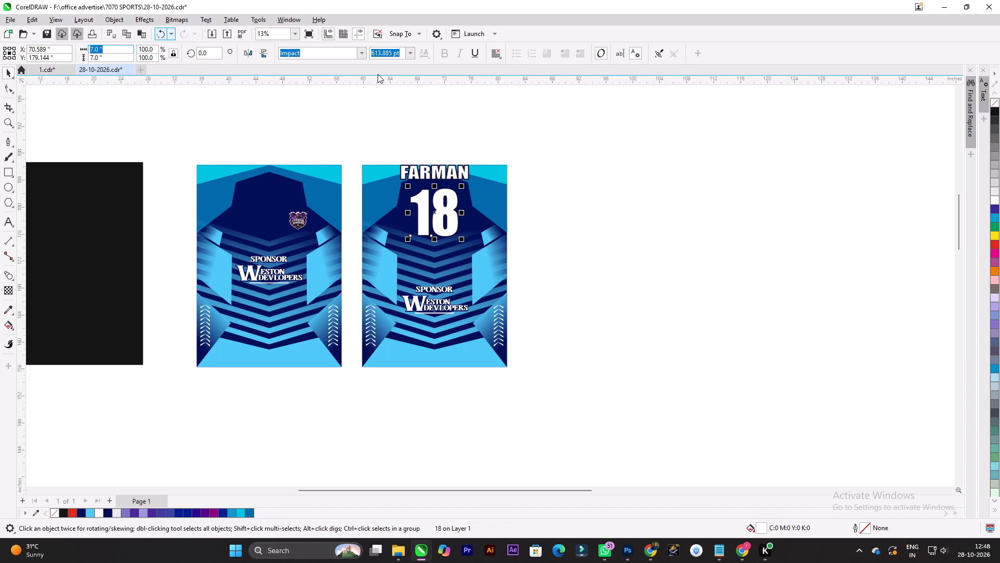
click(173, 51)
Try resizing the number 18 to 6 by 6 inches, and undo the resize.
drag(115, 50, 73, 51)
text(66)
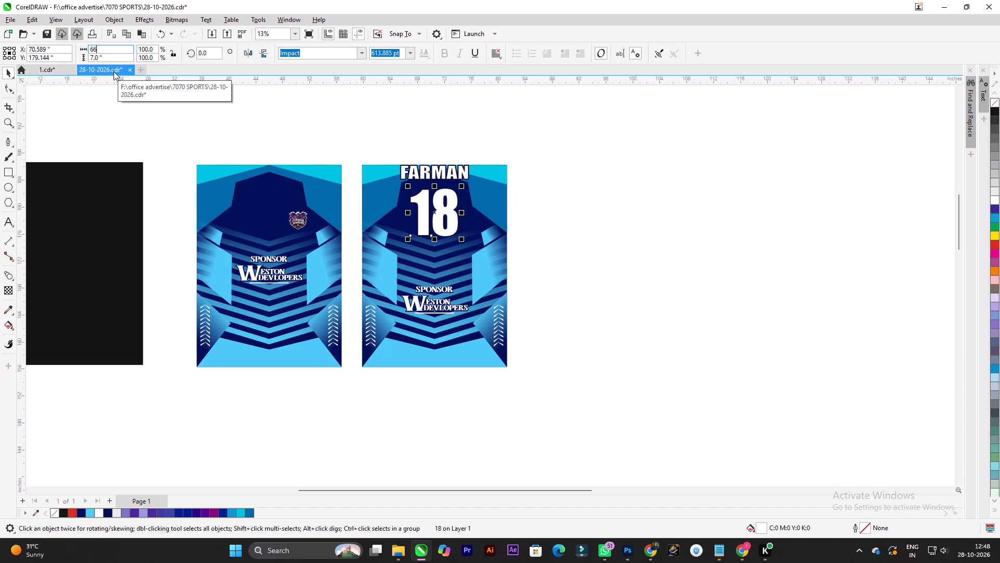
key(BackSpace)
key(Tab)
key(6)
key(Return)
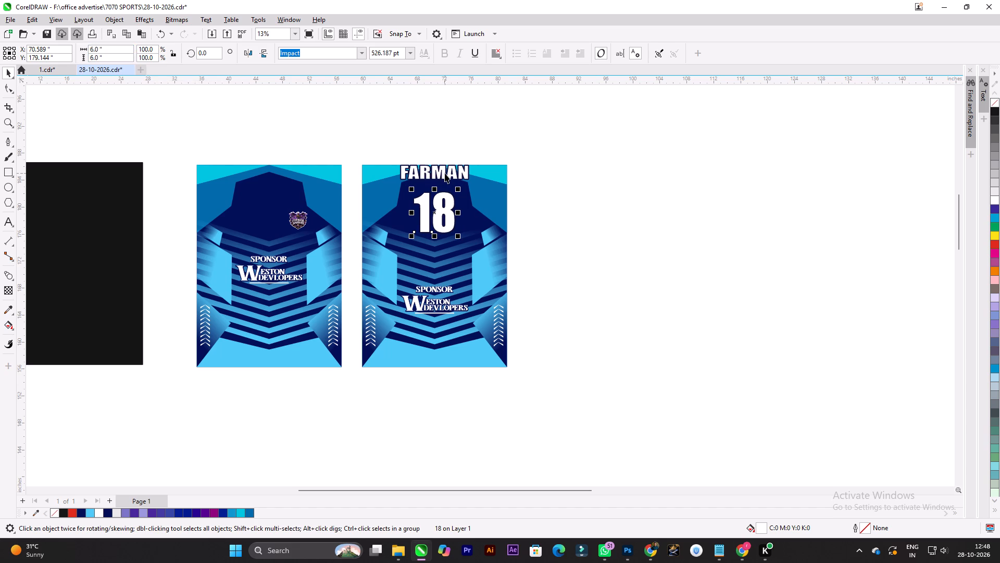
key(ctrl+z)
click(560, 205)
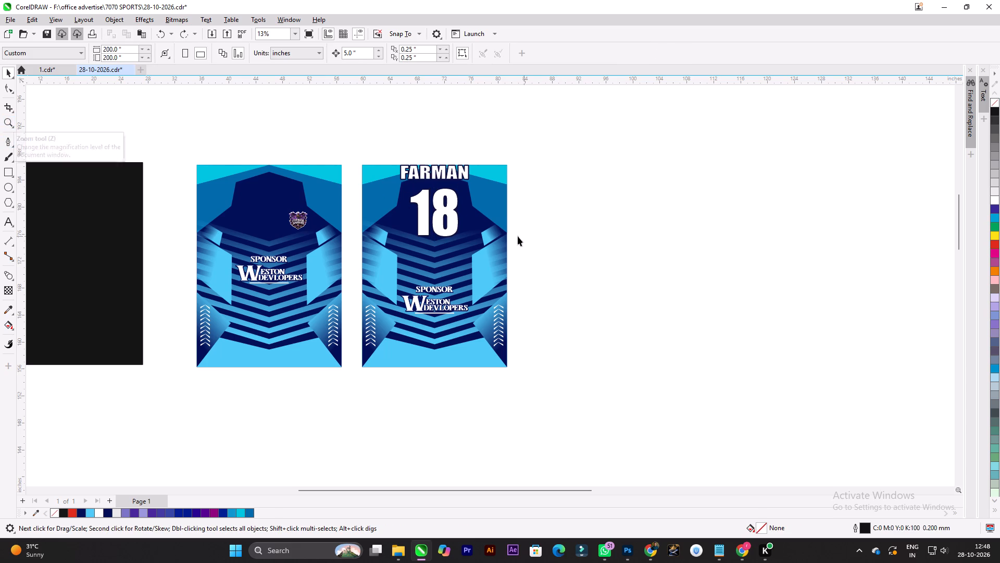
Set the number 18 on the duplicated jersey to 6 inches wide and 6 inches high.
click(445, 210)
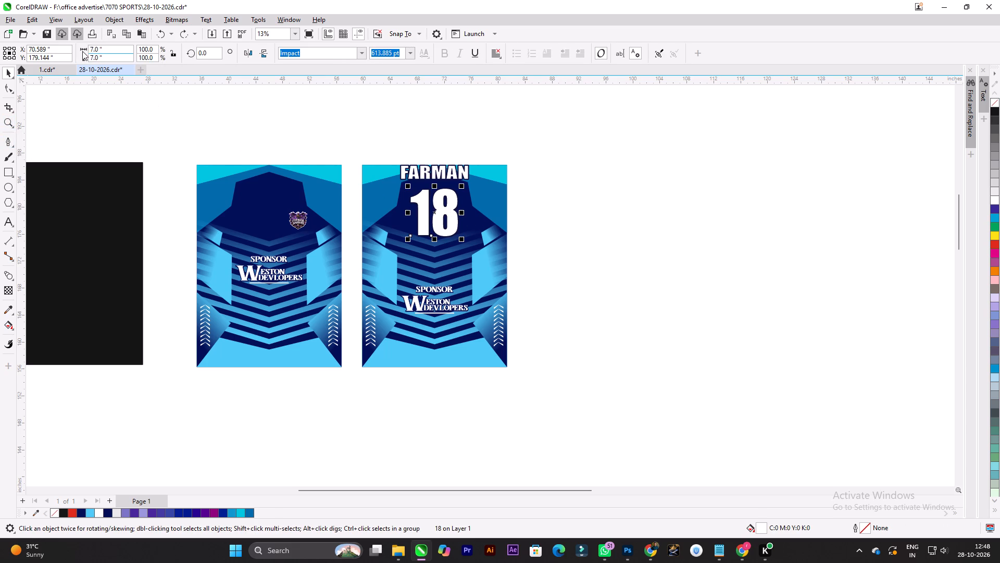
drag(109, 46, 69, 44)
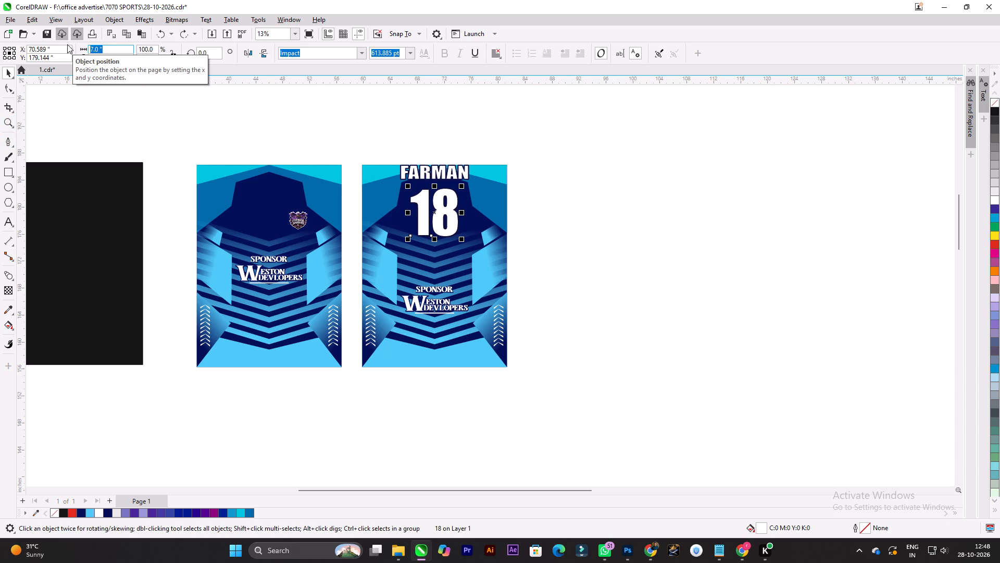
key(6)
key(Tab)
key(6)
key(Return)
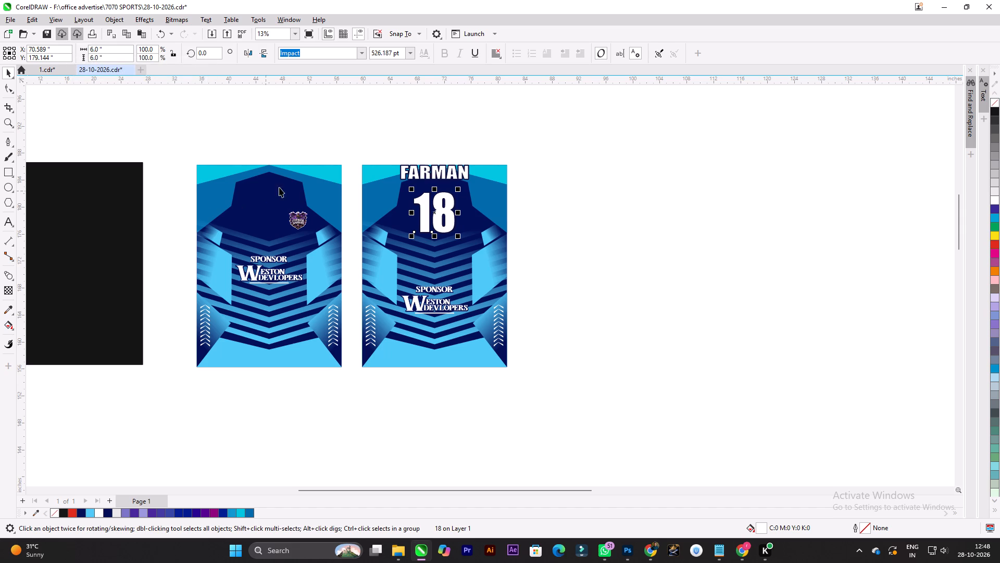
Move the number 18 straight up so it sits close beneath the FARMAN name.
scroll(446, 176, up, 7)
drag(447, 220, 445, 199)
scroll(478, 211, down, 7)
Centre-align and group the FARMAN name and the number 18 on the duplicated jersey.
click(746, 259)
drag(718, 287, 408, 156)
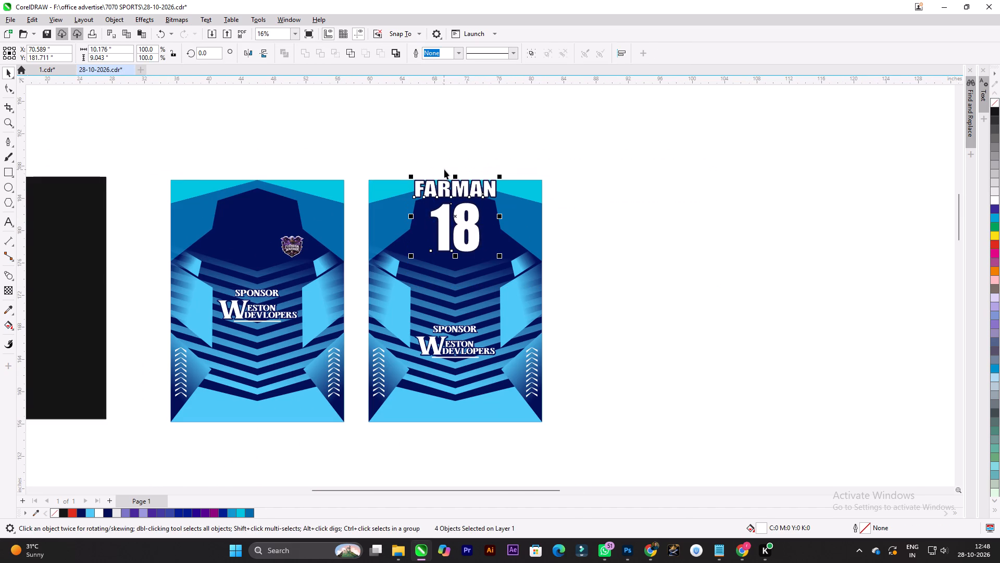
key(c)
key(ctrl+t)
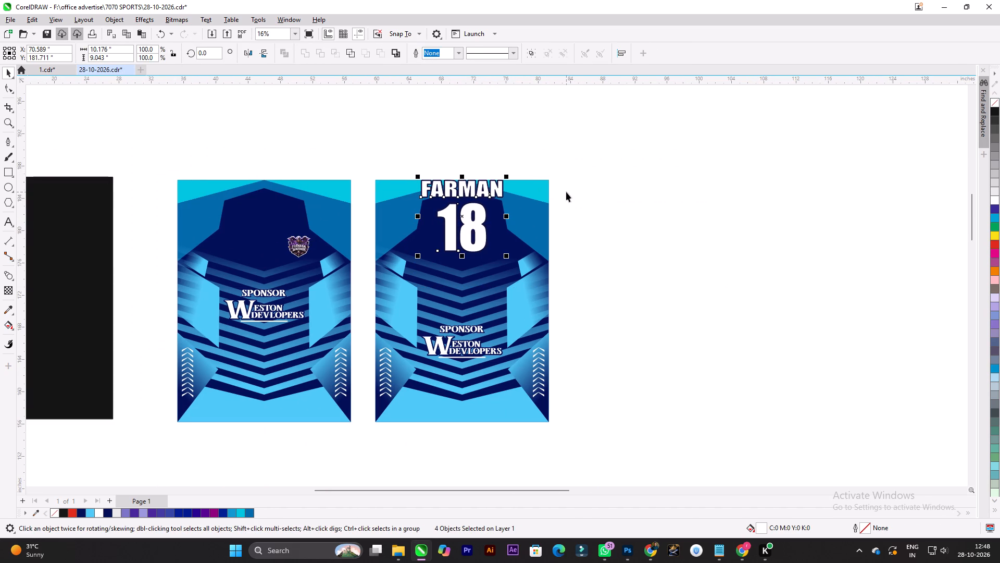
key(ctrl+g)
click(659, 204)
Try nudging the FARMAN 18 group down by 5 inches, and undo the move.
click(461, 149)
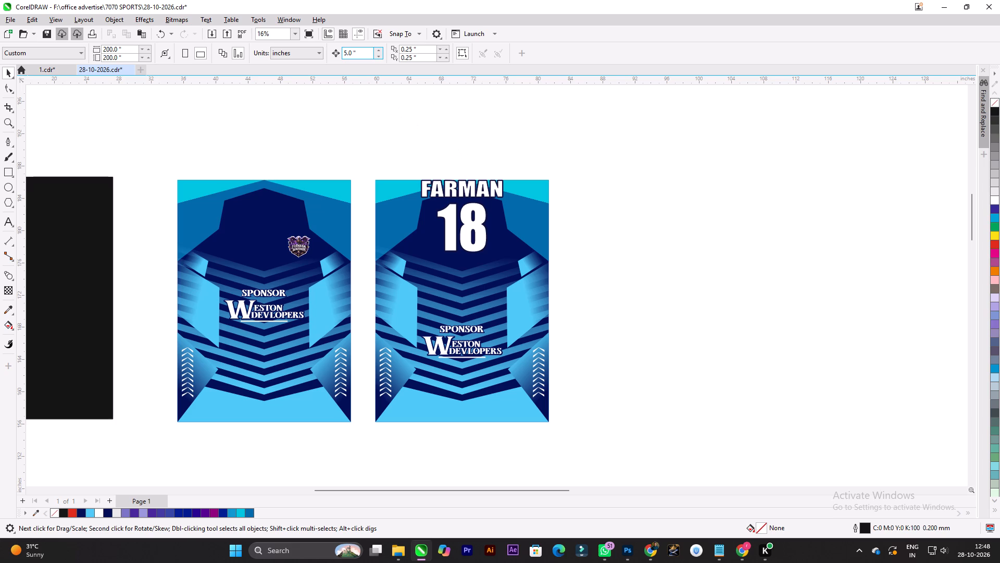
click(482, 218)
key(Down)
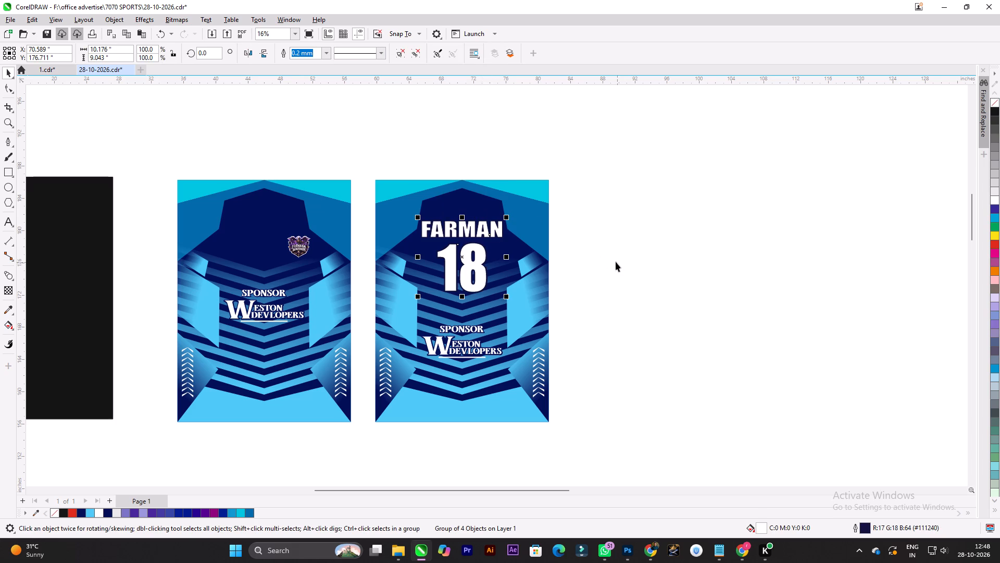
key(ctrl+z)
Set the nudge distance to 5.5 inches and nudge the FARMAN 18 group down once by that distance.
click(358, 99)
drag(359, 50, 329, 44)
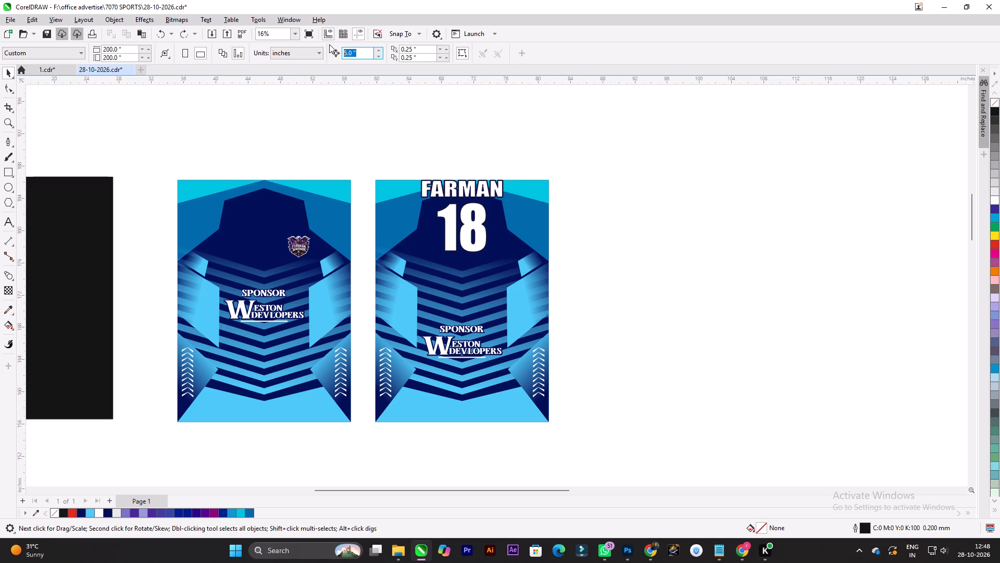
text(5.5)
key(Return)
click(789, 280)
click(472, 212)
key(Down)
click(572, 222)
Move the sponsor lettering on the jersey back straight up so it sits closer beneath the number 18.
scroll(377, 174, up, 2)
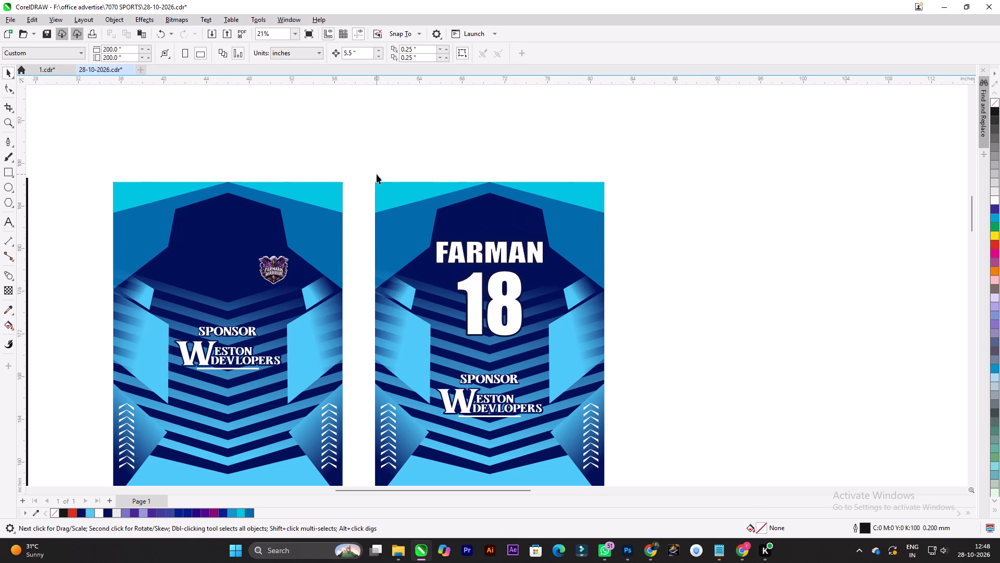
scroll(485, 212, down, 4)
click(693, 239)
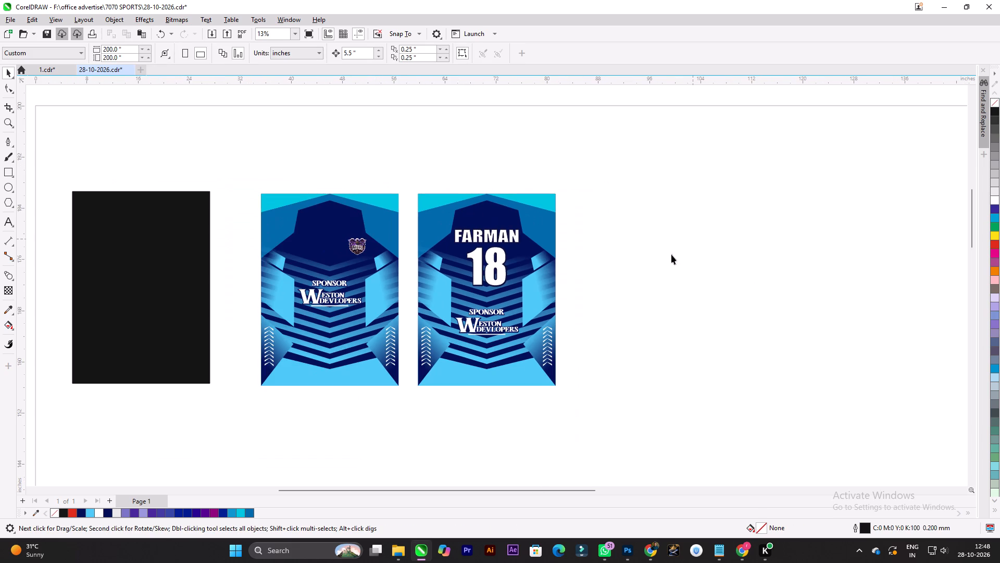
scroll(503, 312, up, 3)
click(481, 325)
drag(479, 334, 480, 318)
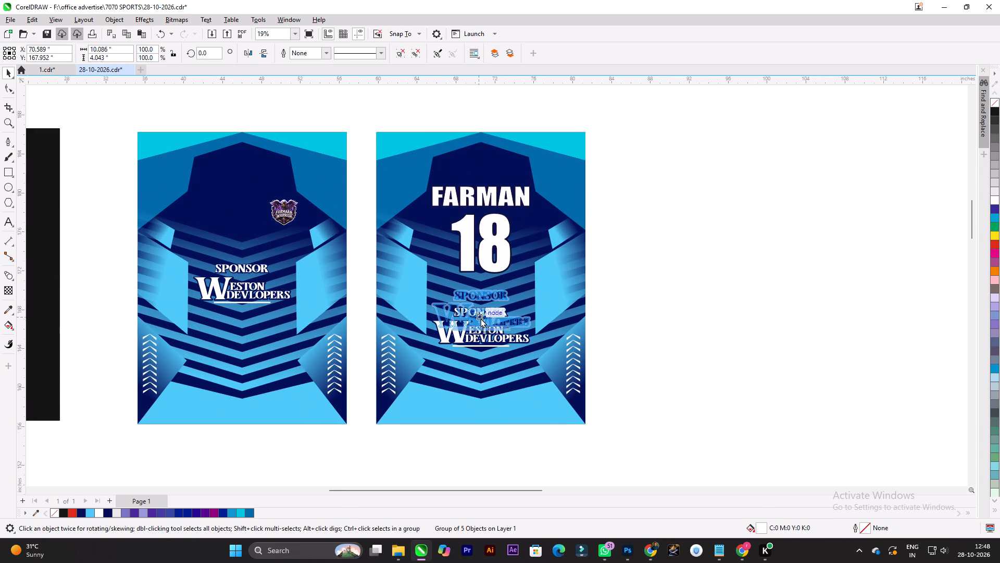
drag(480, 318, 480, 317)
scroll(527, 316, down, 6)
click(664, 304)
Group the complete jersey back, including its chevron artwork, FARMAN 18 and the sponsor lettering.
scroll(552, 308, up, 5)
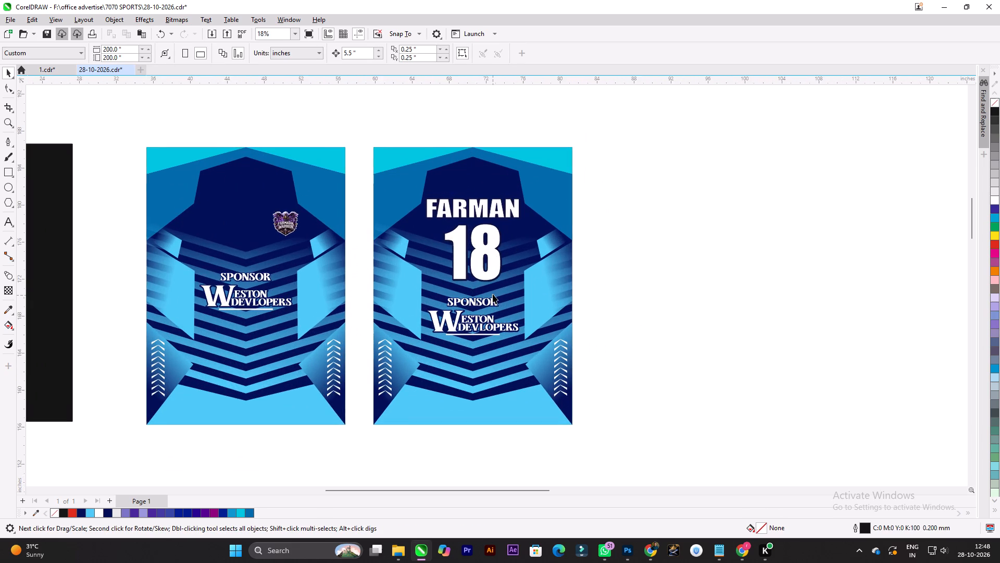
scroll(476, 300, up, 2)
scroll(472, 274, down, 4)
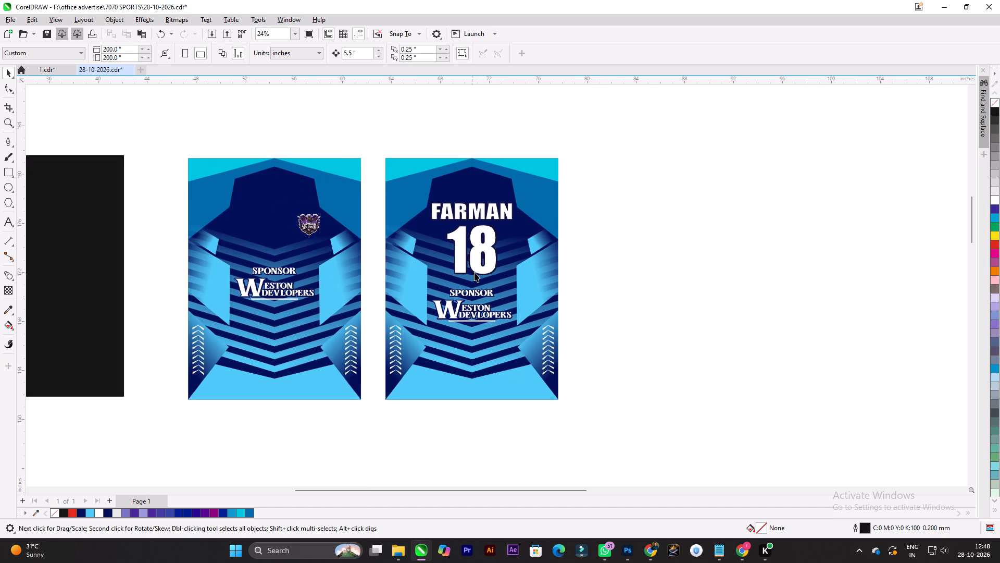
scroll(474, 272, down, 2)
click(630, 234)
scroll(452, 238, down, 3)
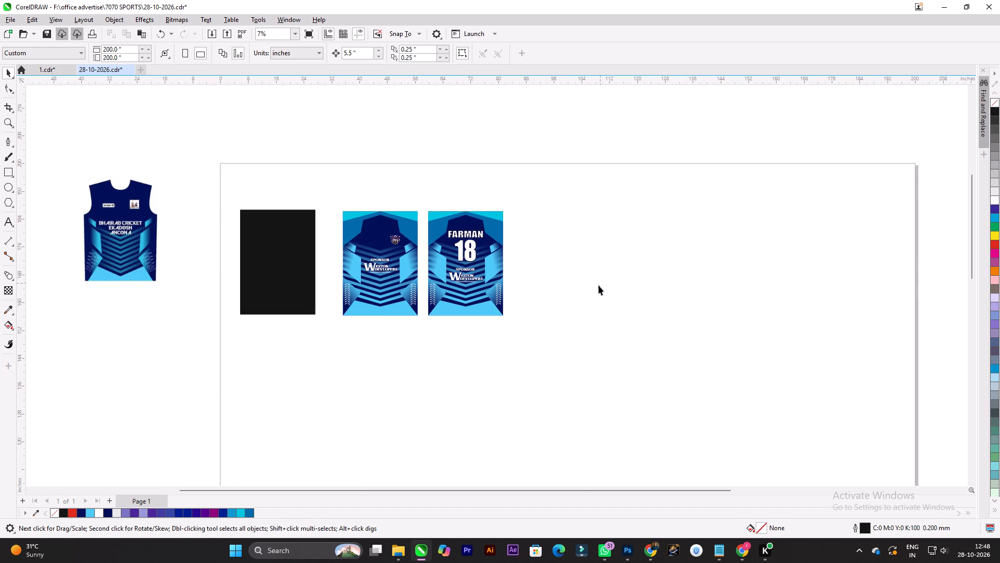
click(598, 288)
drag(590, 352, 420, 127)
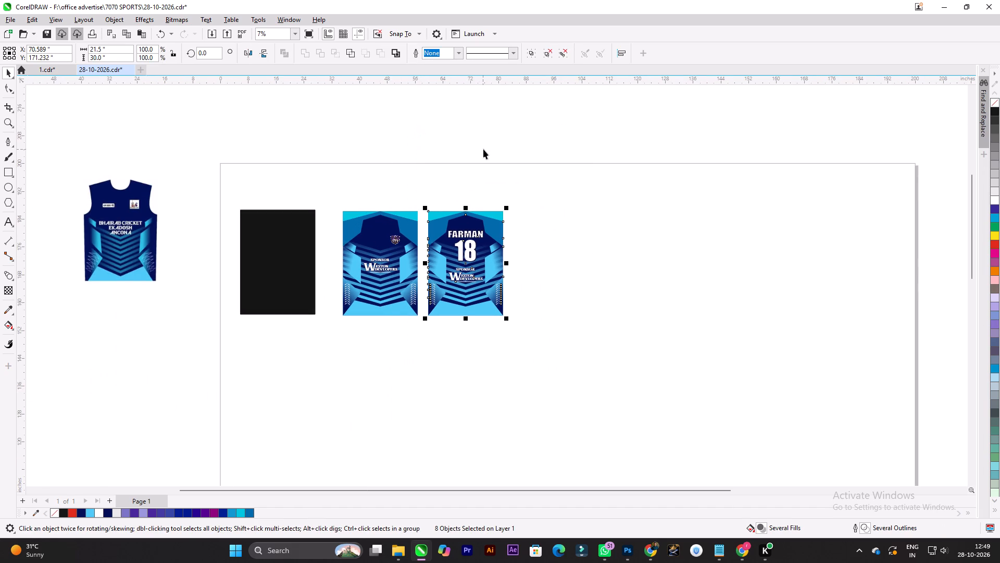
key(ctrl+g)
key(ctrl+g)
key(ctrl+g)
click(599, 250)
Move the black rectangle from beside the jersey front to the free space just beyond the FARMAN 18 back.
scroll(393, 238, up, 4)
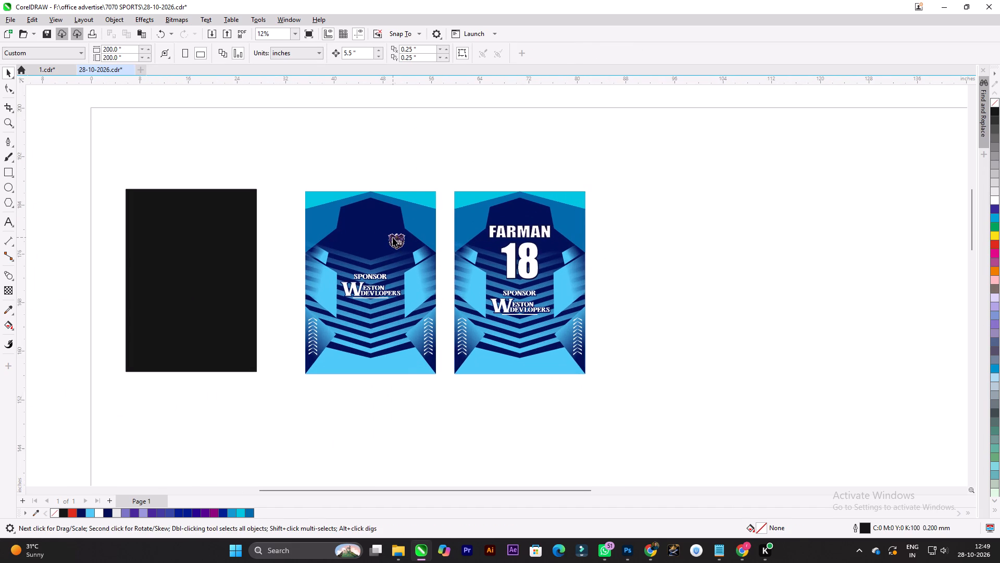
scroll(427, 240, down, 5)
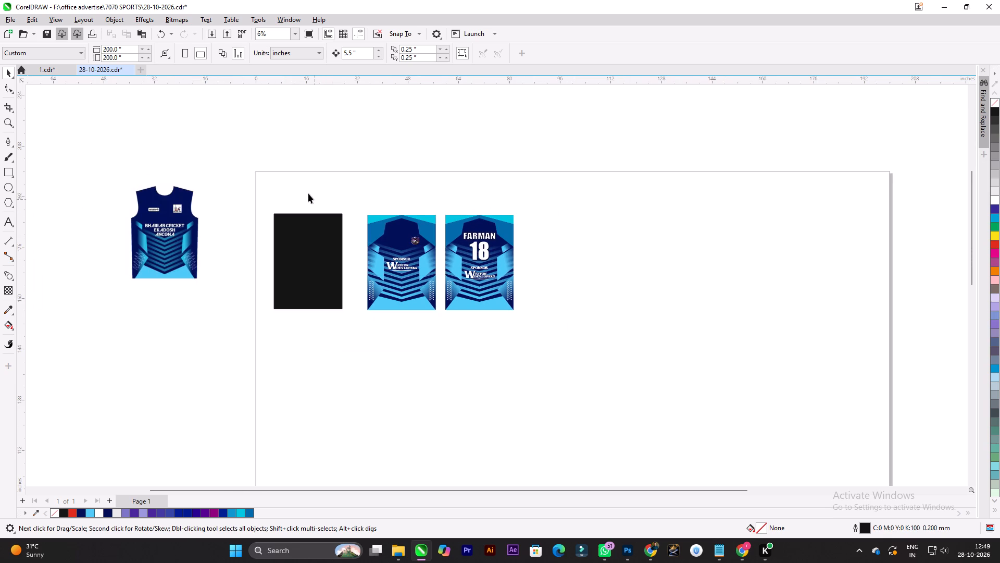
click(292, 180)
scroll(312, 235, up, 1)
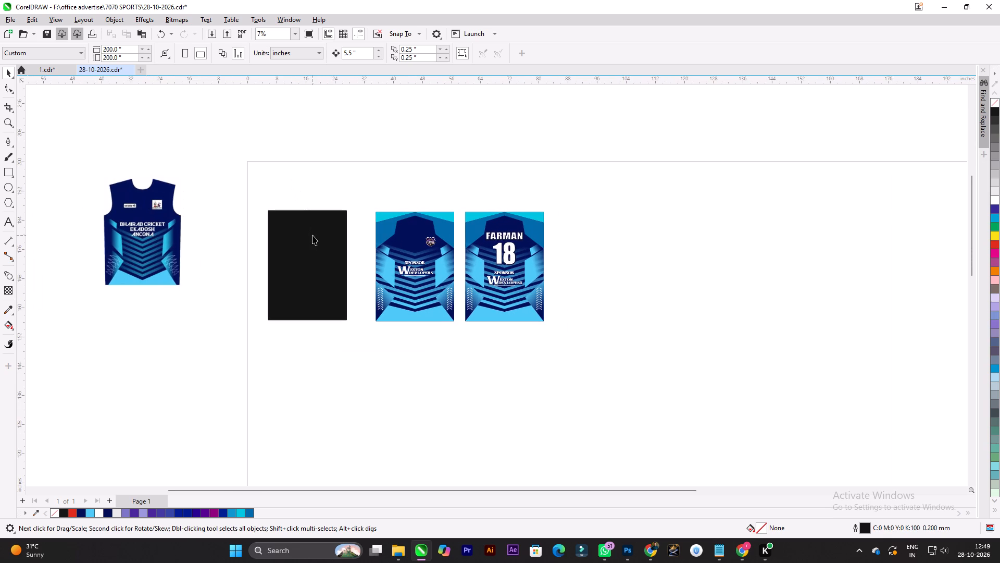
click(312, 235)
drag(276, 243, 571, 241)
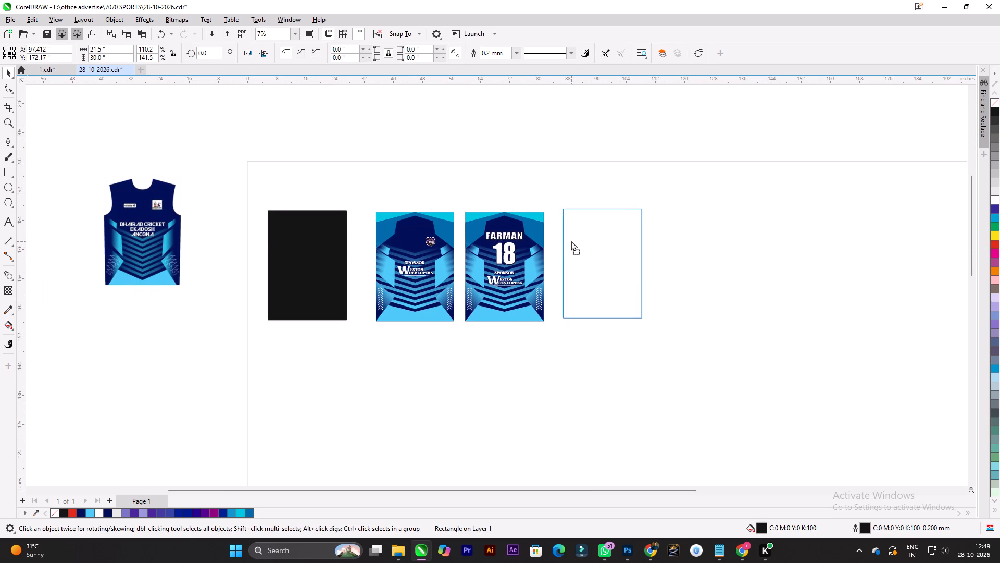
drag(571, 241, 570, 240)
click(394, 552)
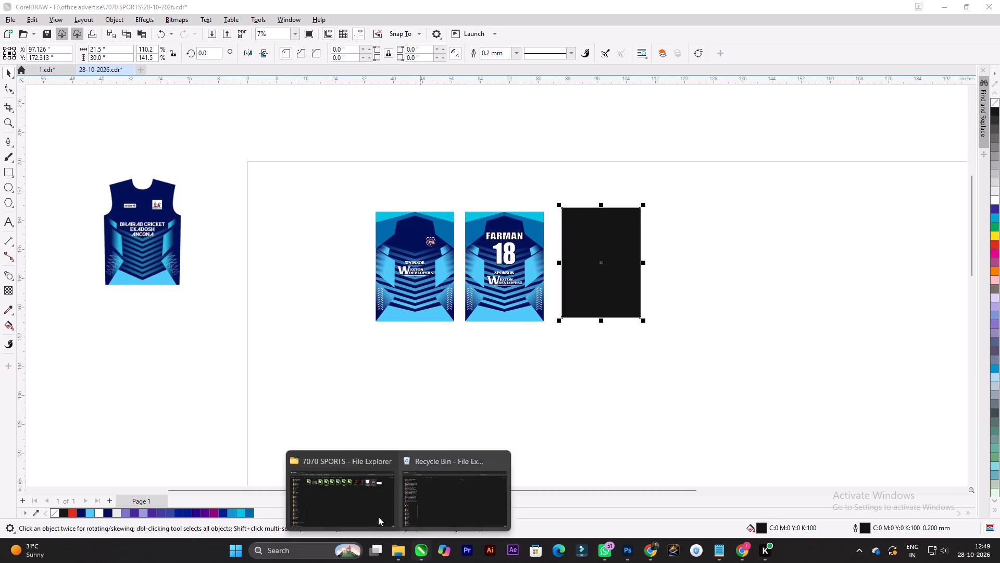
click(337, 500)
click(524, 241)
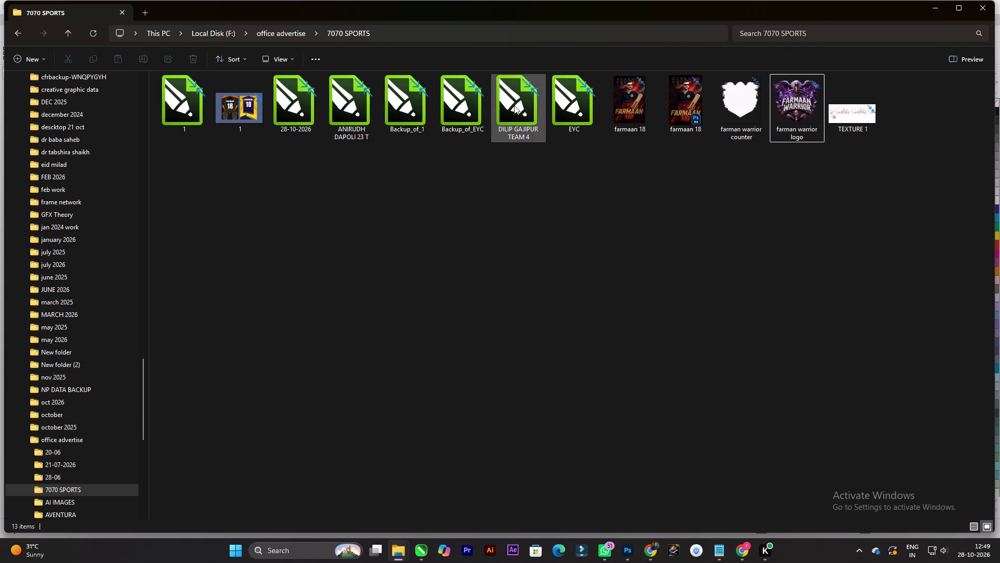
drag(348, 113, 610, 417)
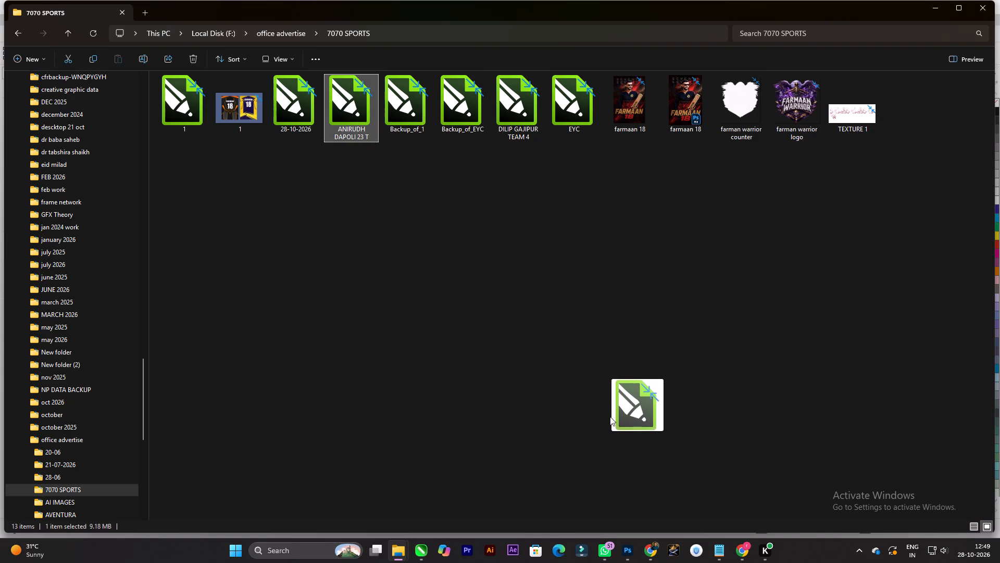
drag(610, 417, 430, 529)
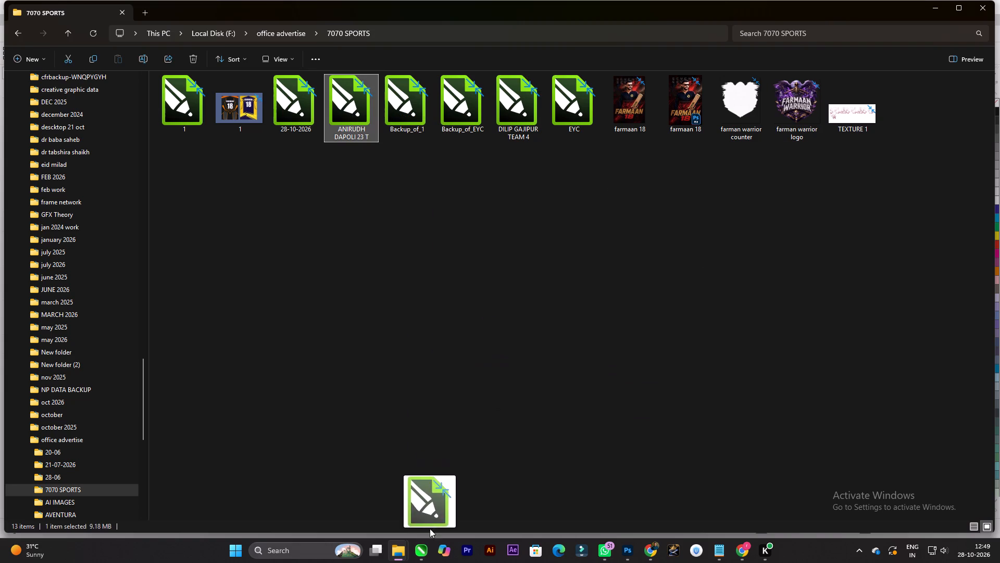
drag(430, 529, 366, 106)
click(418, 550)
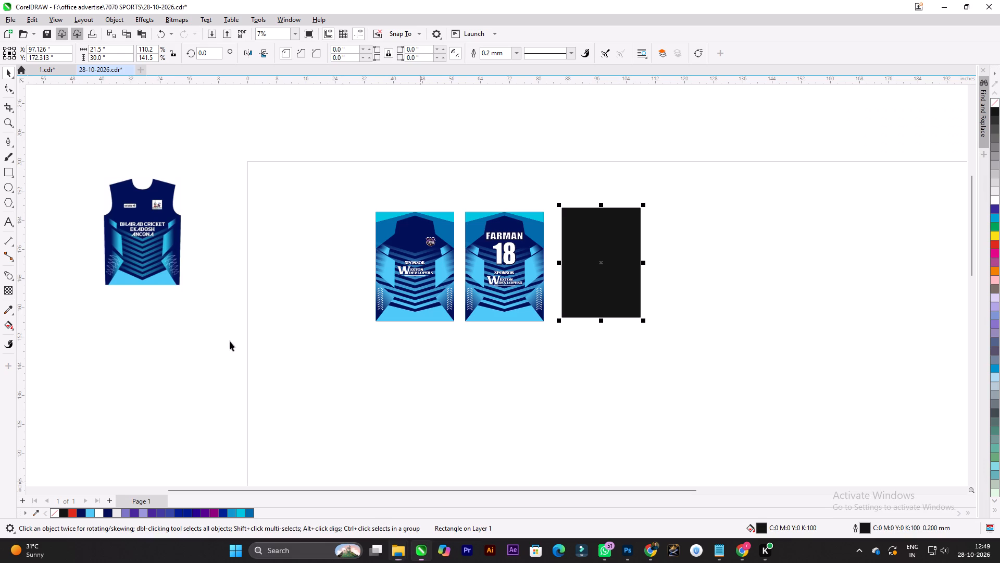
Save the 28-10-2026 document with the finished jersey front and back.
click(18, 66)
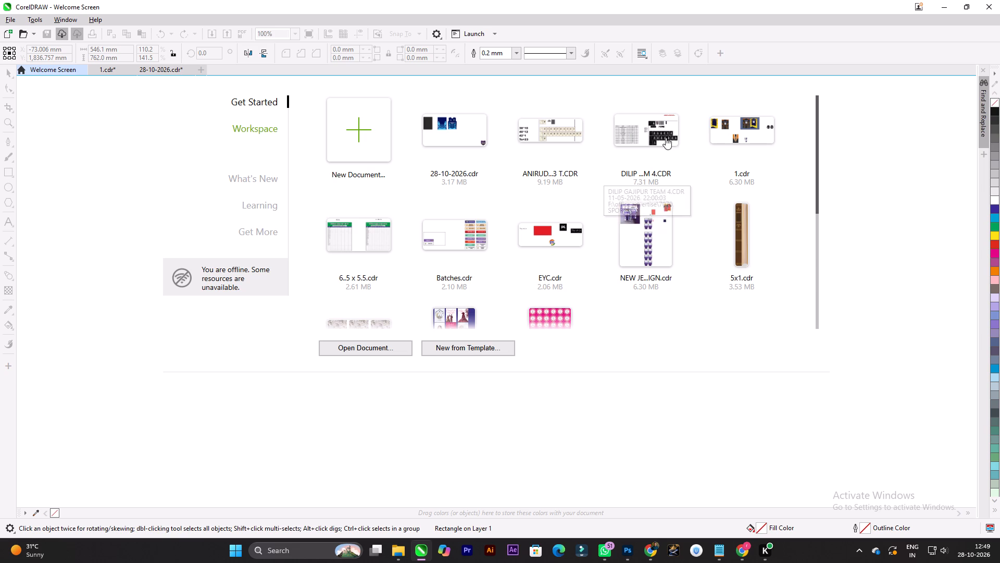
click(161, 72)
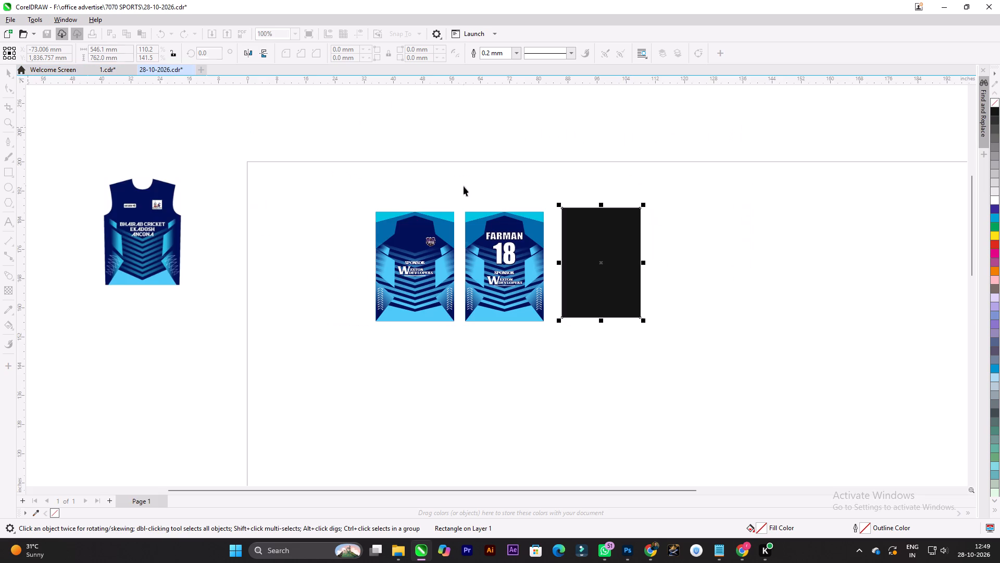
key(ctrl+s)
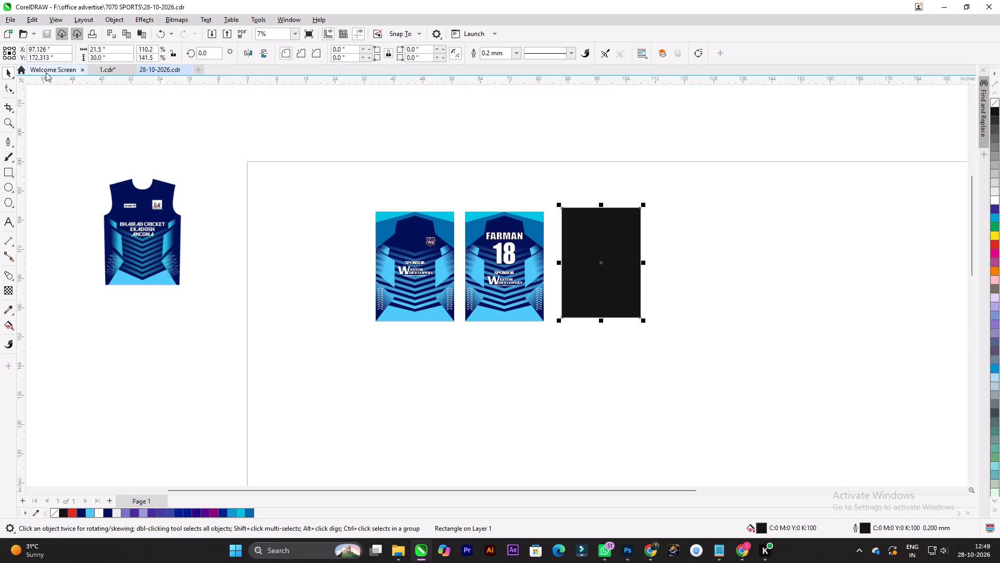
Open the recent file DILIP GAJIPUR TEAM 4, accepting permanent PANOSE substitutions for its missing fonts.
click(46, 72)
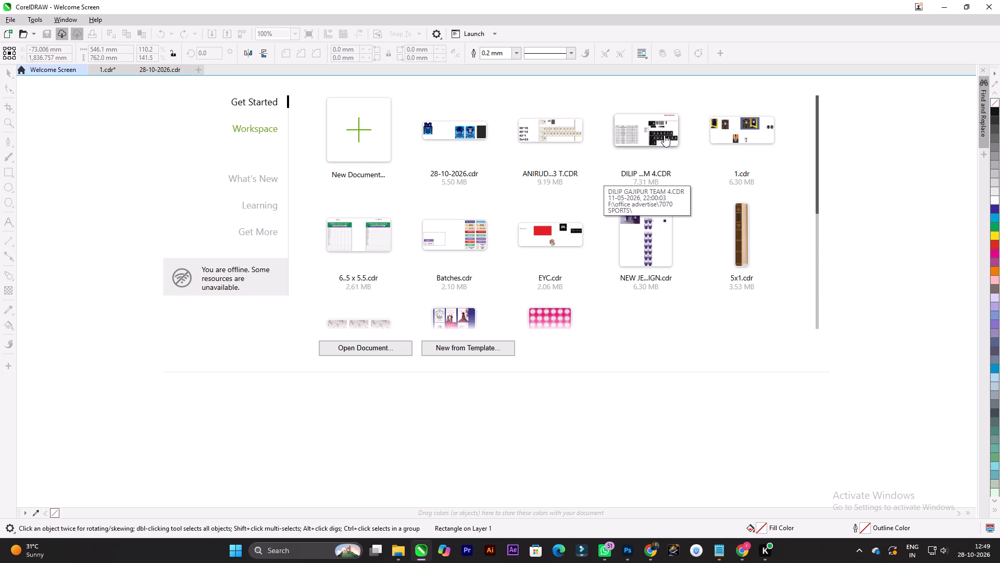
scroll(391, 209, down, 6)
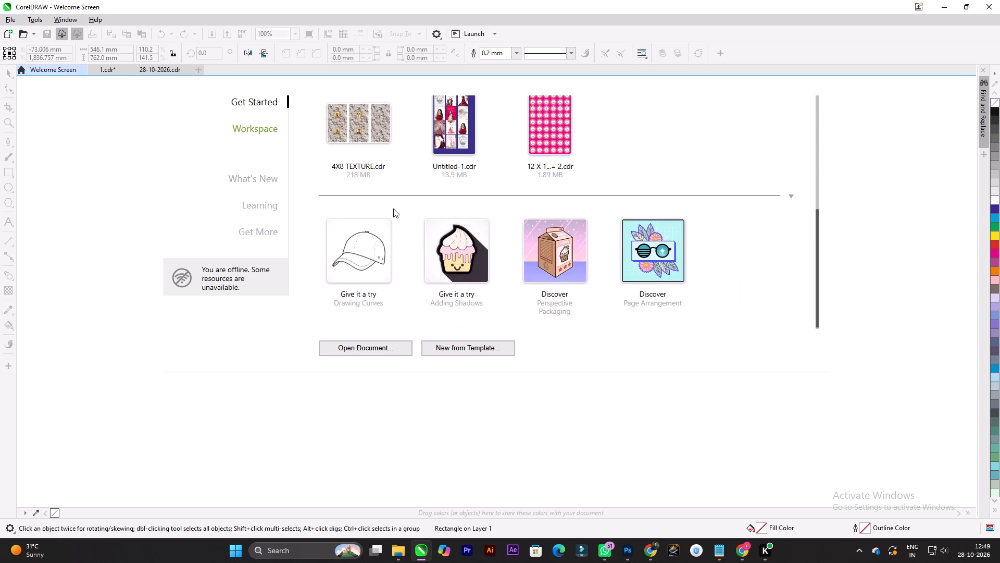
scroll(393, 209, up, 3)
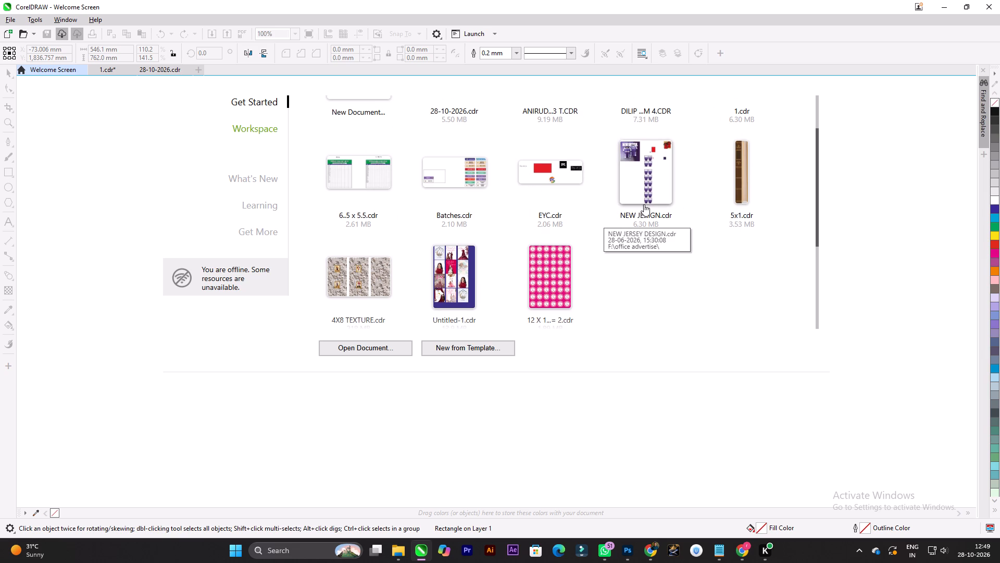
scroll(644, 204, up, 6)
click(654, 130)
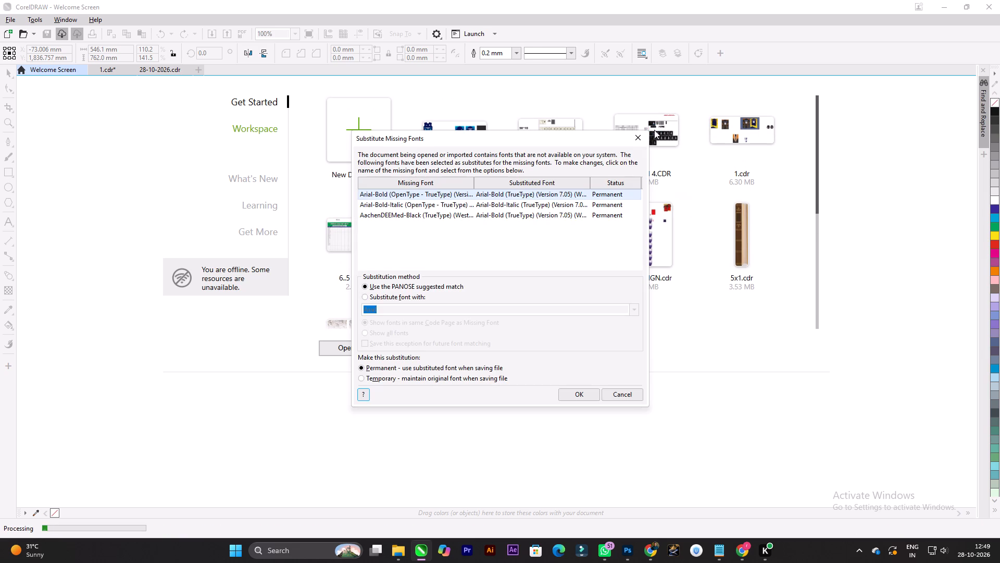
key(Return)
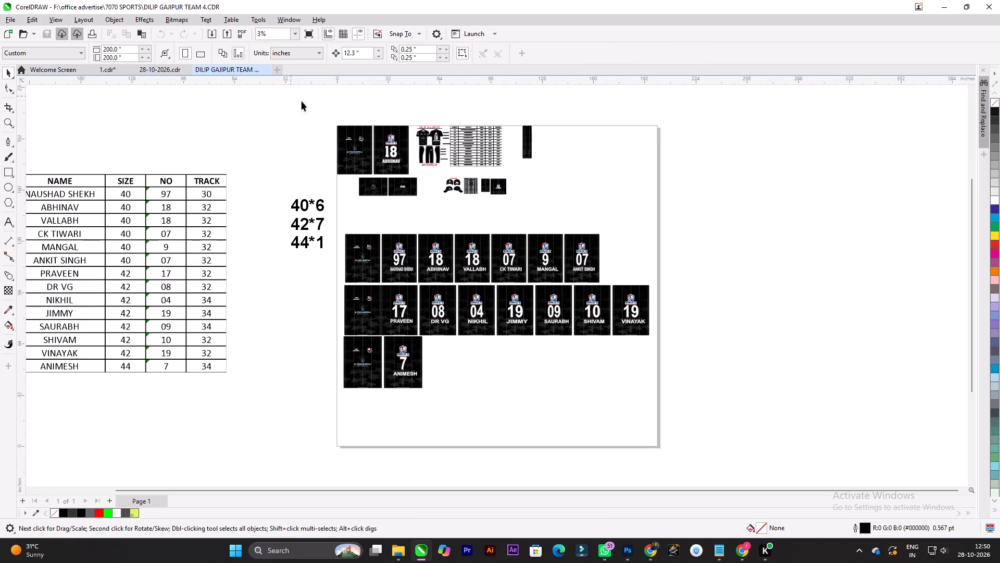
Examine the small black panels below the jersey pair in the team layout and select the SIPL-logo panel to check its size.
scroll(356, 130, up, 3)
scroll(395, 186, up, 7)
click(434, 218)
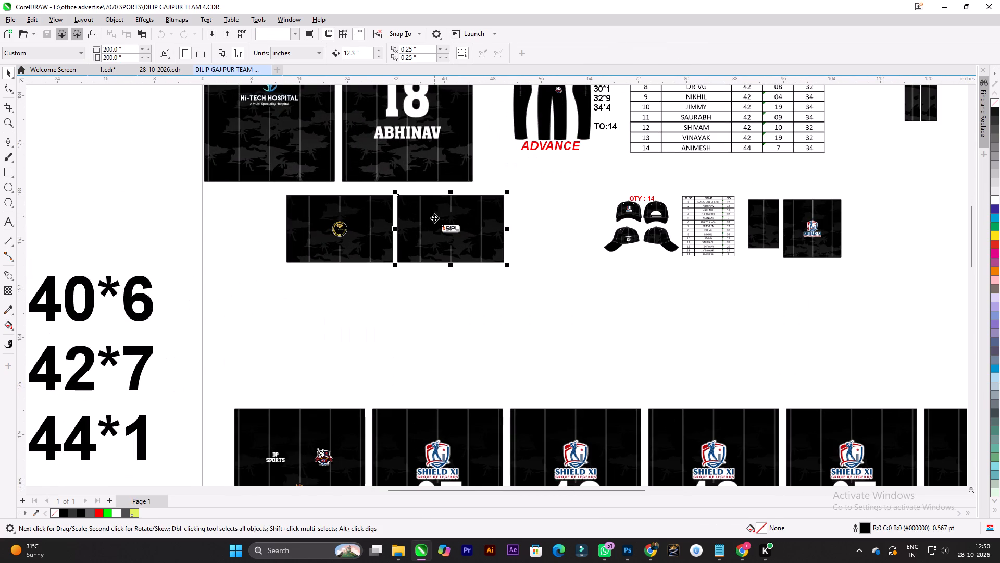
scroll(435, 218, down, 2)
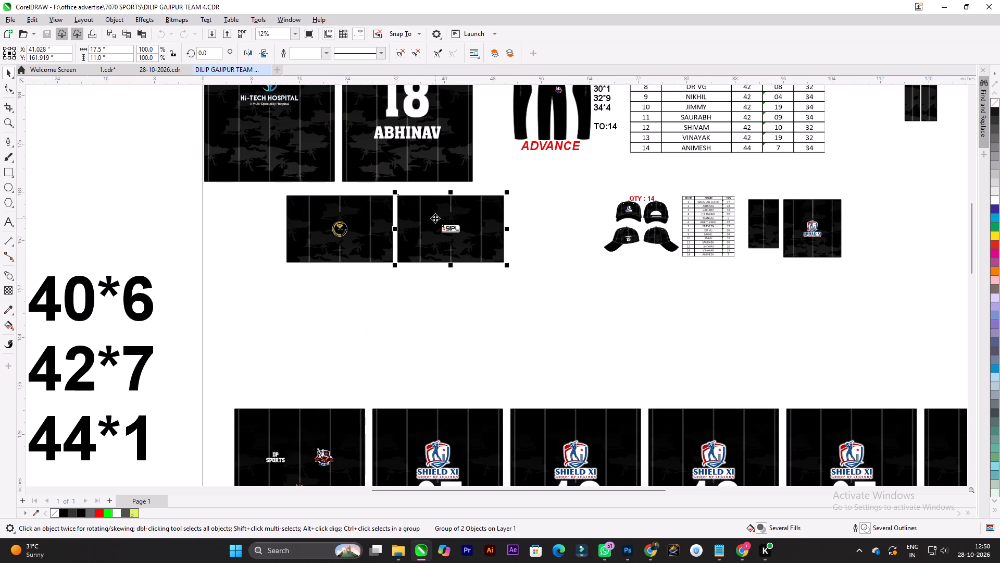
scroll(435, 218, down, 3)
scroll(708, 133, up, 4)
scroll(673, 147, down, 7)
scroll(391, 190, down, 2)
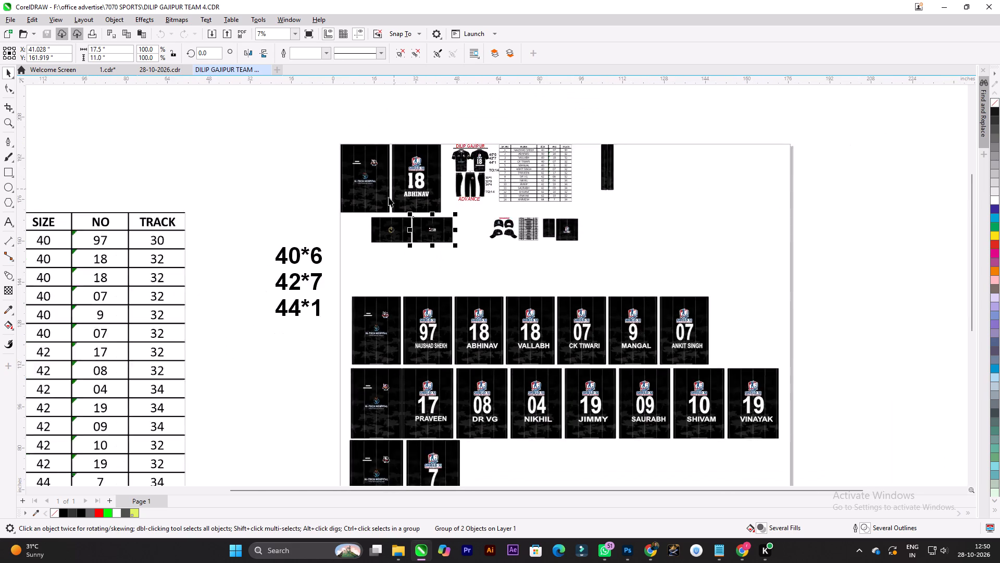
scroll(382, 200, up, 3)
click(460, 277)
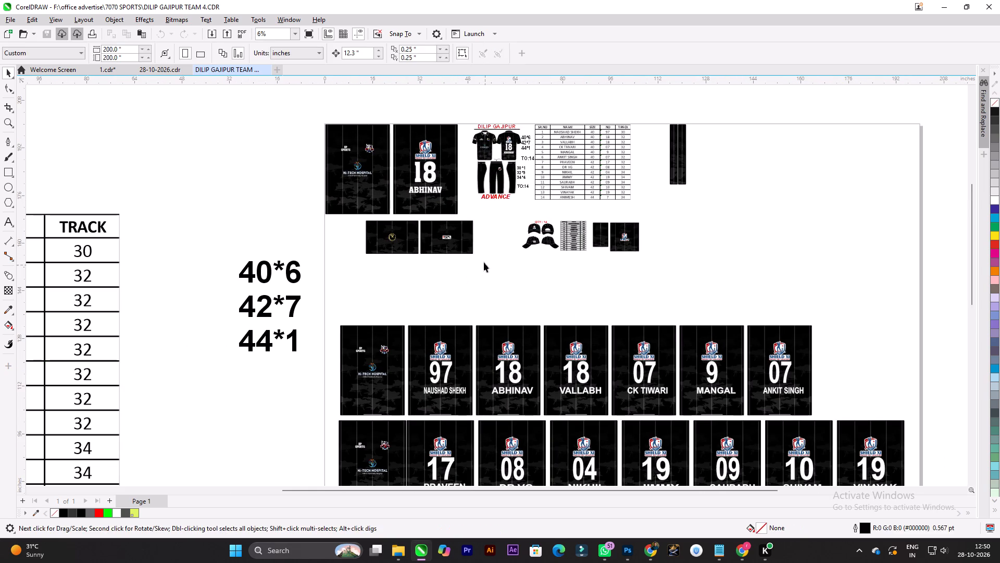
click(461, 240)
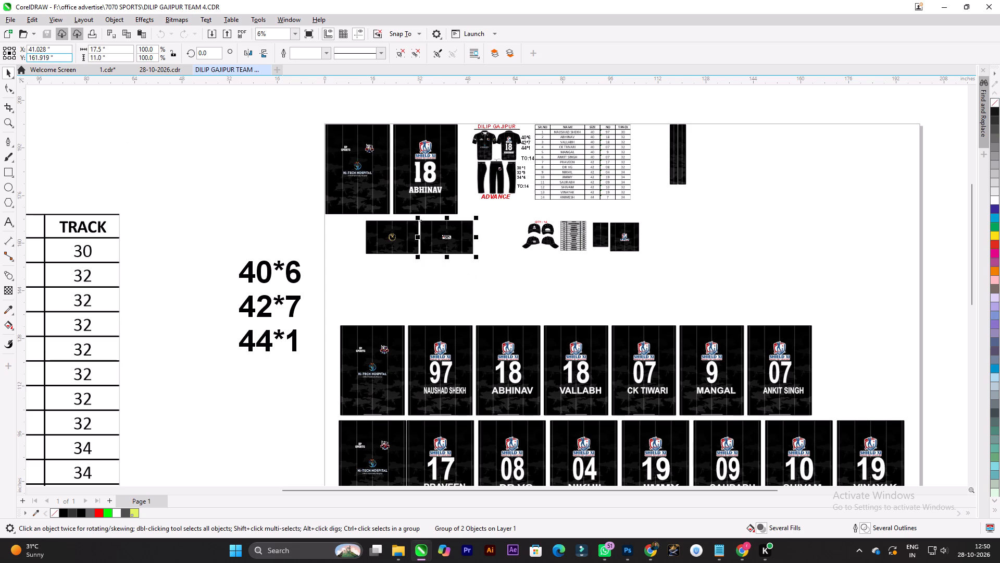
Return to the 28-10-2026 document and resize the black rectangle to 17.5 inches wide by 27 inches high.
click(108, 71)
click(156, 67)
scroll(565, 200, down, 3)
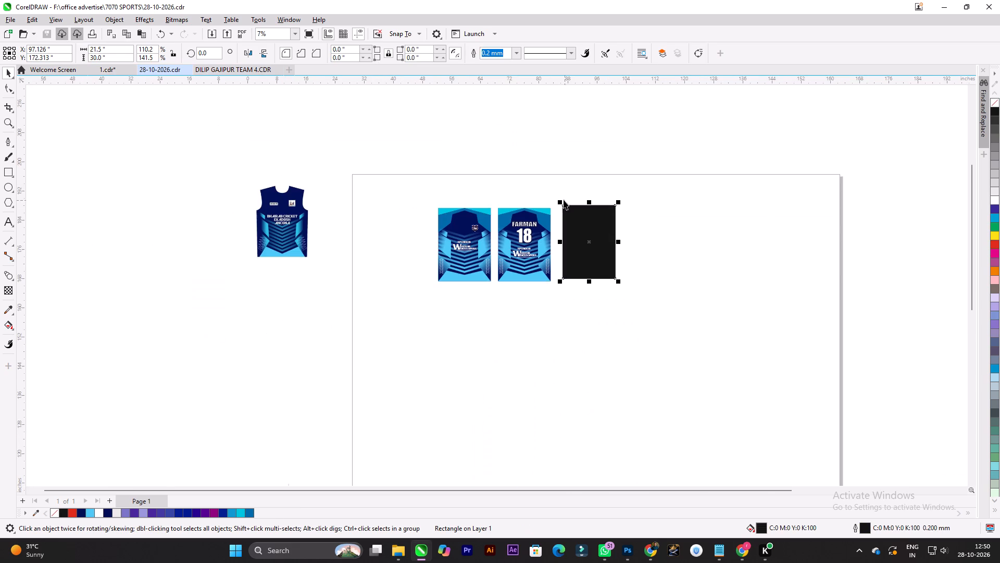
click(788, 241)
click(597, 232)
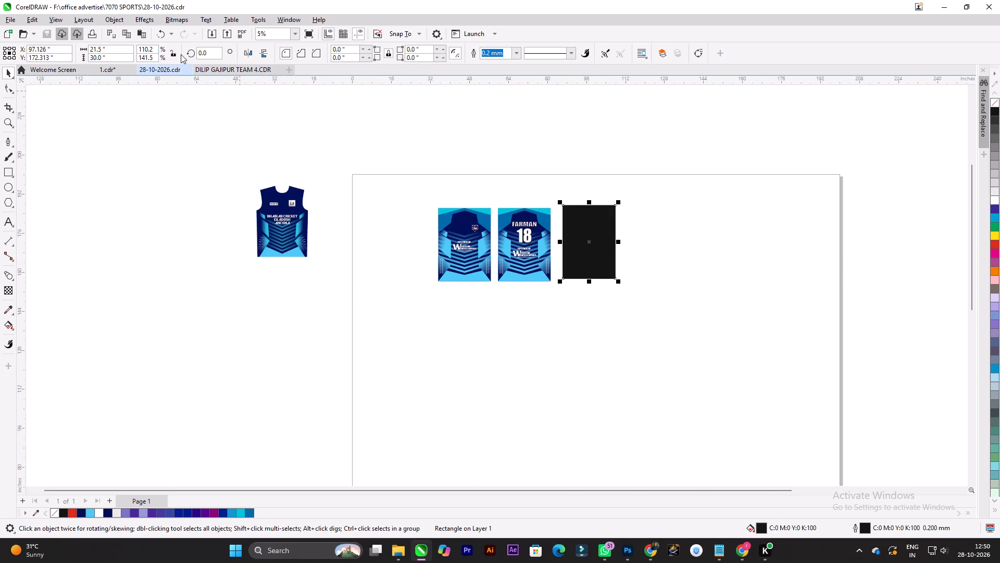
drag(120, 45, 60, 46)
text(17)
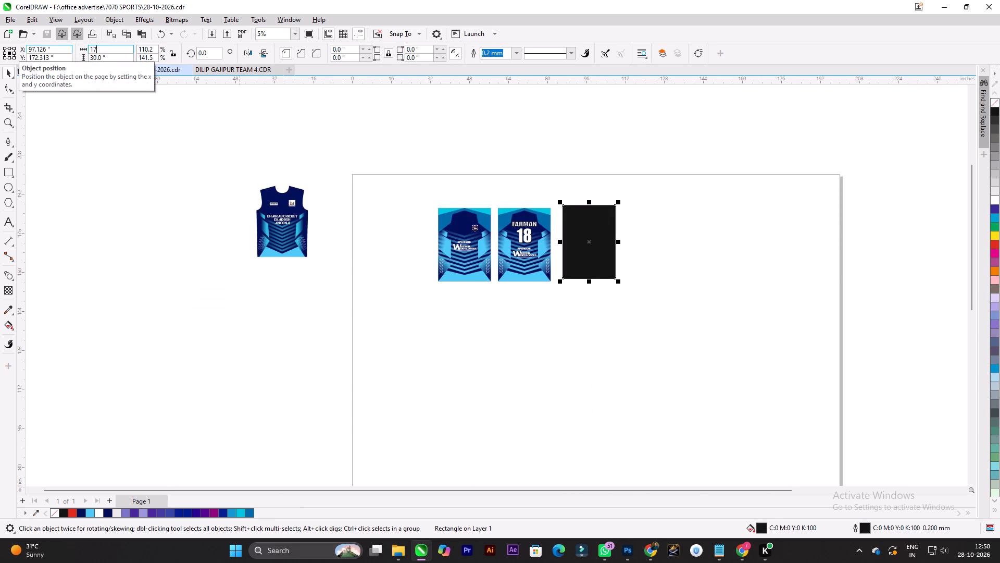
text(.5)
key(Tab)
key(2)
key(7)
key(Return)
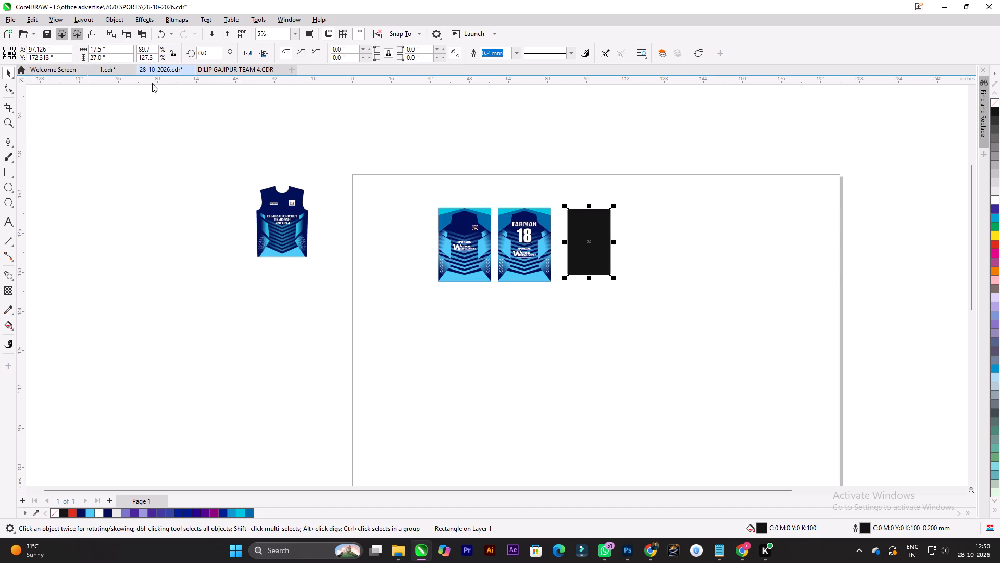
click(107, 69)
scroll(402, 201, down, 5)
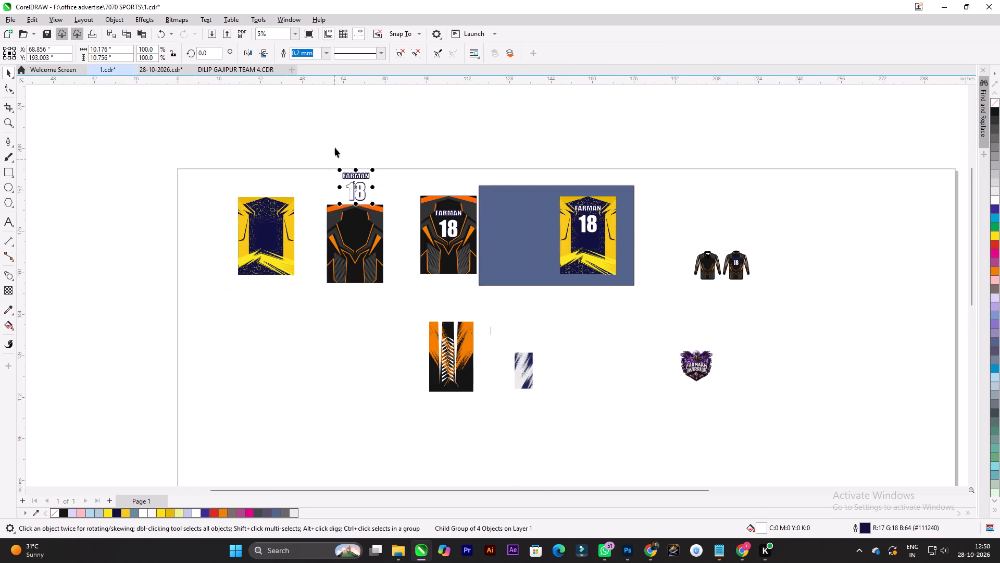
click(232, 70)
scroll(353, 143, down, 2)
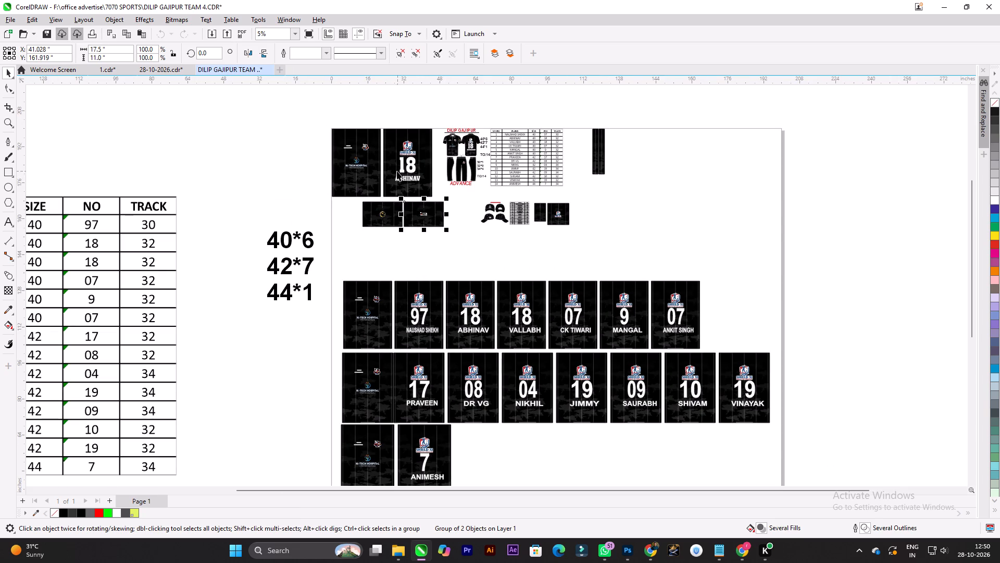
scroll(492, 155, up, 4)
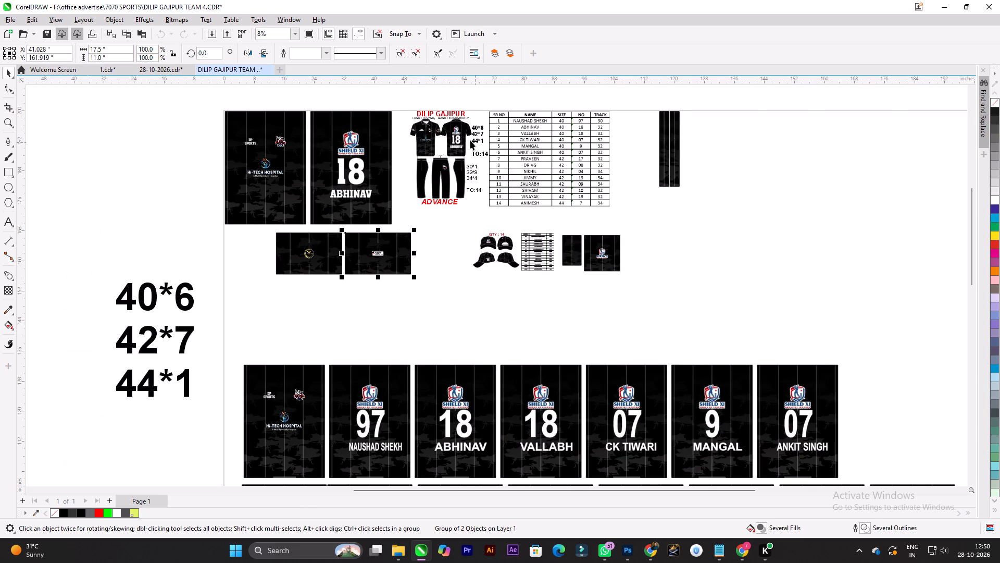
scroll(470, 140, down, 1)
scroll(450, 133, up, 10)
scroll(449, 128, down, 9)
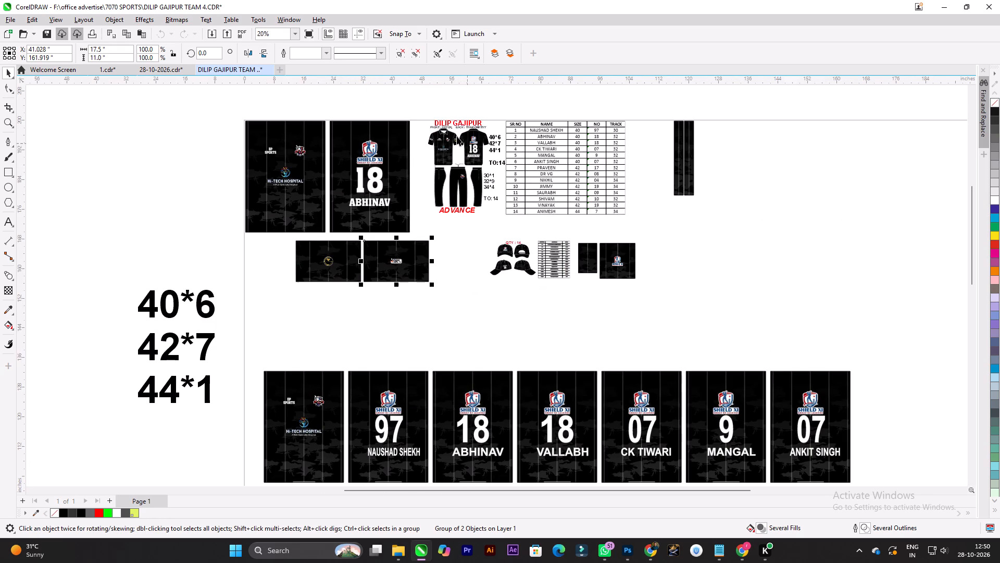
drag(423, 107, 509, 174)
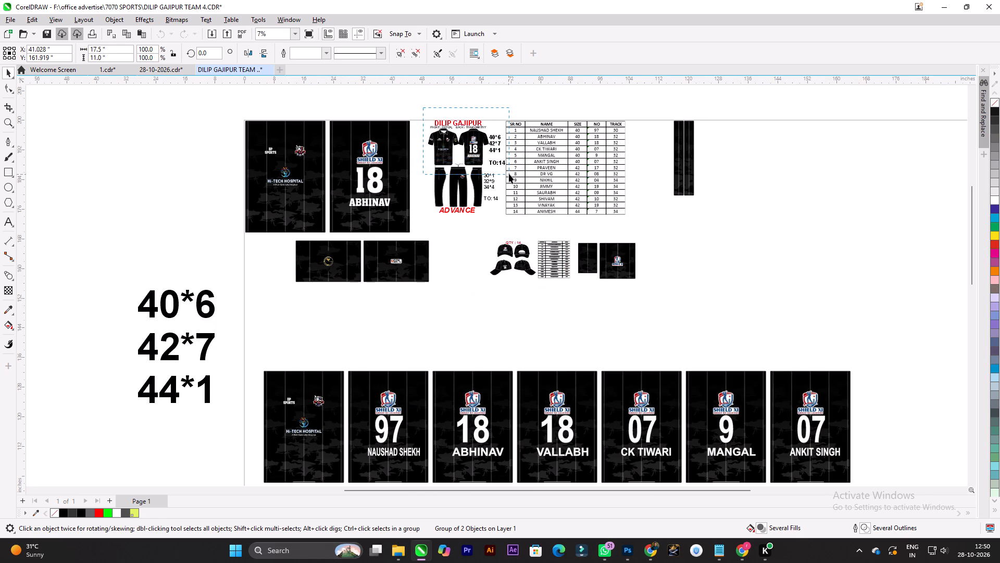
drag(509, 174, 509, 173)
click(468, 141)
key(ctrl+c)
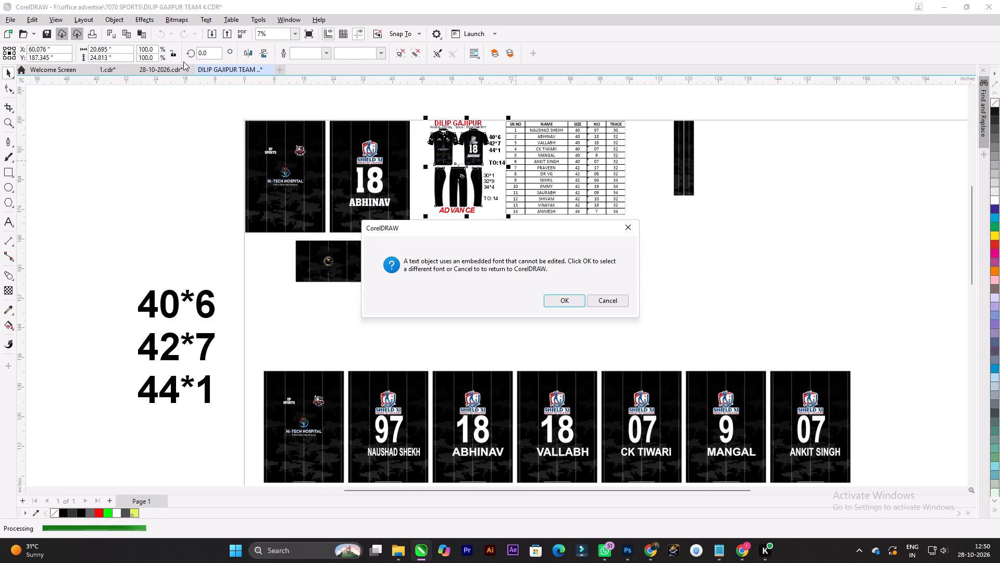
key(Escape)
drag(468, 145, 454, 142)
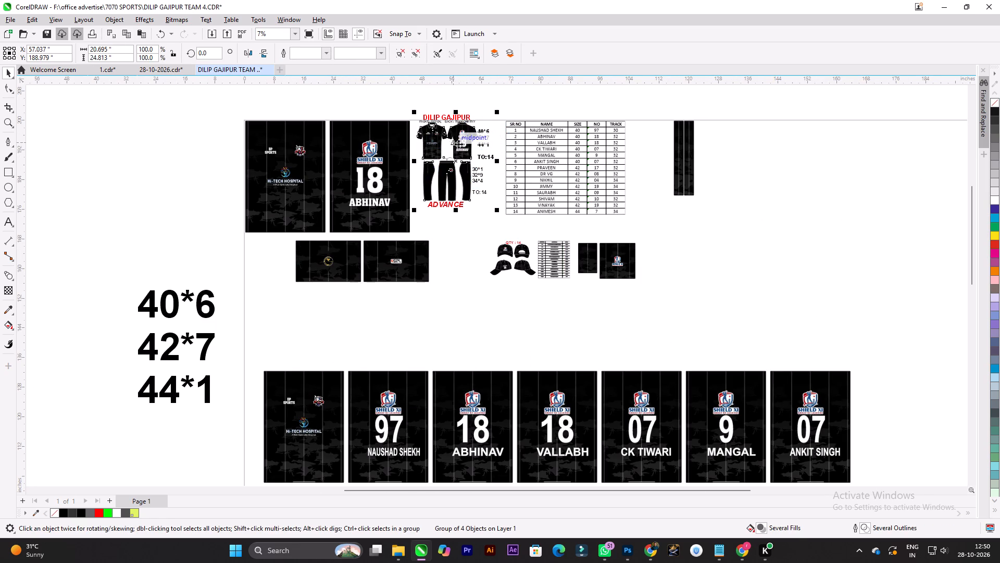
key(ctrl+c)
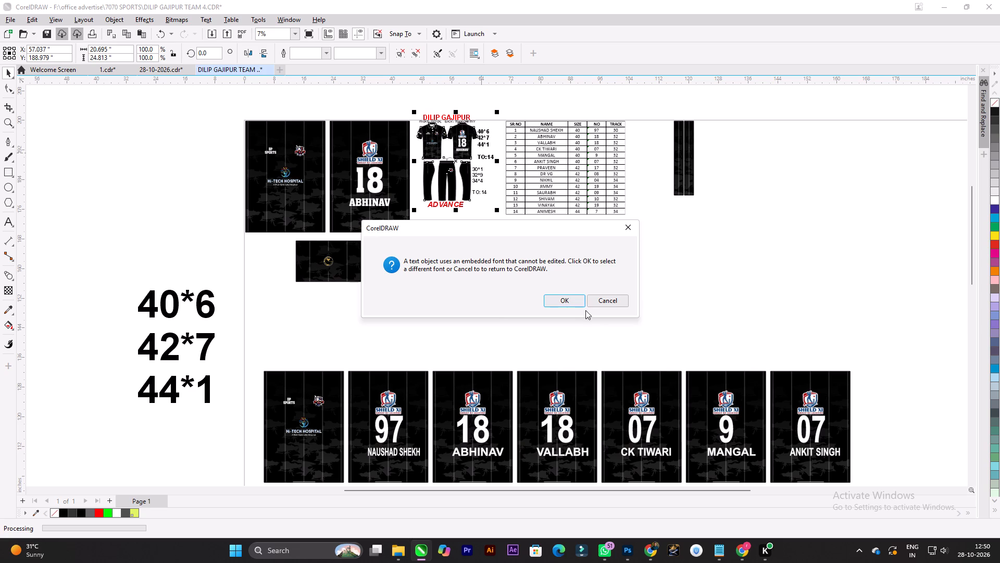
click(572, 301)
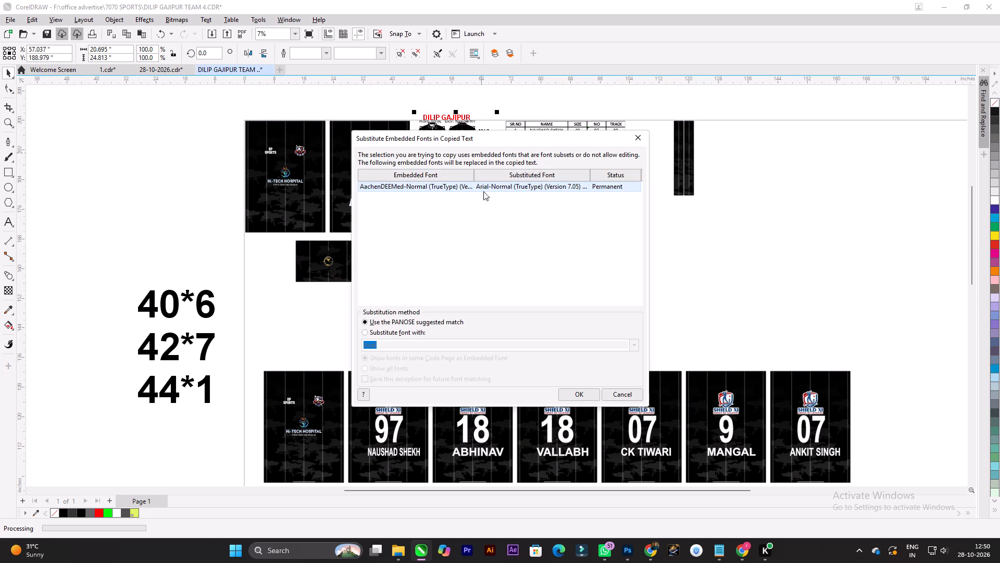
click(574, 393)
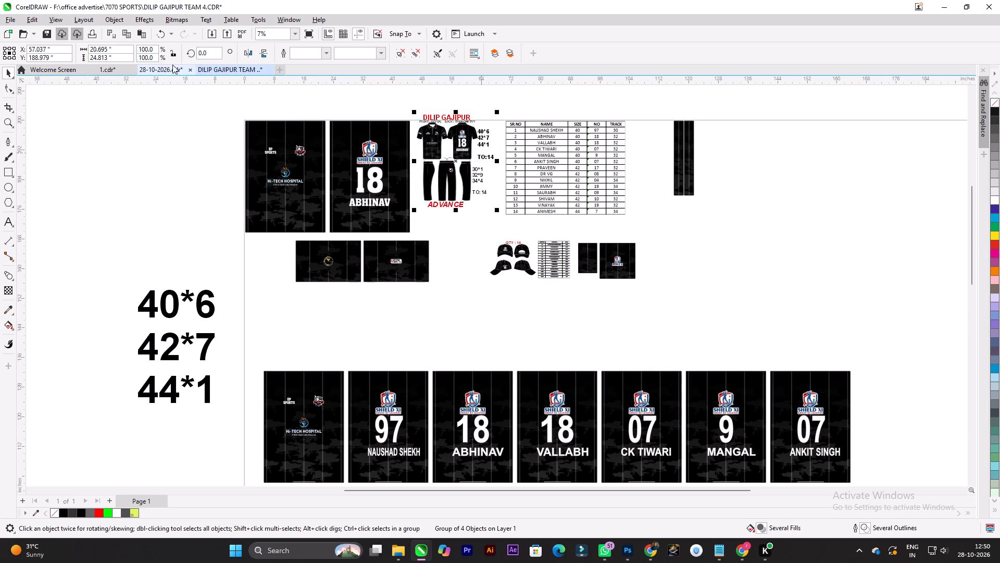
Paste the mockup into the 28-10-2026 document, accepting the suggested font substitution, and place it beyond the black rectangle.
click(169, 66)
key(ctrl+v)
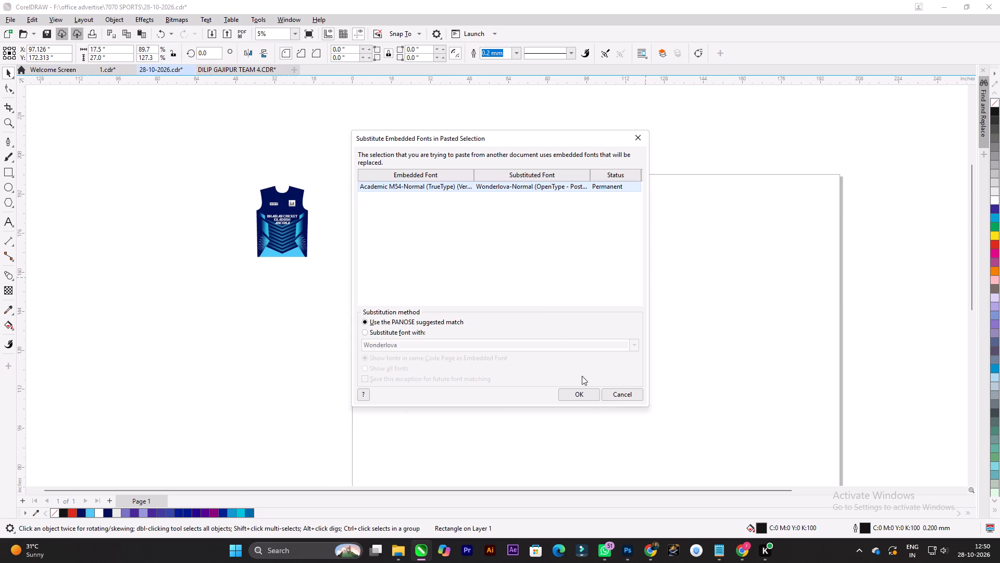
click(585, 395)
drag(488, 185, 665, 237)
scroll(692, 229, up, 6)
click(721, 226)
scroll(693, 240, up, 4)
Delete the jersey size list (40*6, 42*7, 44*1, TO:14) beside the pasted mockup.
ctrl+click(669, 249)
ctrl+click(669, 249)
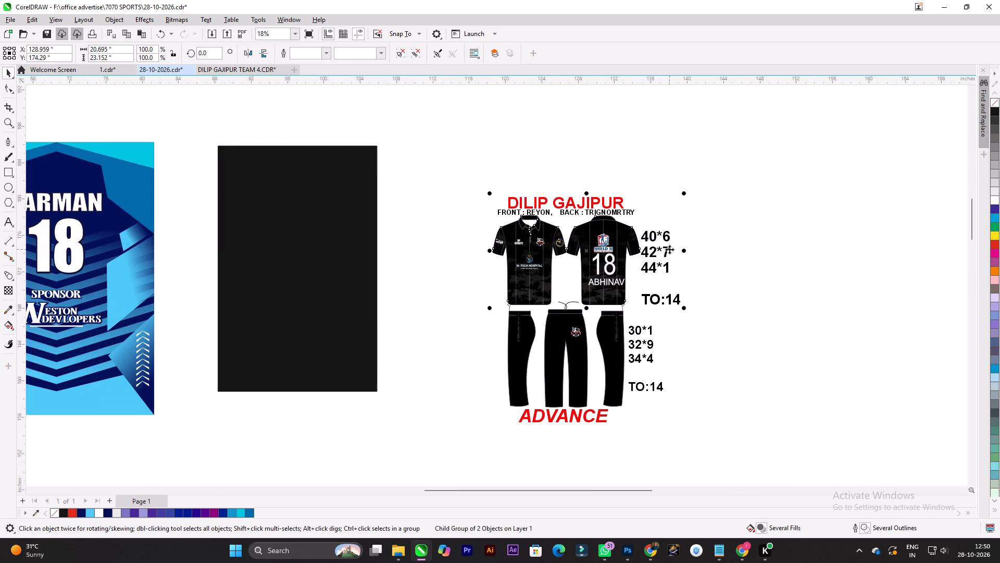
ctrl+click(669, 249)
key(Delete)
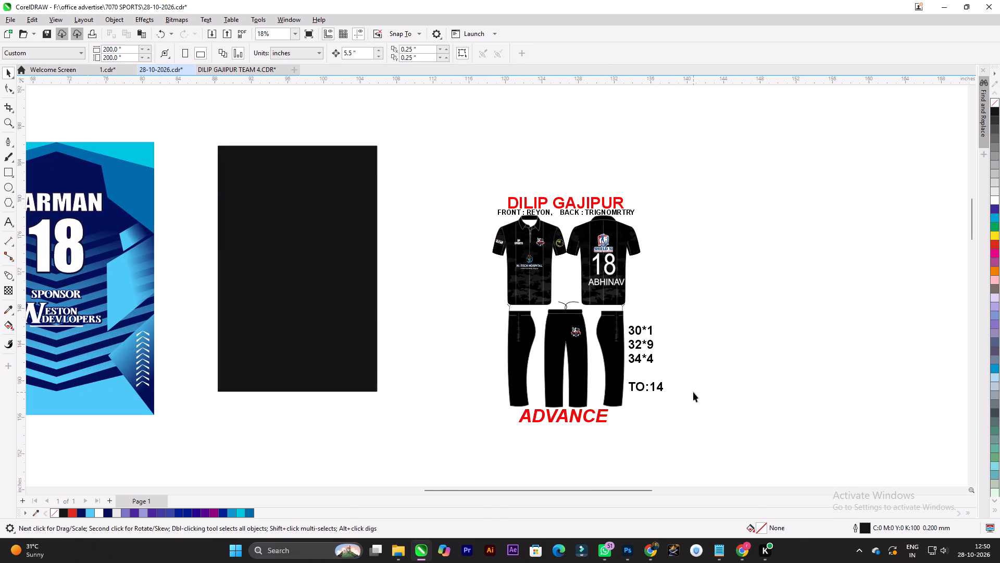
Ungroup the pasted mockup and delete the red ADVANCE text below the trousers.
click(693, 392)
click(631, 394)
click(623, 384)
key(ctrl+u)
ctrl+click(722, 384)
drag(740, 437, 353, 315)
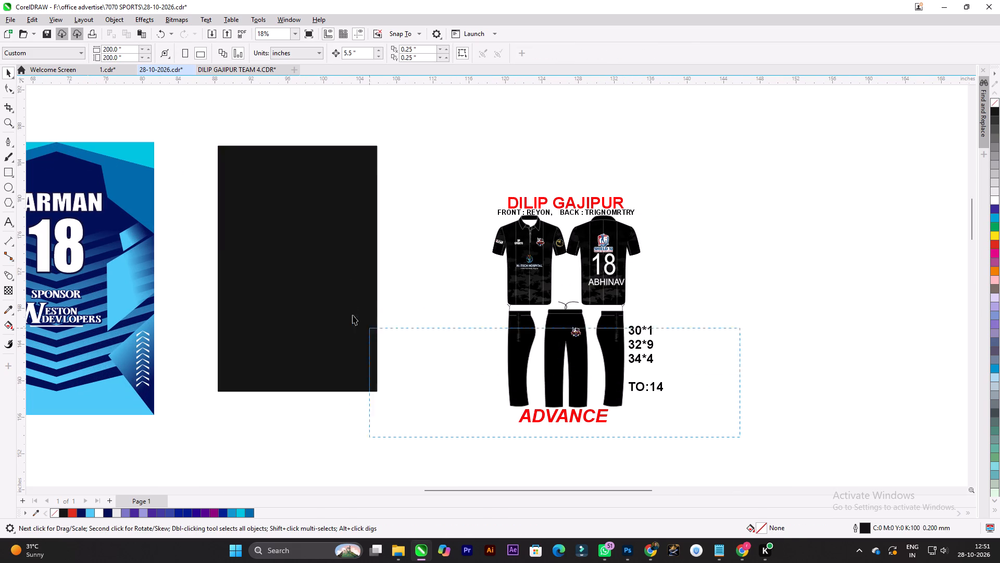
drag(353, 315, 365, 303)
key(Delete)
drag(707, 437, 420, 289)
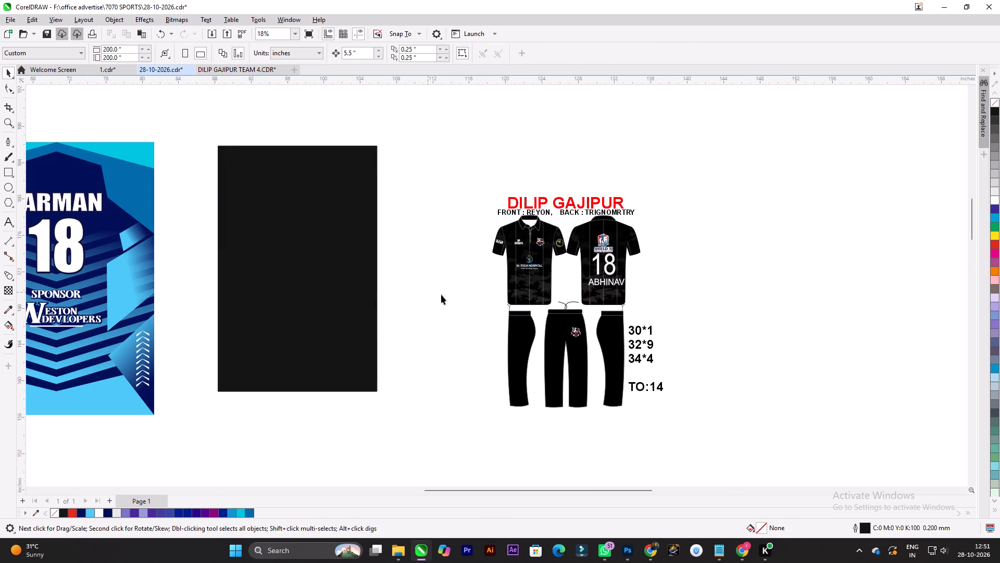
key(Delete)
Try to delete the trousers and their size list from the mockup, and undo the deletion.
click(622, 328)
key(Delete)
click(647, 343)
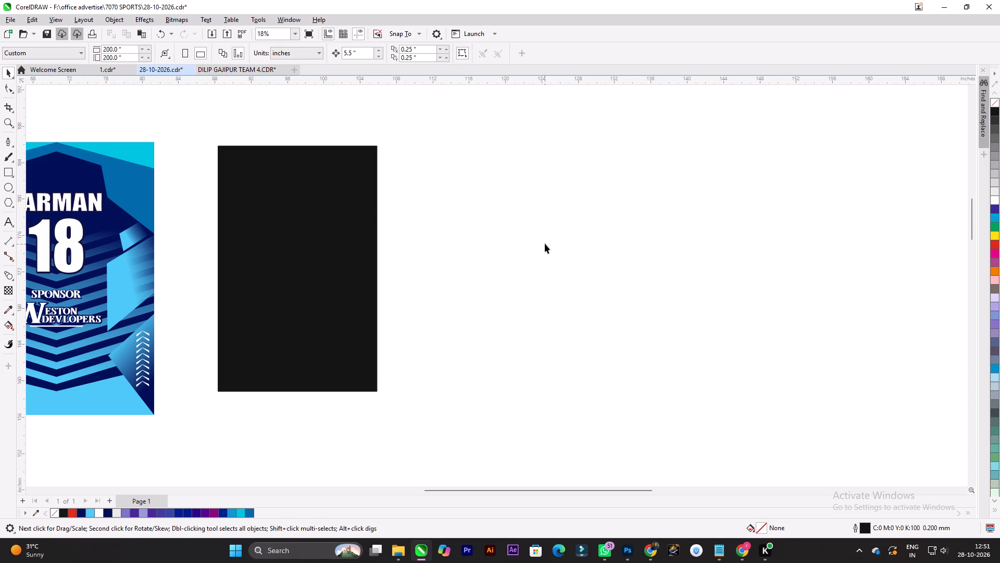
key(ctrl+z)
Ungroup the remaining mockup and delete the trousers together with their size list, keeping the two black jerseys.
scroll(555, 237, down, 5)
click(726, 211)
drag(526, 186, 822, 418)
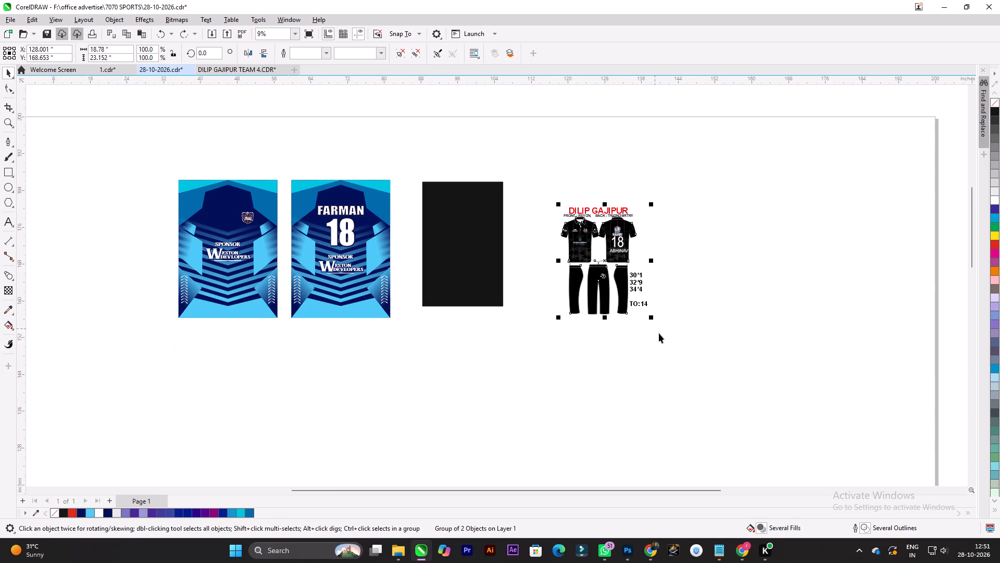
key(ctrl+u)
click(747, 339)
click(622, 281)
key(Delete)
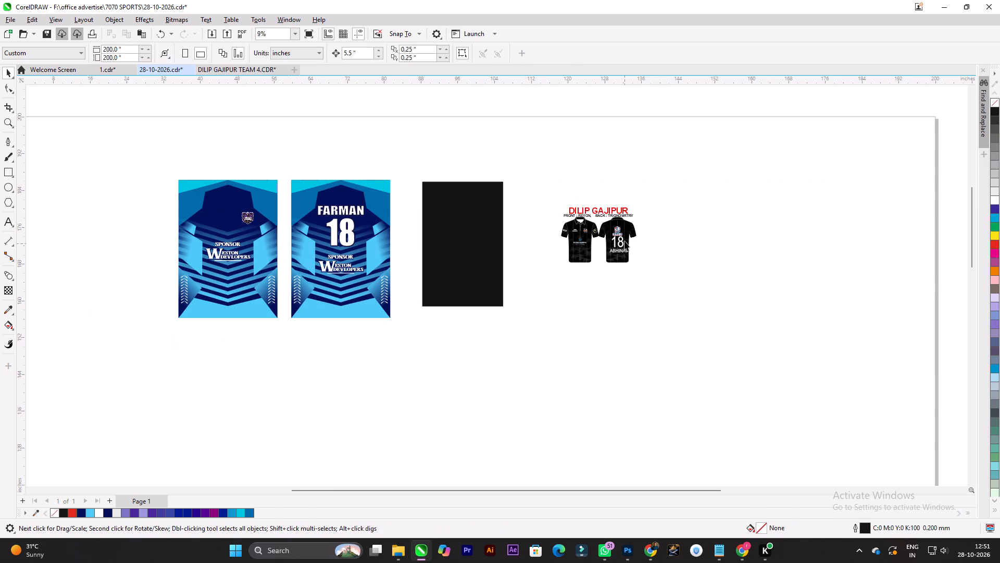
scroll(593, 206, up, 8)
click(656, 240)
key(ctrl+u)
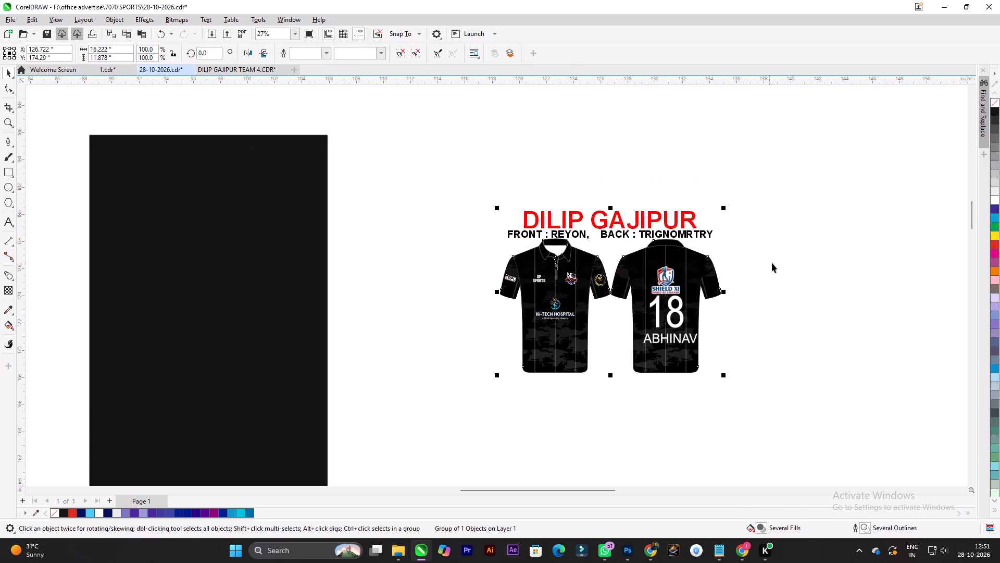
key(ctrl+u)
ctrl+click(776, 262)
click(691, 235)
key(Delete)
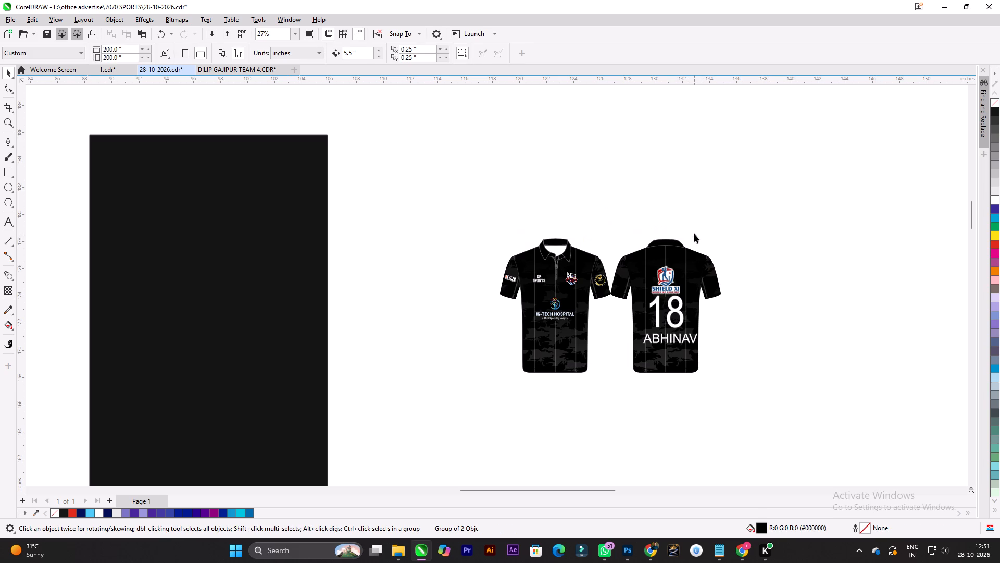
Move the black rectangle slightly closer to the FARMAN 18 back and a little lower.
scroll(709, 289, up, 3)
scroll(595, 280, down, 8)
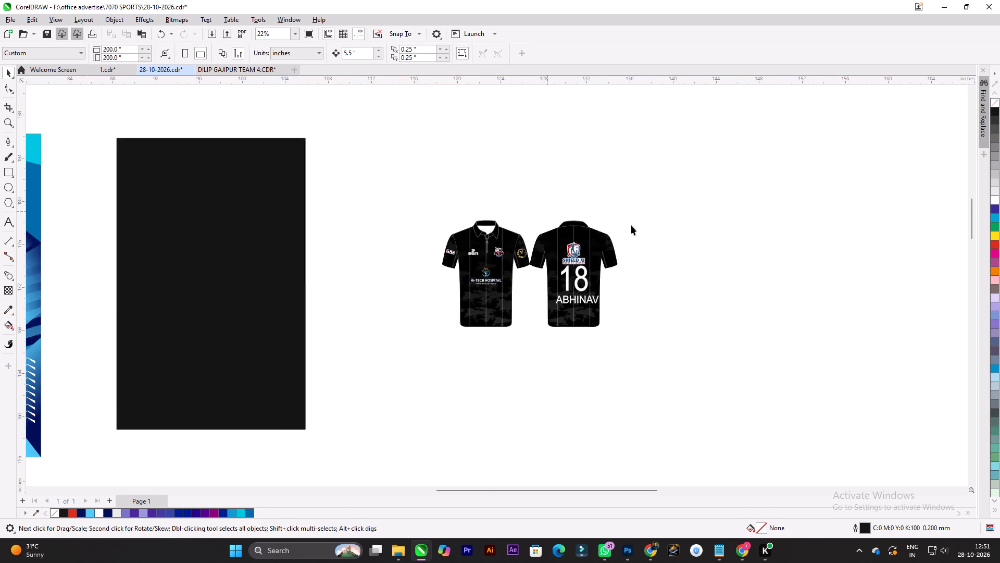
scroll(631, 225, down, 6)
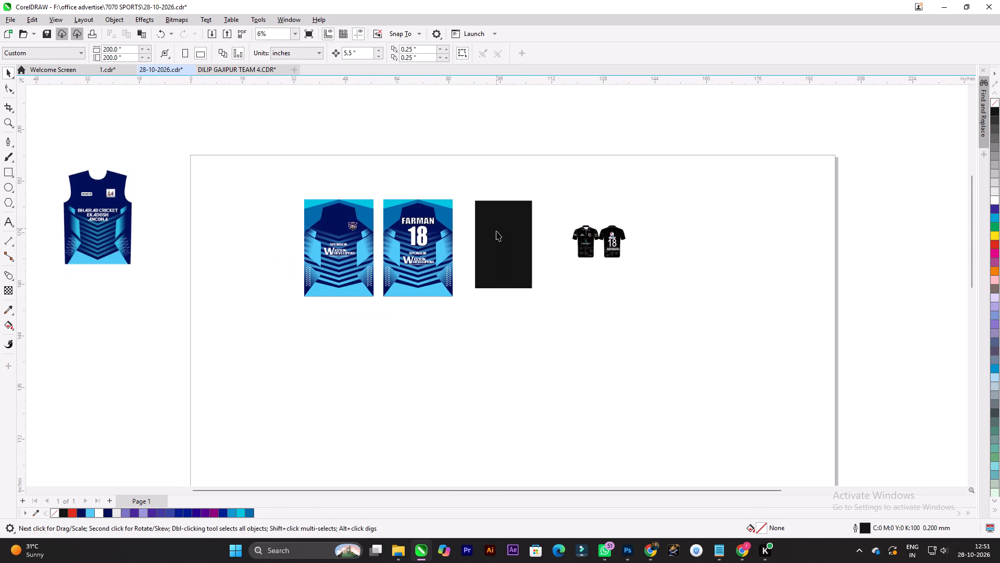
click(496, 234)
drag(508, 218, 505, 223)
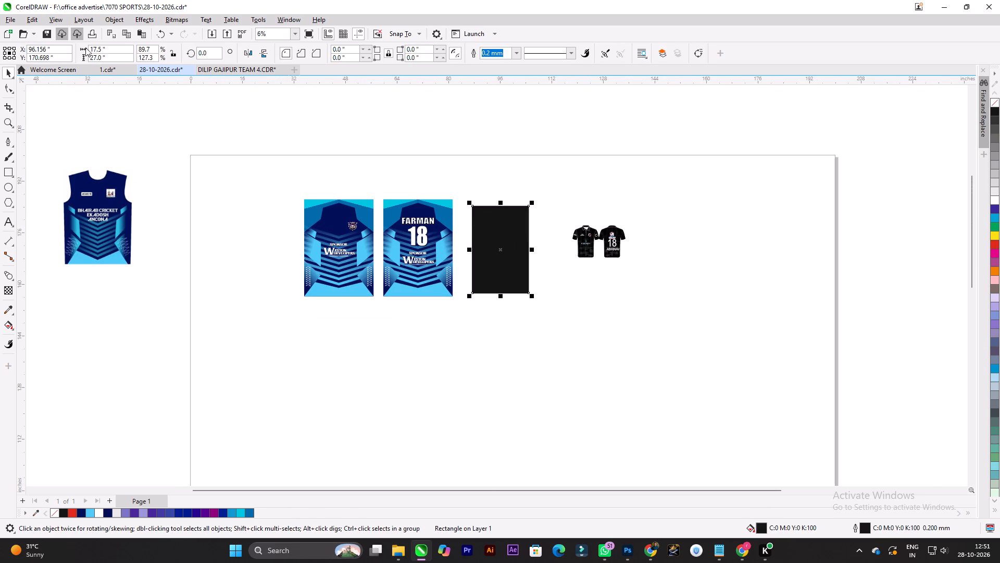
scroll(495, 248, down, 2)
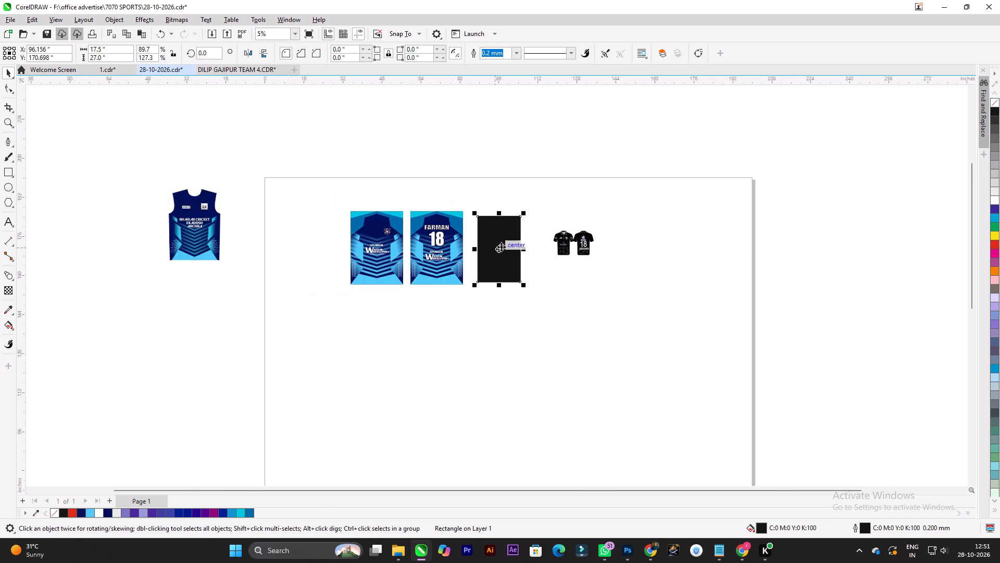
scroll(501, 247, up, 2)
scroll(502, 247, down, 1)
click(441, 231)
click(501, 186)
click(494, 218)
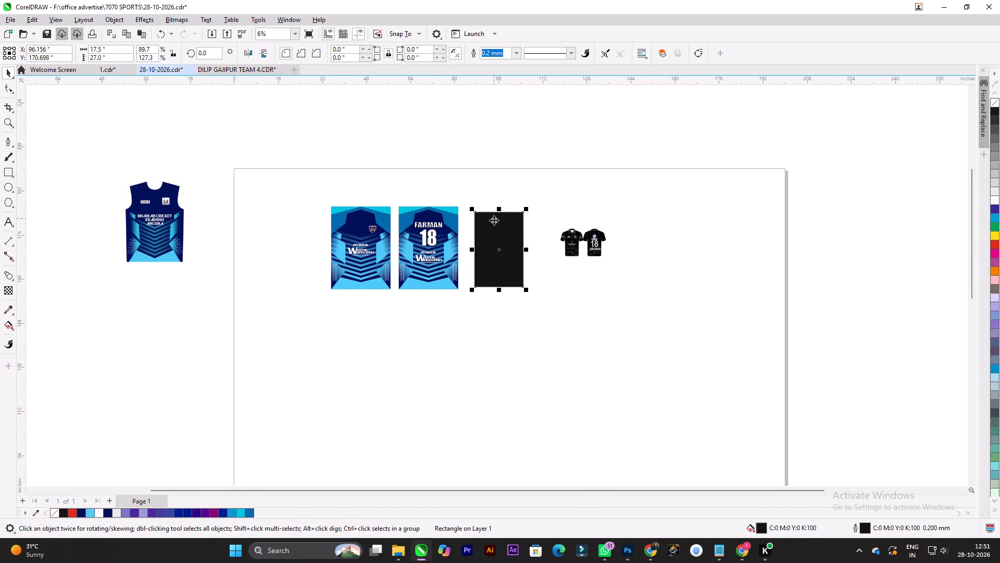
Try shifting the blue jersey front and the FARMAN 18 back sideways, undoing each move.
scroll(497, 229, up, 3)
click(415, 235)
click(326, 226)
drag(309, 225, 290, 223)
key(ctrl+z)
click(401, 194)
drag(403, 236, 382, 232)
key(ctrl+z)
Align the top edges of the blue jersey front, the FARMAN 18 back and the black rectangle.
click(499, 176)
drag(99, 111, 520, 403)
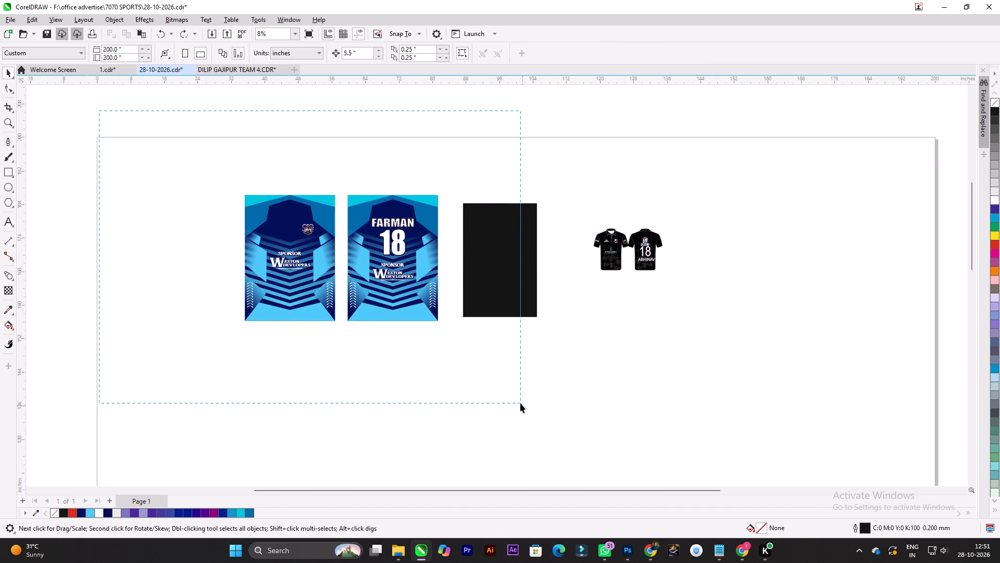
drag(520, 403, 588, 422)
key(t)
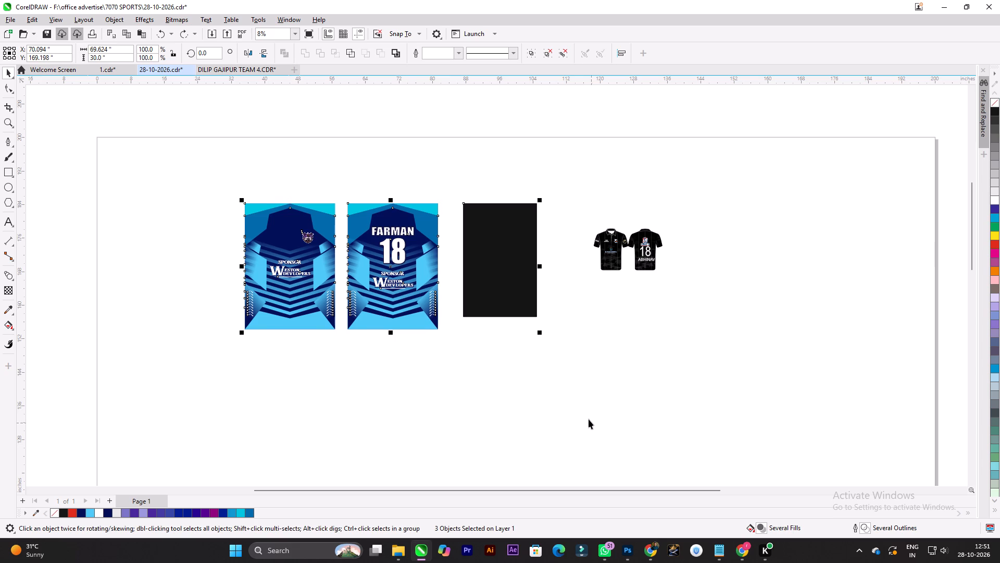
click(526, 154)
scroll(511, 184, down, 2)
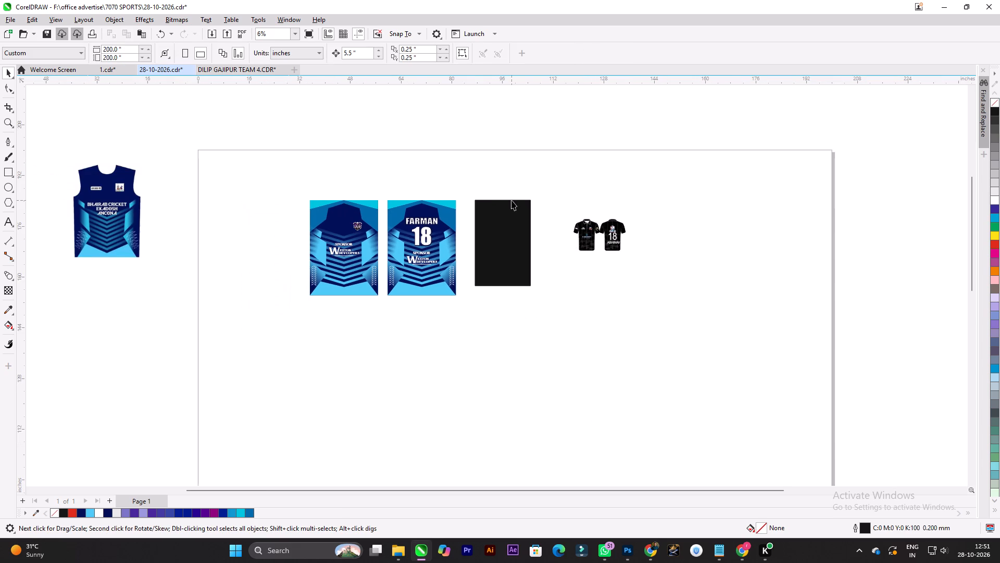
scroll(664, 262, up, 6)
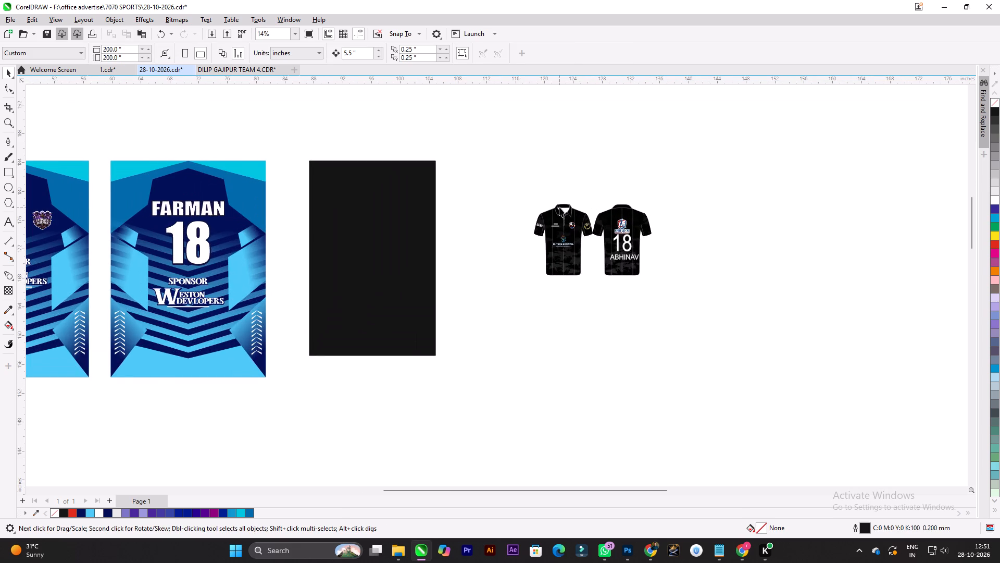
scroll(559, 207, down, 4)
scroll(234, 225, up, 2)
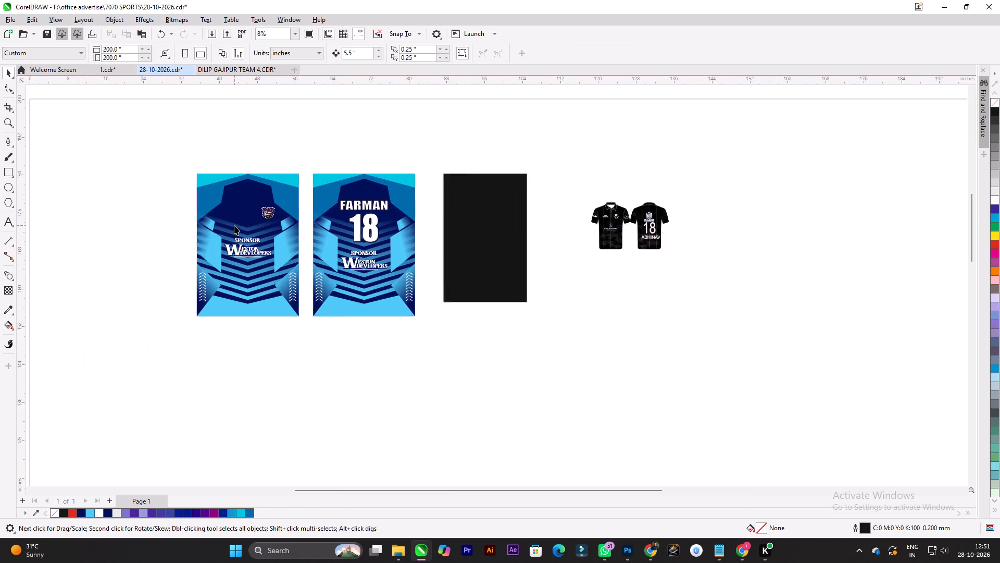
Duplicate the FARMAN 18 back and place the copy beside the black jersey mockup, on its far side from the black rectangle.
scroll(368, 206, up, 1)
drag(393, 203, 408, 201)
key(ctrl+z)
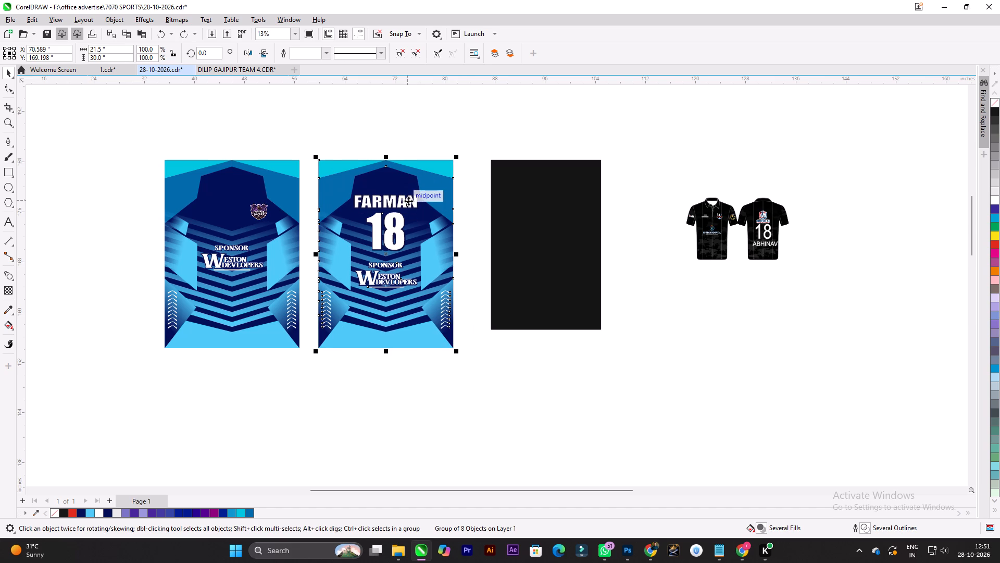
key(ctrl+c)
scroll(464, 260, down, 6)
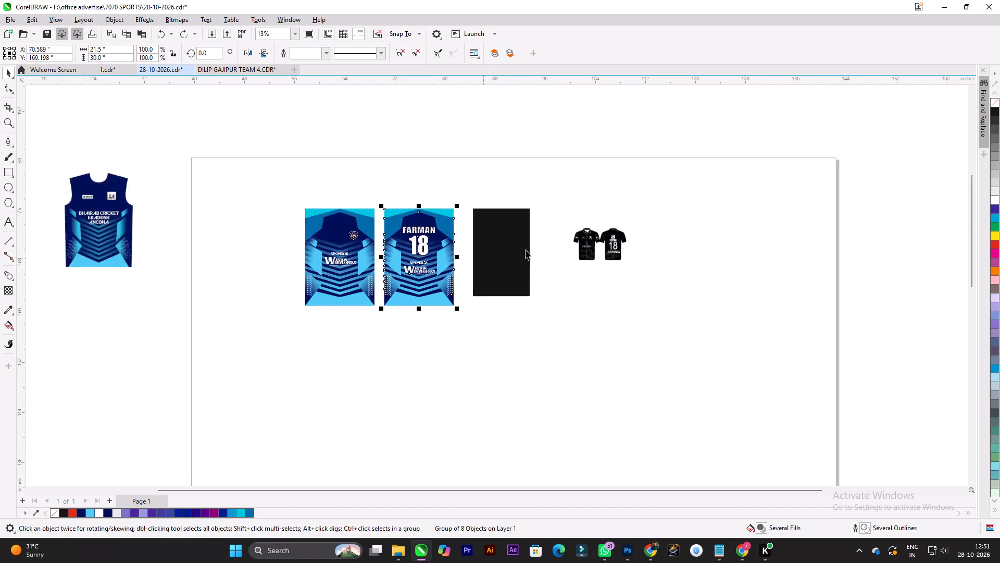
scroll(804, 207, up, 9)
scroll(523, 273, down, 6)
scroll(629, 290, up, 2)
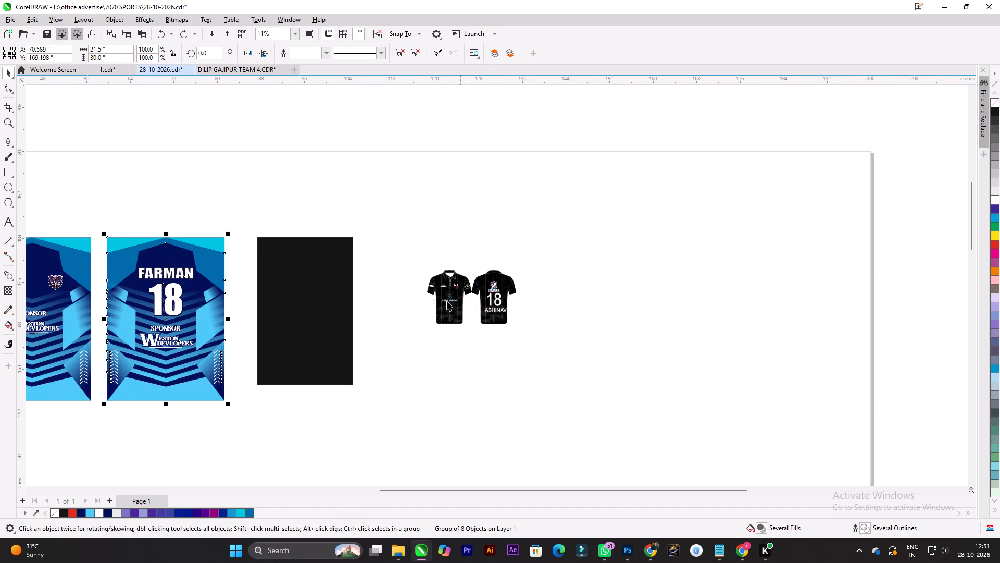
scroll(439, 291, down, 3)
key(ctrl+v)
scroll(253, 282, down, 1)
drag(253, 282, 504, 261)
scroll(497, 268, up, 3)
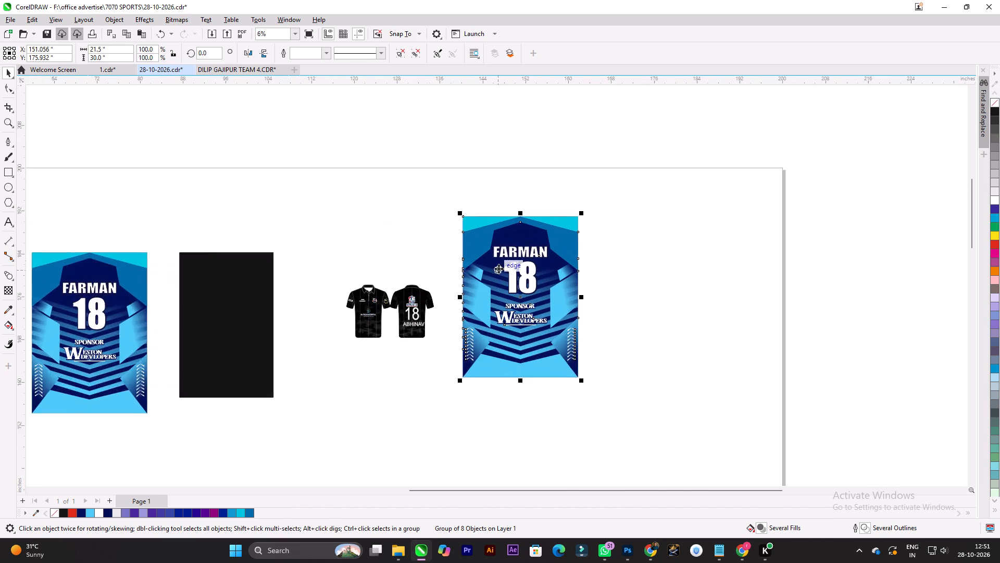
scroll(498, 268, up, 5)
drag(494, 289, 539, 278)
Ungroup the black jersey mockup so its front and back views are separate.
scroll(327, 334, up, 2)
click(321, 337)
click(344, 332)
scroll(346, 331, down, 3)
key(ctrl+u)
click(359, 209)
Ungroup the mockup's ABHINAV 18 back view to separate its body from the sleeves.
scroll(358, 323, up, 4)
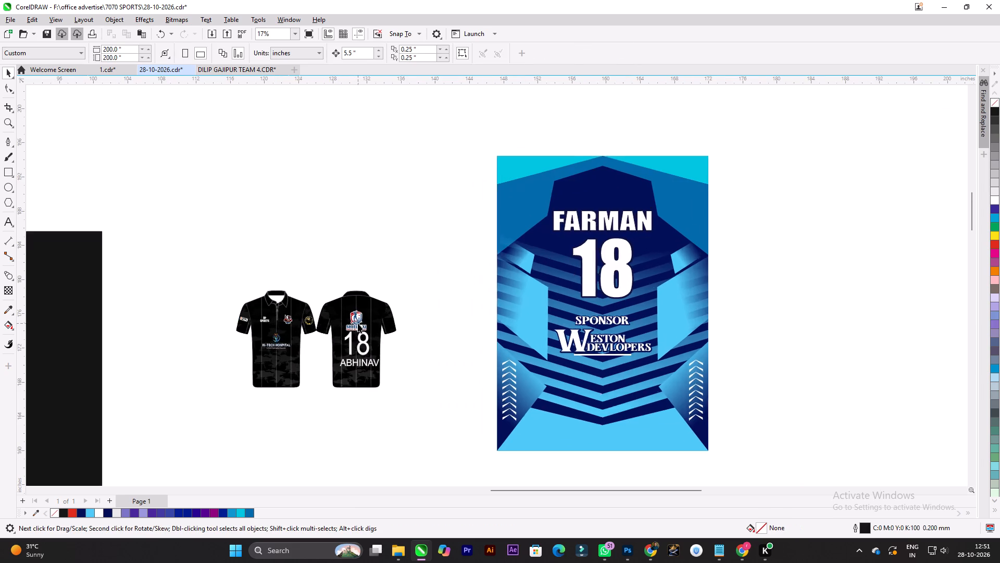
scroll(358, 323, up, 1)
click(358, 323)
drag(354, 324, 368, 300)
key(ctrl+z)
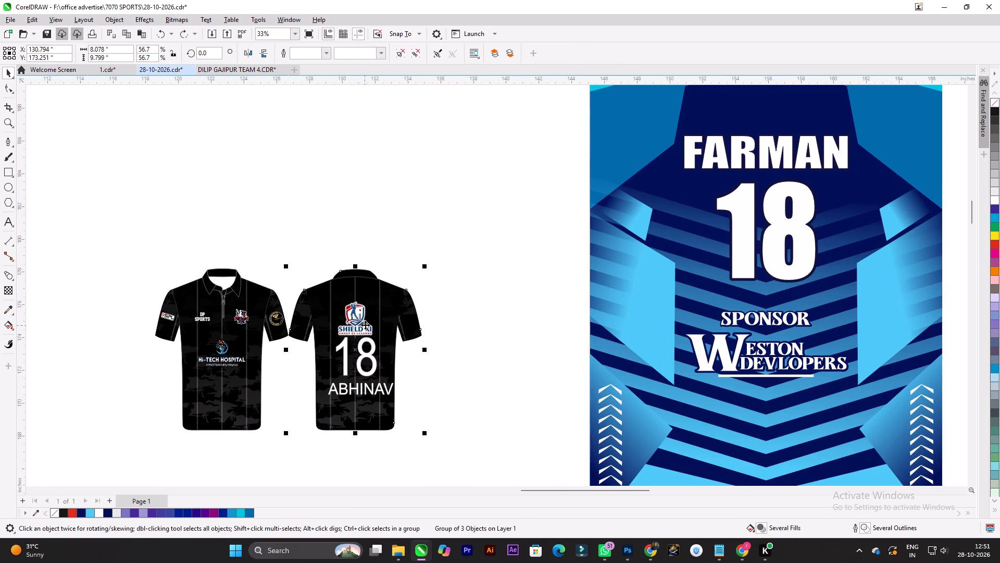
key(ctrl+u)
click(414, 227)
click(356, 333)
drag(356, 339, 365, 311)
key(ctrl+z)
click(383, 235)
Resize the duplicated FARMAN 18 back to 6.222 x 9.422 inches, matching the mockup's clipped back body.
double_click(349, 337)
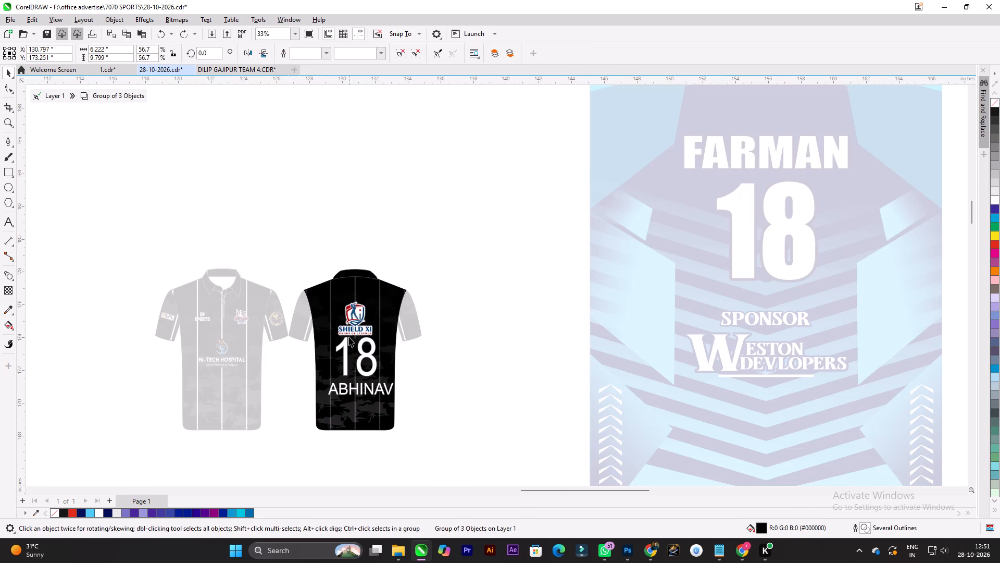
click(346, 333)
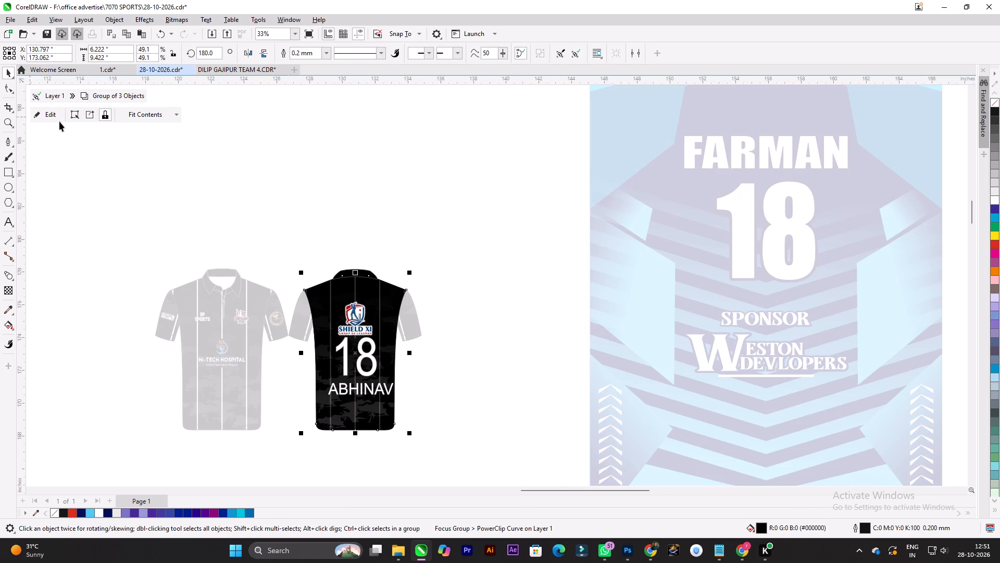
drag(102, 46, 48, 38)
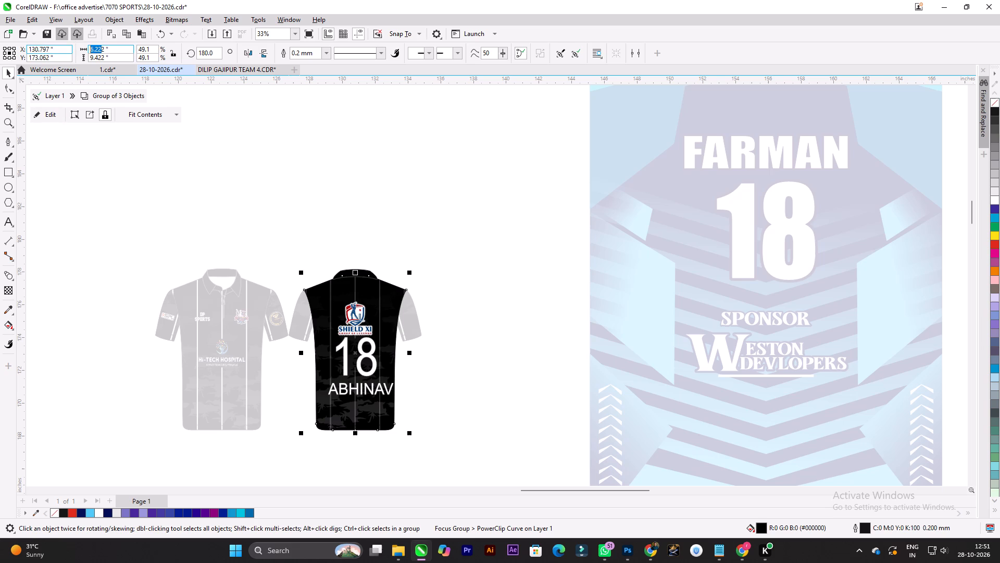
click(119, 47)
drag(119, 47, 79, 45)
key(ctrl+c)
key(ctrl+c)
key(ctrl+c)
click(185, 175)
double_click(195, 196)
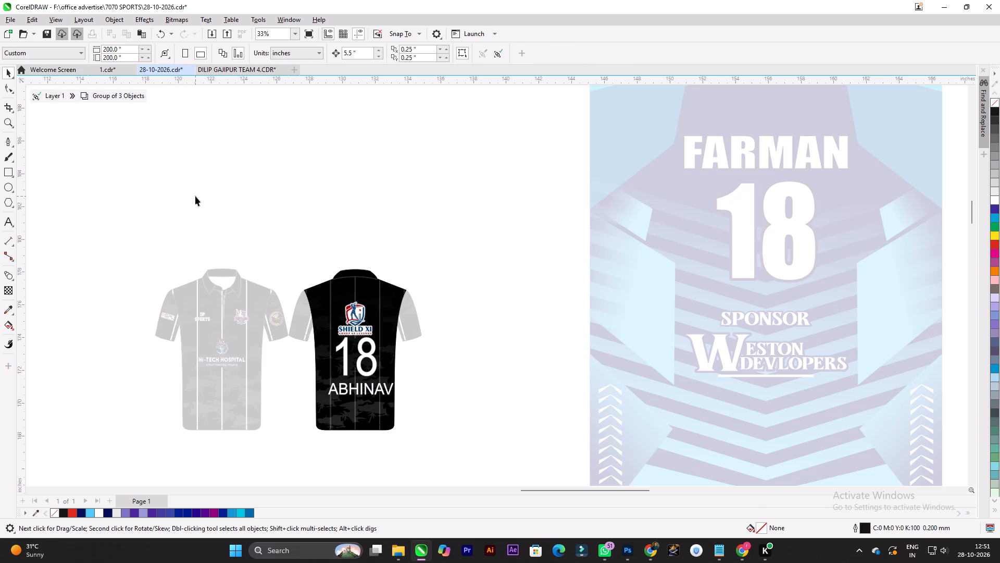
scroll(336, 244, down, 4)
click(647, 293)
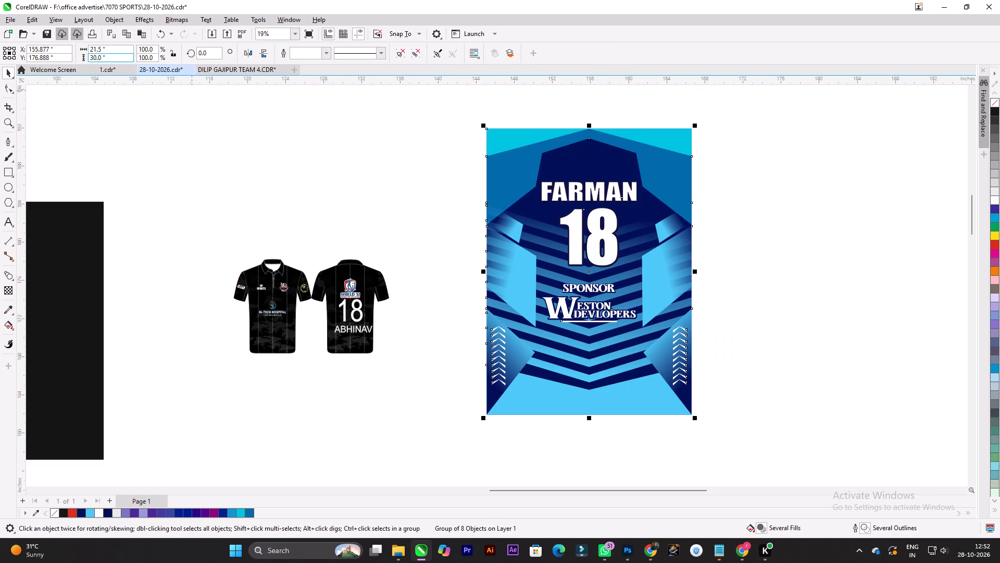
drag(118, 48, 65, 48)
key(ctrl+v)
drag(116, 59, 59, 53)
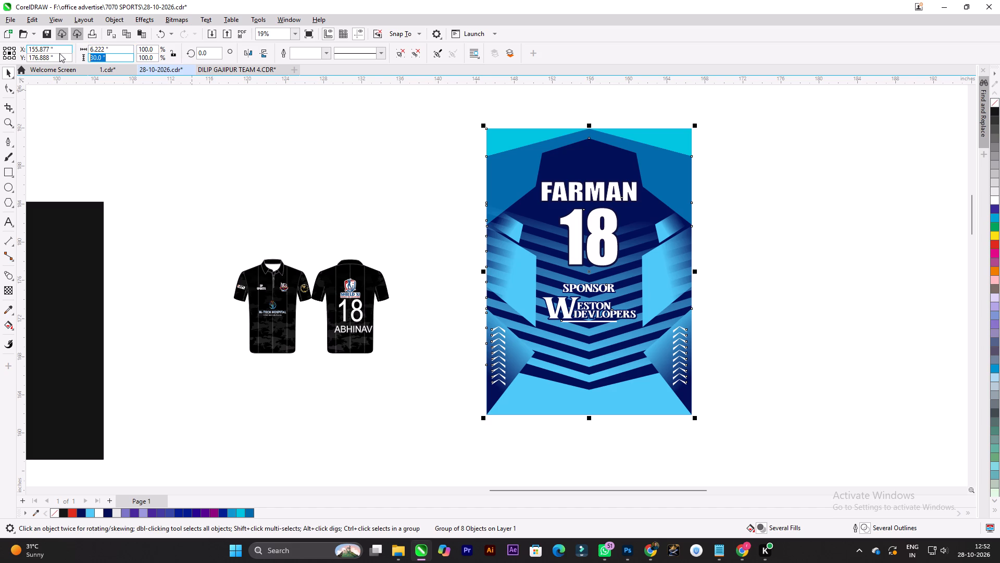
text(9.422)
key(Return)
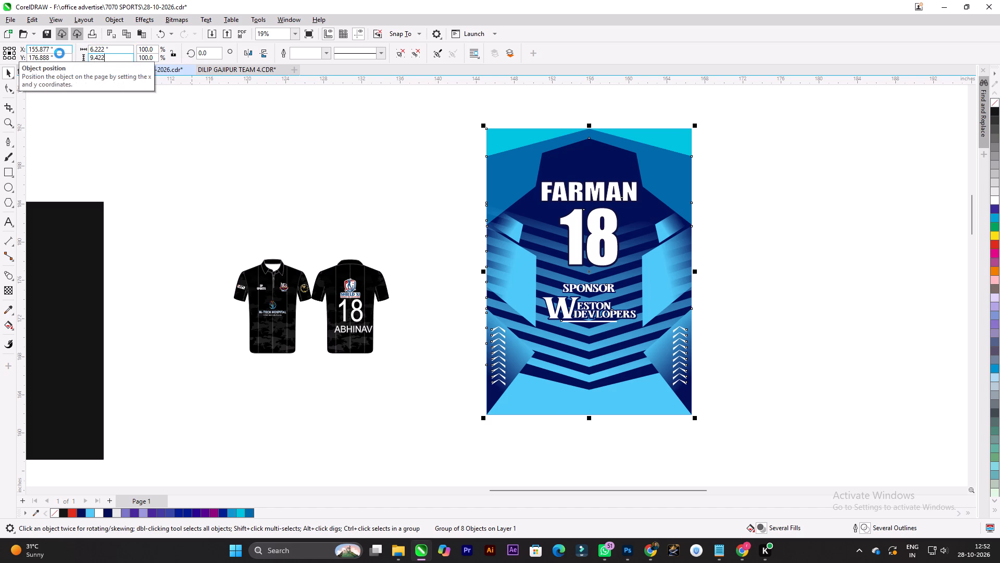
Copy the resized FARMAN 18 back and paste it inside the PowerClip of the mockup's back body.
key(ctrl+c)
click(647, 279)
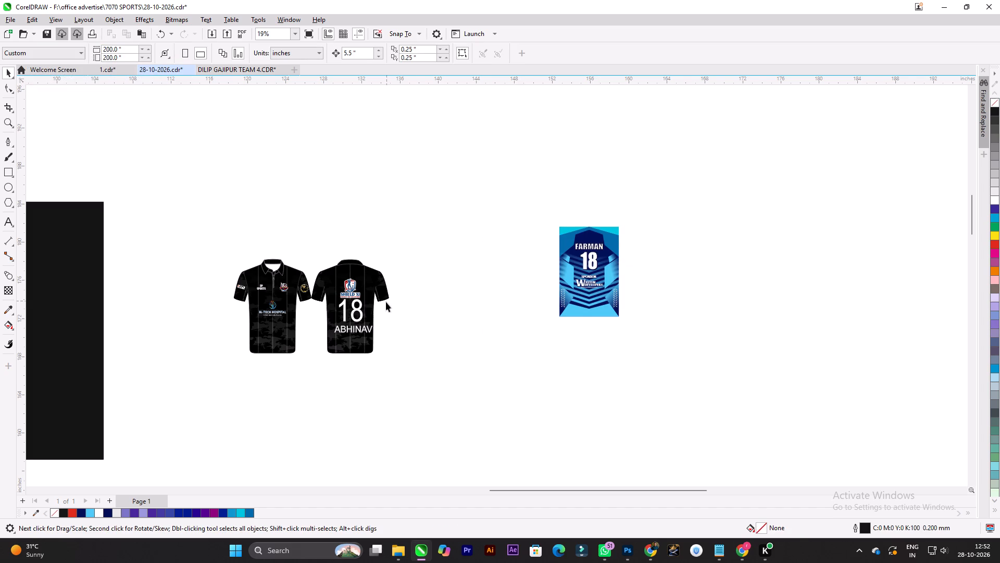
click(386, 302)
click(367, 302)
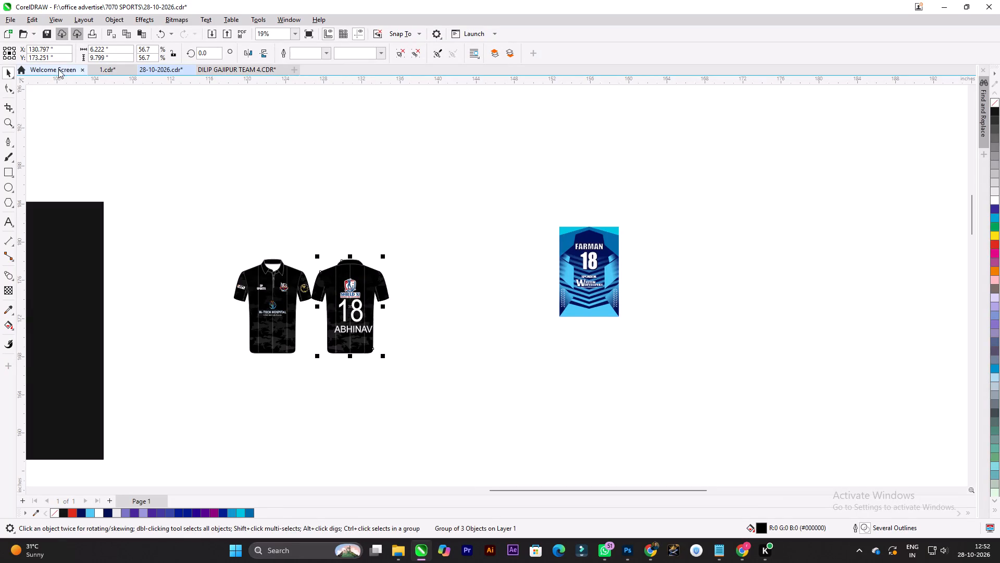
double_click(366, 287)
click(348, 291)
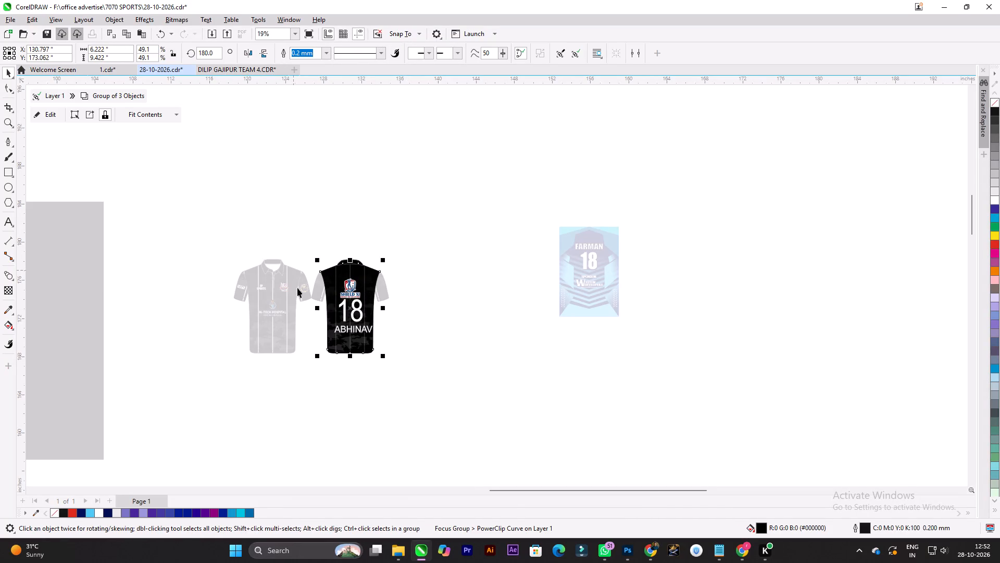
click(46, 115)
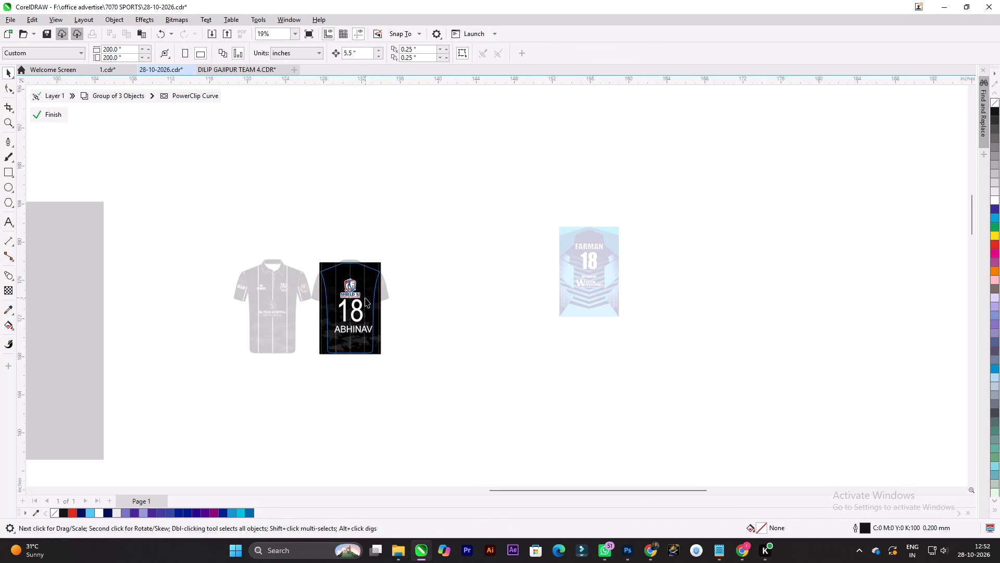
click(382, 266)
click(372, 277)
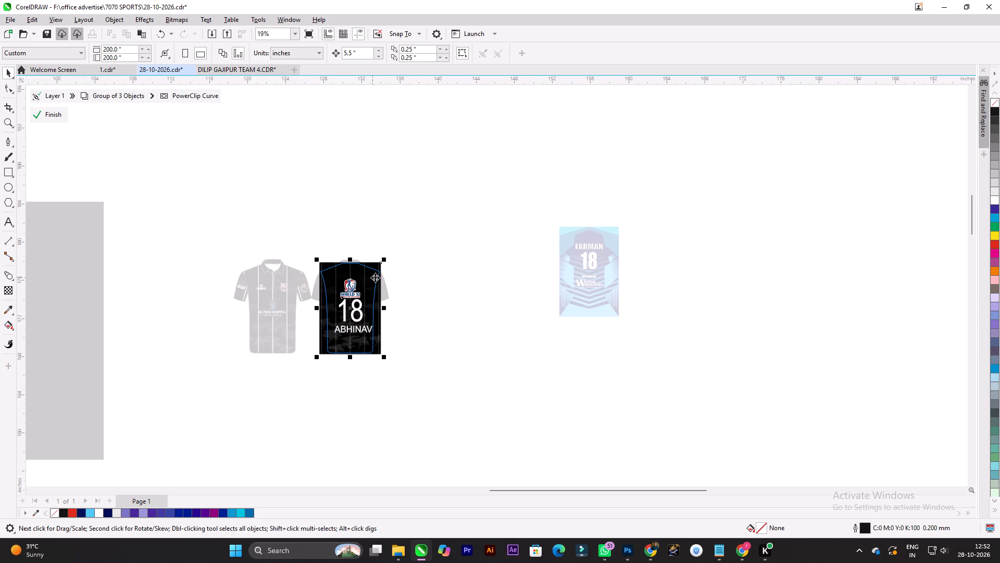
key(ctrl+v)
scroll(348, 287, up, 2)
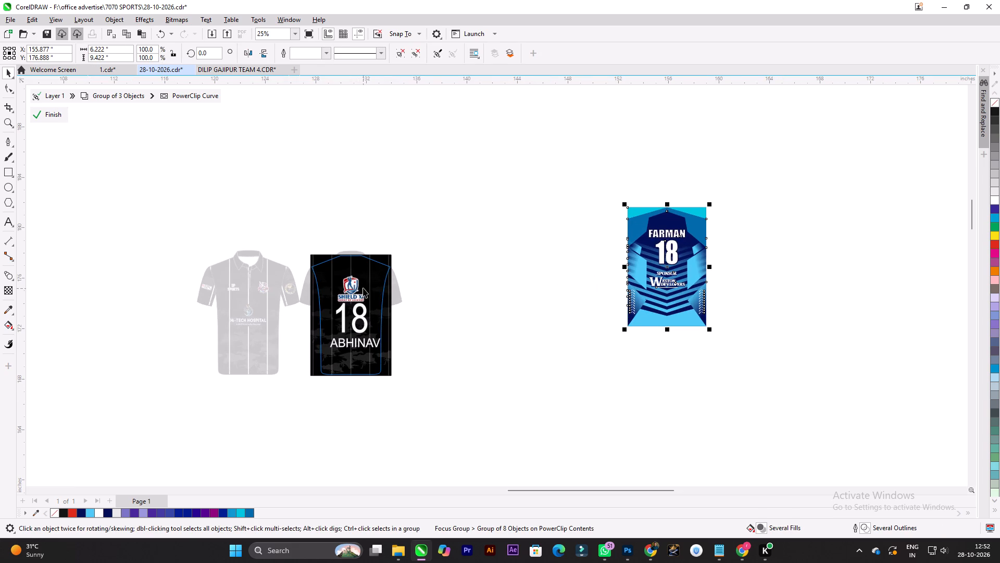
Align the pasted FARMAN 18 artwork to the horizontal centre and top edge of the black ABHINAV 18 artwork.
shift+click(363, 288)
key(c)
key(t)
click(468, 266)
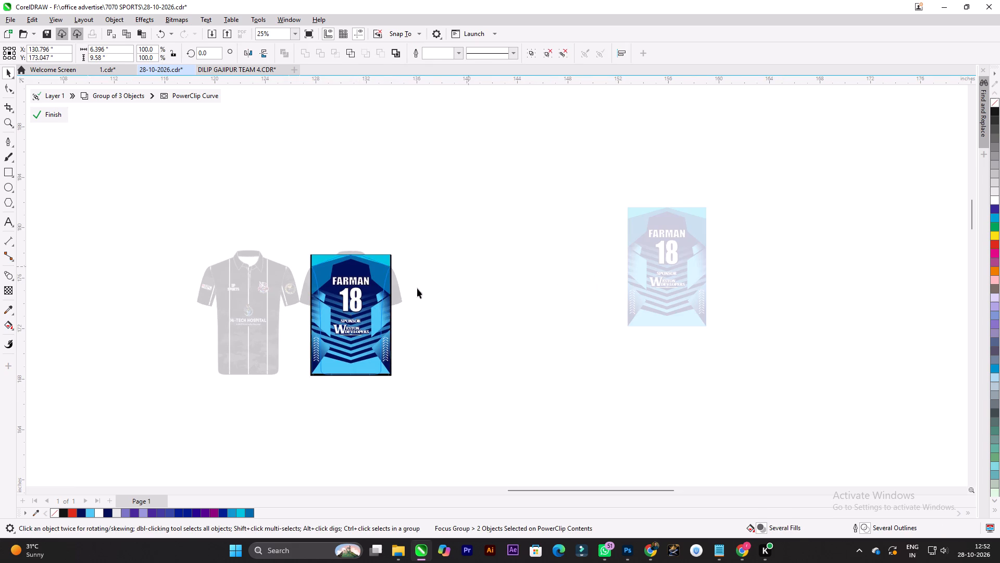
Send the FARMAN 18 artwork behind the black ABHINAV 18 artwork and delete the black artwork from the PowerClip.
scroll(369, 293, up, 4)
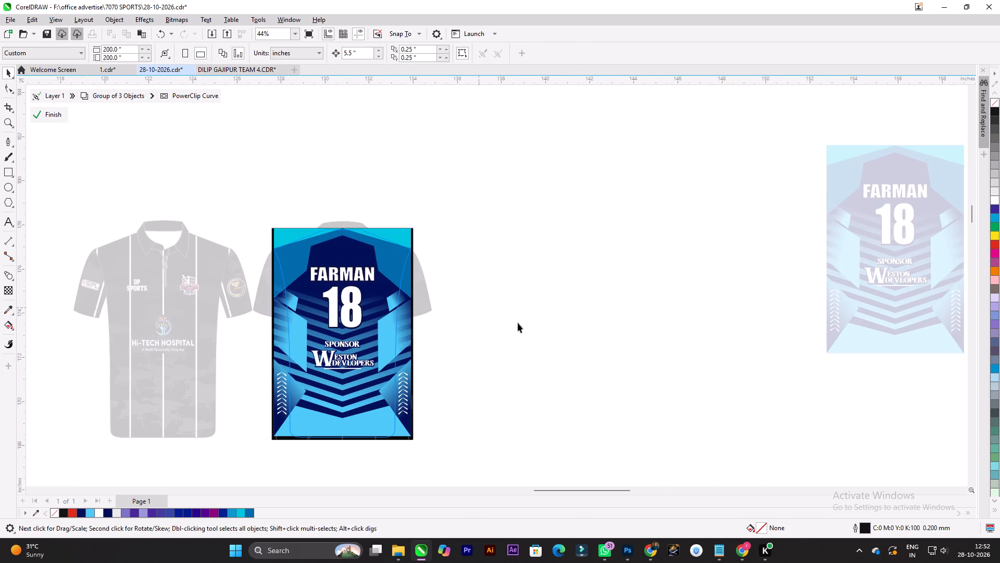
click(573, 340)
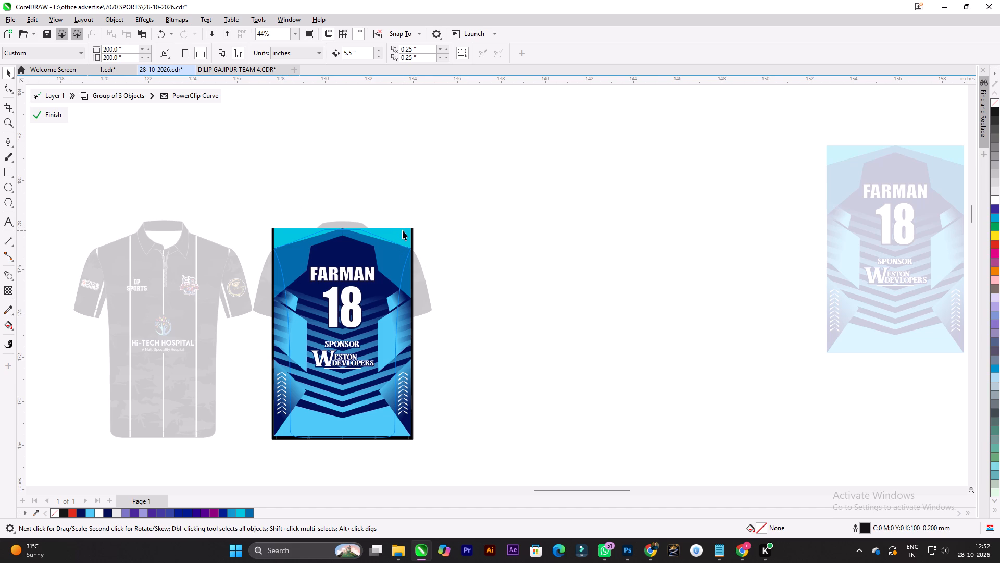
click(403, 231)
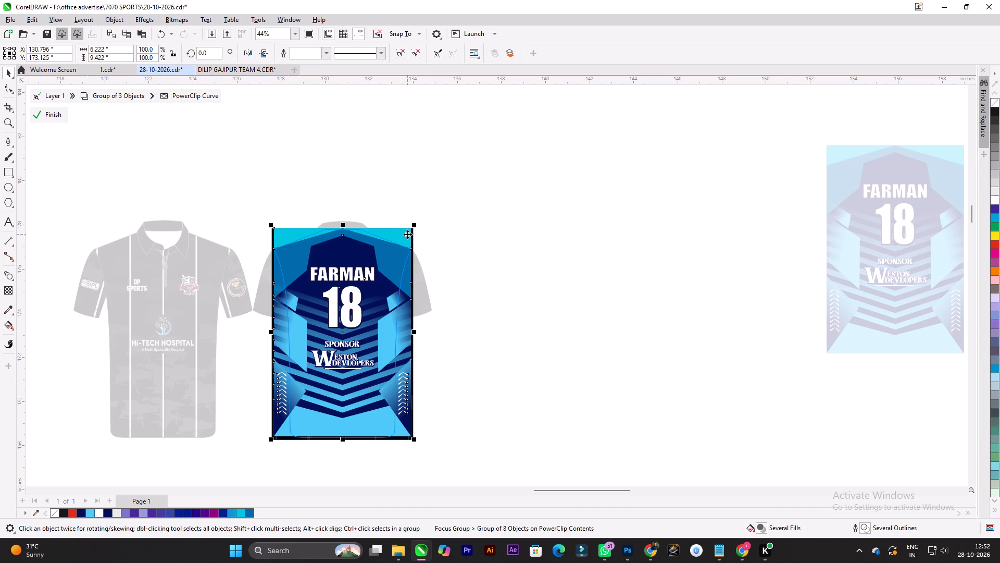
key(ctrl+Page_Down)
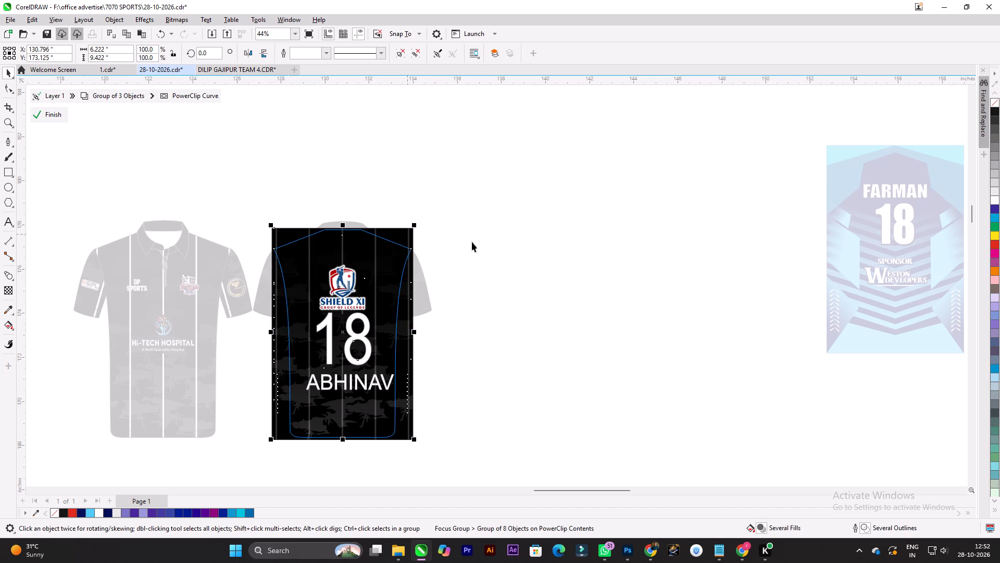
click(489, 239)
click(377, 249)
key(Delete)
click(465, 230)
scroll(407, 261, down, 1)
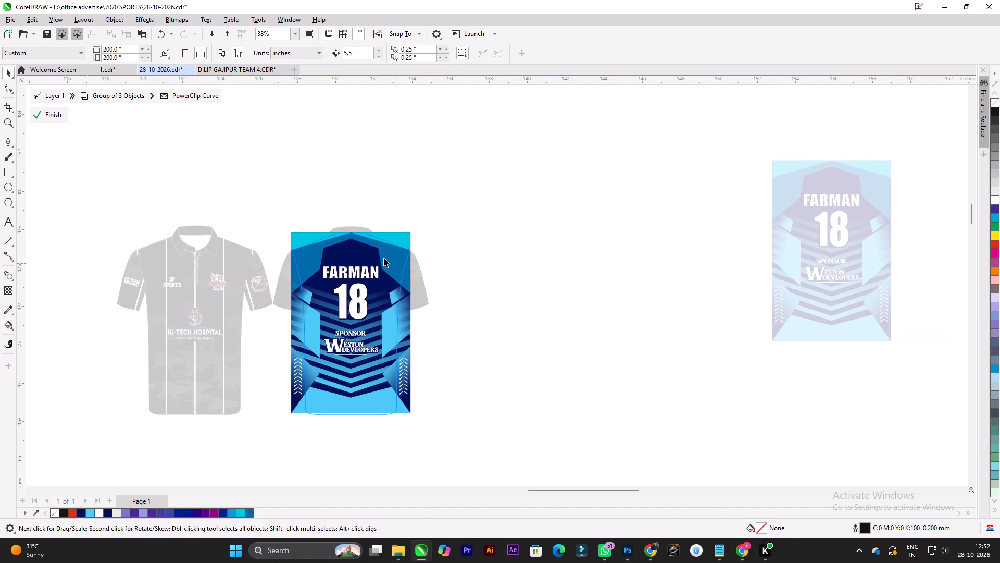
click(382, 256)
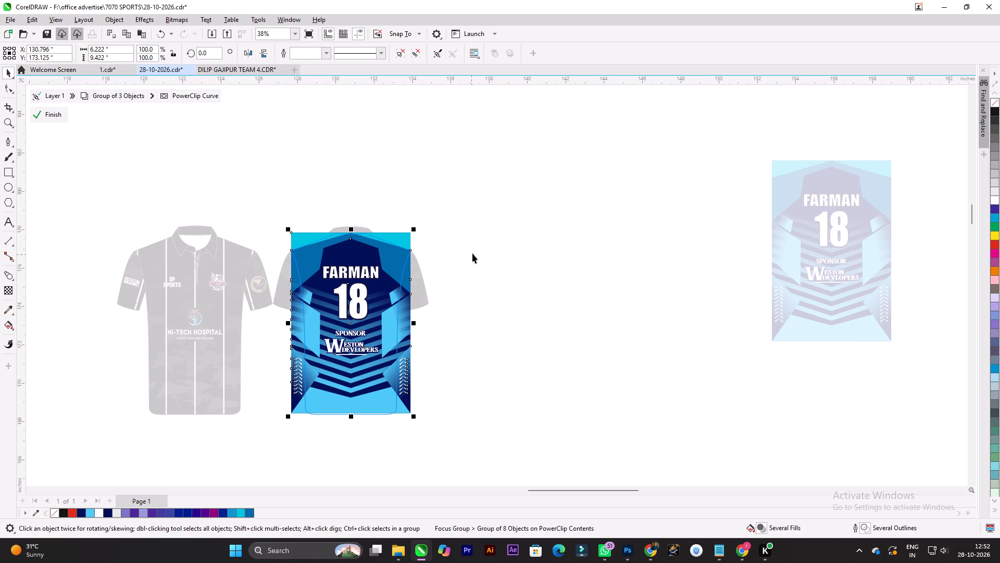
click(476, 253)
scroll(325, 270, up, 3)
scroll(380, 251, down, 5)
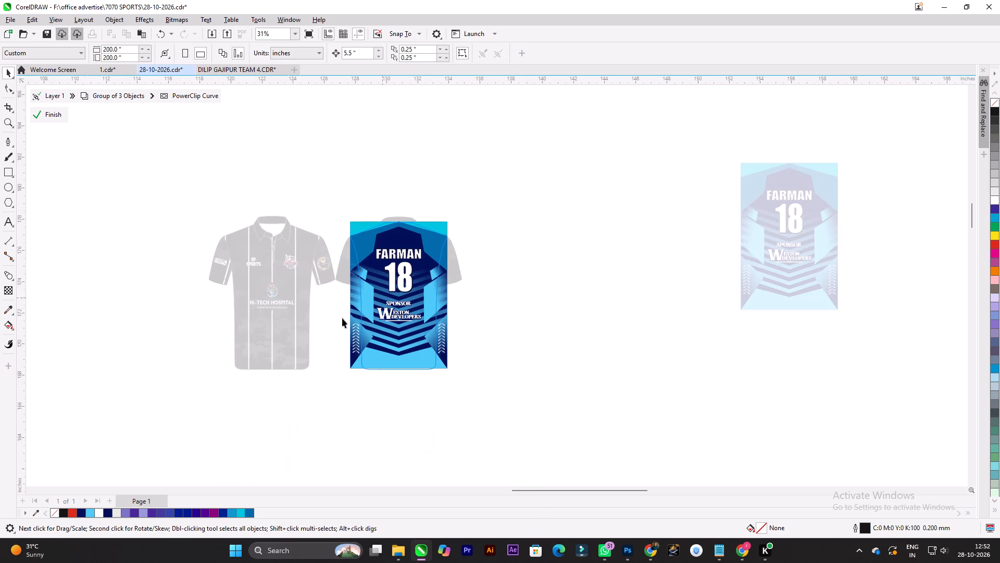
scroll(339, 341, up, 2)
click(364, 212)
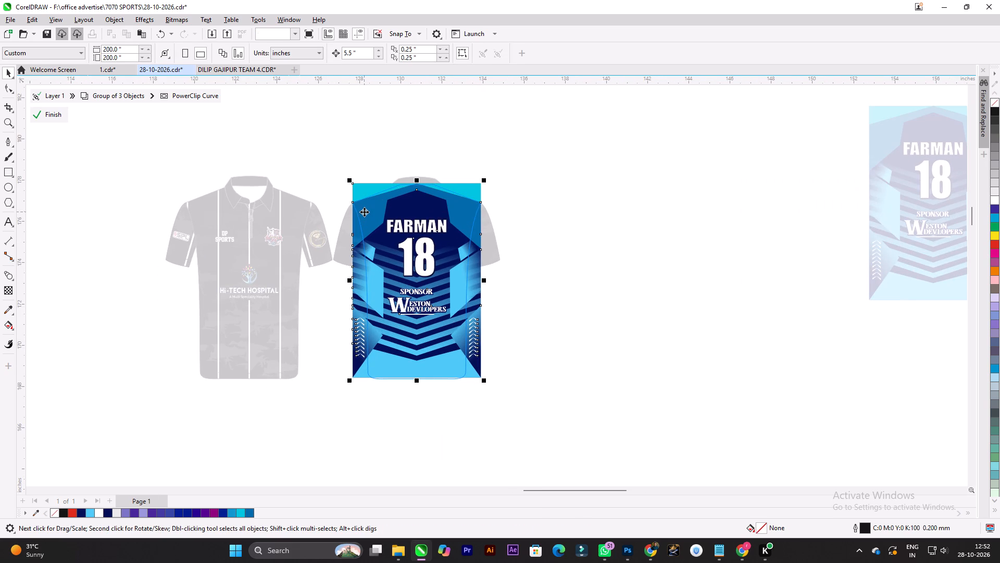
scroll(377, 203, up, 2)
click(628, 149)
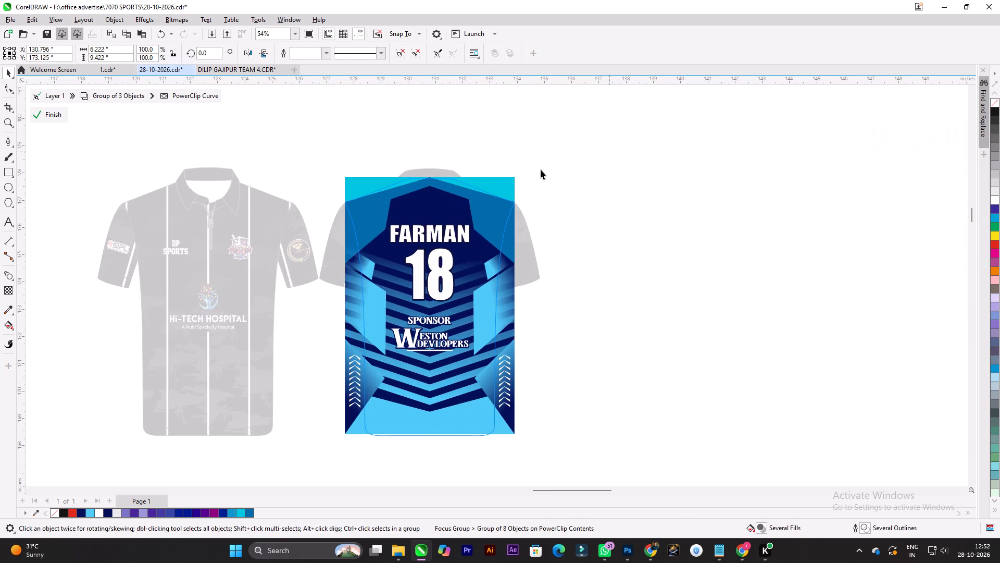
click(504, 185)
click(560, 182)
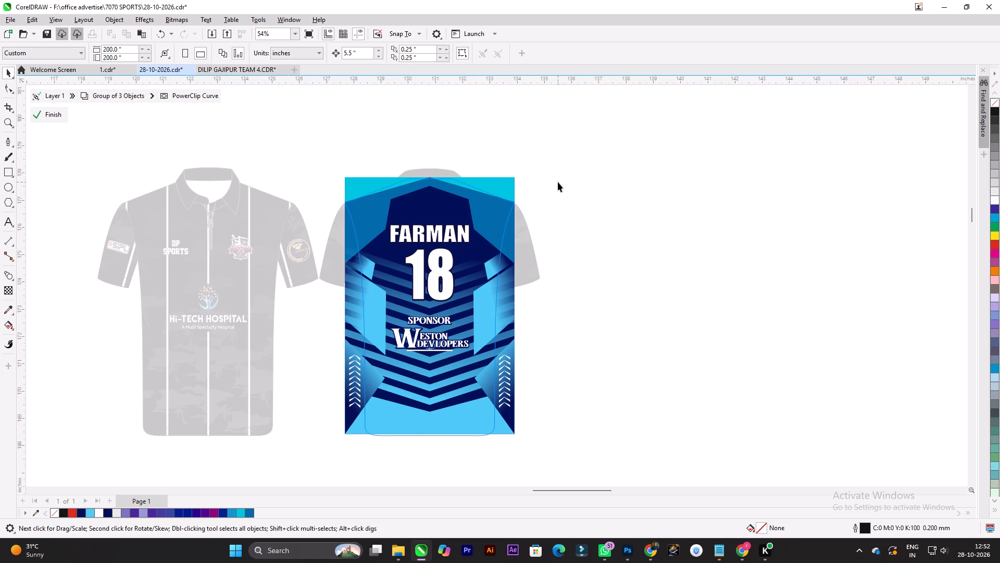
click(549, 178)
Ungroup the FARMAN 18 artwork inside the PowerClip.
click(487, 218)
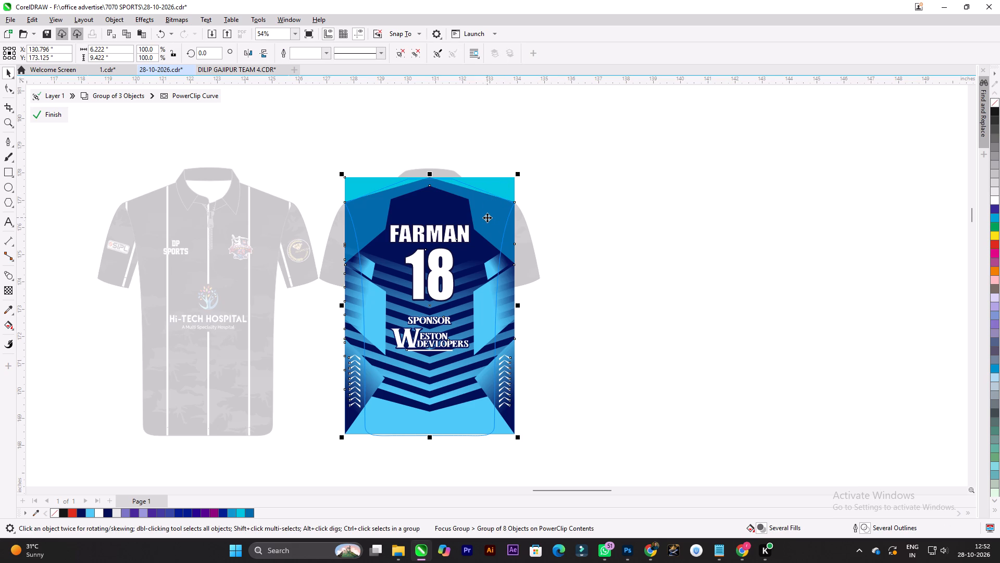
key(ctrl+u)
click(579, 185)
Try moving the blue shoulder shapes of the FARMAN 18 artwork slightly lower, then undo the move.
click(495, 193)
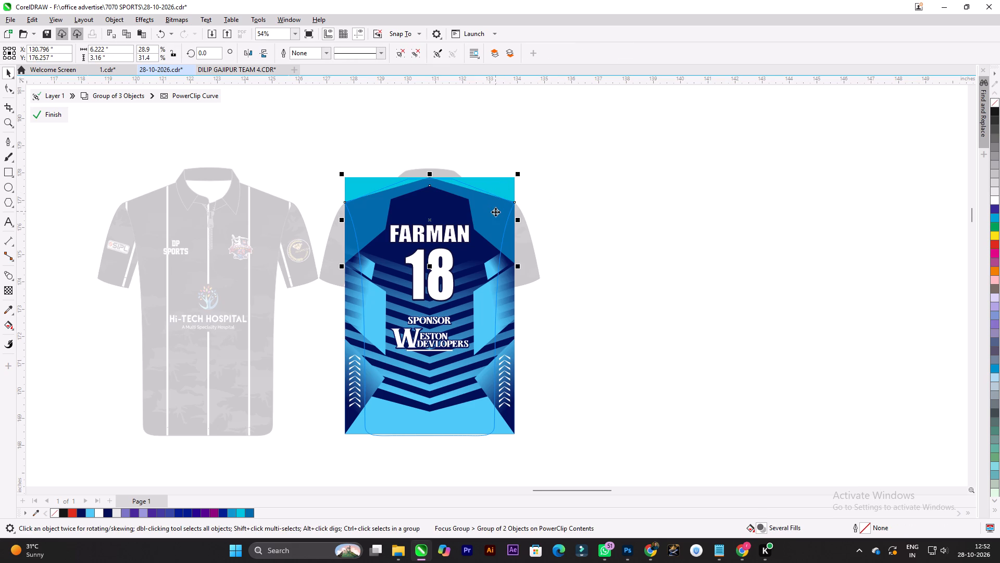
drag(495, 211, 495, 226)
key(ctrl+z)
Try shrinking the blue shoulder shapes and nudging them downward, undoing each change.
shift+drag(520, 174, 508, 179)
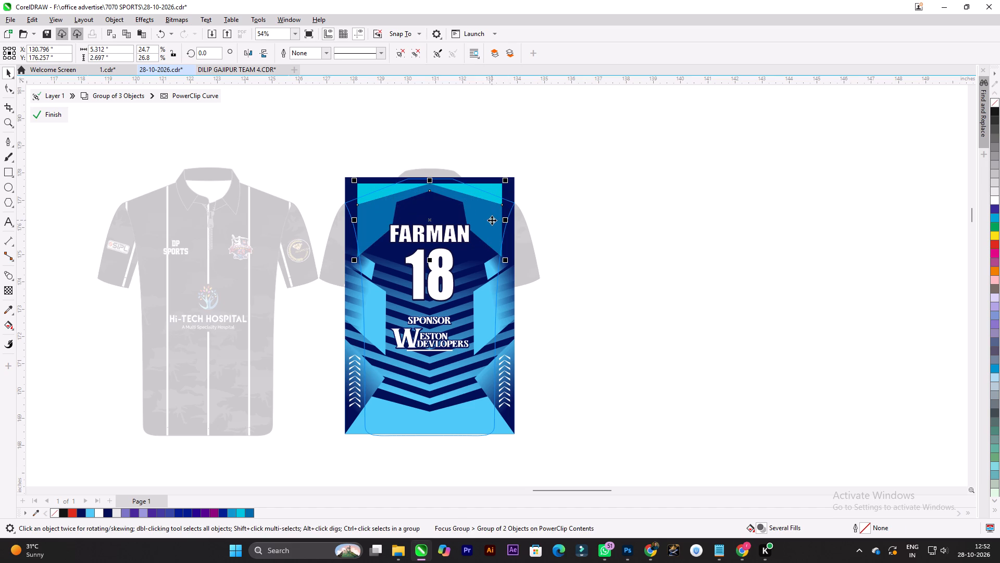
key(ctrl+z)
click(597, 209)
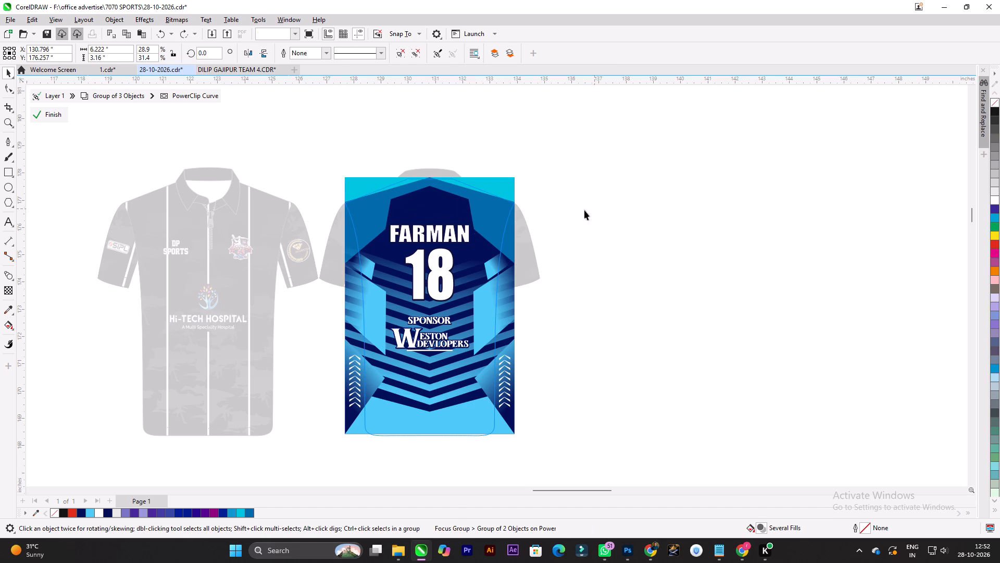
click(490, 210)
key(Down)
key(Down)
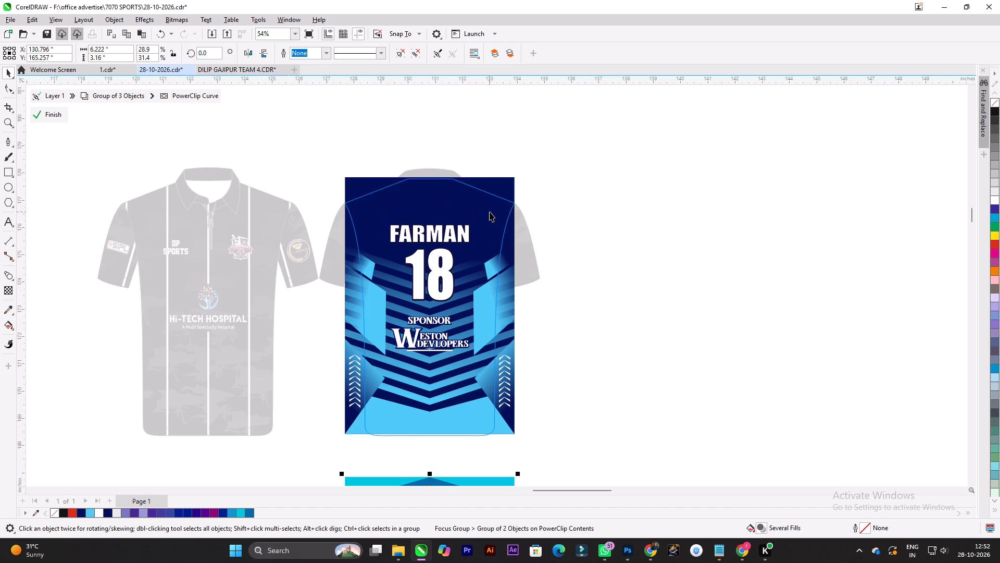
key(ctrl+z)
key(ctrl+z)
Move the blue shoulder shapes slightly lower and stretch them up to the artwork's top edge, about 3.3 inches high.
scroll(448, 194, up, 1)
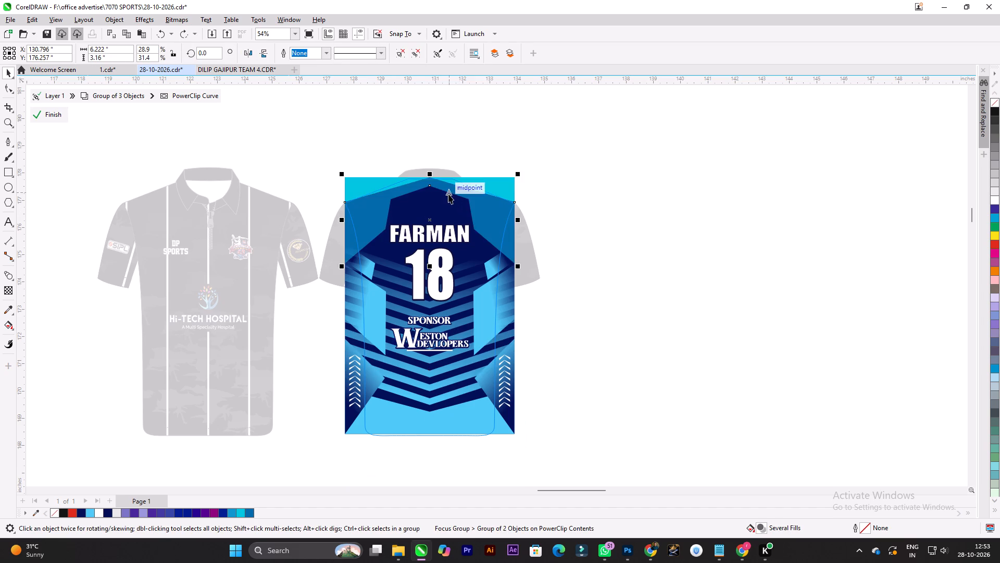
scroll(448, 194, up, 4)
drag(461, 186, 461, 190)
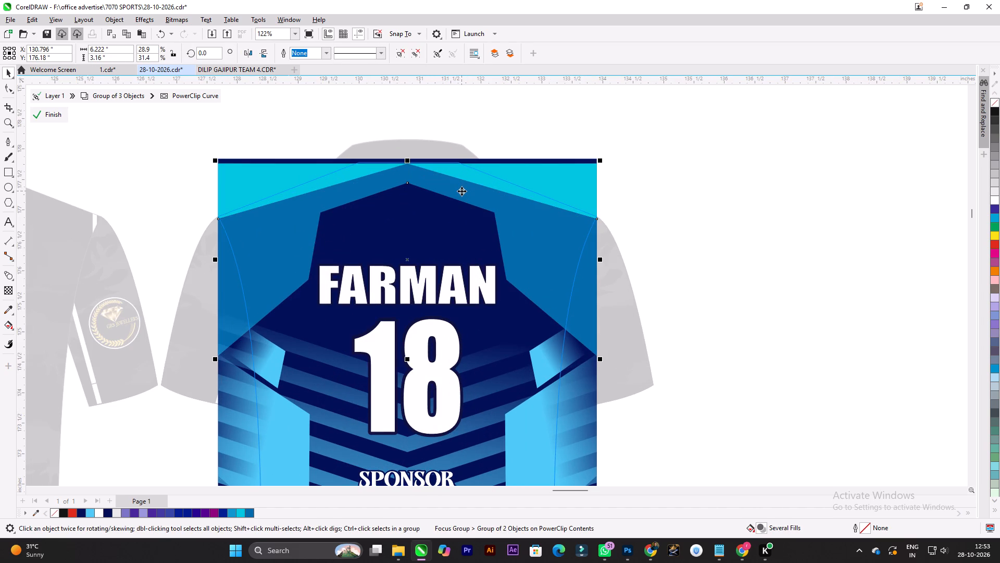
shift+click(461, 191)
shift+click(462, 194)
click(645, 190)
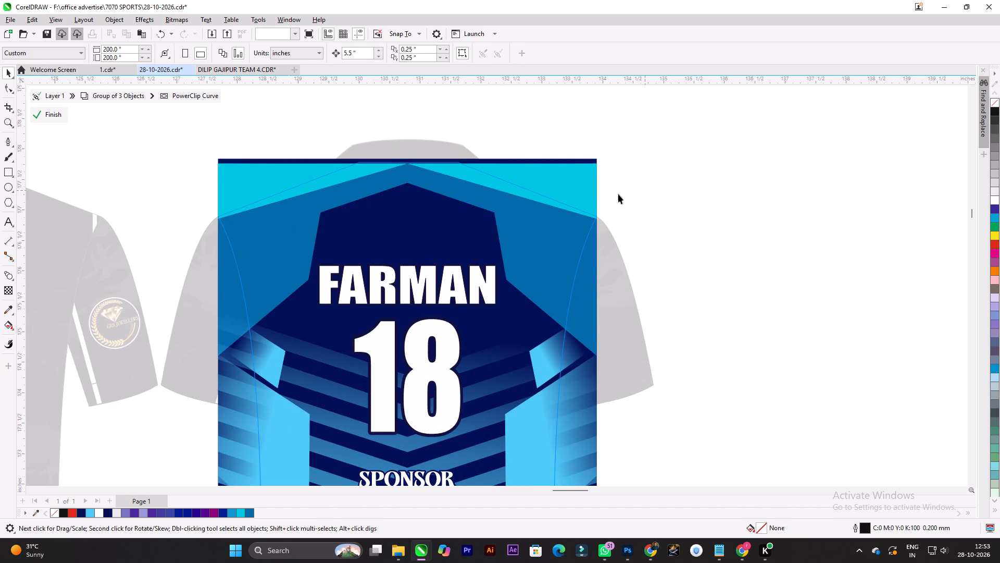
click(572, 189)
click(543, 222)
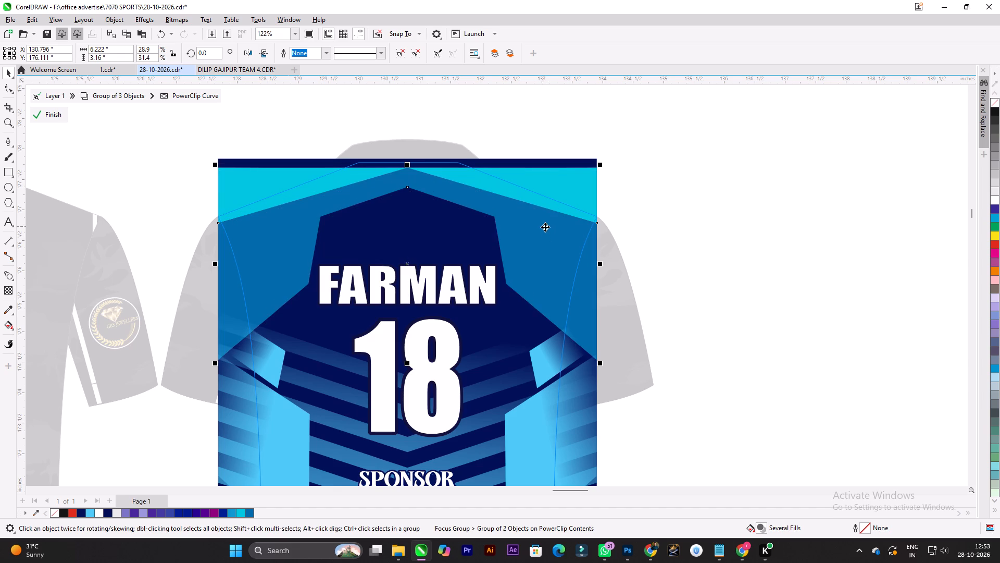
click(702, 221)
click(578, 178)
drag(407, 165, 406, 156)
scroll(599, 155, down, 4)
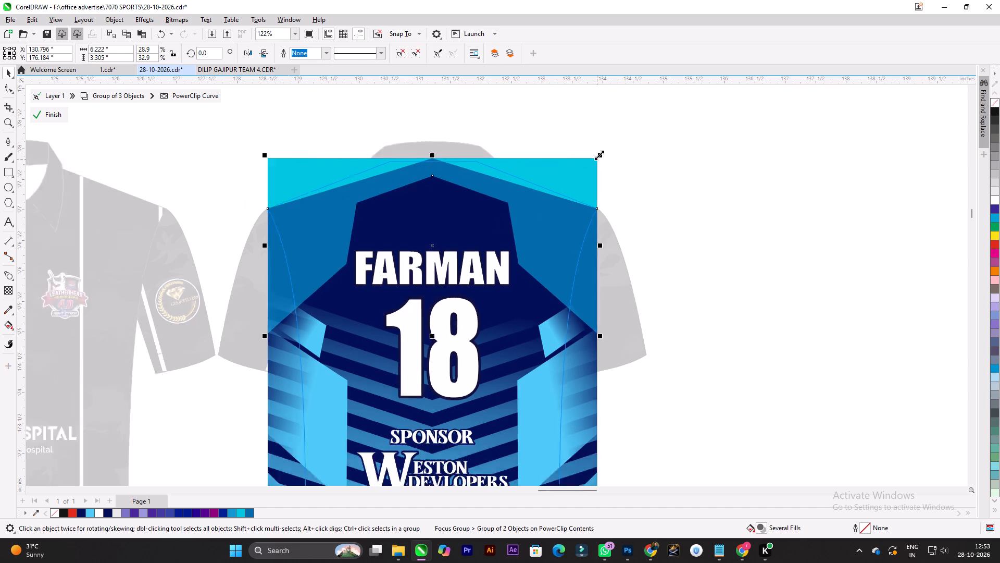
click(678, 158)
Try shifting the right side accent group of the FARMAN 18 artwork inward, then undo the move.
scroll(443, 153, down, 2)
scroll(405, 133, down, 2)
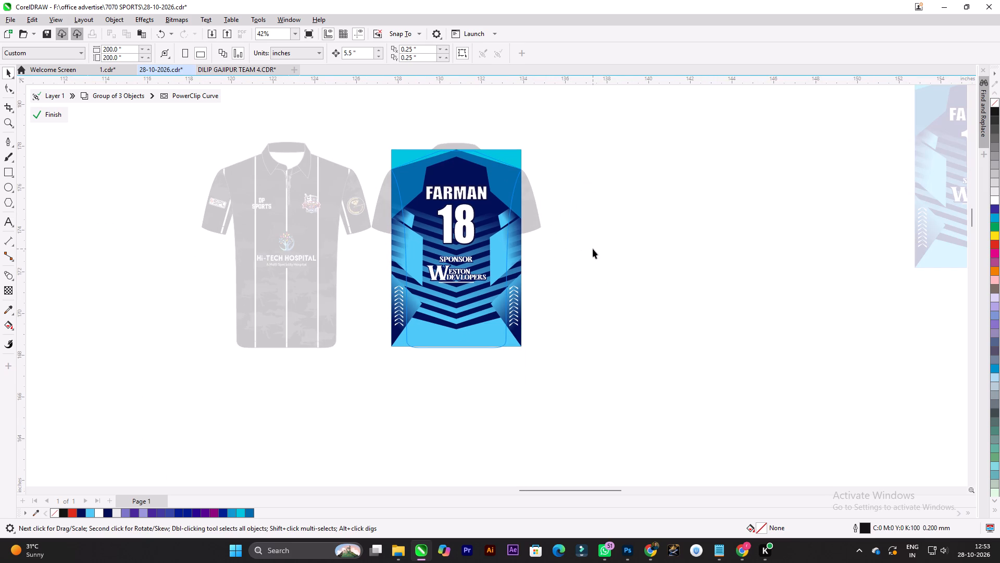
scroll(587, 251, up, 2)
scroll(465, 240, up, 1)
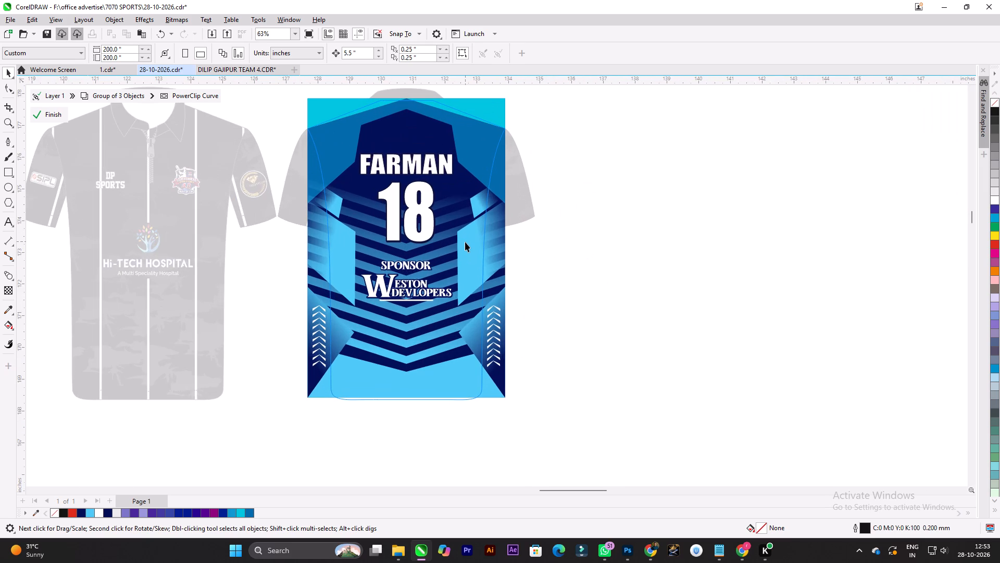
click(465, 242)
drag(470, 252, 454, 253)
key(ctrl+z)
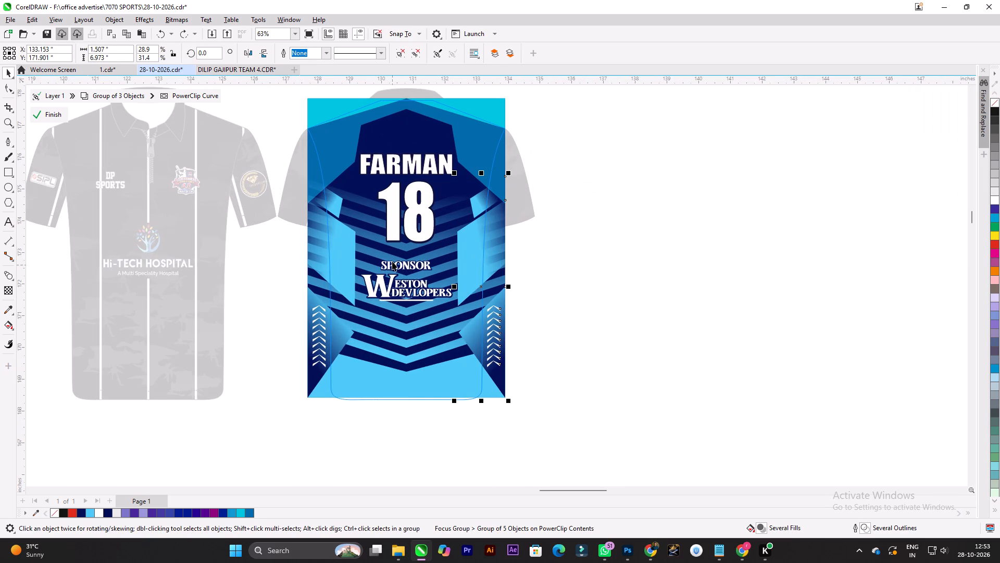
Scale the left side accent group to about 1.36 by 6.31 inches and move it inward to the jersey outline's left edge.
click(346, 262)
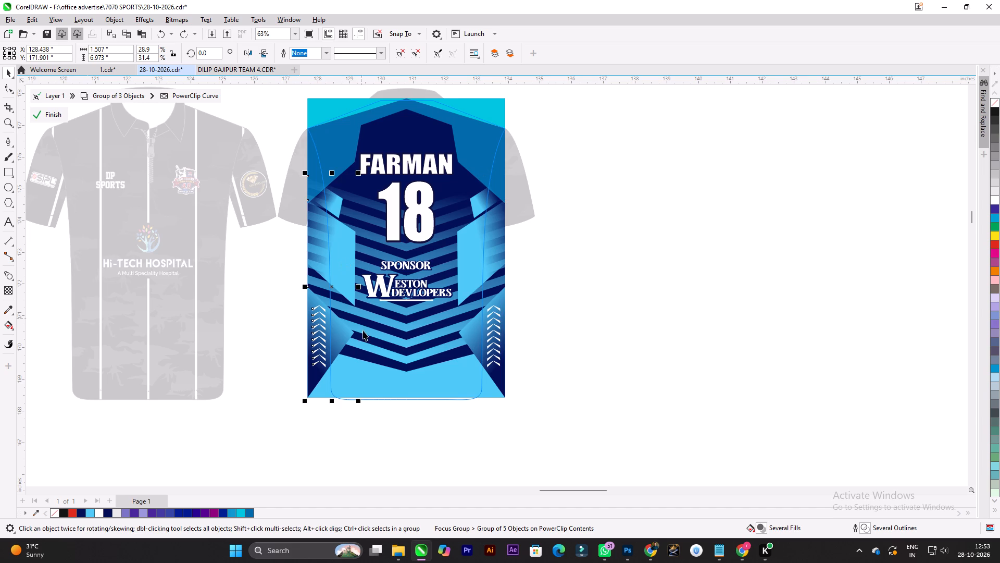
drag(360, 402, 357, 394)
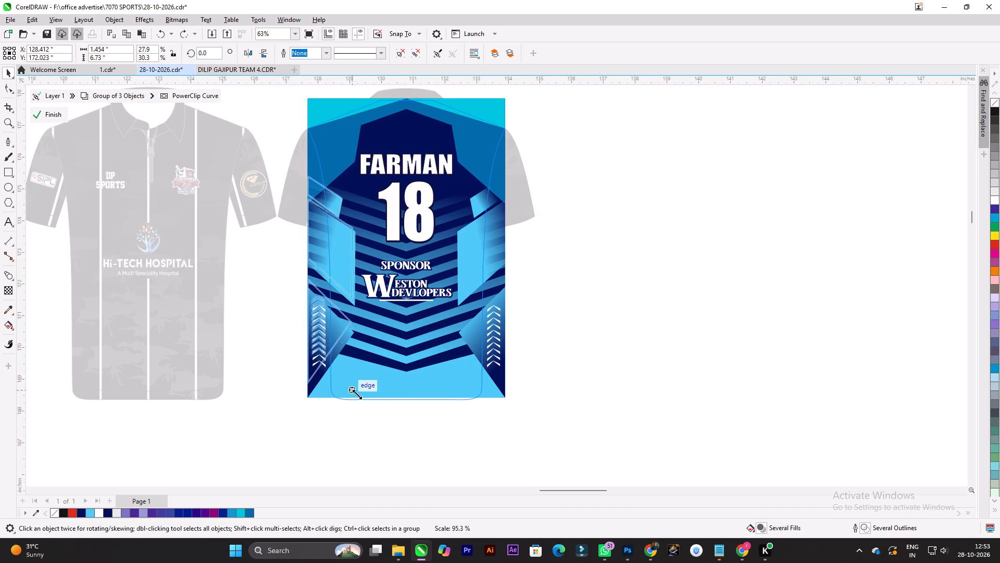
drag(357, 394, 353, 390)
drag(336, 312, 358, 333)
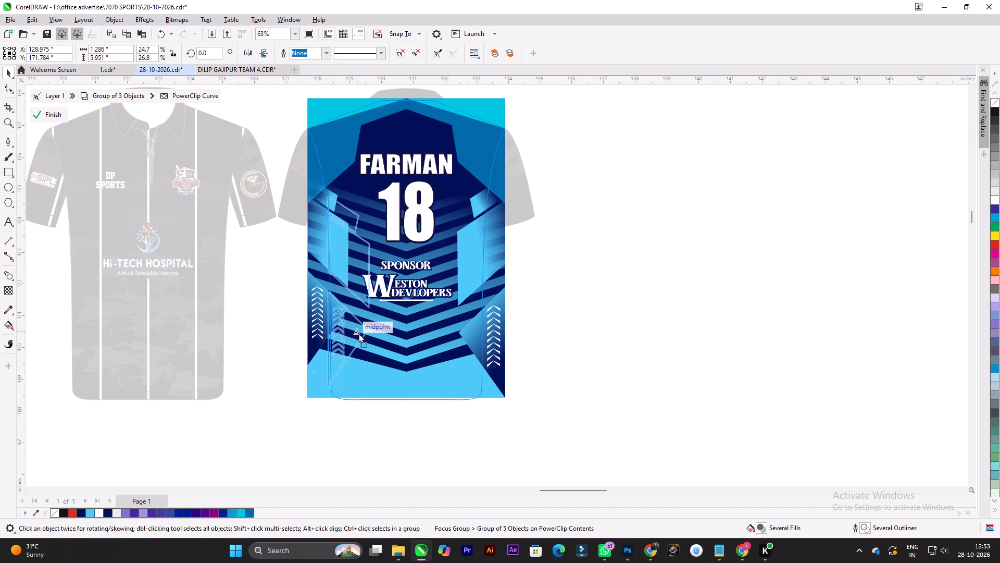
drag(358, 333, 361, 344)
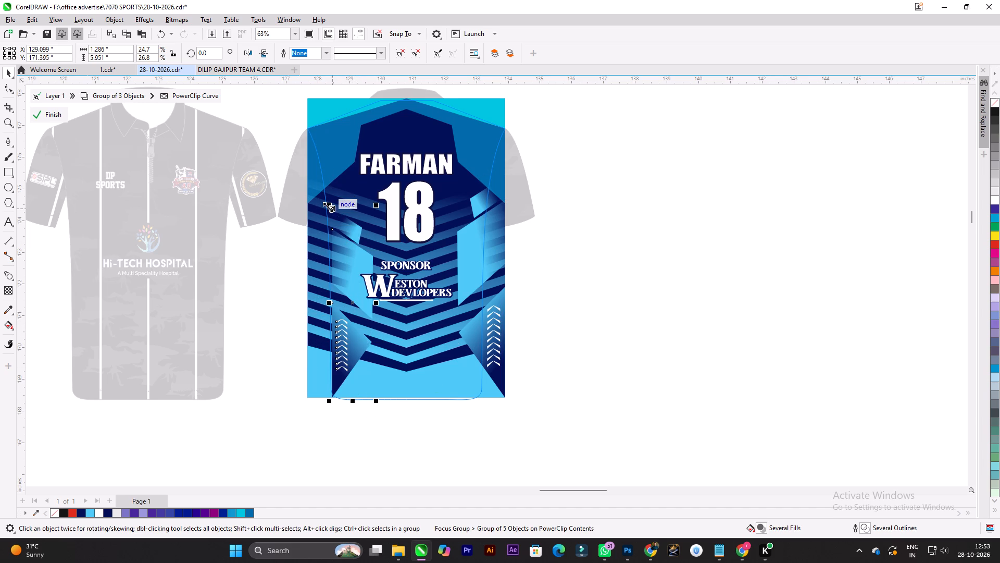
scroll(323, 207, up, 6)
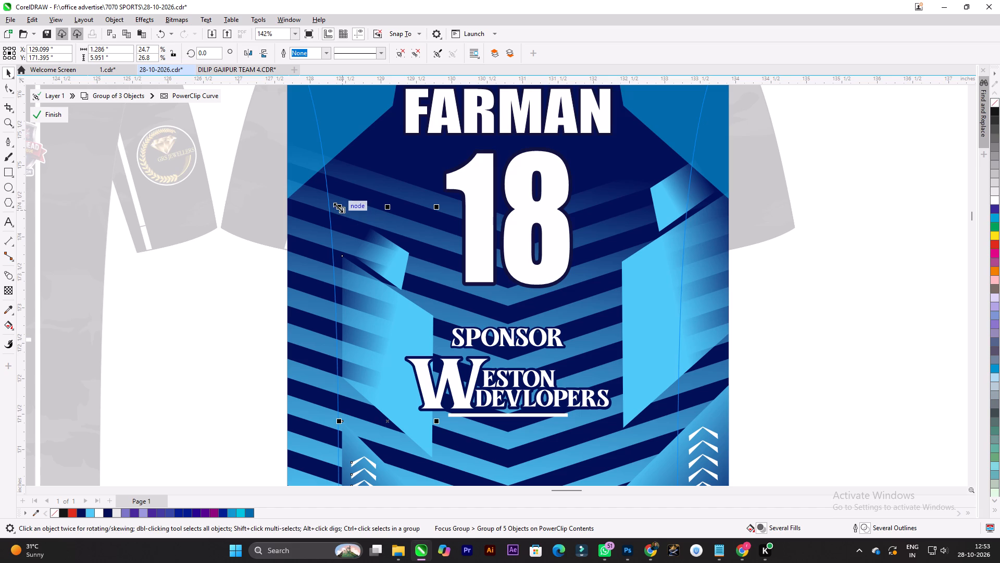
drag(338, 207, 301, 186)
scroll(326, 199, down, 7)
scroll(350, 261, up, 4)
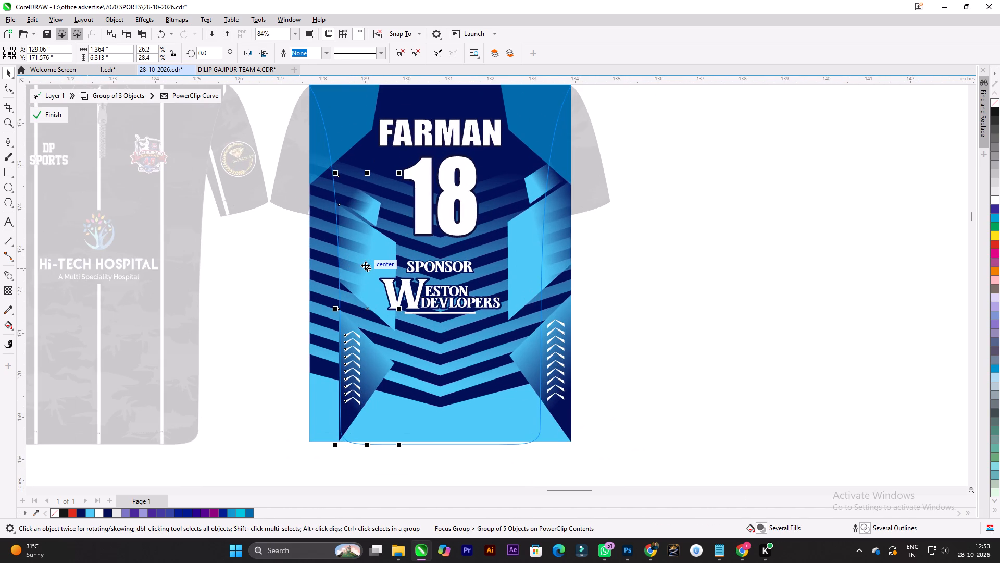
drag(370, 257, 365, 257)
Shrink the left light-blue panels to about 0.97 by 2.63 inches and place them lower along the jersey outline.
scroll(362, 258, down, 6)
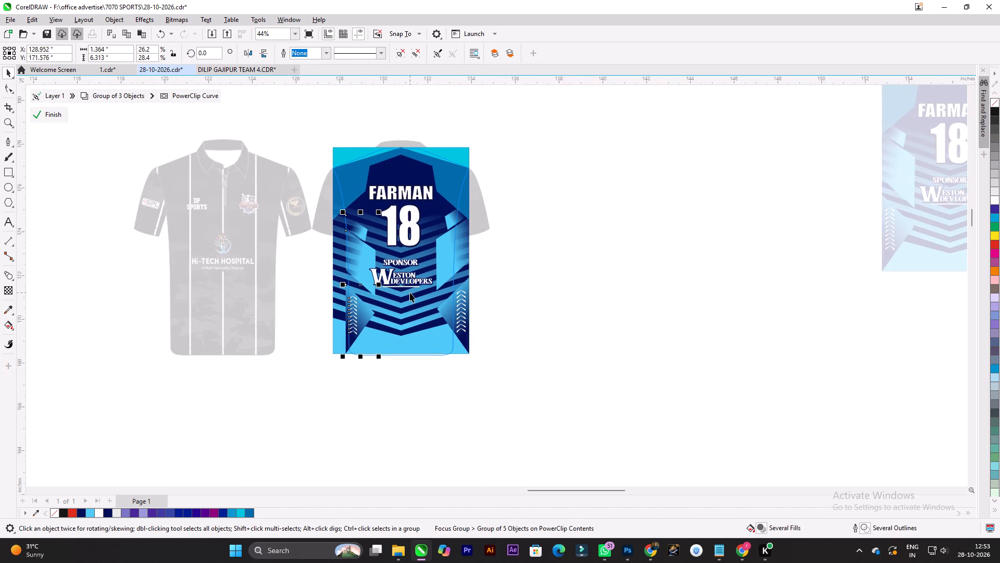
scroll(410, 292, up, 2)
scroll(337, 255, up, 1)
ctrl+click(349, 241)
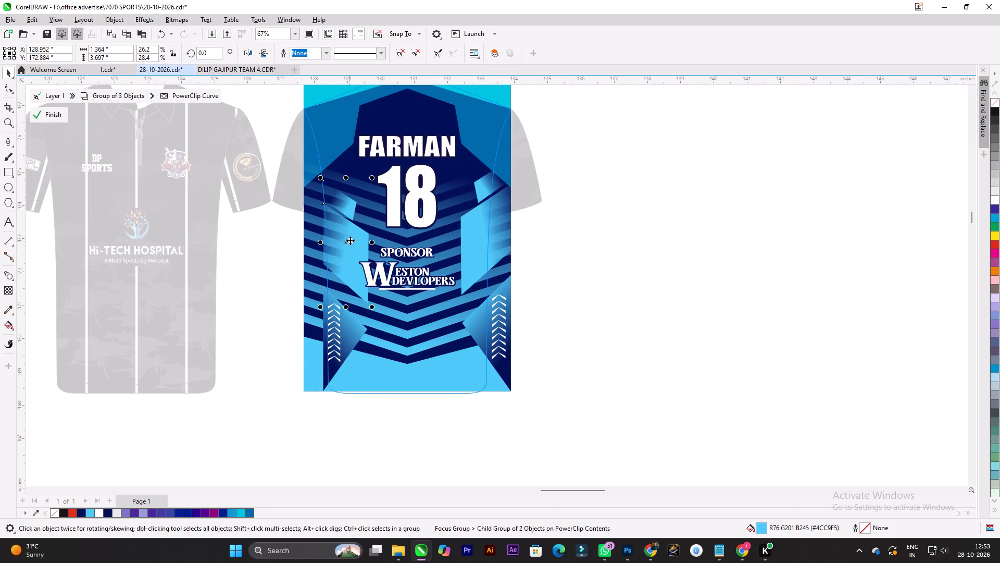
drag(373, 310, 366, 300)
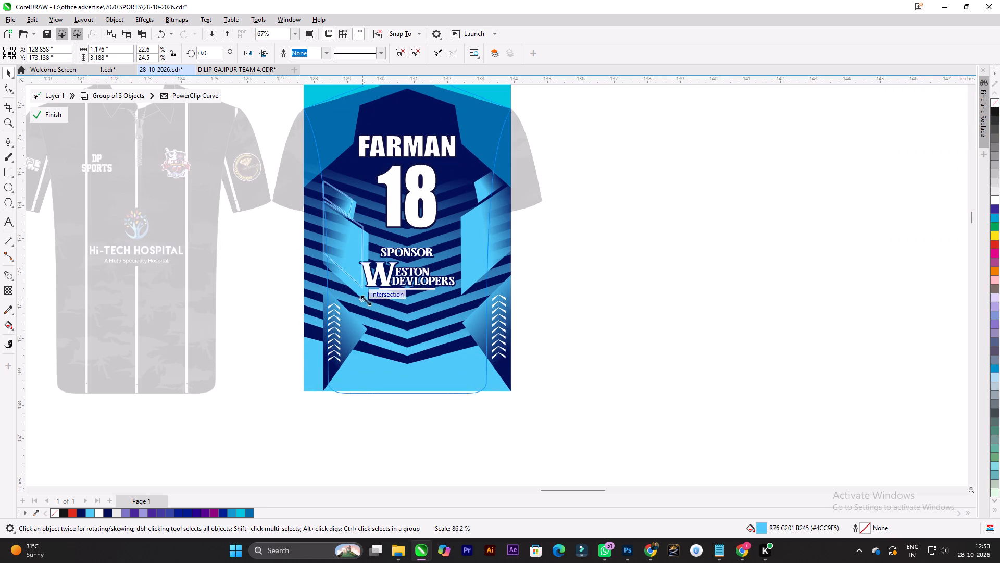
drag(366, 300, 360, 294)
scroll(341, 238, up, 4)
drag(345, 236, 340, 260)
scroll(340, 255, up, 1)
click(340, 255)
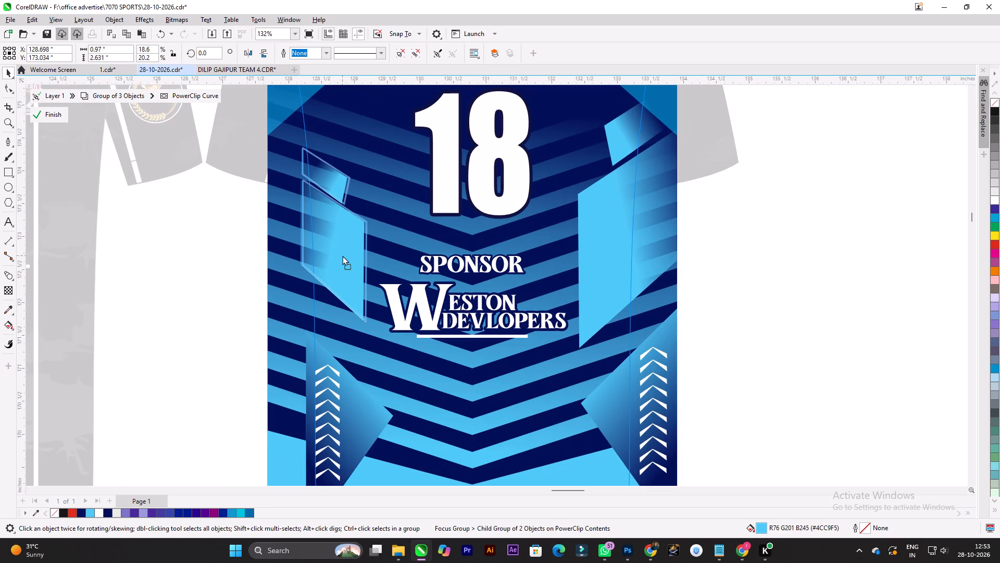
scroll(345, 255, down, 6)
scroll(343, 266, up, 2)
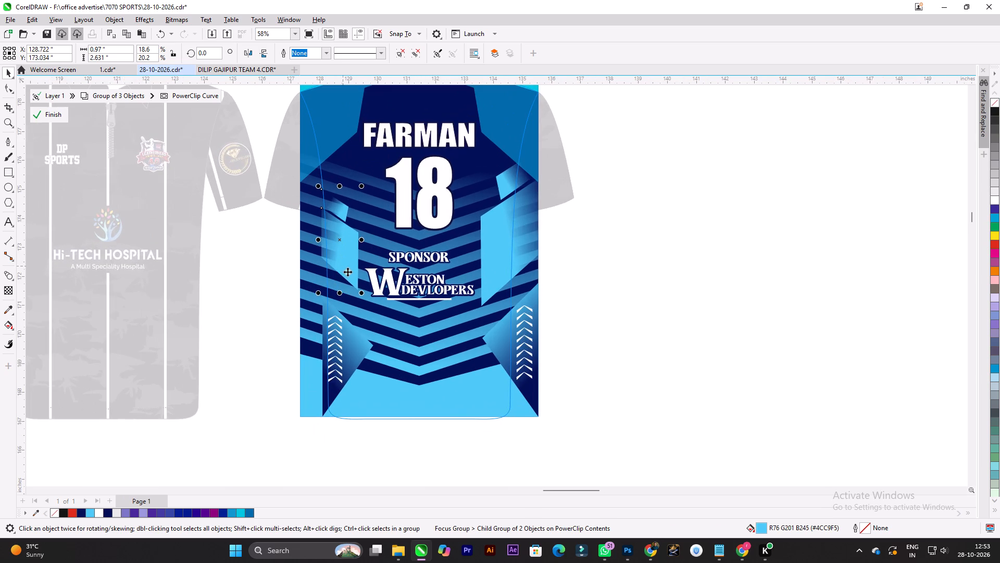
drag(347, 268, 350, 278)
Shrink the right light-blue panels to about 1.16 by 3.15 inches and move them lower and inward beside the sponsor text.
scroll(351, 278, up, 1)
scroll(421, 268, down, 3)
ctrl+click(497, 247)
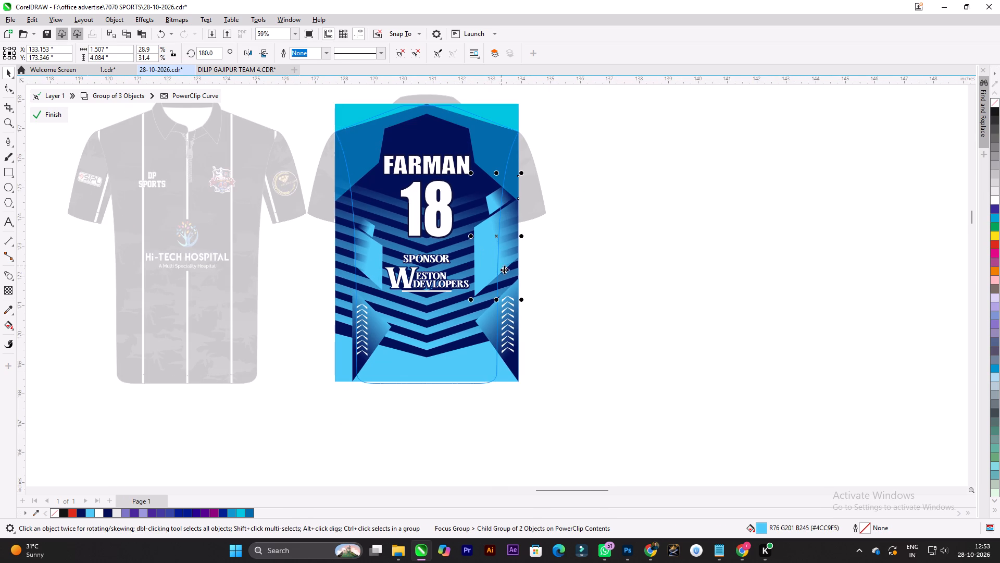
drag(524, 302, 515, 291)
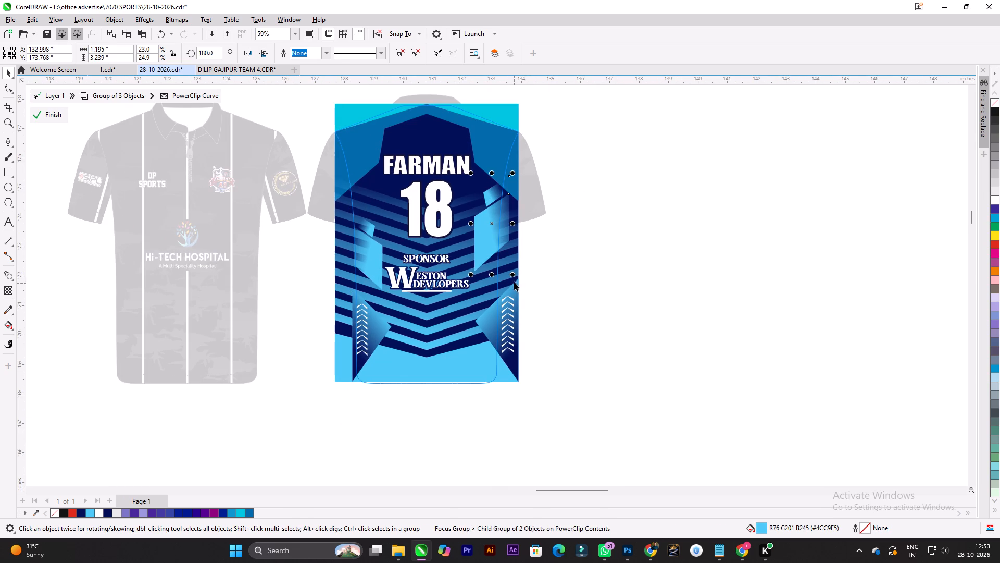
click(513, 277)
click(512, 274)
drag(485, 240, 482, 258)
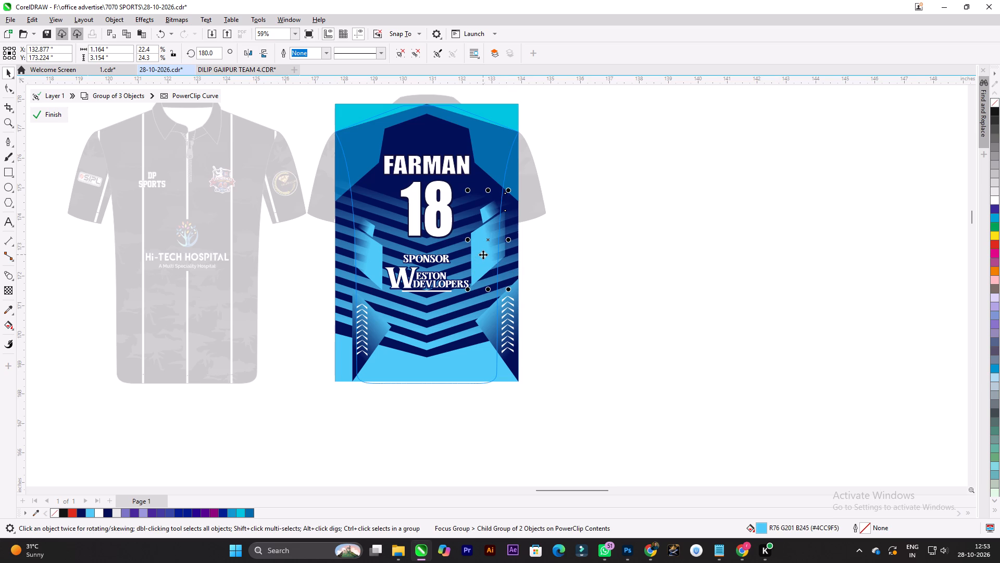
drag(483, 254, 486, 261)
drag(486, 262, 486, 267)
drag(486, 270, 486, 275)
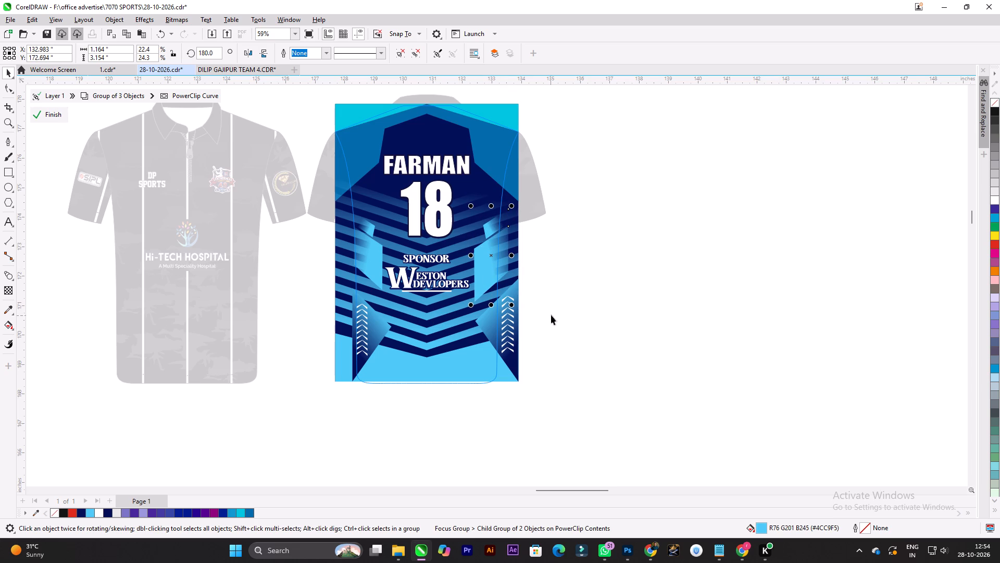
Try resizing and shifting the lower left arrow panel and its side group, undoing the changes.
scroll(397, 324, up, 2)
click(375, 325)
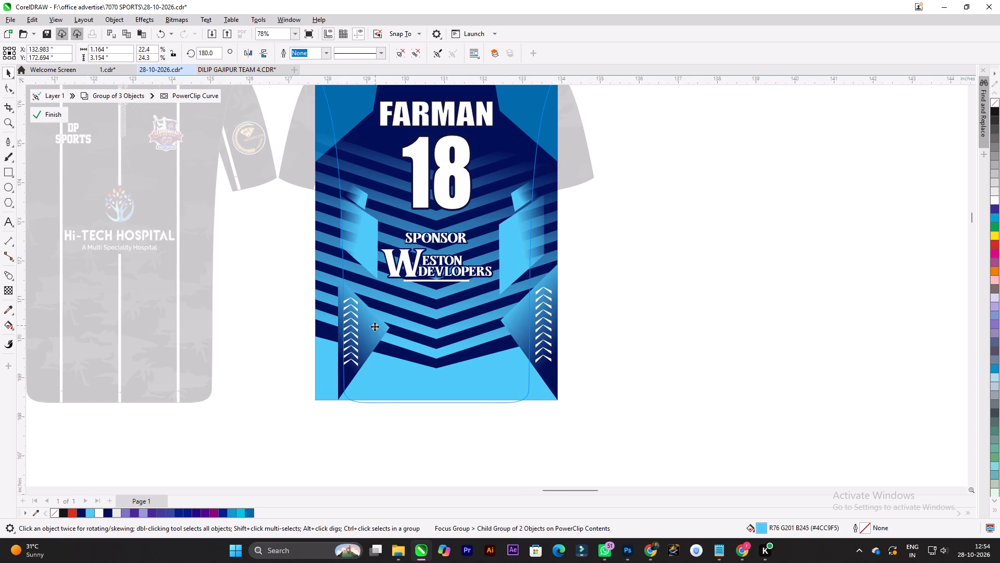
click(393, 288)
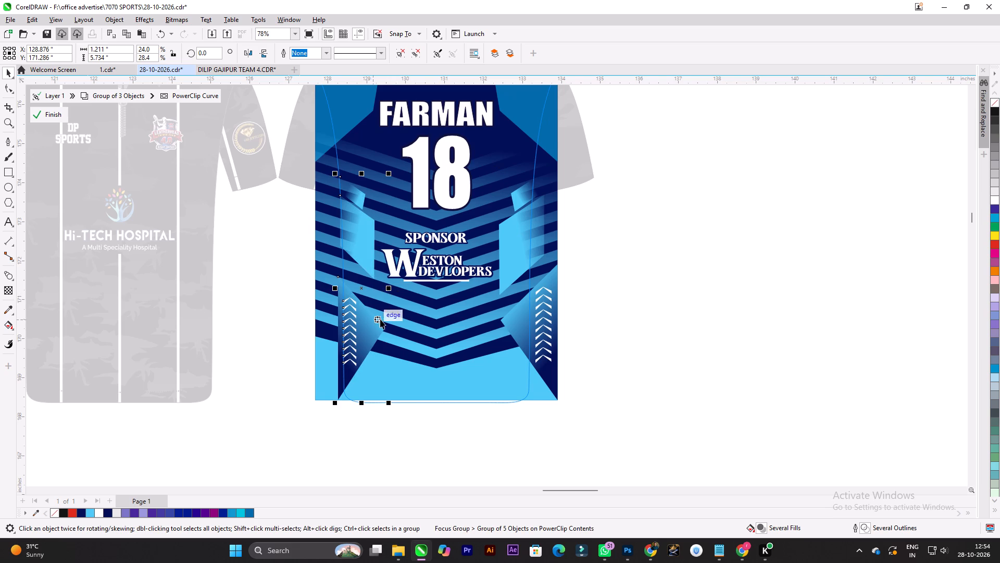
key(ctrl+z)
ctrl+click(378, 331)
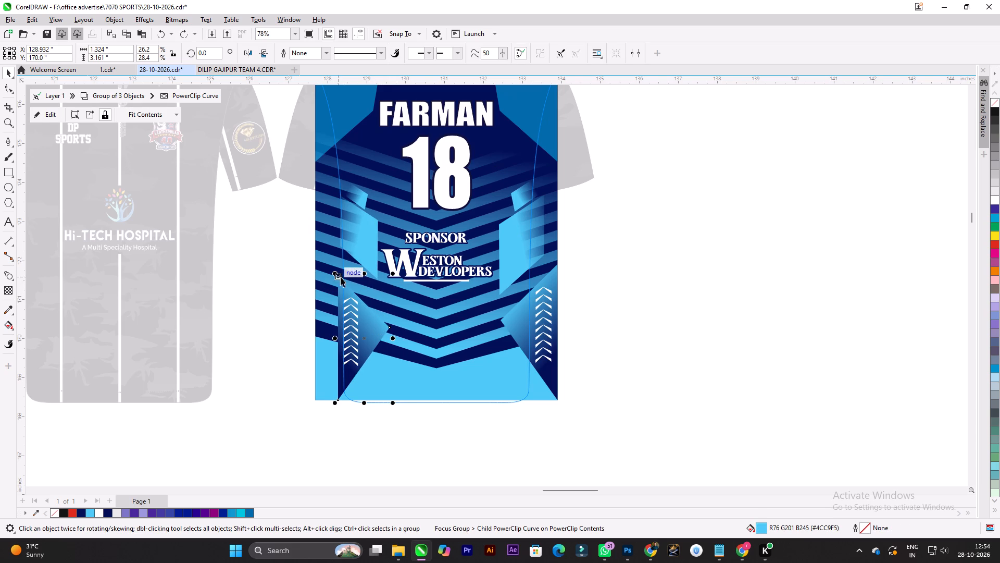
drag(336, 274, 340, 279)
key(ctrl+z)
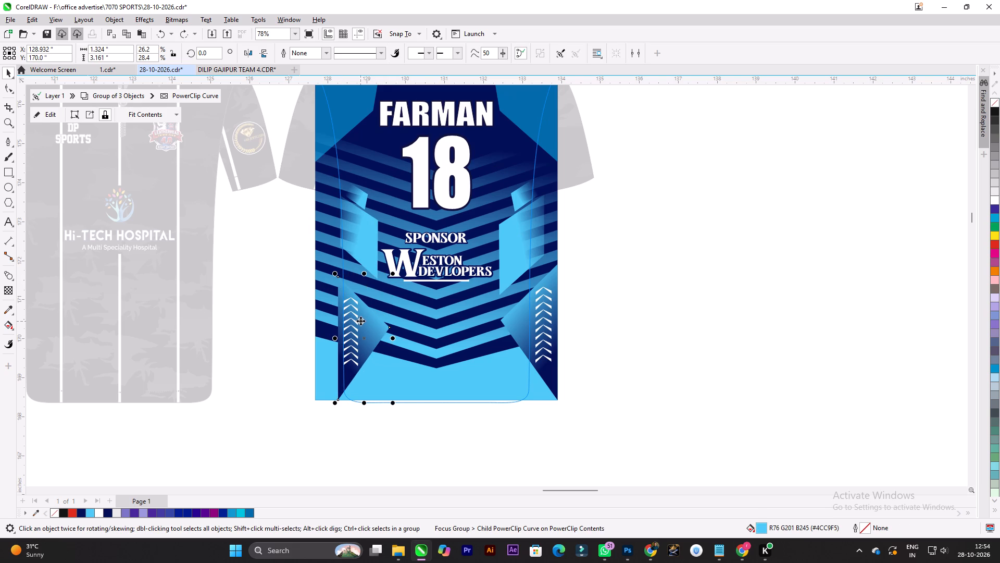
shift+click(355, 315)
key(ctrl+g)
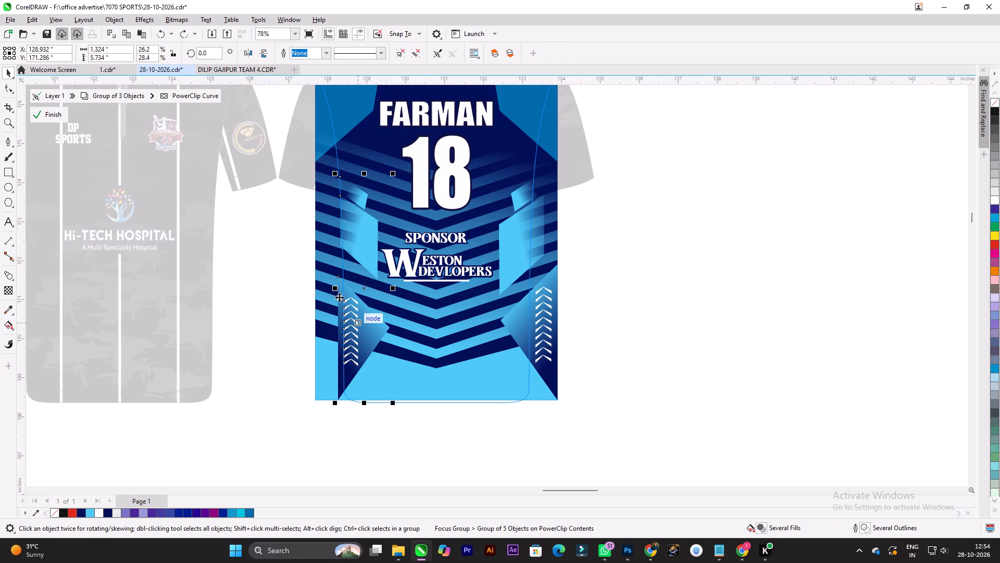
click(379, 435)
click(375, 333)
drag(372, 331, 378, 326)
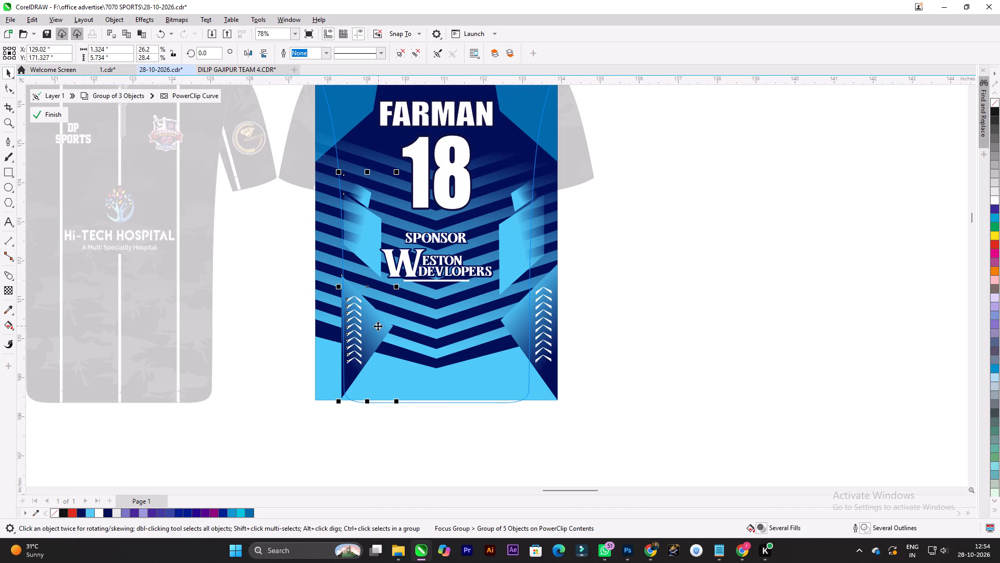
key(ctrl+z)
Move the left light-blue panels down to overlap the arrow panel, at about X 128.76, Y 172.24 inches, and finish editing the clip.
click(415, 422)
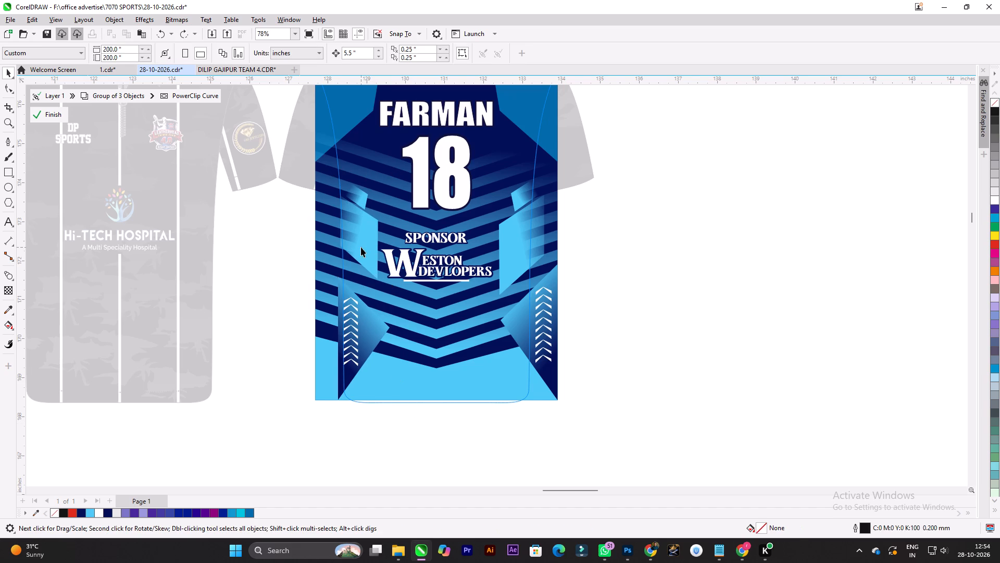
ctrl+click(364, 246)
drag(364, 226, 362, 247)
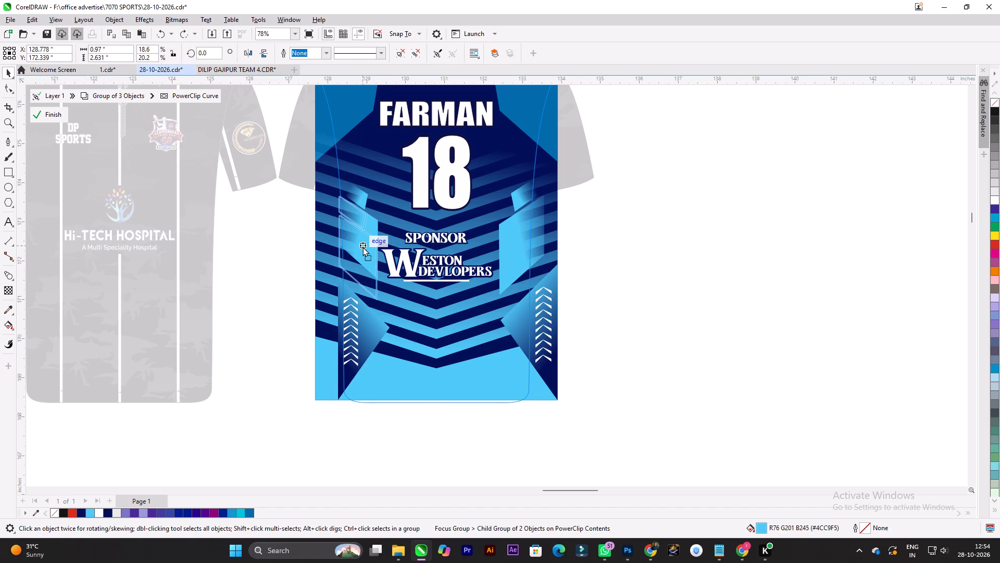
drag(362, 247, 362, 250)
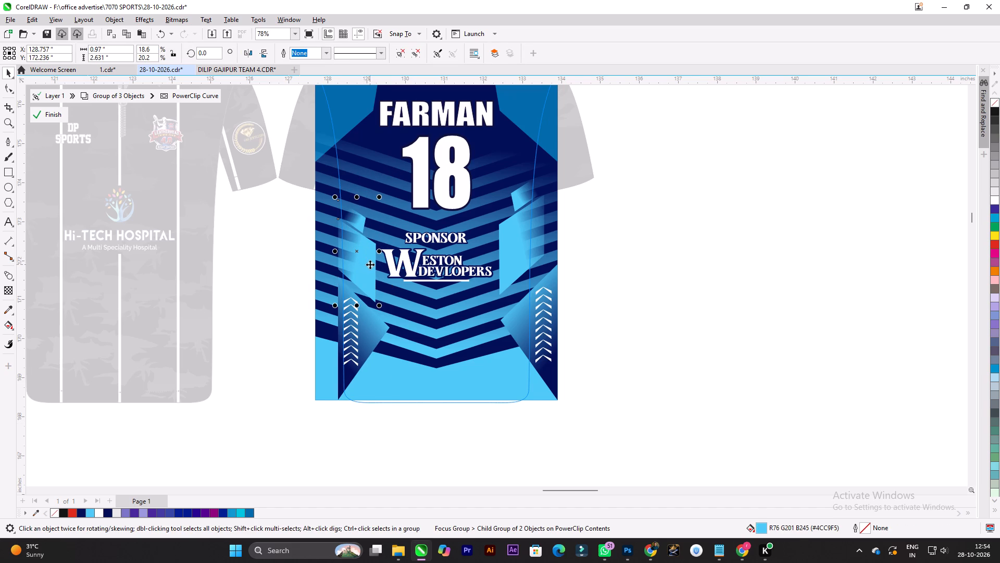
key(Down)
key(Right)
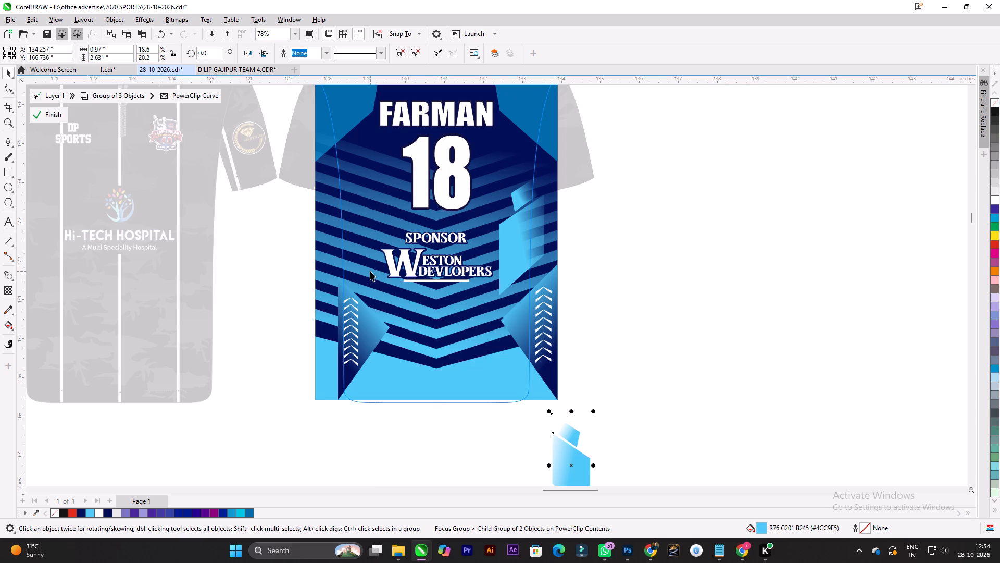
key(ctrl+z)
key(ctrl+z)
scroll(358, 284, down, 2)
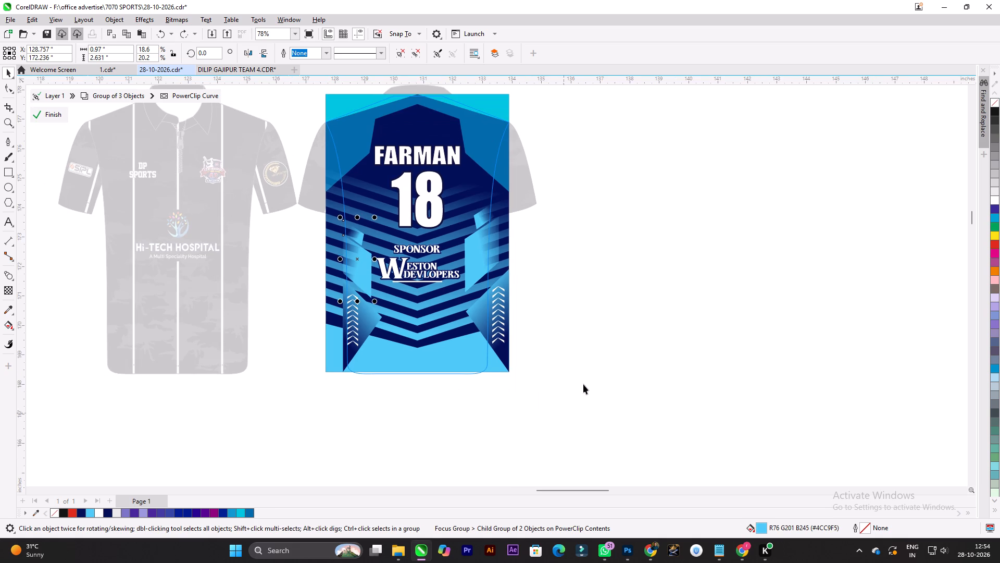
double_click(584, 383)
click(37, 118)
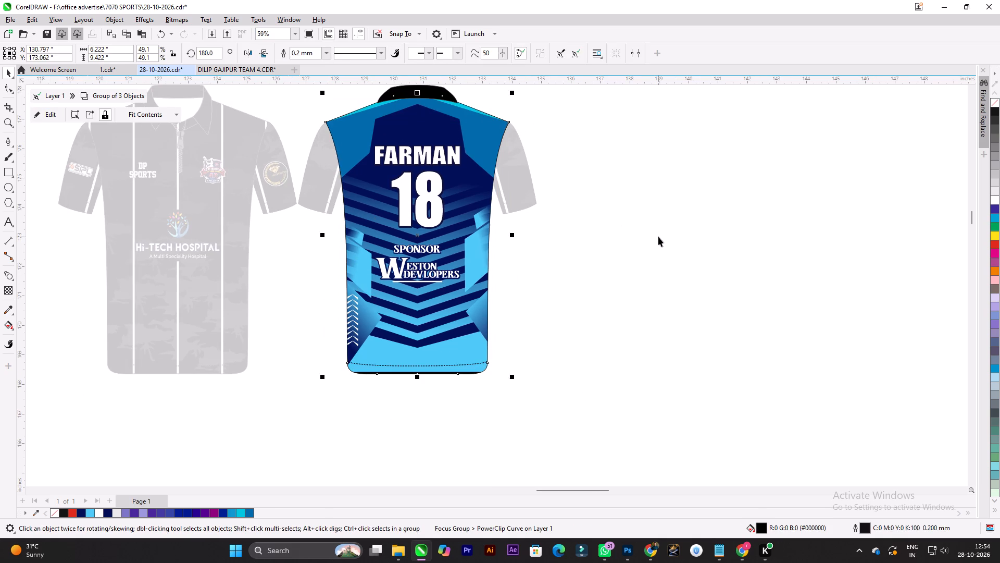
Reopen the back body's PowerClip contents and delete the right side accent group with its light-blue and arrow panels.
click(658, 237)
scroll(500, 215, down, 3)
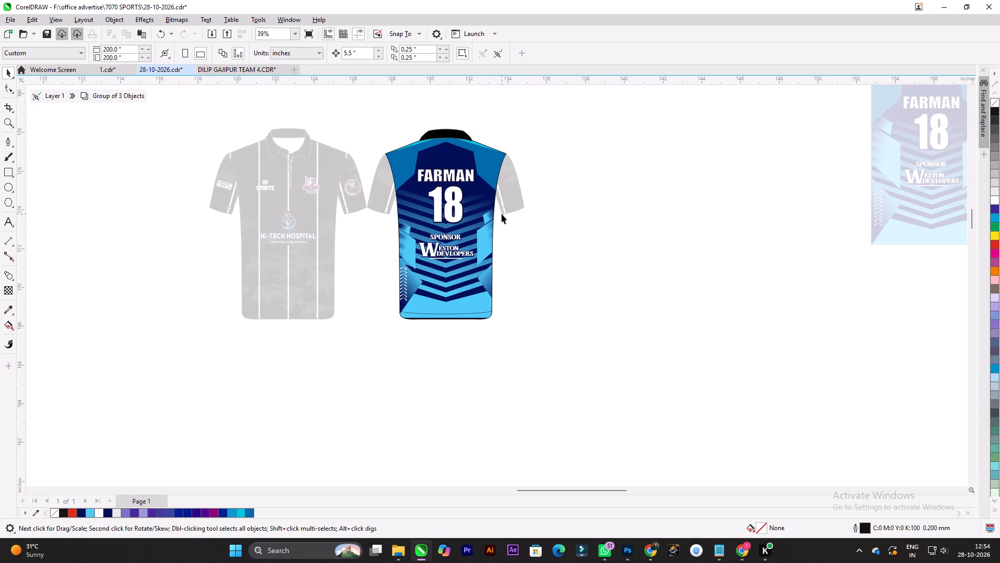
scroll(478, 240, up, 4)
click(491, 226)
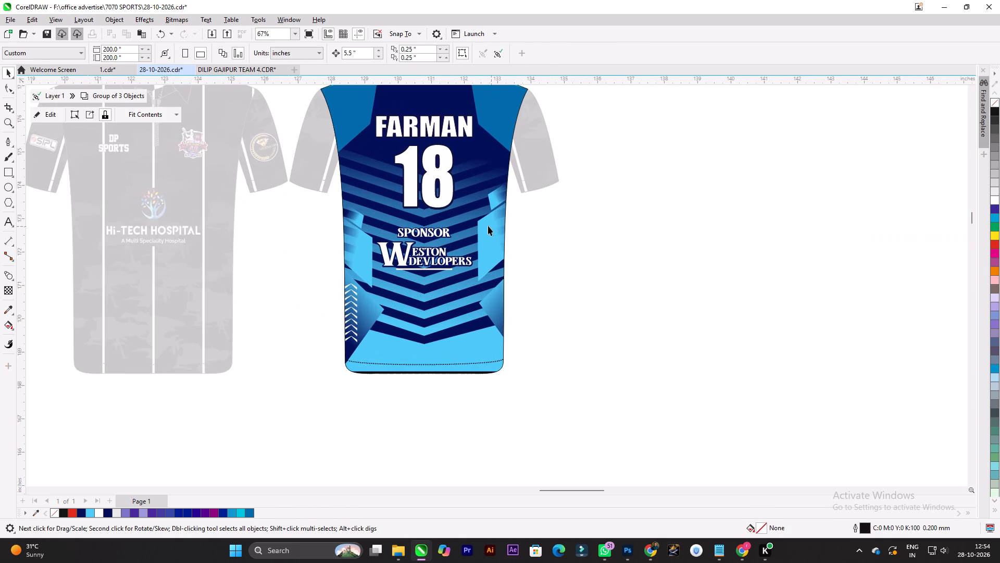
click(46, 112)
click(499, 301)
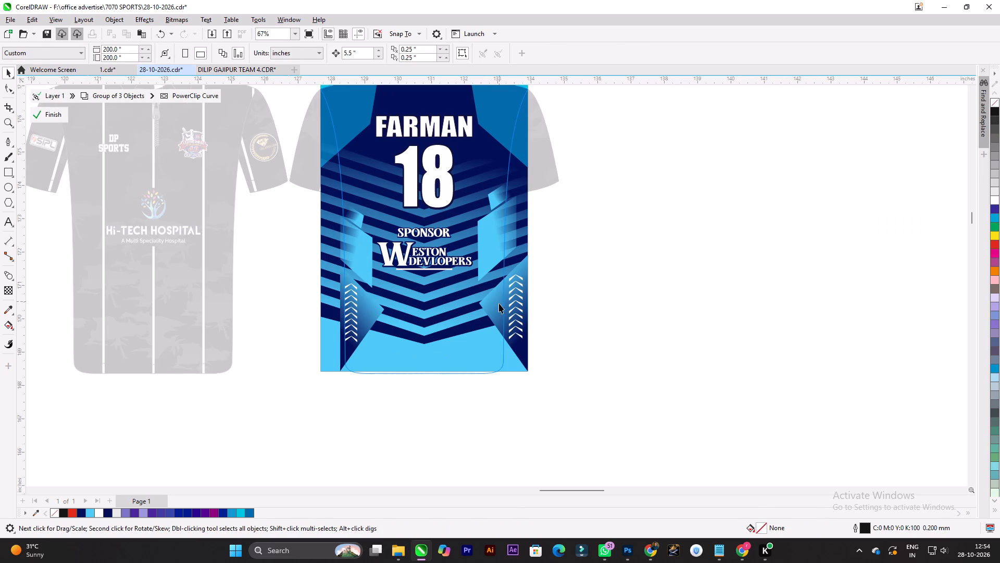
key(Delete)
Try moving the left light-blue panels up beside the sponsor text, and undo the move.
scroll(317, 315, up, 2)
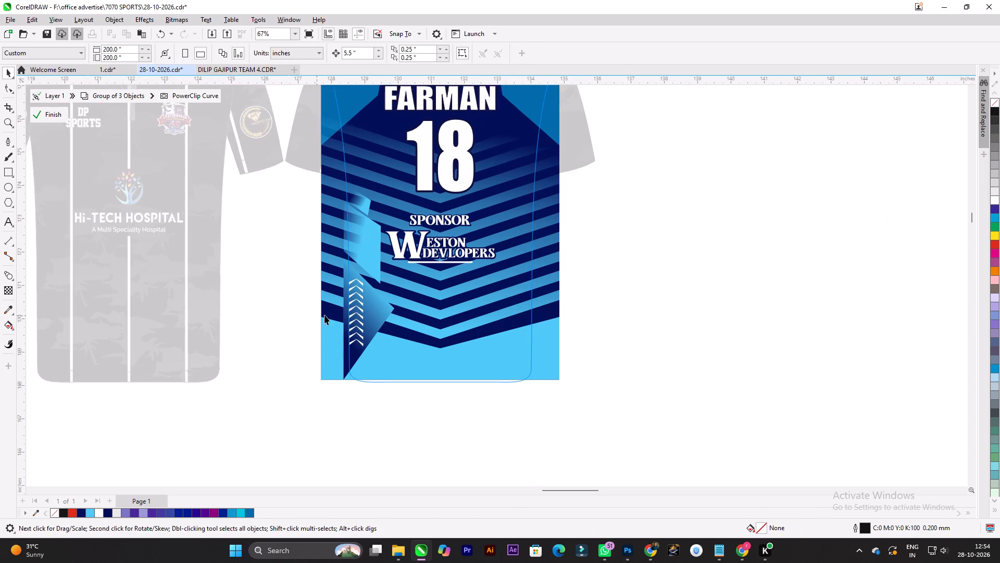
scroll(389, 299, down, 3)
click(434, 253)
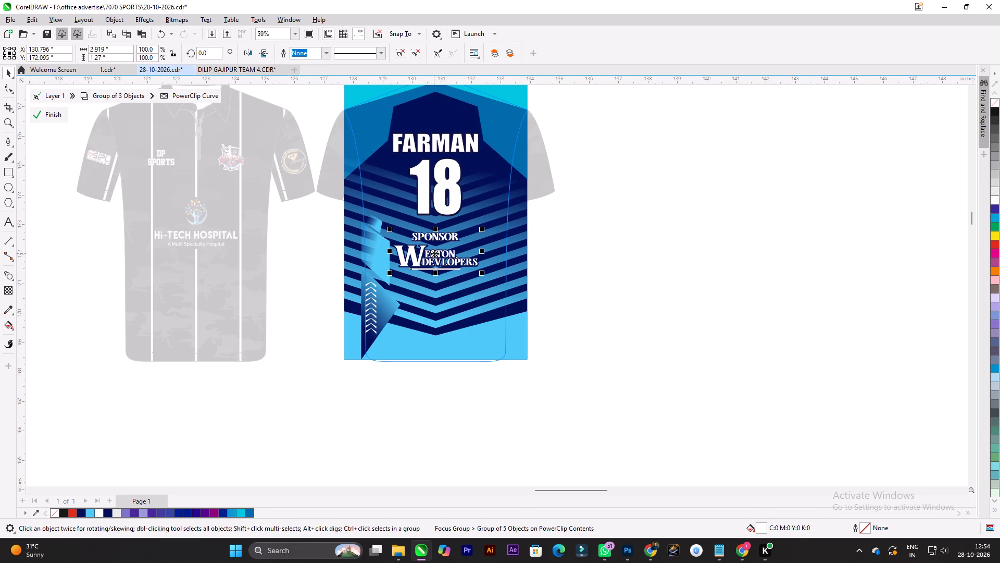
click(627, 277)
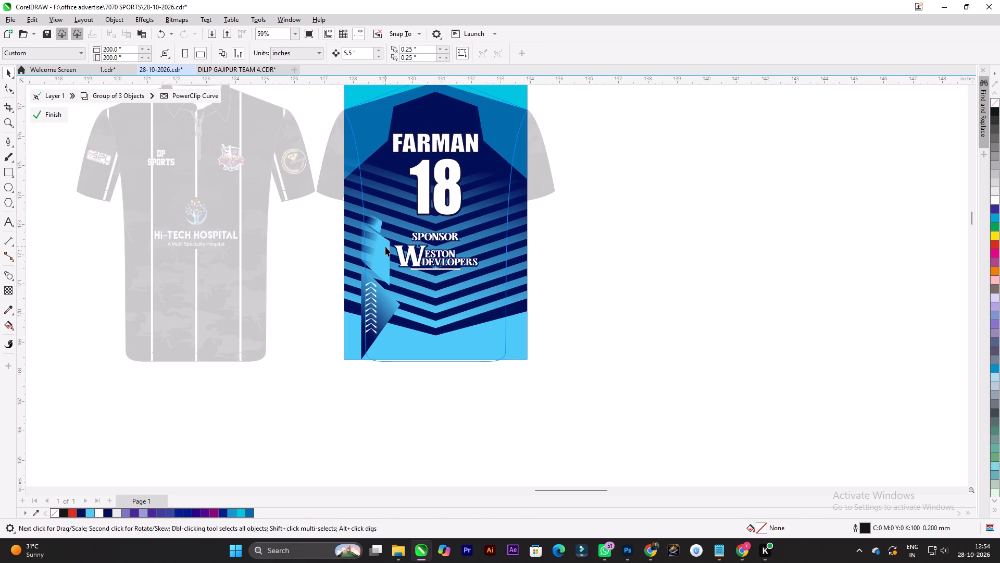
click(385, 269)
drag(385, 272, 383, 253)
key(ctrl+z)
Shift the left side accent group slightly inward onto the jersey outline's left edge, at about X 129.03 inches.
scroll(381, 310, up, 5)
drag(382, 309, 388, 308)
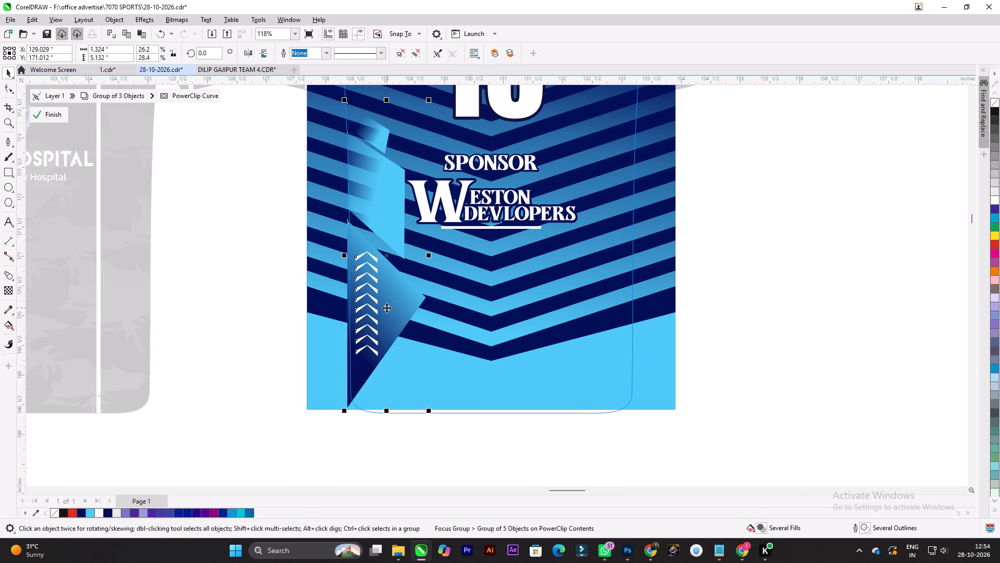
Duplicate the left side accent group, mirror it horizontally, and align it to the jersey outline's right edge at about X 132.57 inches.
scroll(386, 308, down, 3)
key(ctrl+c)
key(ctrl+v)
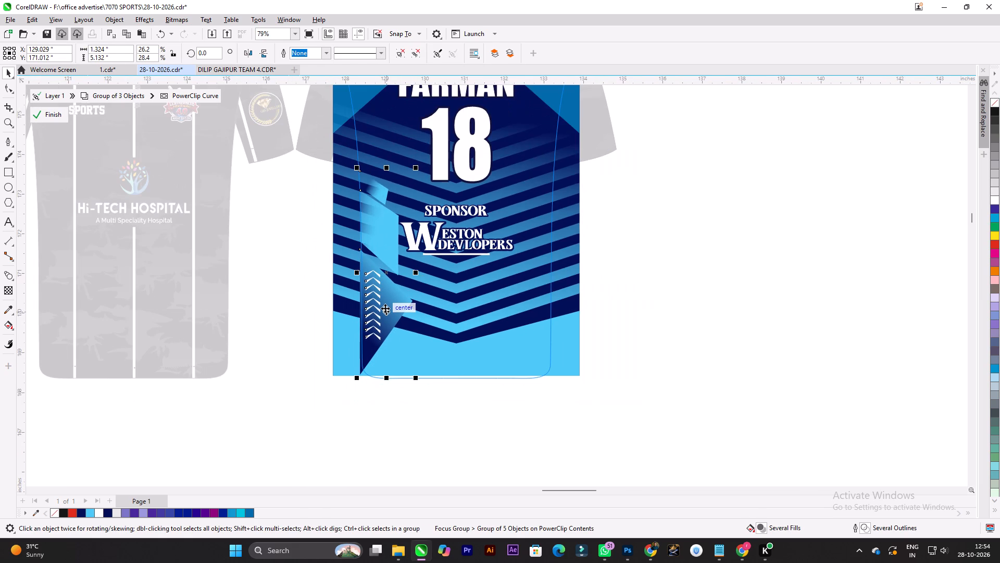
scroll(390, 301, down, 3)
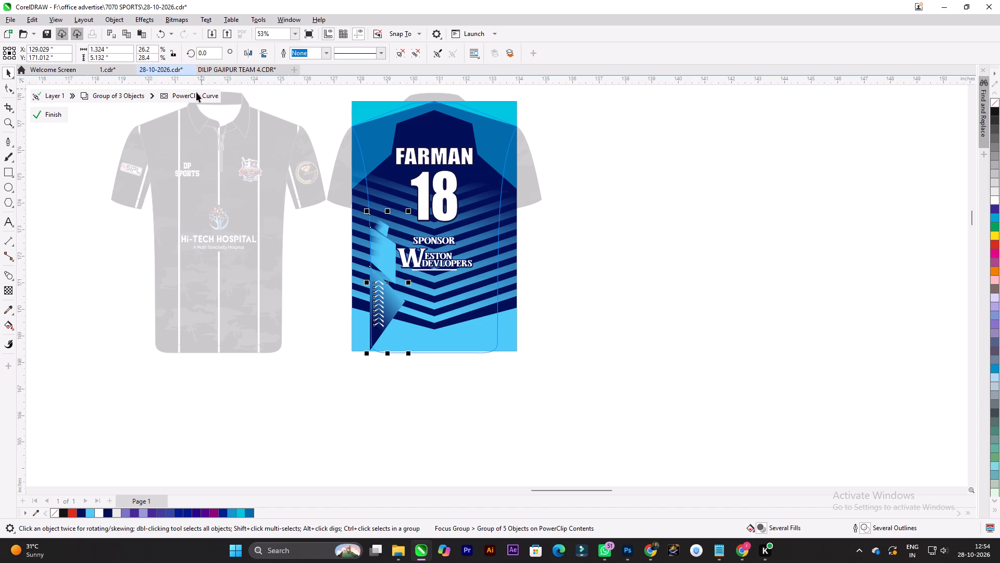
drag(393, 304, 496, 304)
click(248, 54)
scroll(508, 273, up, 3)
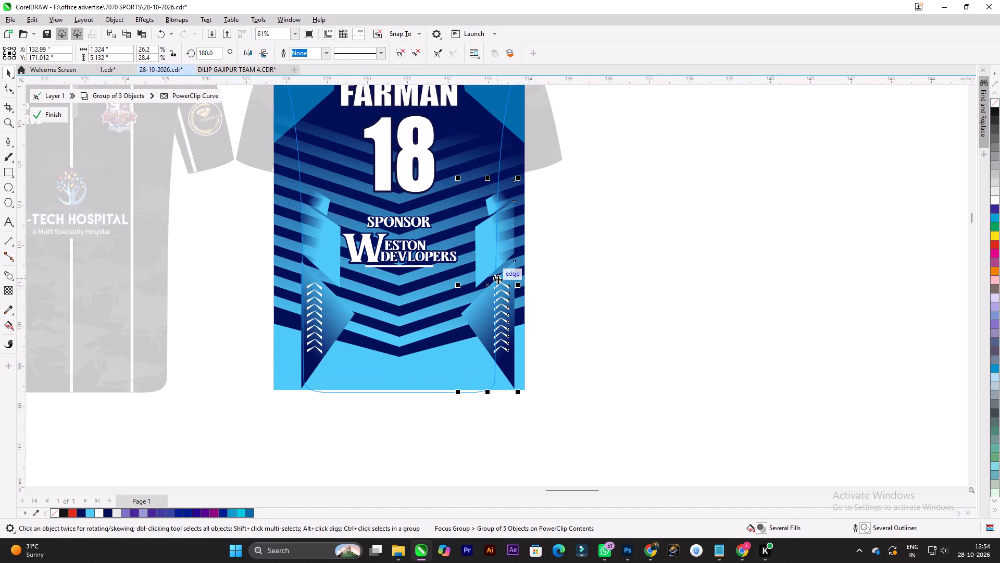
drag(480, 317, 465, 315)
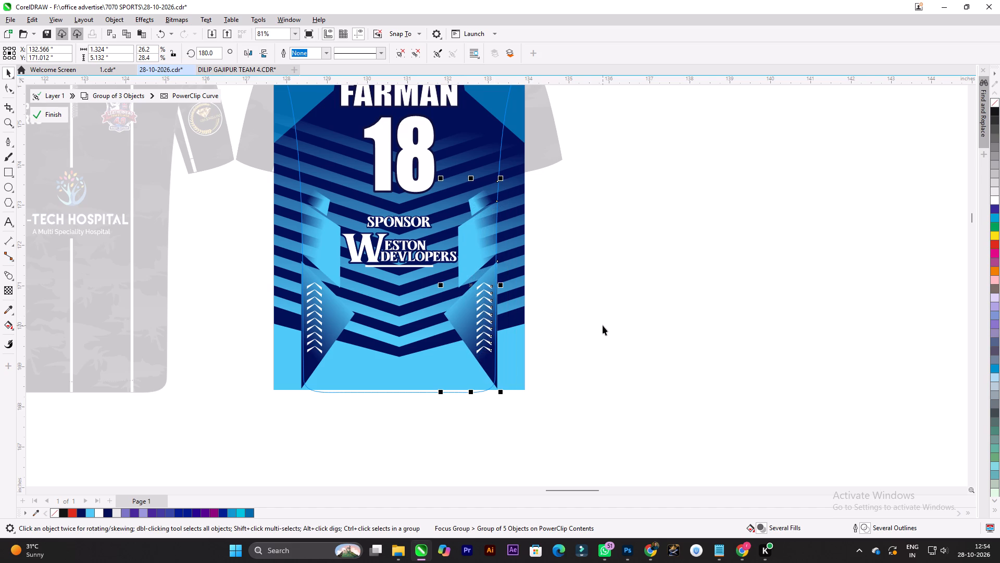
click(673, 246)
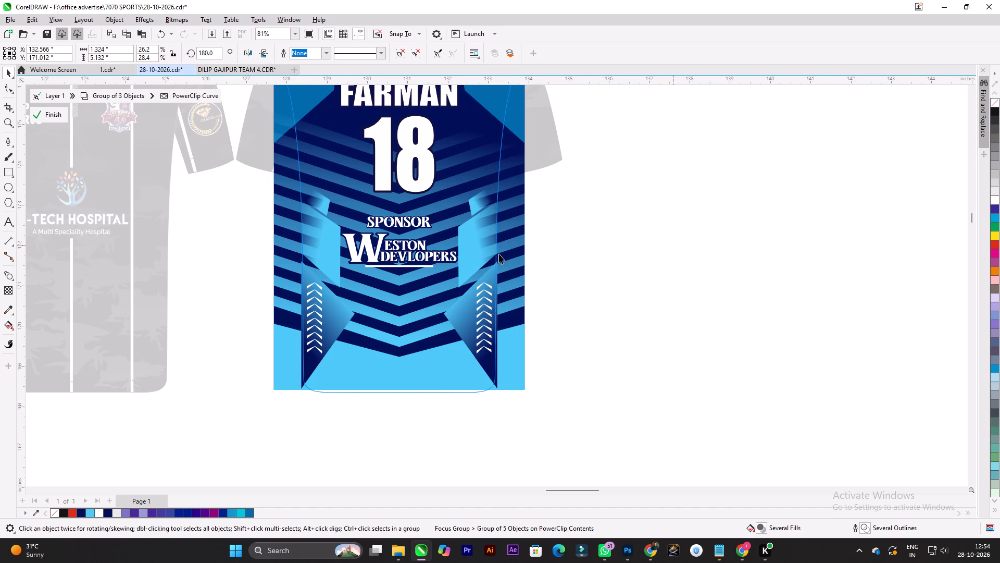
Shrink the sponsor text proportionally so it fits between the left and right light-blue panels.
click(414, 256)
shift+drag(460, 272, 457, 270)
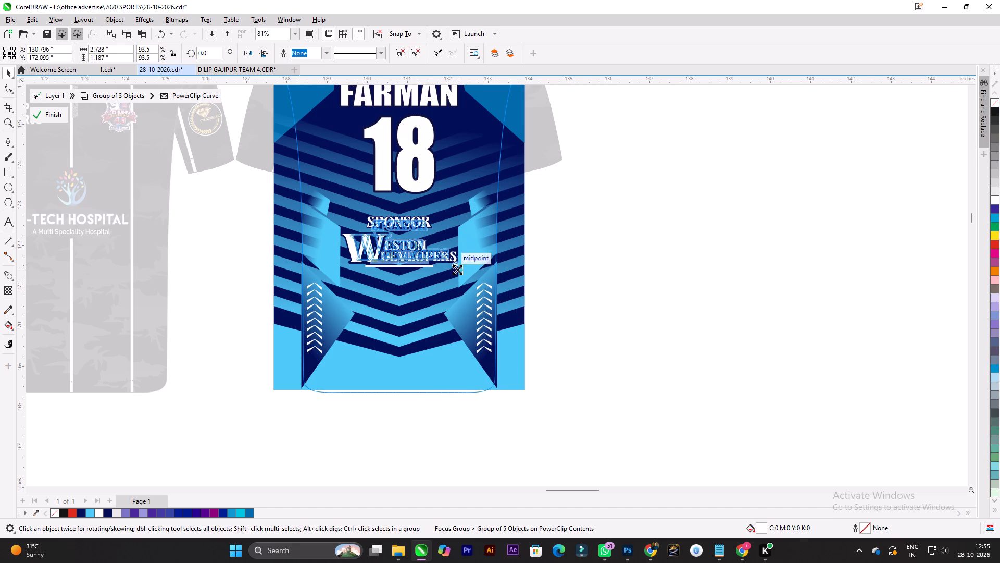
shift+drag(457, 270, 453, 267)
click(636, 272)
Move the FARMAN 18 name and number slightly down toward the sponsor text.
scroll(415, 196, down, 5)
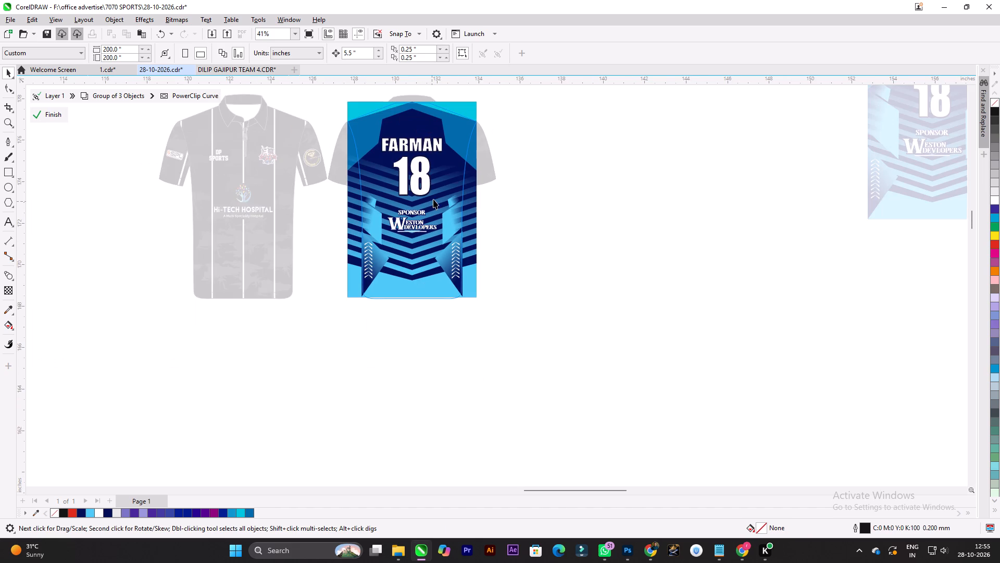
scroll(396, 139, up, 5)
click(428, 181)
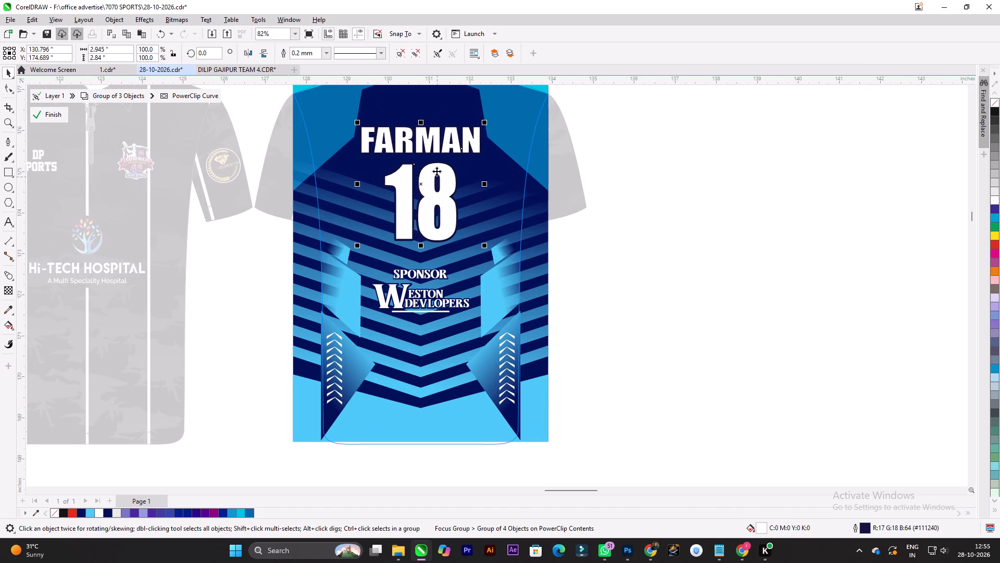
drag(435, 175, 434, 179)
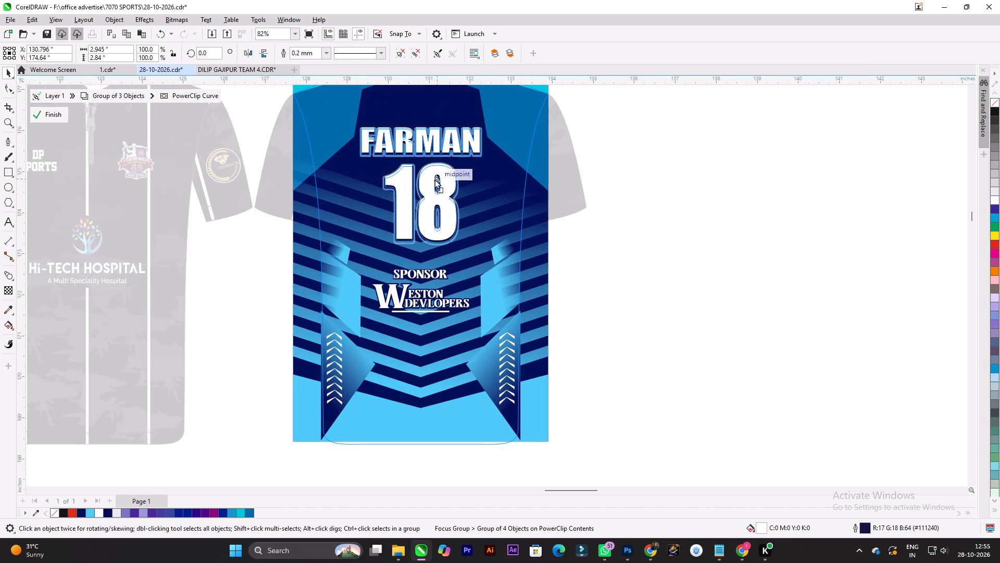
drag(434, 179, 433, 186)
click(704, 251)
Group all eight artwork objects inside the clip, finish editing it, and leave the back jersey group.
scroll(680, 275, down, 2)
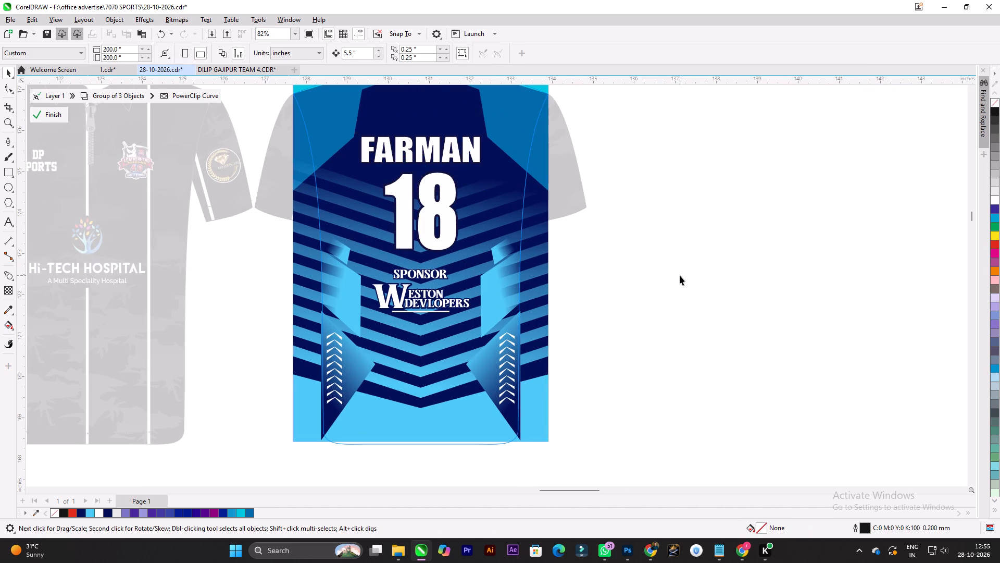
scroll(680, 275, down, 6)
click(762, 349)
drag(735, 397, 535, 177)
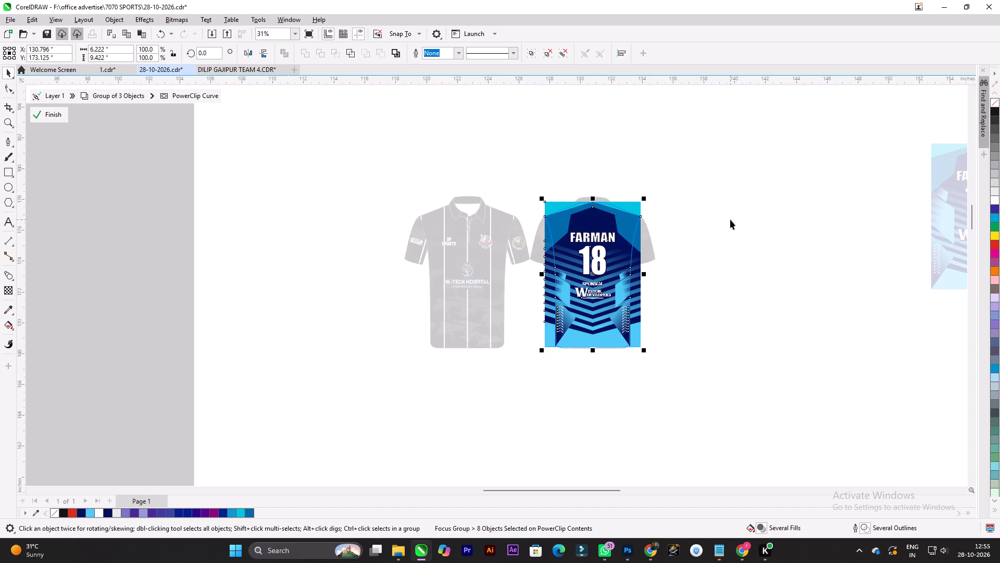
key(ctrl+g)
click(731, 219)
click(612, 244)
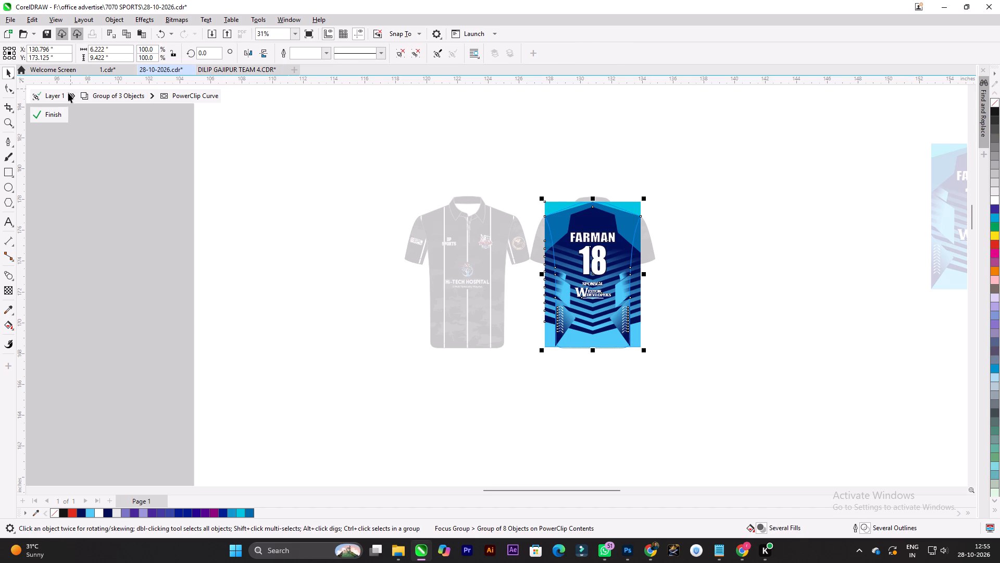
click(53, 114)
click(721, 230)
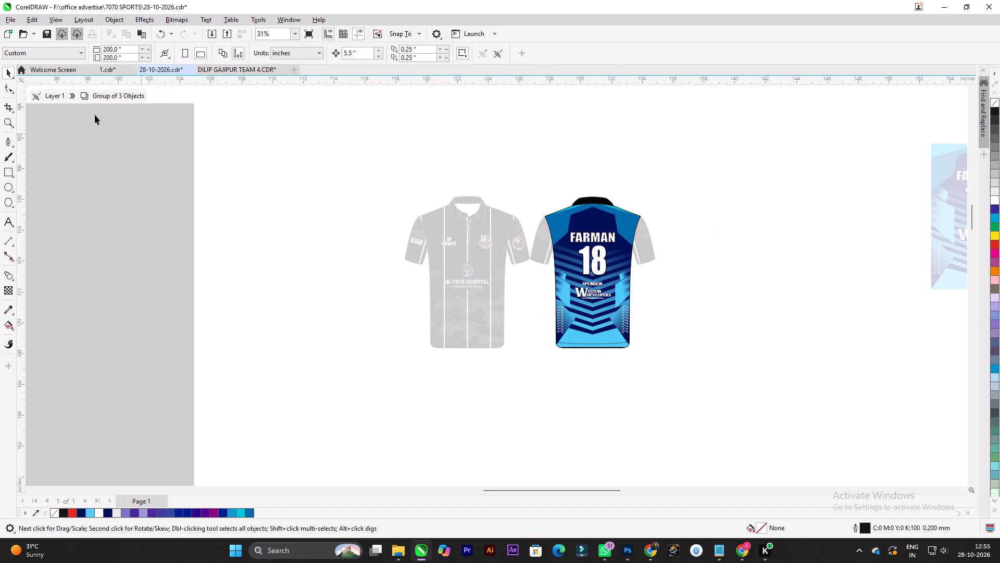
double_click(334, 168)
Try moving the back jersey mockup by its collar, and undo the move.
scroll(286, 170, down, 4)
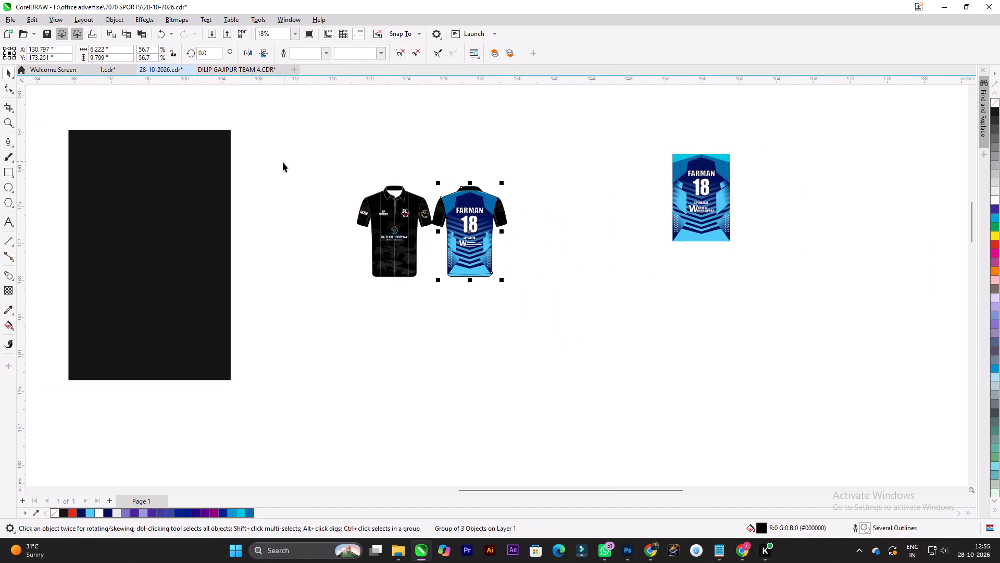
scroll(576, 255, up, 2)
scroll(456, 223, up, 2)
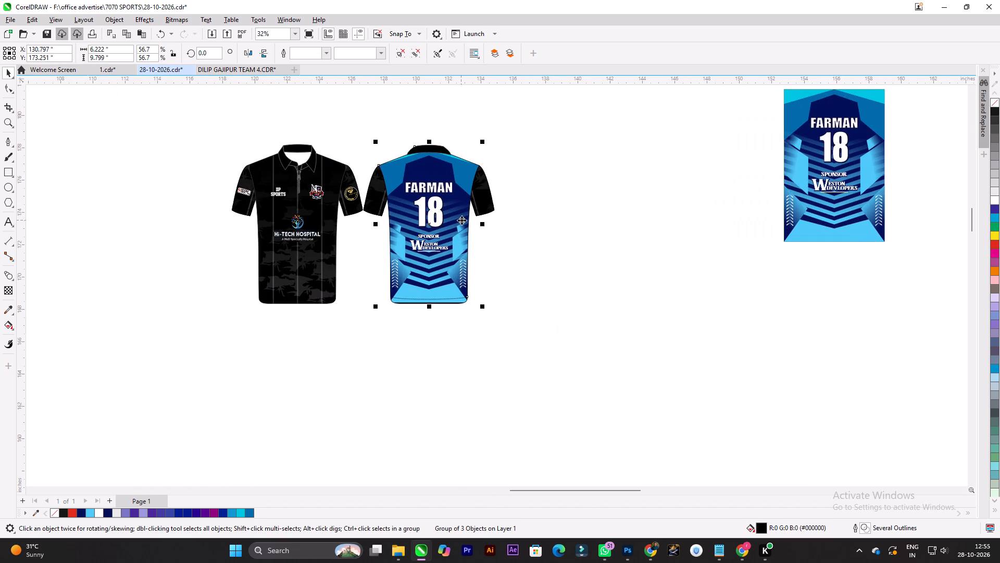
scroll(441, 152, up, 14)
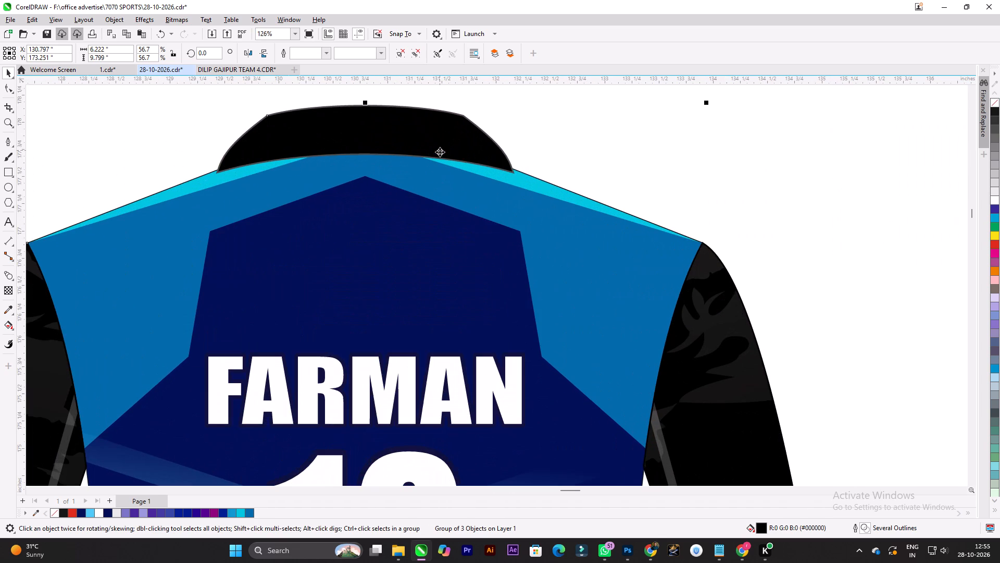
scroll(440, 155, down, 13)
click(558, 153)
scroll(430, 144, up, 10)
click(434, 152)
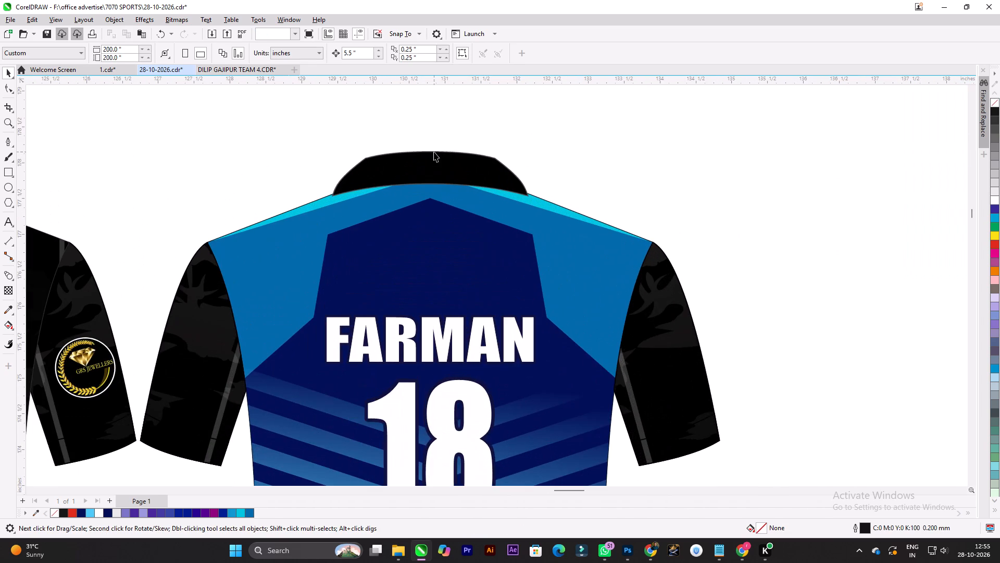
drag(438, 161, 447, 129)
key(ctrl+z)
Select the black collar inside the back jersey group, fill it with the shoulder panels' medium blue, and leave the group.
scroll(443, 137, down, 6)
click(445, 154)
triple_click(446, 150)
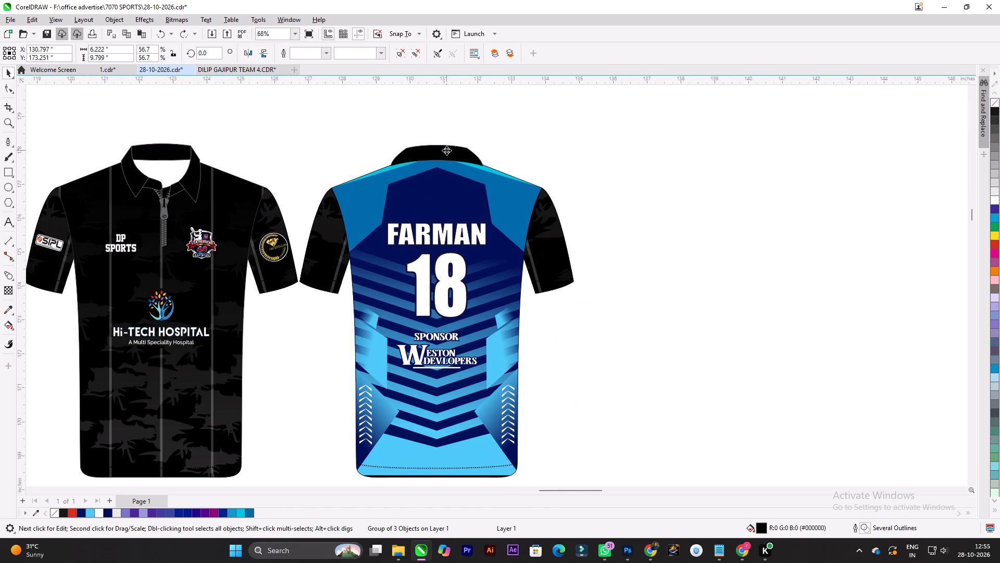
drag(447, 151, 447, 137)
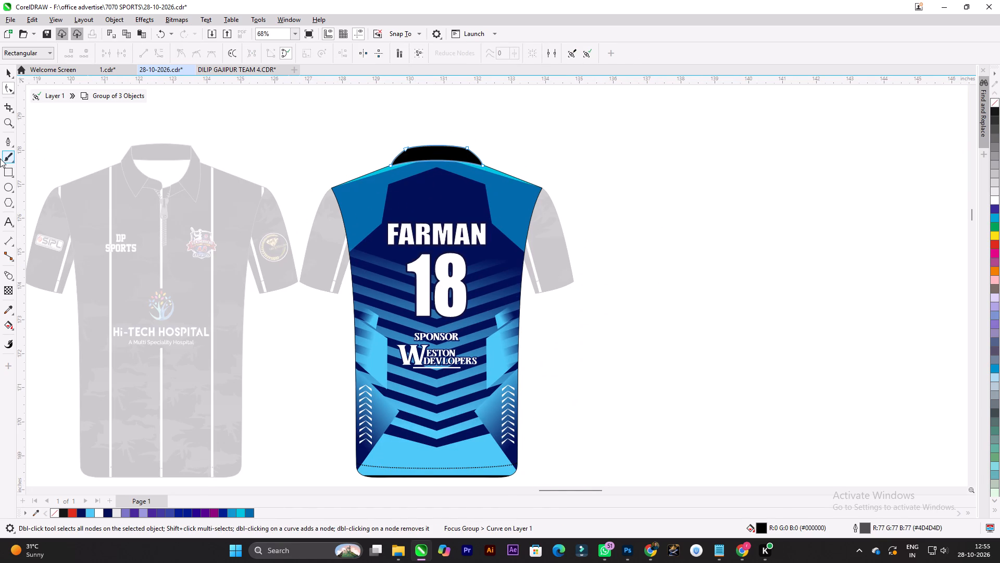
click(249, 513)
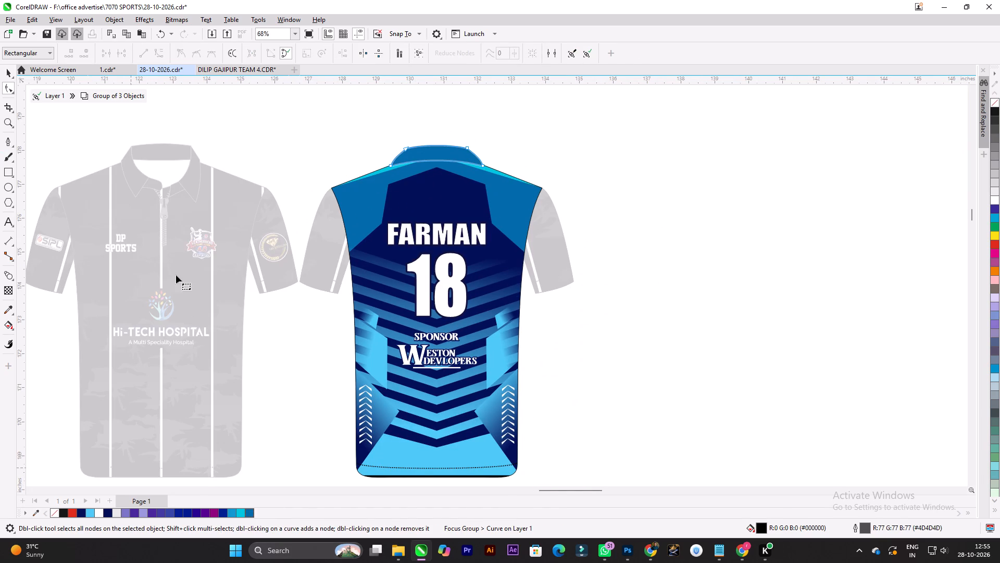
click(10, 69)
double_click(695, 249)
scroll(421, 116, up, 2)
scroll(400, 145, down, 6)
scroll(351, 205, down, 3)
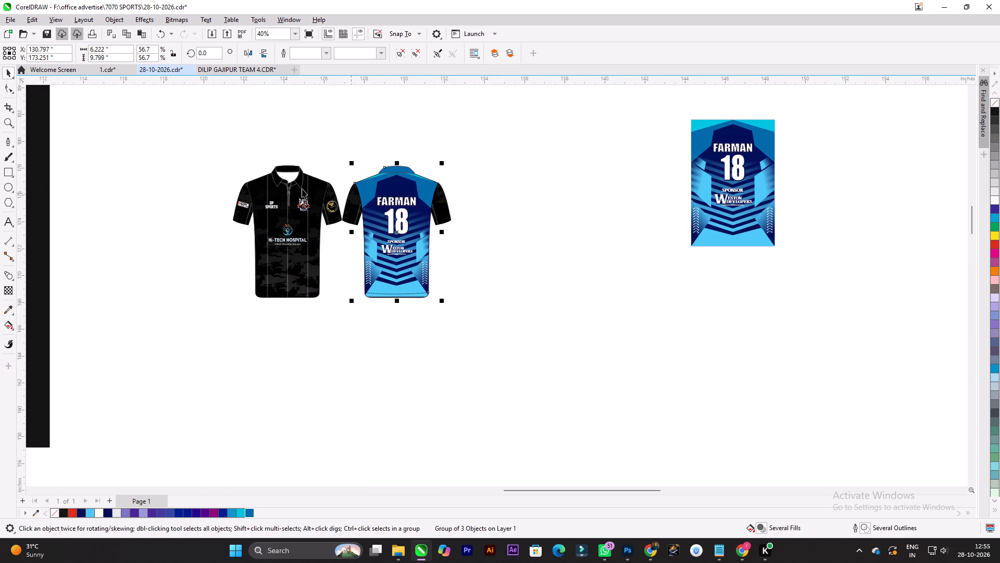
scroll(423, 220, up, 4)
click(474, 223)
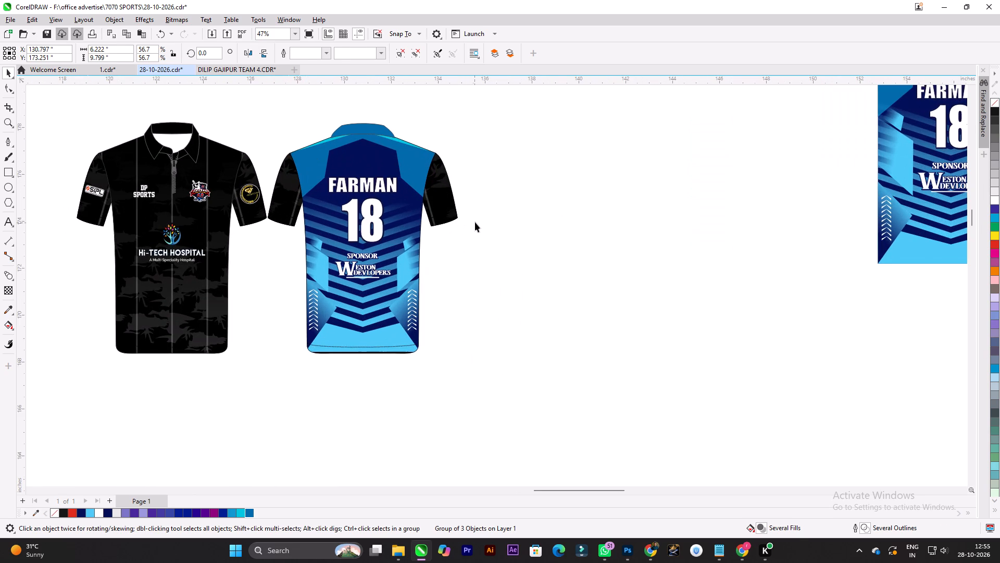
Set the height of the black rectangle beside the FARMAN 18 back panel to 11 inches.
scroll(425, 193, down, 16)
click(132, 228)
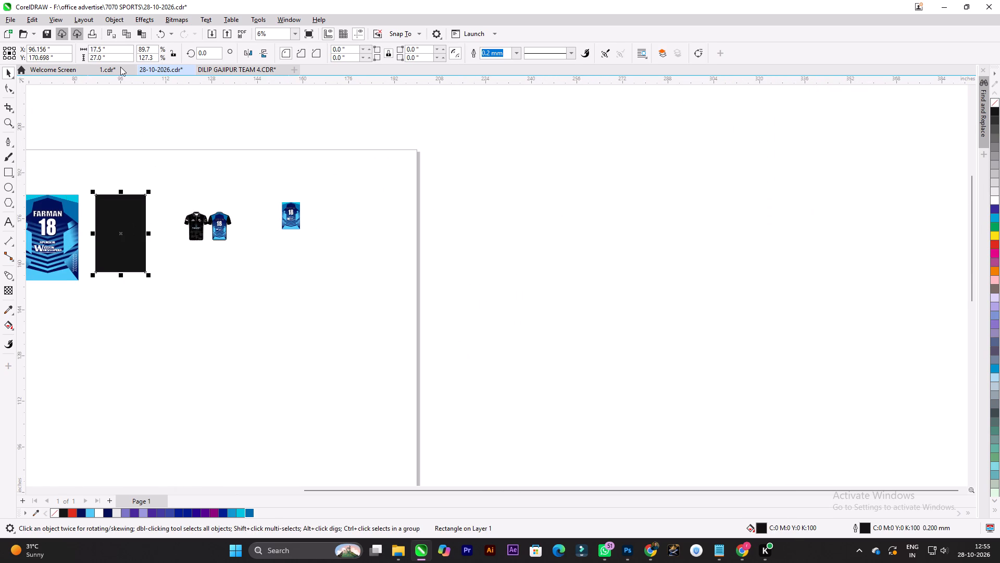
drag(107, 56, 81, 56)
text(11)
key(Return)
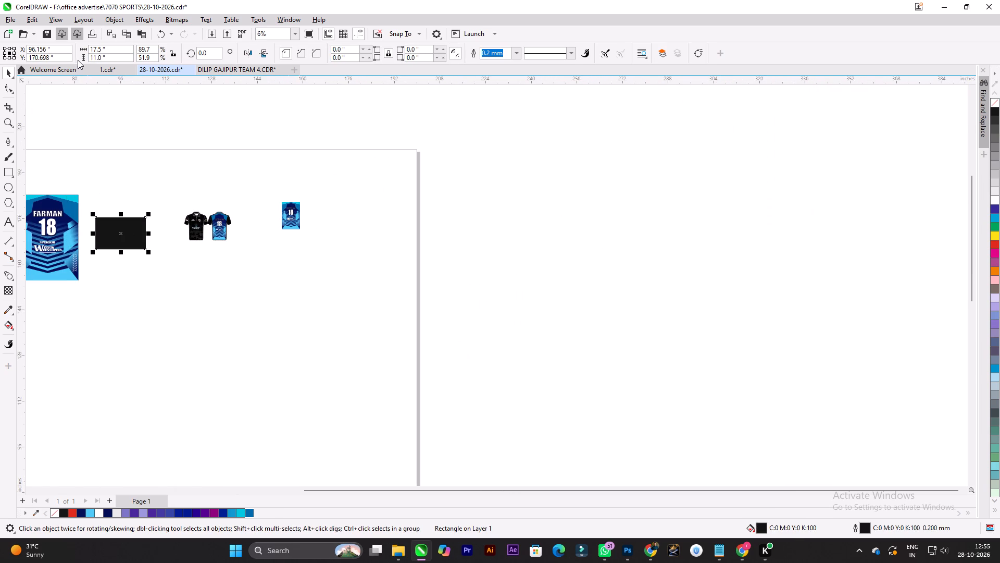
Move the black rectangle about 2 inches further away from the FARMAN 18 back panel.
scroll(78, 61, up, 4)
scroll(293, 263, up, 5)
scroll(75, 274, down, 3)
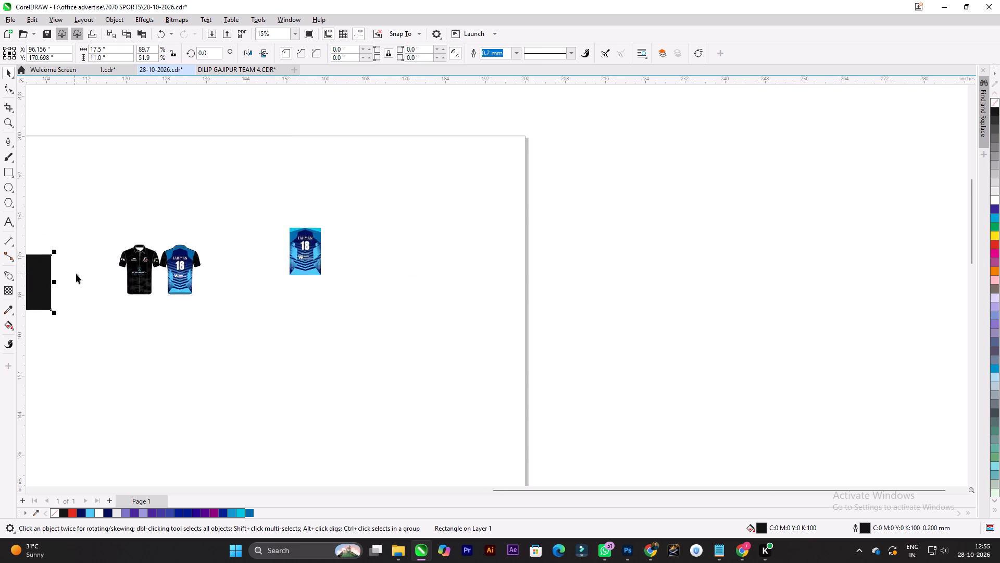
scroll(76, 274, down, 4)
scroll(185, 269, up, 5)
scroll(249, 276, down, 7)
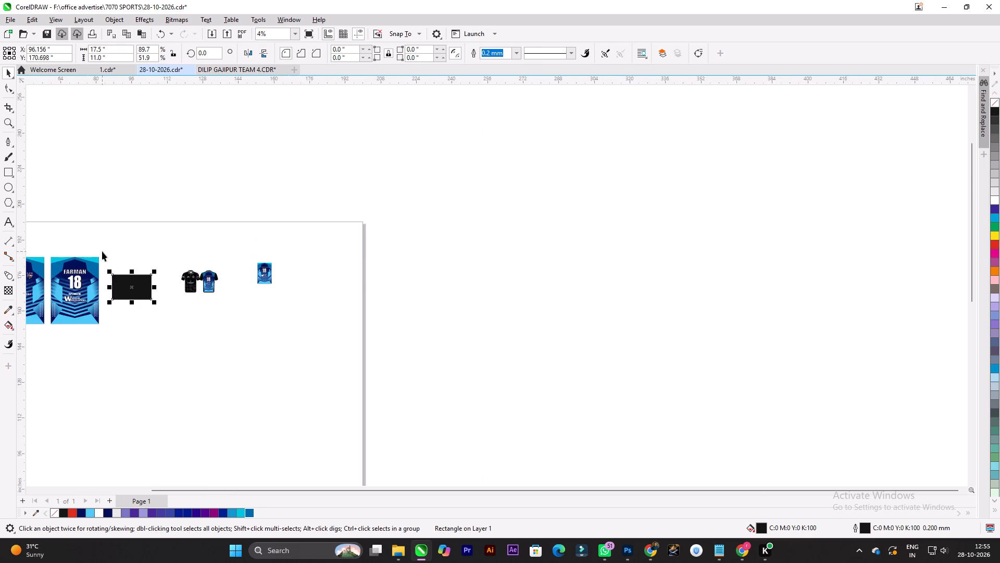
scroll(102, 251, up, 6)
drag(158, 305, 168, 307)
scroll(193, 311, down, 7)
scroll(84, 293, up, 4)
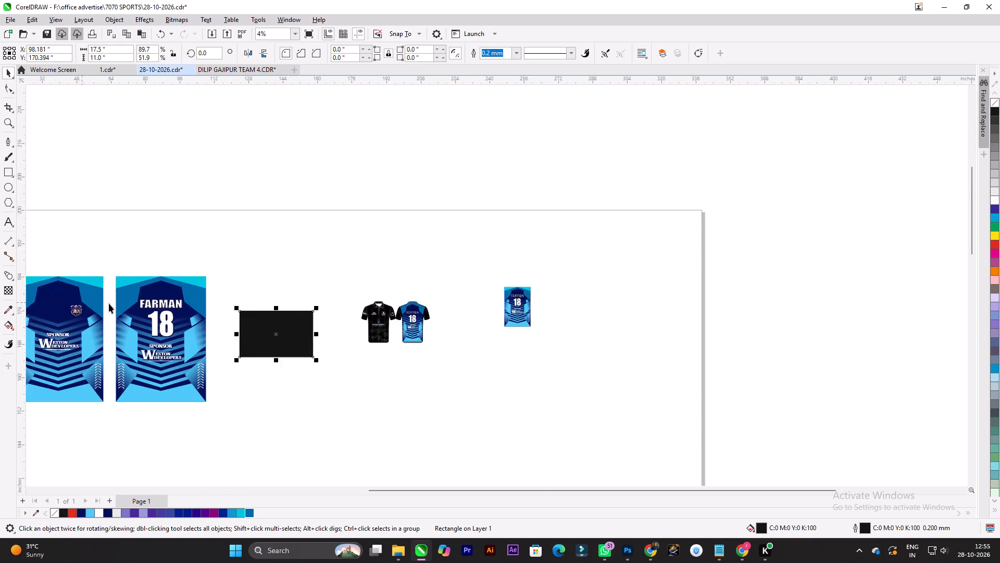
Fill the black rectangle with the dark navy sampled from the FARMAN 18 panel (#021057) and deselect it.
scroll(109, 303, up, 2)
scroll(167, 371, up, 6)
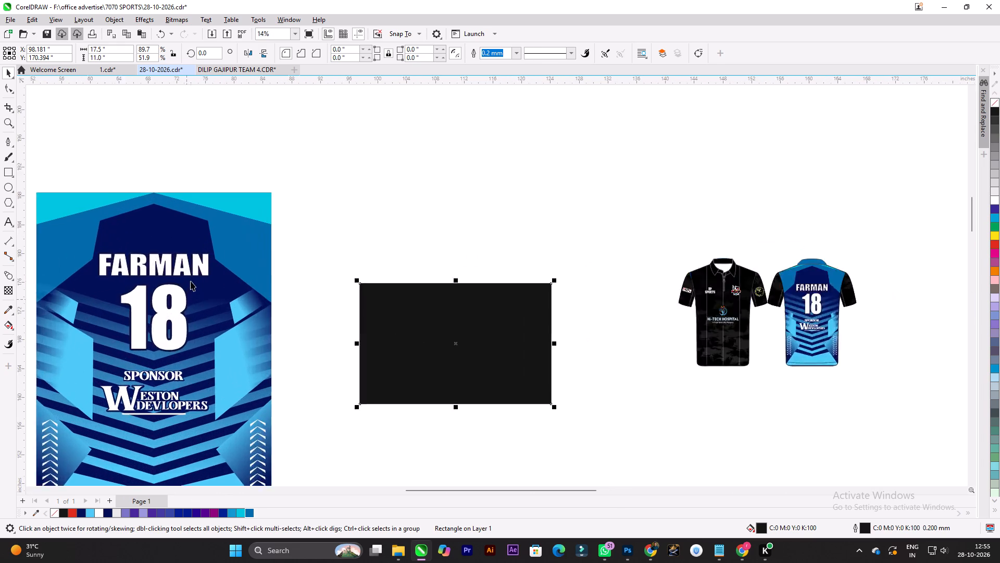
scroll(191, 281, up, 5)
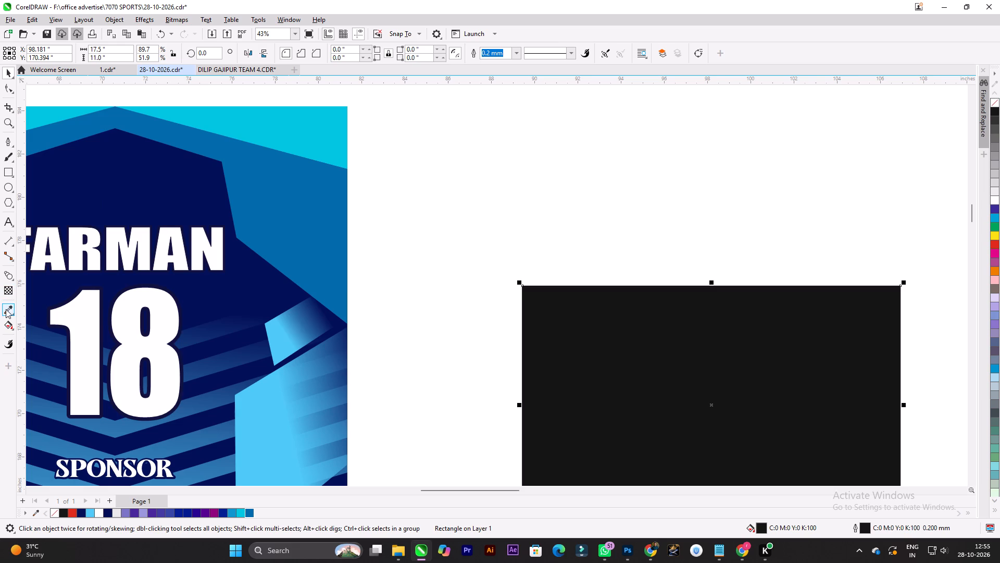
click(7, 308)
click(142, 201)
click(802, 349)
scroll(629, 347, down, 8)
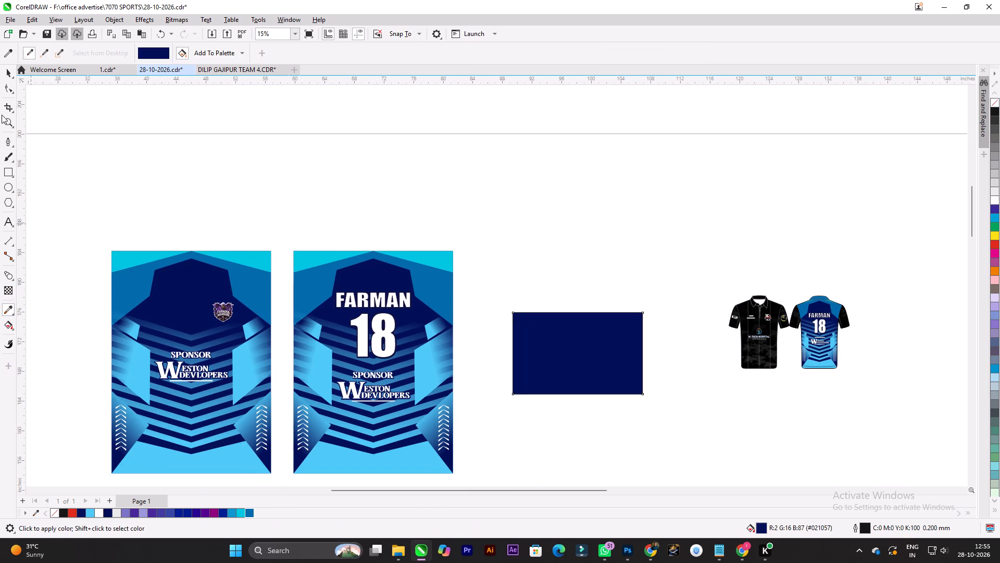
click(11, 72)
click(364, 148)
Ungroup the large FARMAN 18 back panel artwork and deselect its objects.
click(202, 285)
scroll(202, 288, up, 4)
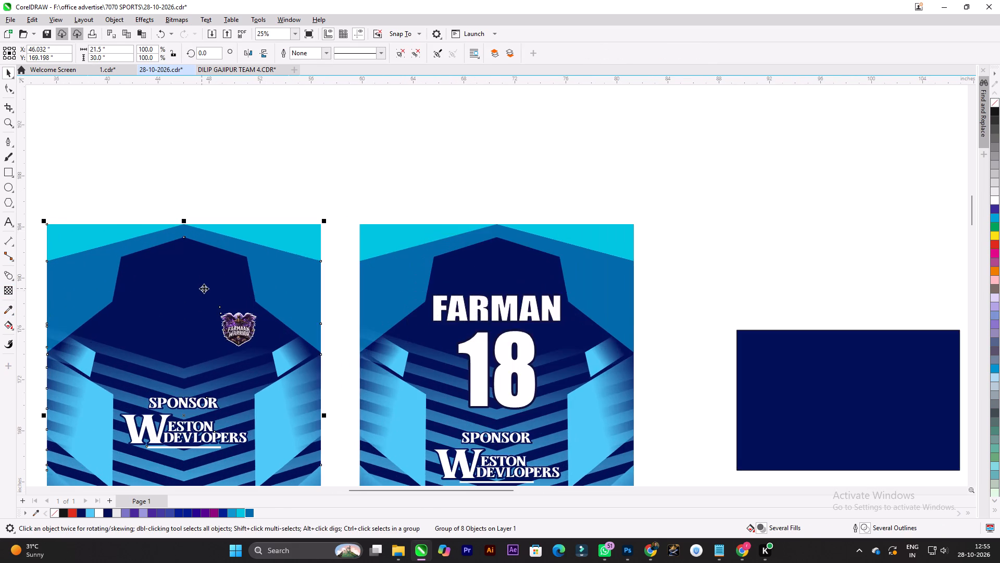
scroll(204, 288, down, 5)
click(362, 398)
key(ctrl+u)
ctrl+click(428, 248)
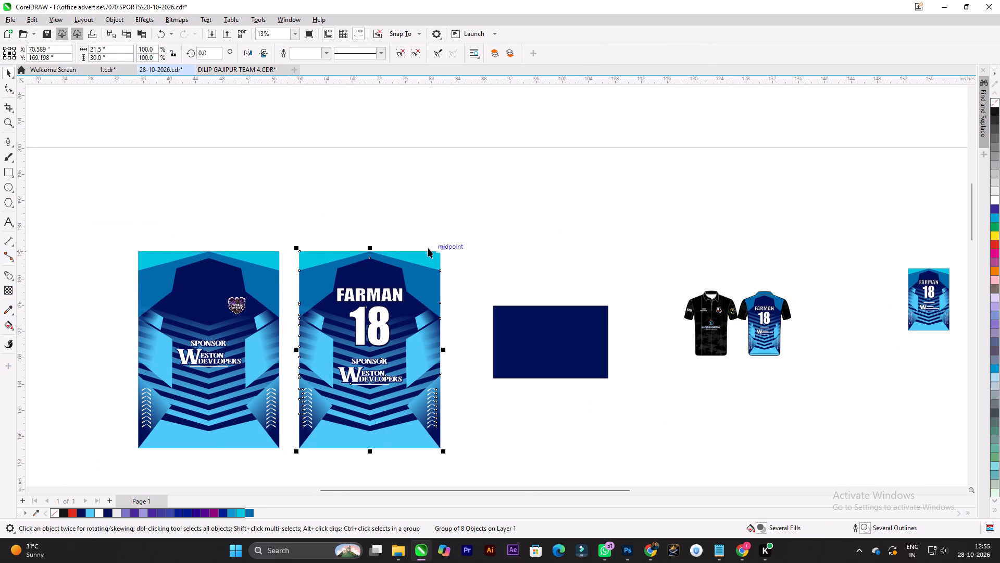
Copy the back panel's light blue chevron stripes and place the duplicate partly over the navy rectangle.
scroll(380, 444, up, 4)
drag(377, 399, 382, 368)
key(ctrl+z)
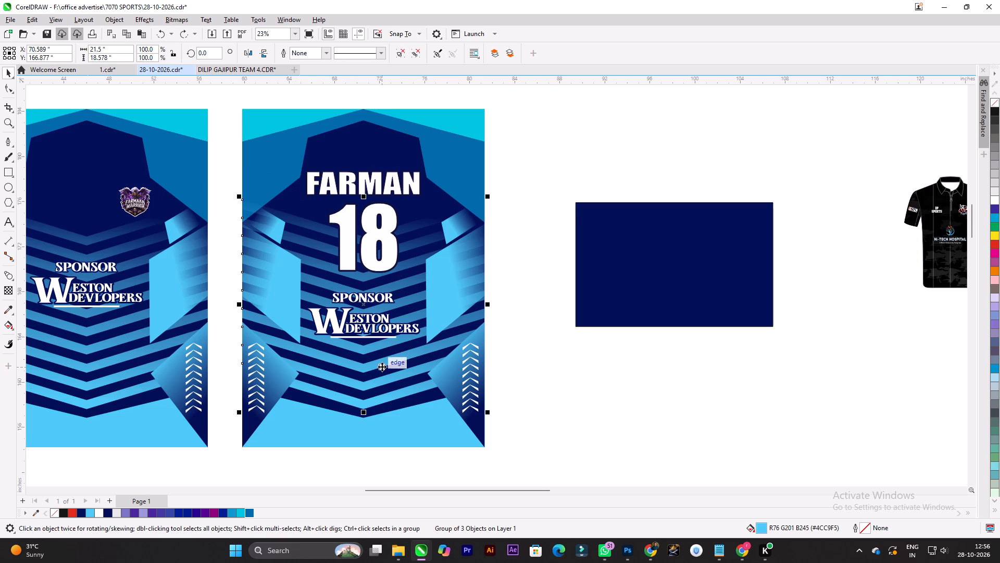
key(ctrl+c)
scroll(414, 329, down, 6)
click(536, 309)
key(ctrl+v)
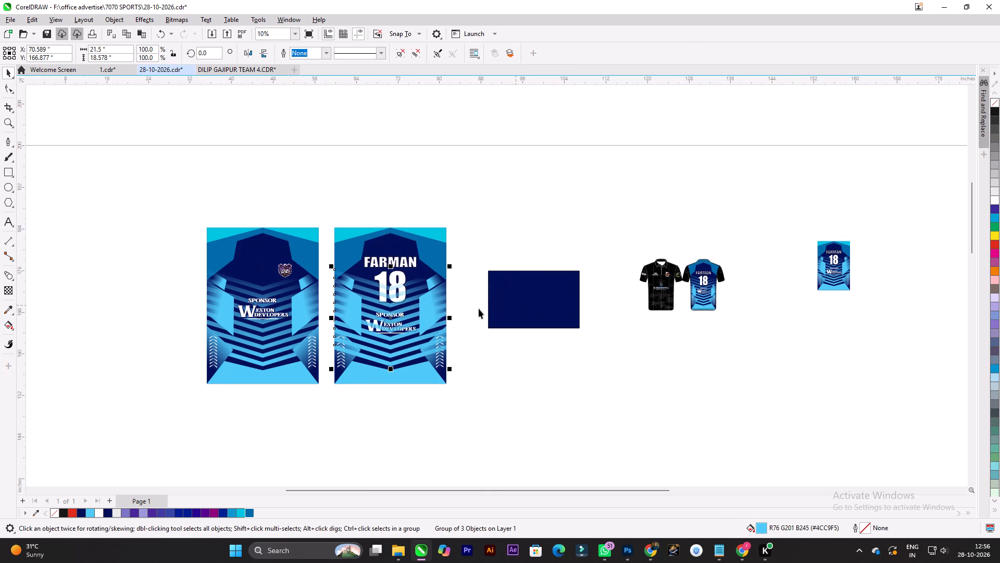
drag(411, 357, 589, 379)
click(355, 160)
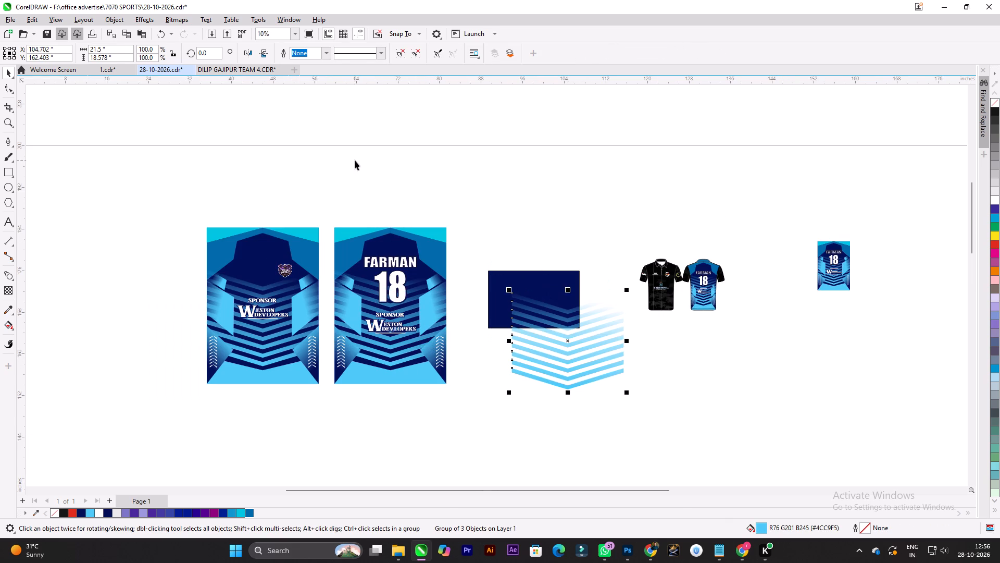
Select all objects of the FARMAN 18 back panel and group them again.
drag(316, 178, 458, 444)
key(ctrl+g)
key(ctrl+g)
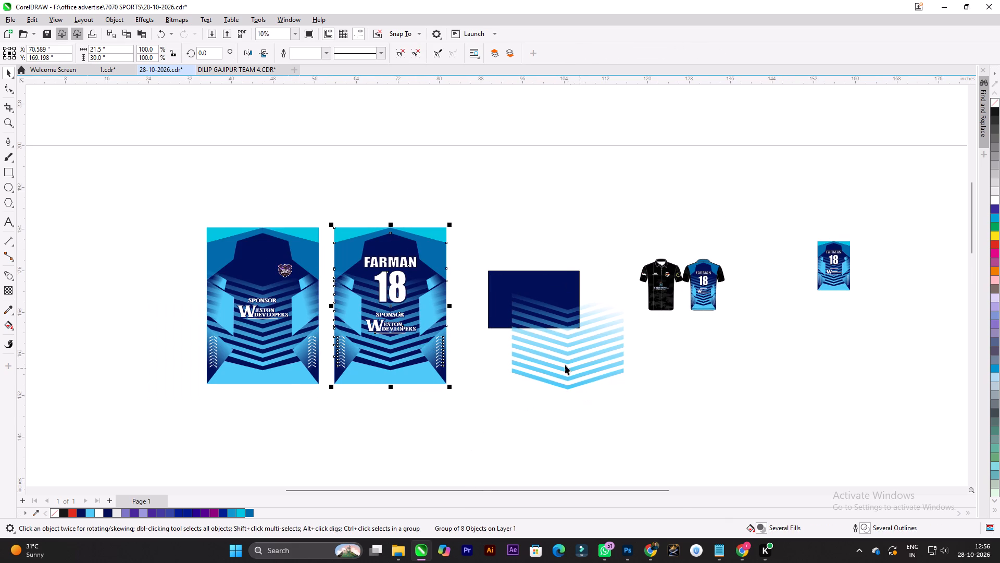
Scale the copied chevron stripes down to about 13.7 × 11.8 inches and move them onto the navy rectangle.
scroll(563, 363, up, 5)
click(584, 408)
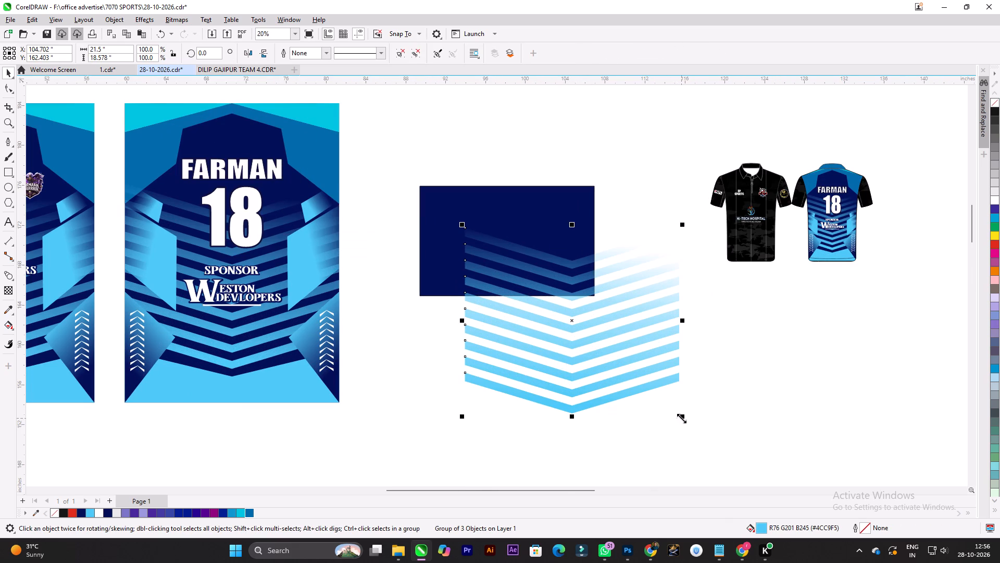
drag(682, 418, 639, 350)
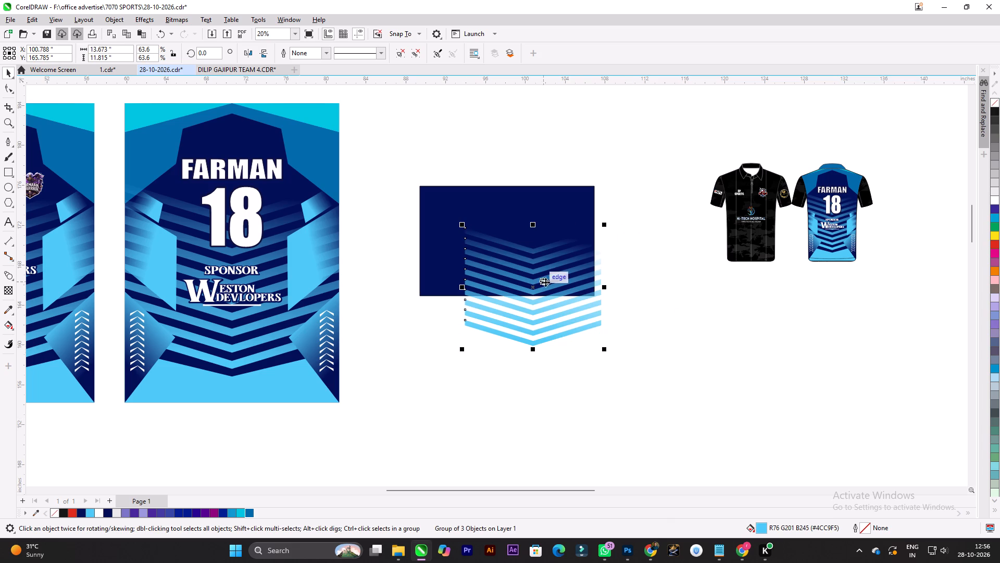
drag(547, 270, 494, 244)
Rotate the chevron stripes about 91 degrees so they point along the navy rectangle's length.
click(514, 270)
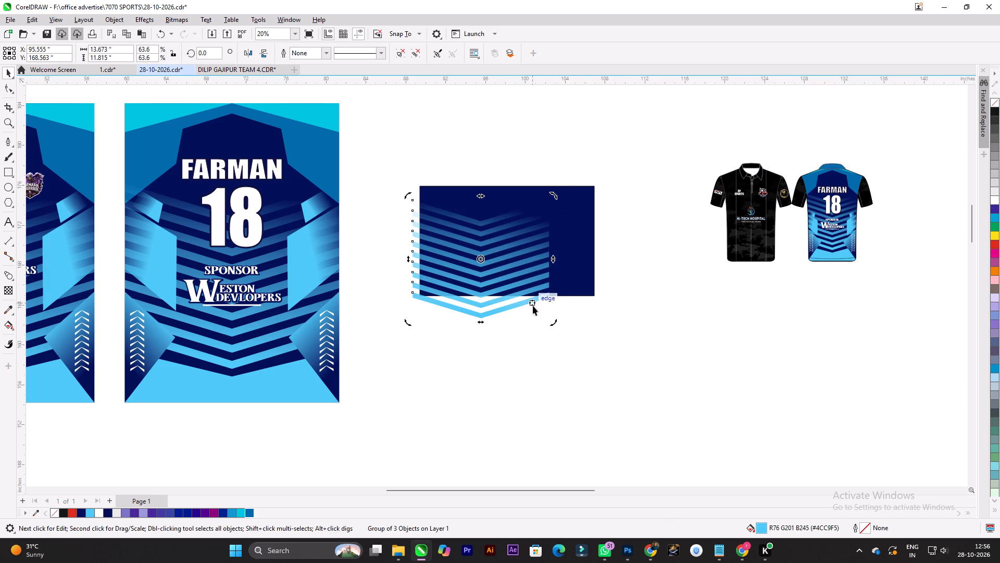
drag(553, 321, 542, 187)
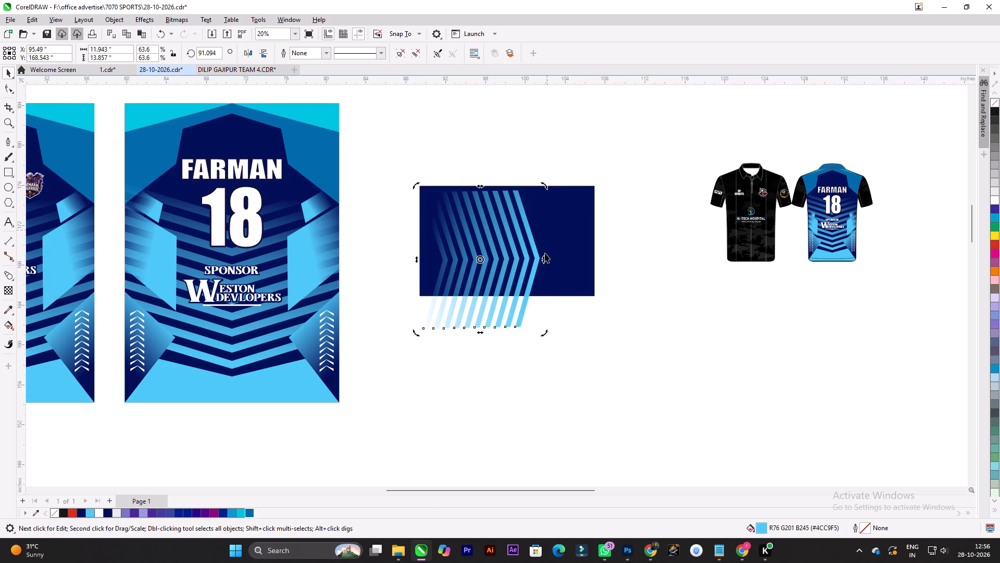
click(598, 354)
Scale the rotated chevron stripes to about 9.7 × 11.3 inches and settle them at the navy rectangle's left end.
click(531, 281)
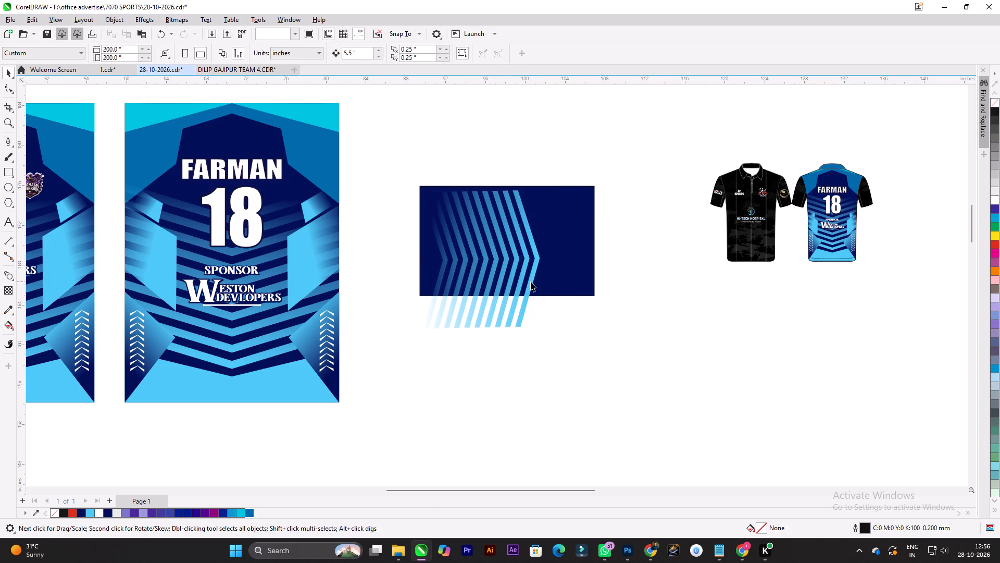
drag(543, 333, 531, 308)
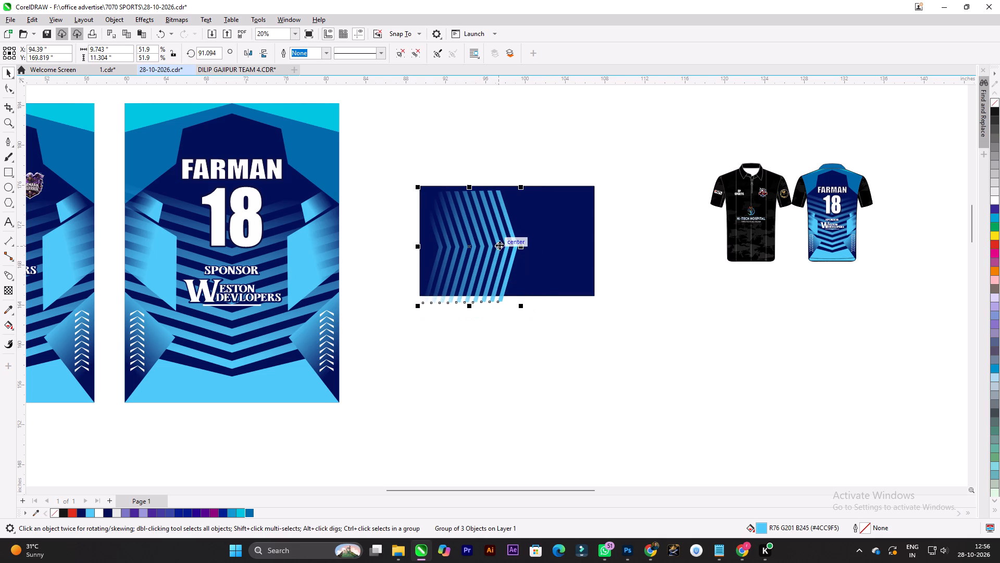
drag(502, 242, 576, 237)
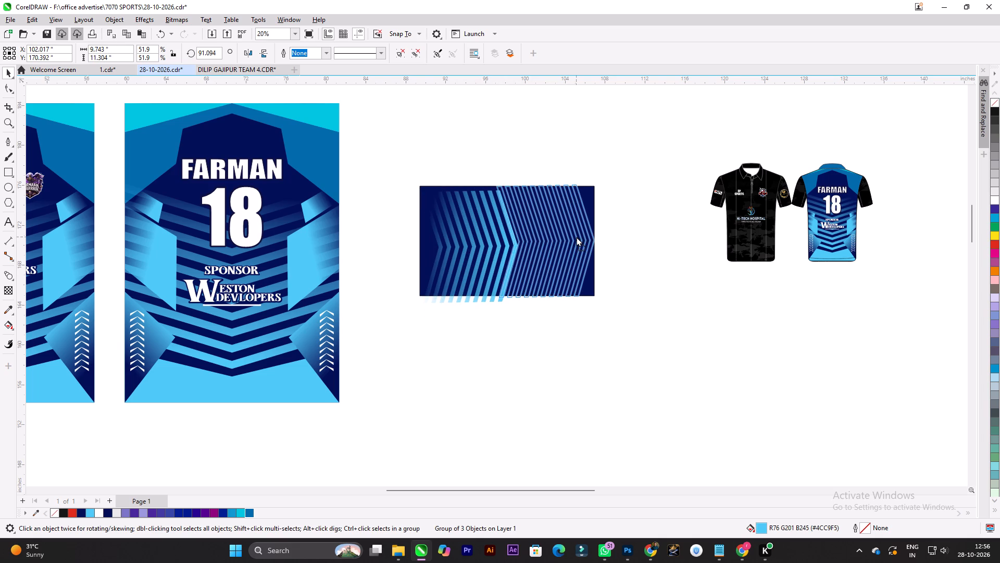
drag(576, 237, 573, 237)
click(606, 234)
click(575, 242)
drag(574, 242, 531, 239)
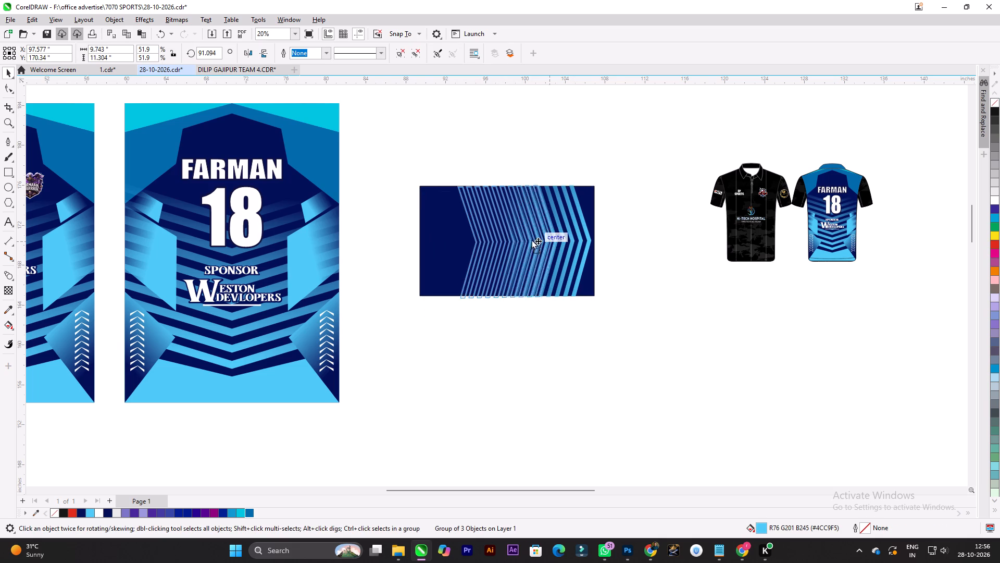
drag(531, 239, 501, 238)
click(659, 261)
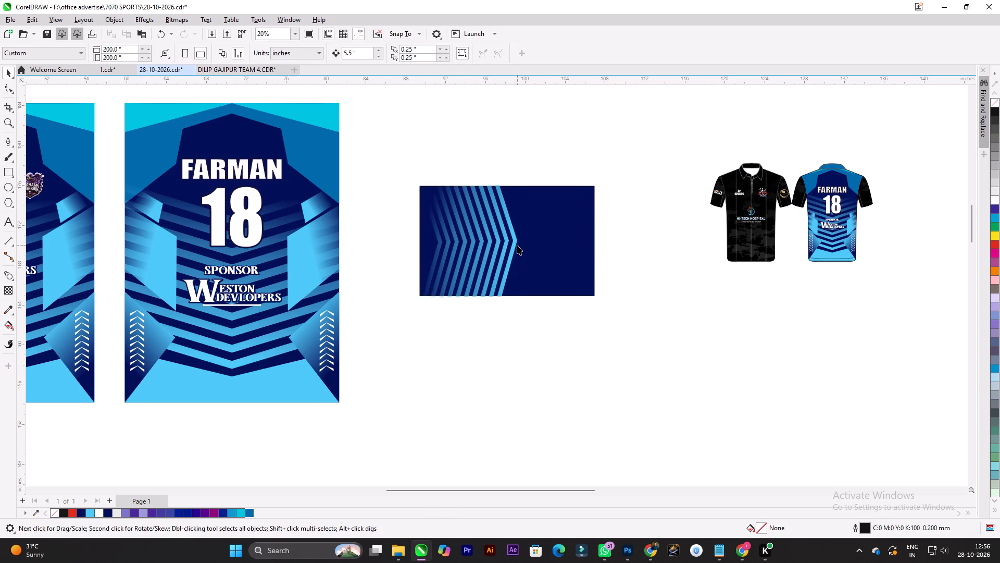
Enlarge the chevron stripes to about 10.1 × 11.7 inches and nudge them up to span the rectangle's height.
click(517, 245)
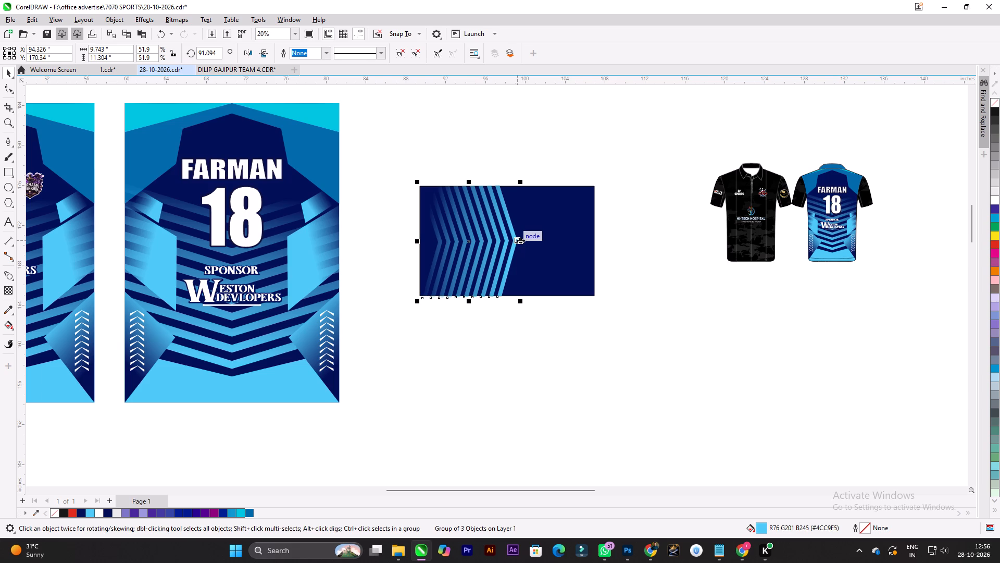
click(517, 336)
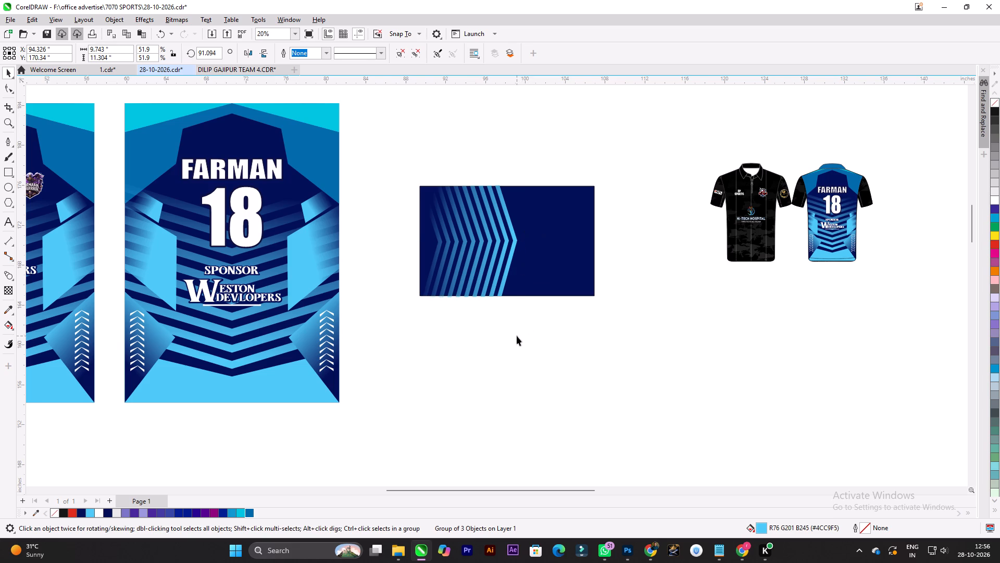
click(507, 264)
click(520, 301)
click(534, 322)
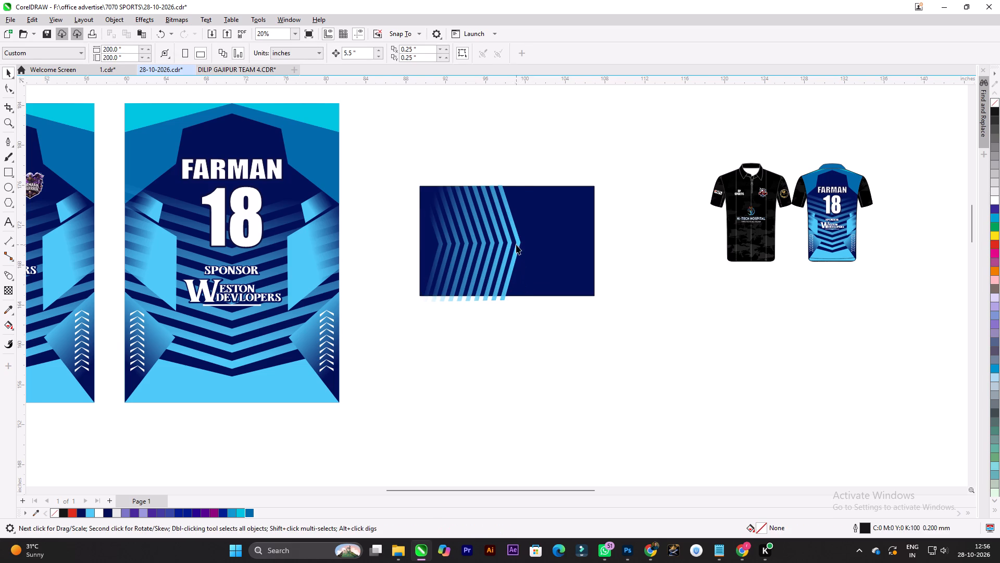
click(516, 244)
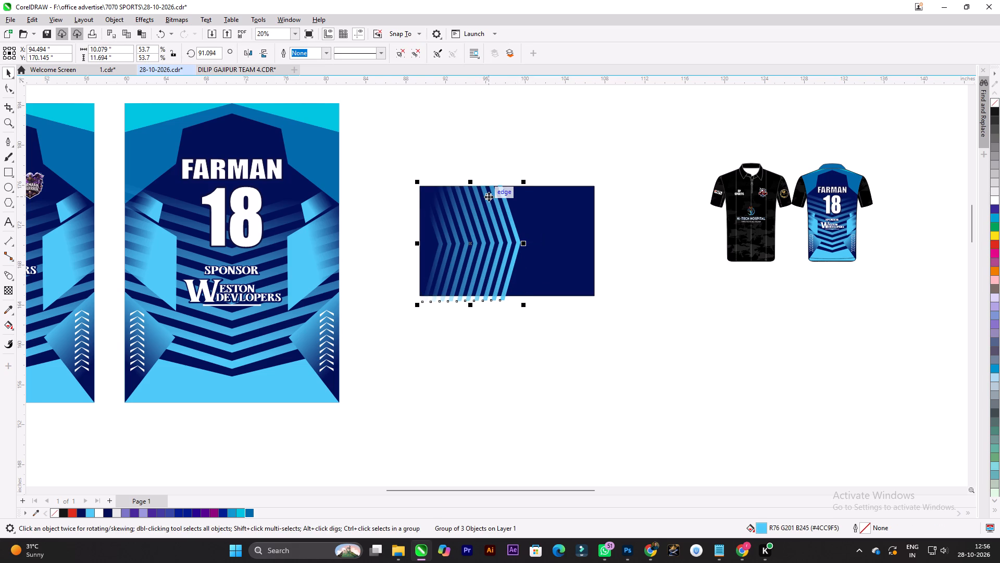
scroll(485, 198, up, 8)
click(486, 197)
scroll(441, 183, down, 7)
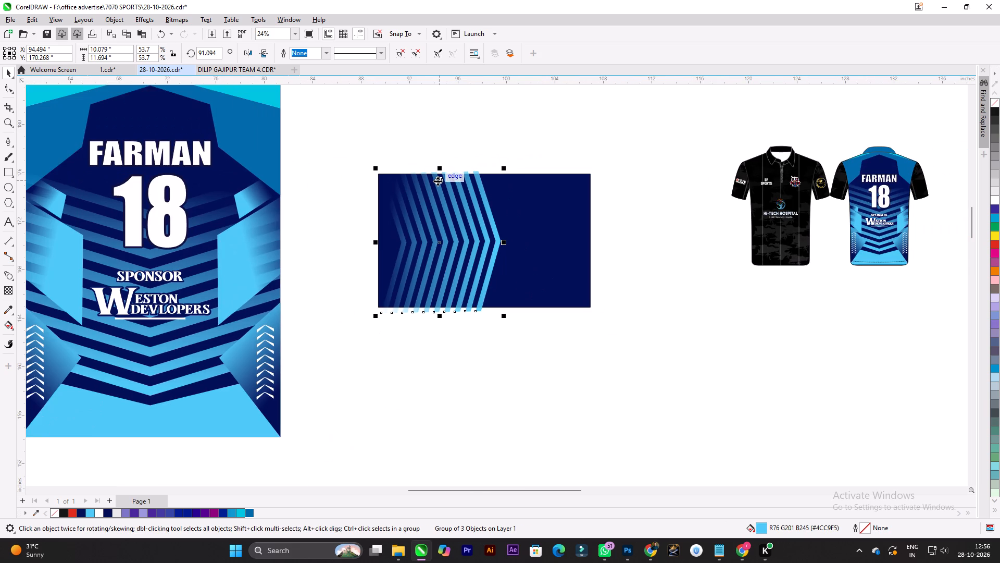
Ungroup the chevron stripes and shift their blend about 1 inch left on the navy rectangle.
key(ctrl+u)
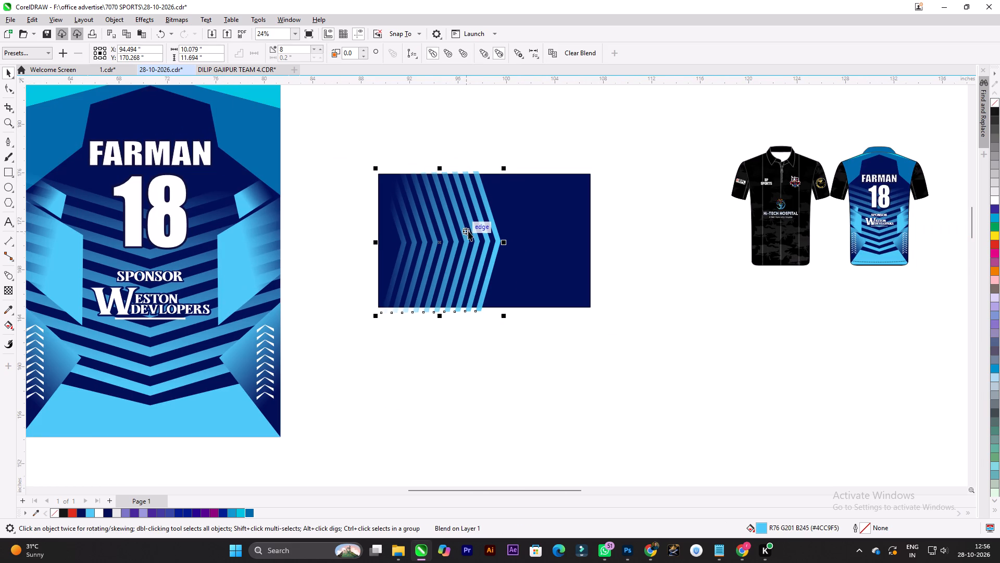
drag(473, 230, 467, 228)
drag(468, 228, 464, 228)
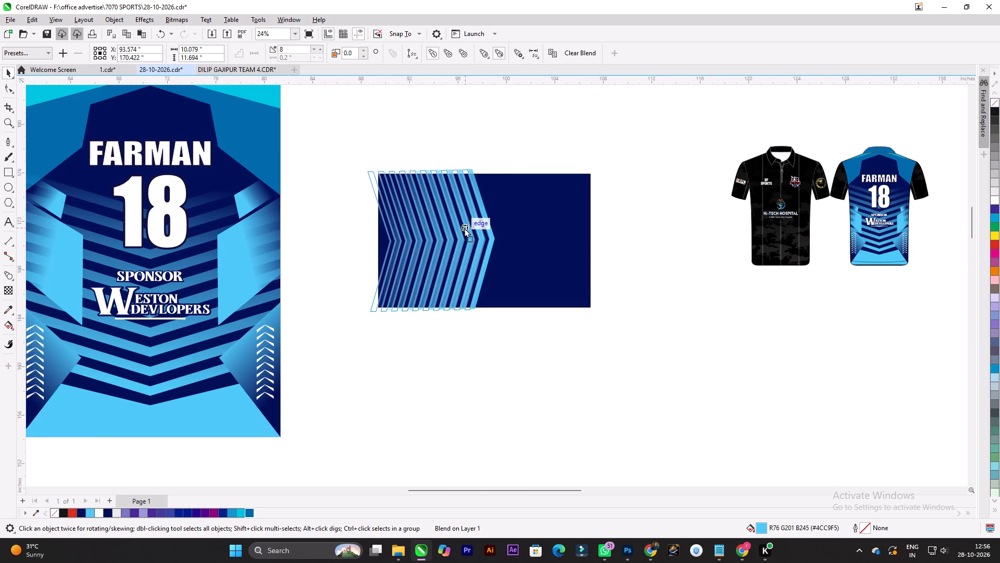
drag(464, 228, 463, 228)
click(532, 324)
Move the blend's brightest front chevron to the rectangle's right edge, spreading the stripes along its full length.
drag(488, 239, 497, 239)
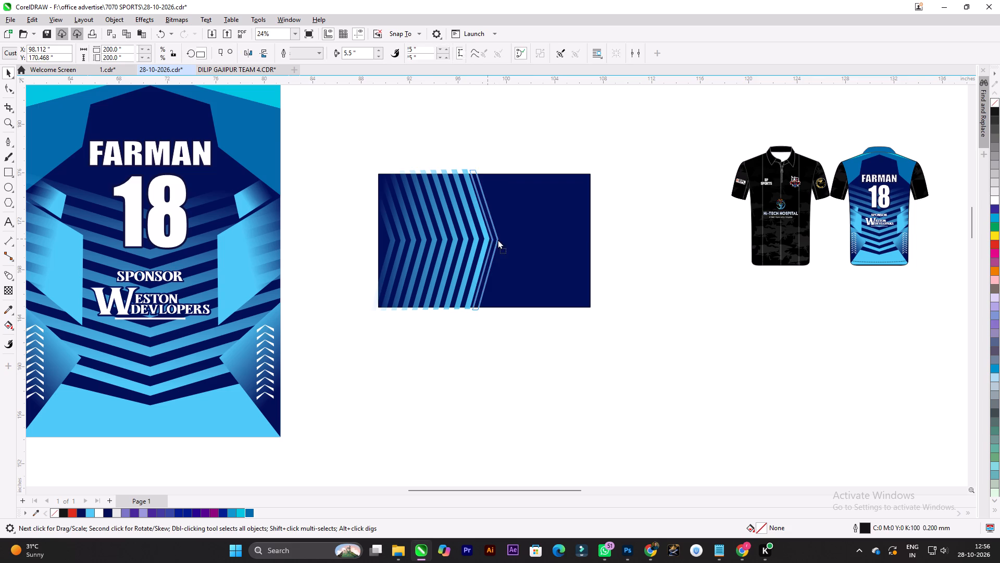
drag(497, 239, 585, 239)
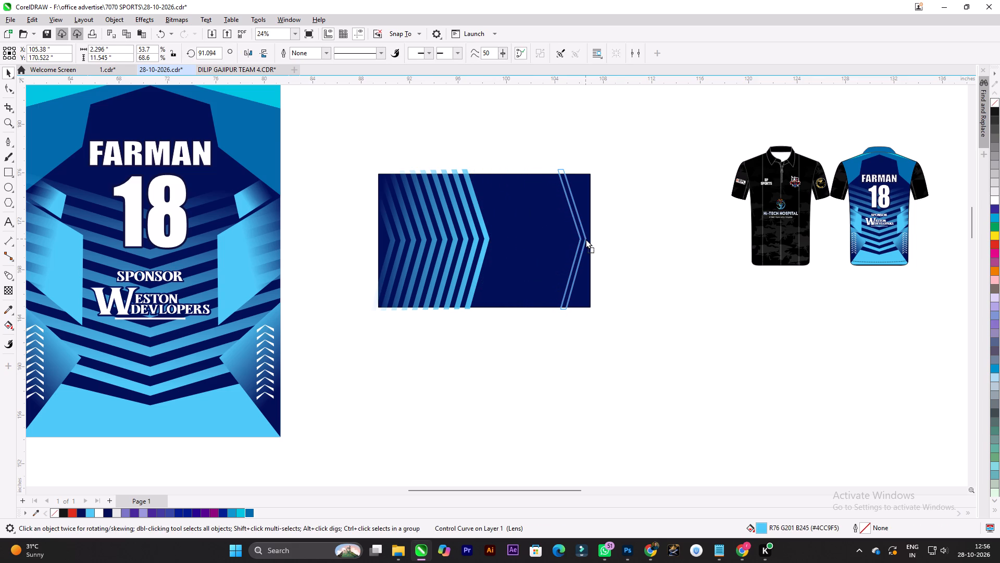
drag(585, 239, 585, 239)
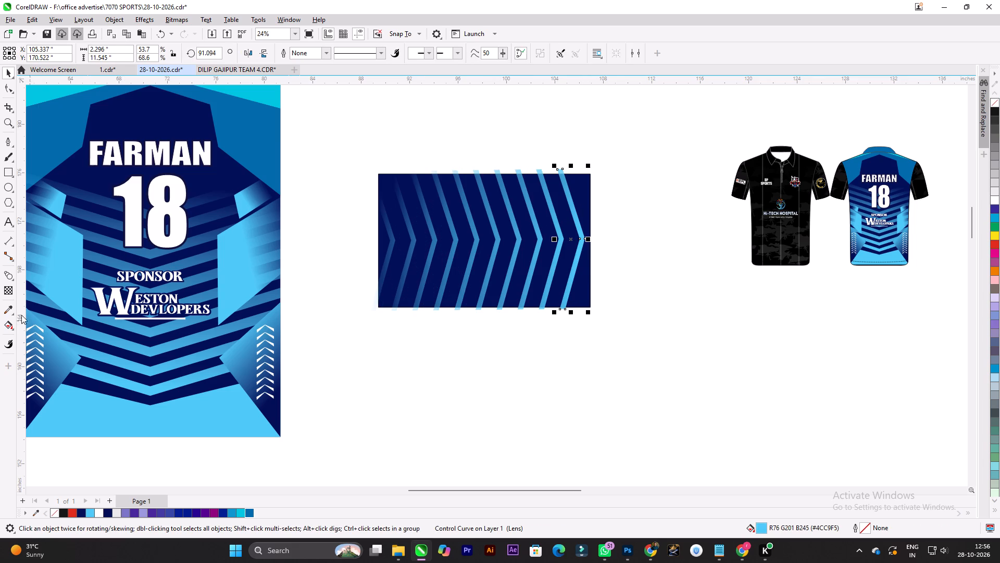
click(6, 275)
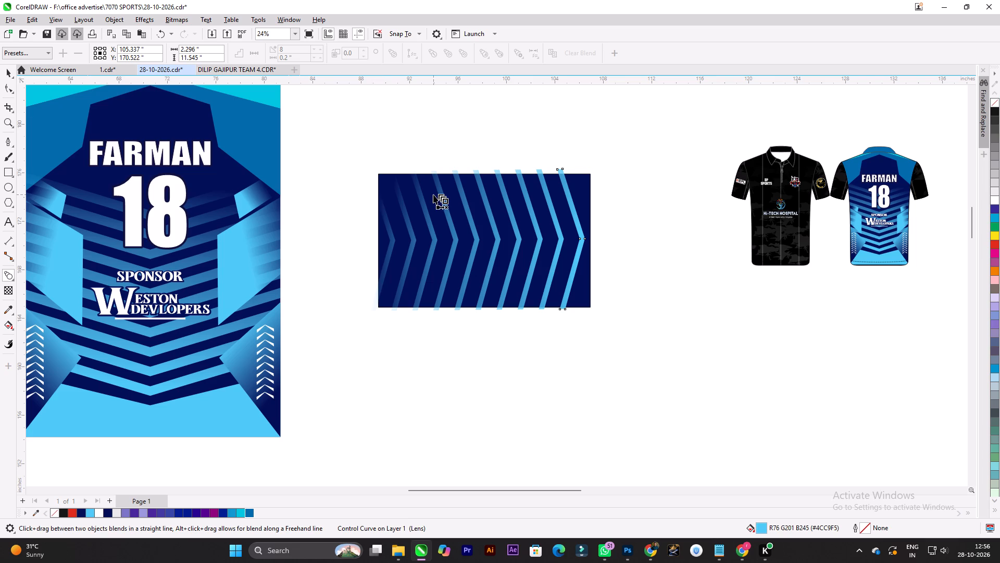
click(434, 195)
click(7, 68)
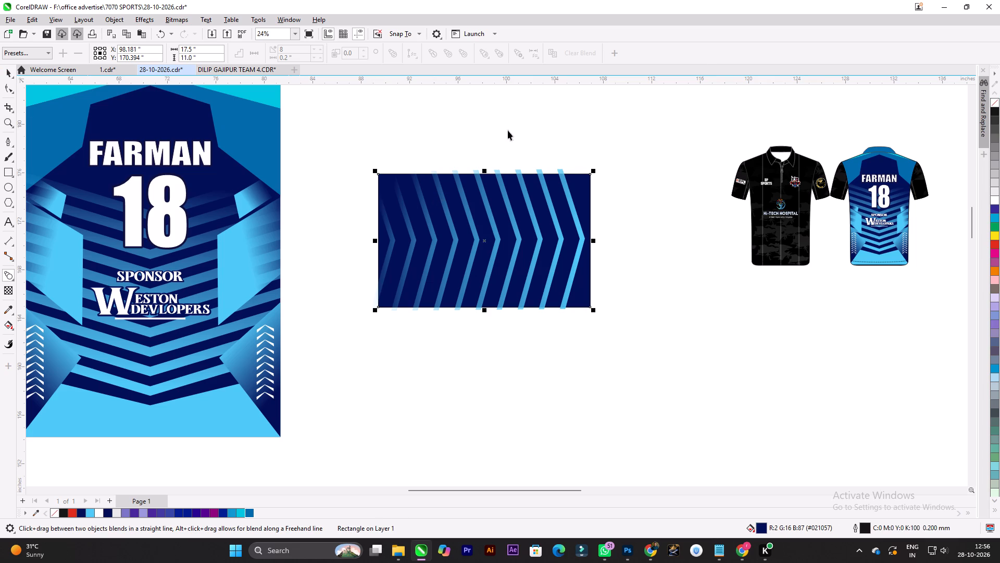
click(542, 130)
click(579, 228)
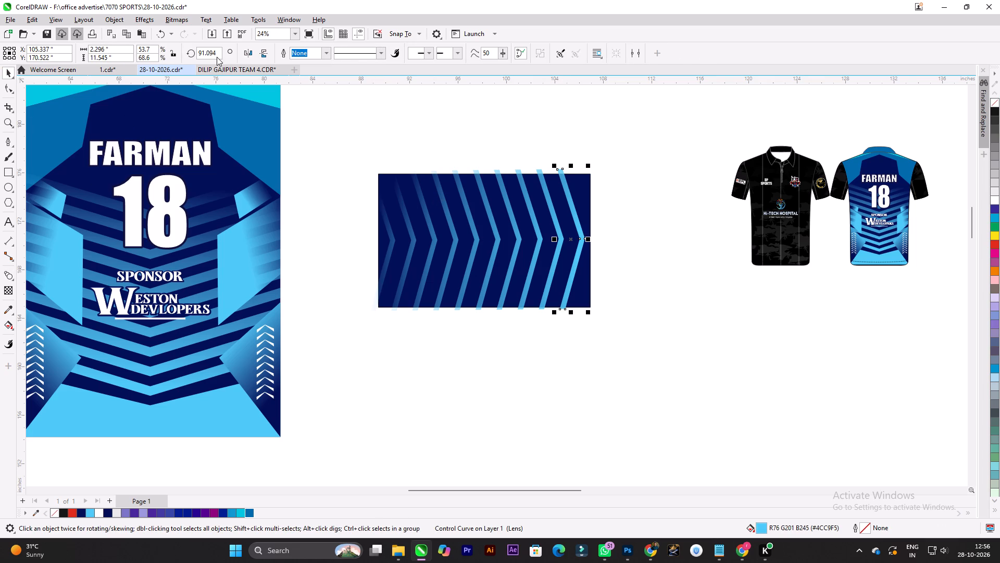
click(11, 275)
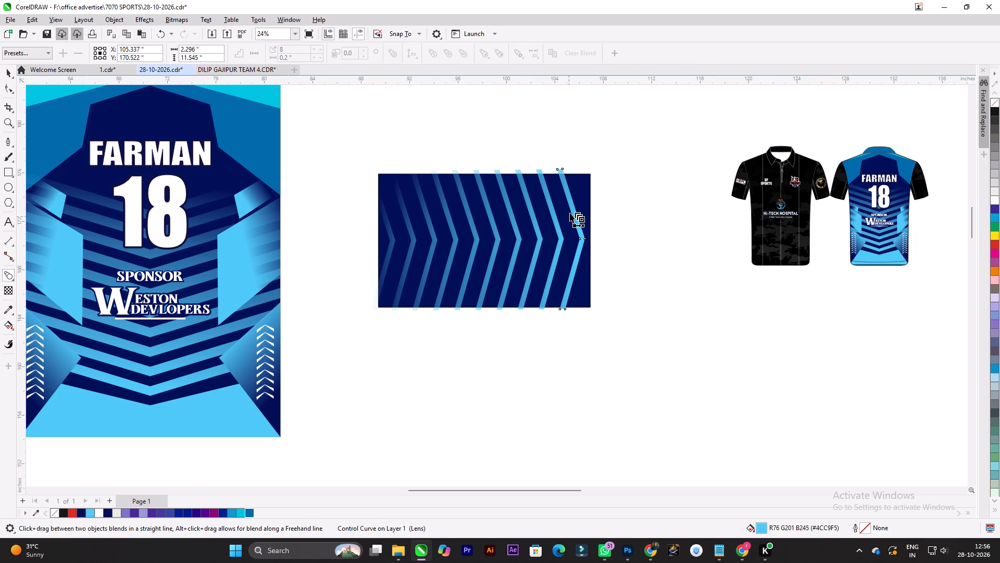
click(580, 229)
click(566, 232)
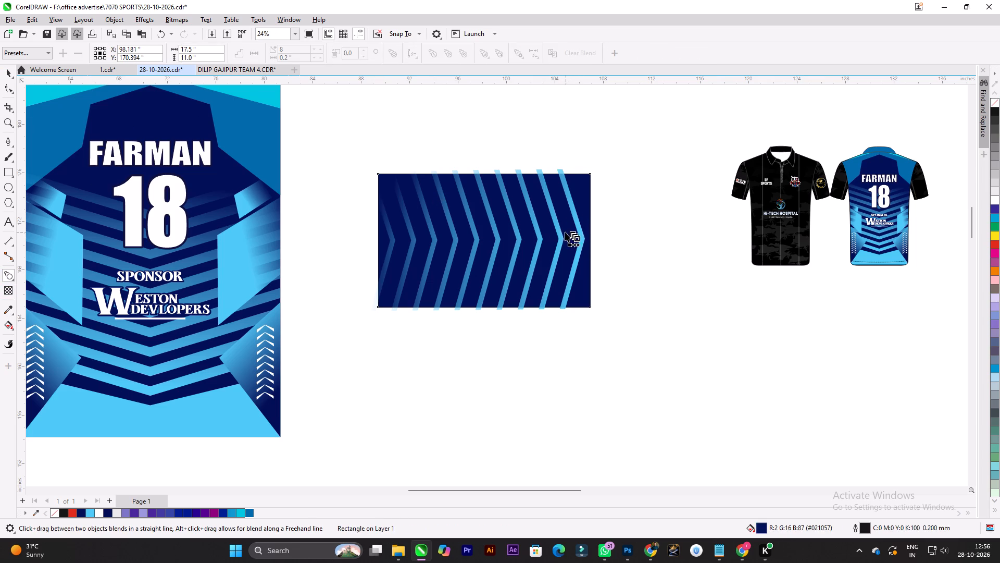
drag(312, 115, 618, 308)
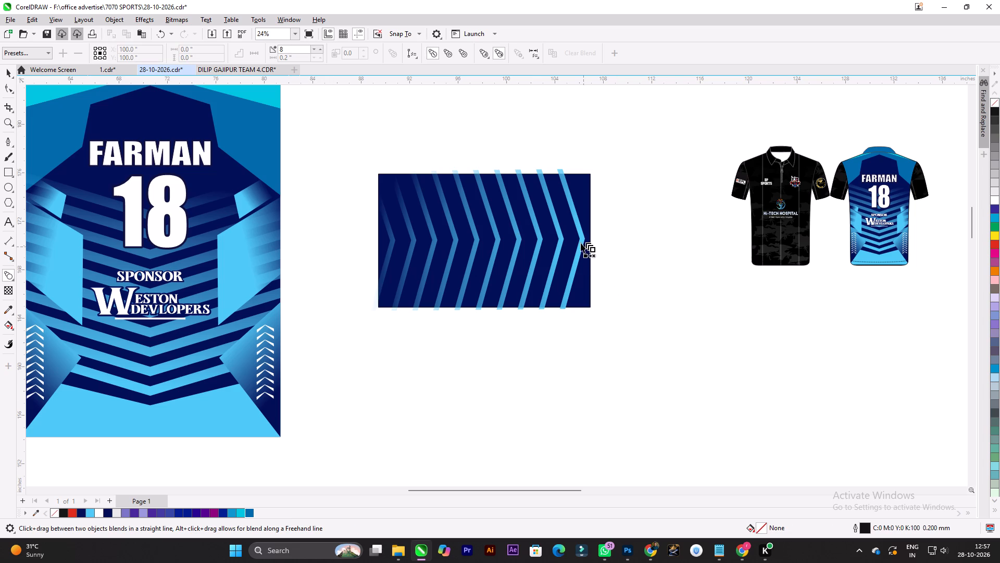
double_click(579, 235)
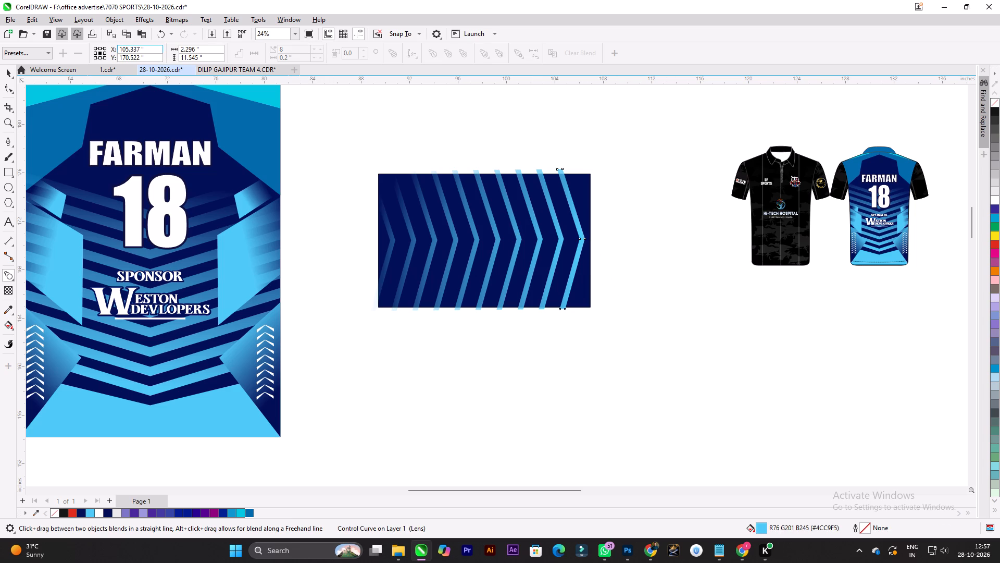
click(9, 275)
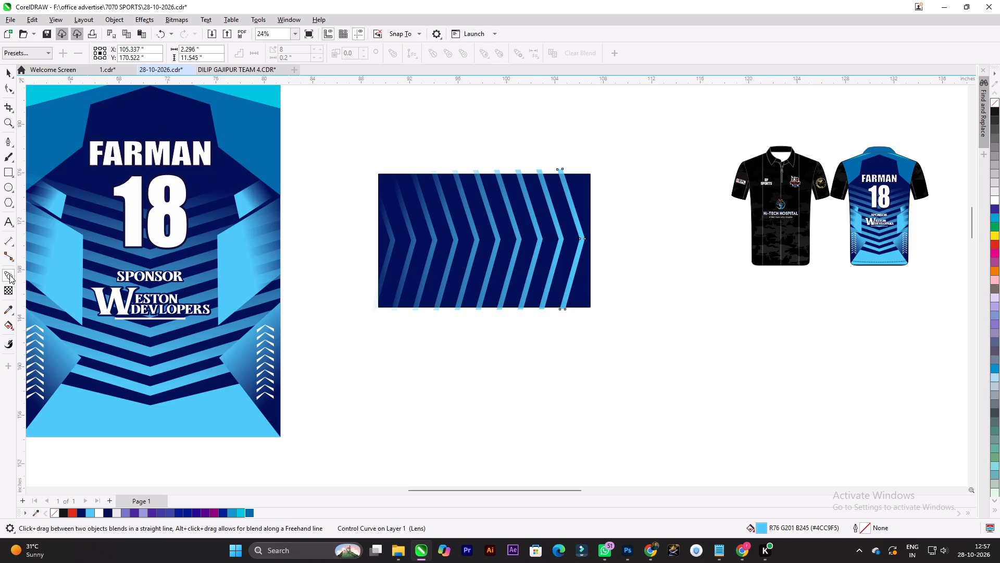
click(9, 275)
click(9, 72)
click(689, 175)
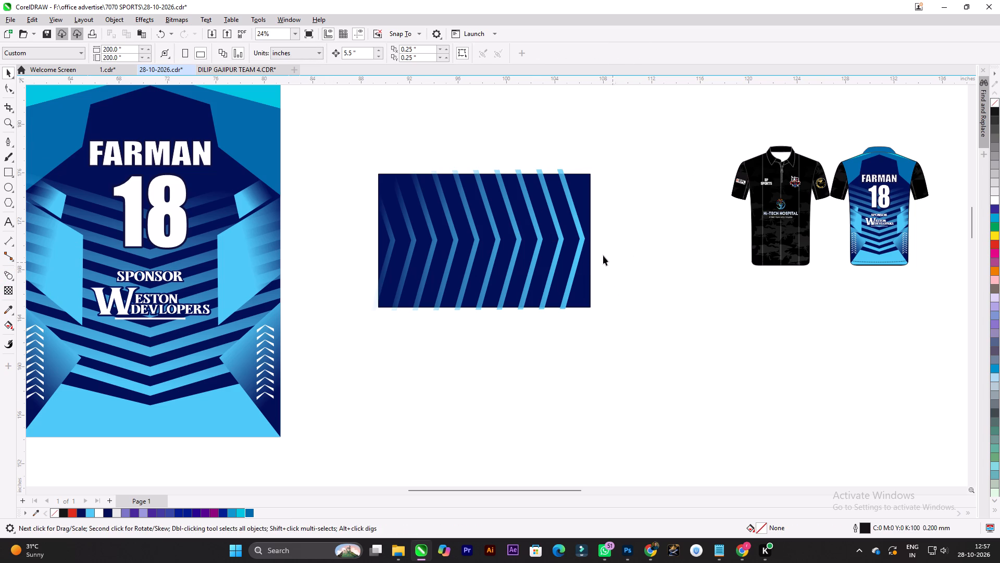
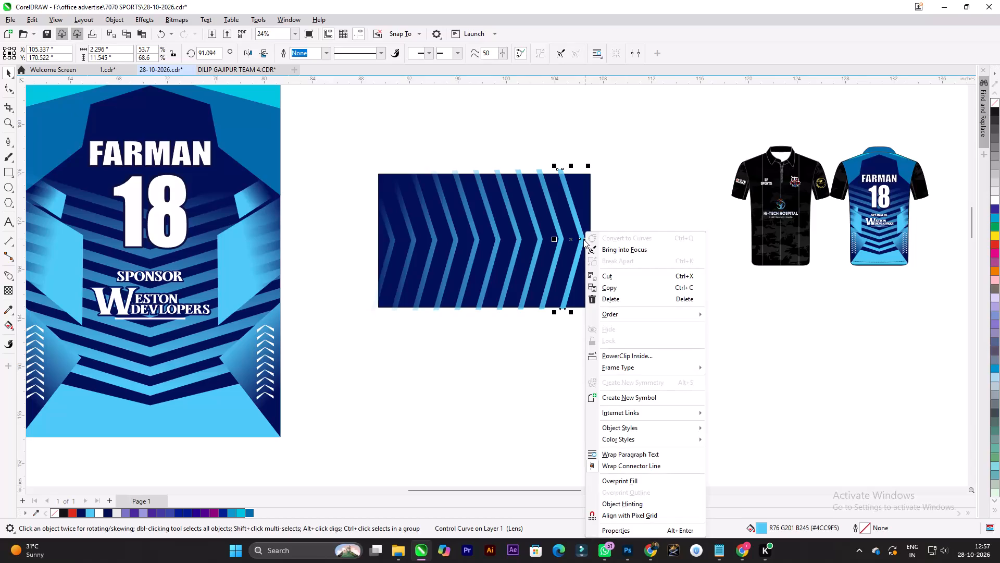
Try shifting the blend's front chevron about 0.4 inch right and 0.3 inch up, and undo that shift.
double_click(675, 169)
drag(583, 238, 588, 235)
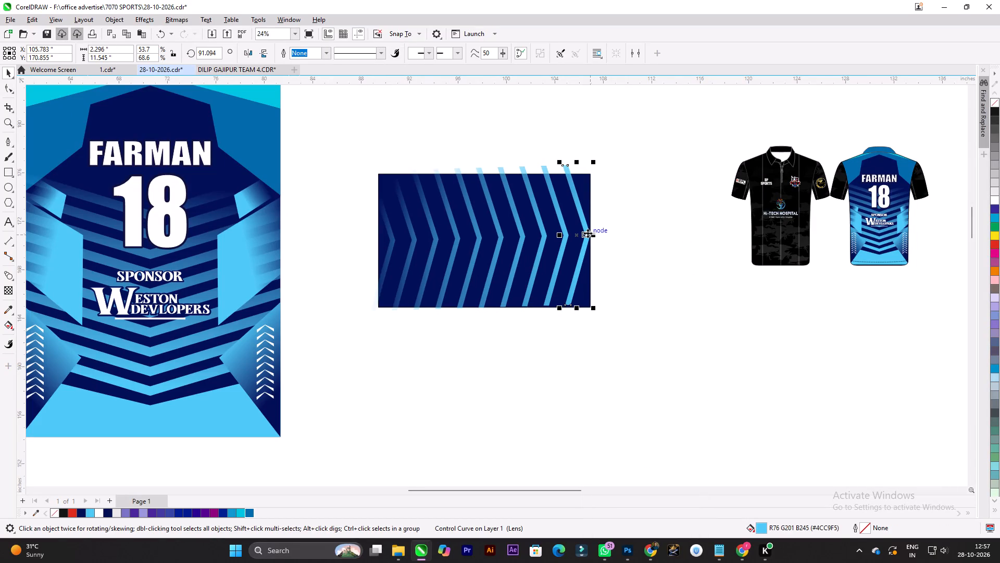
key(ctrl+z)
Activate the Blend tool and undo the front chevron's earlier move to the navy rectangle's right edge.
key(ctrl+u)
click(642, 182)
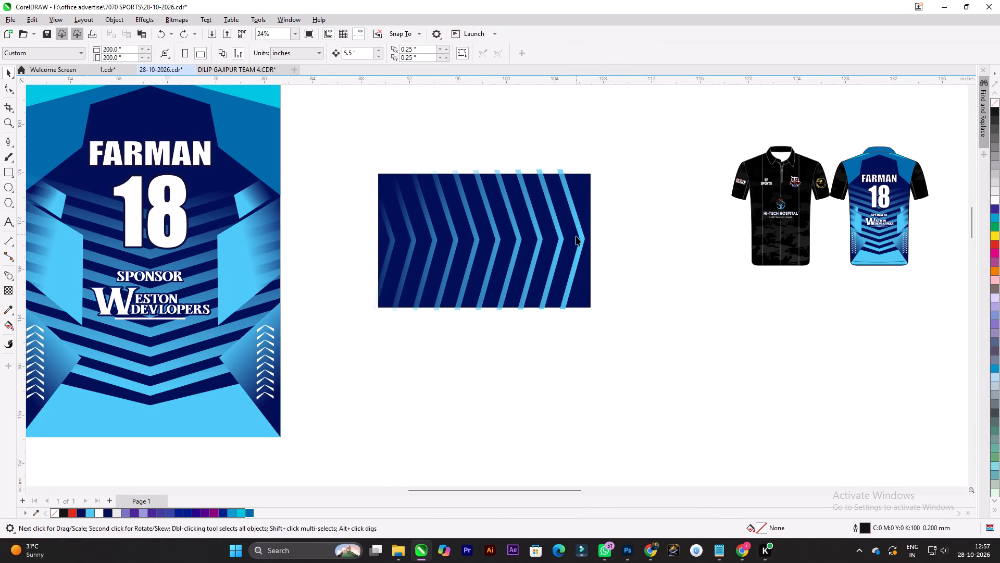
click(583, 239)
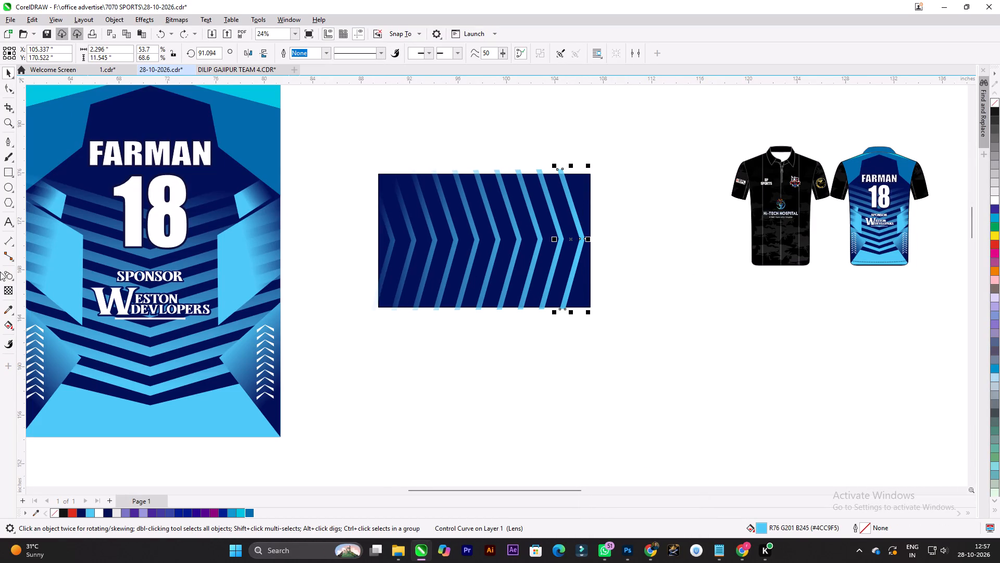
click(5, 271)
click(654, 180)
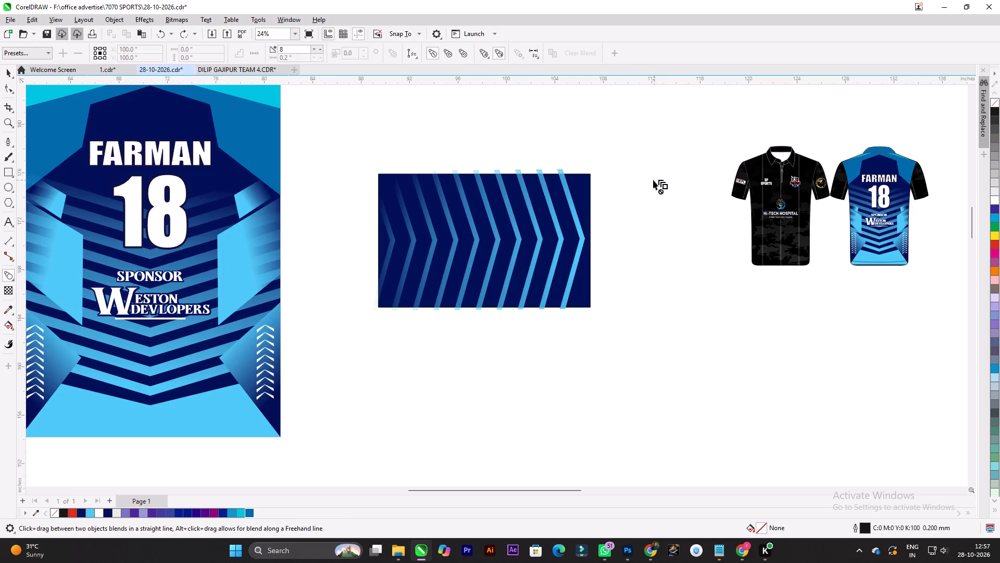
key(ctrl+z)
key(ctrl+z)
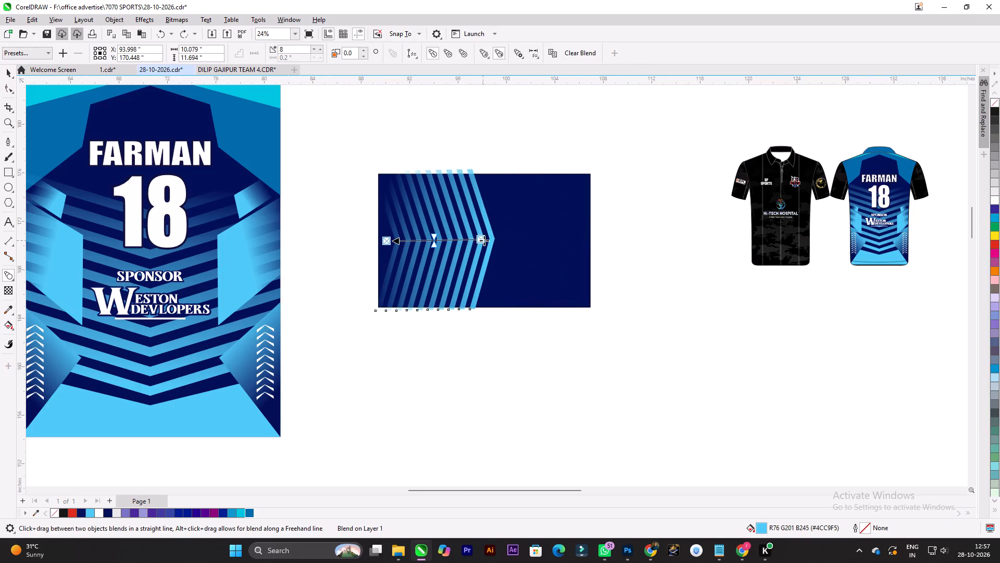
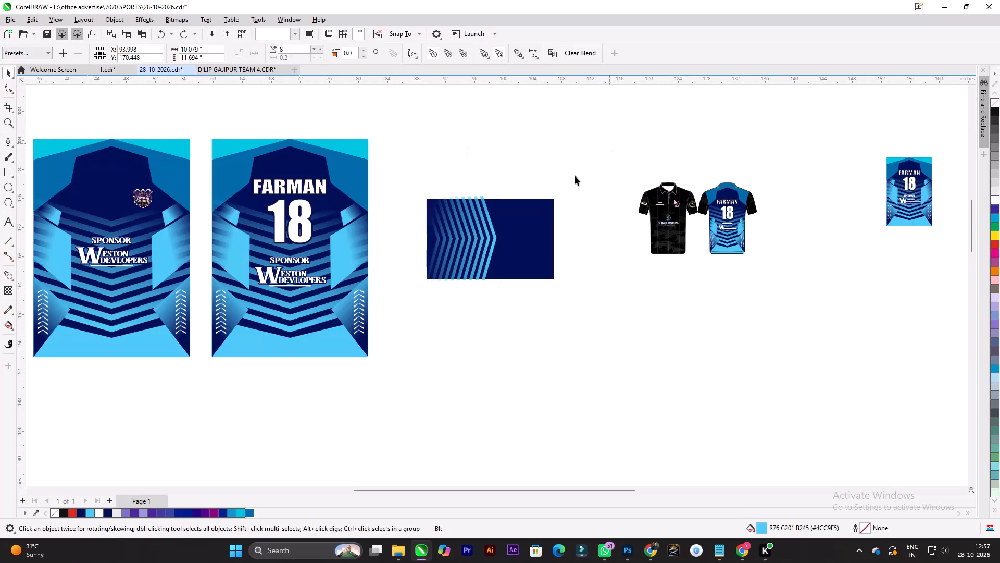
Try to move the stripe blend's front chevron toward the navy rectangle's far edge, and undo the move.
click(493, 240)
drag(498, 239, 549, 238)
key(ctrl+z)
Blend the brightest front chevron into the navy rectangle behind it, using 8 blend steps.
click(573, 172)
click(494, 237)
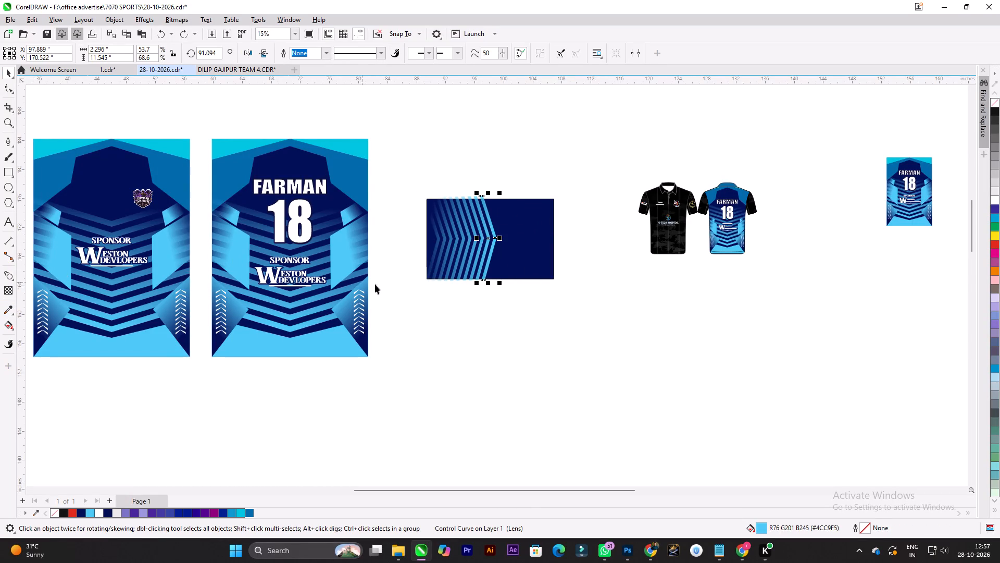
key(ctrl+u)
click(12, 275)
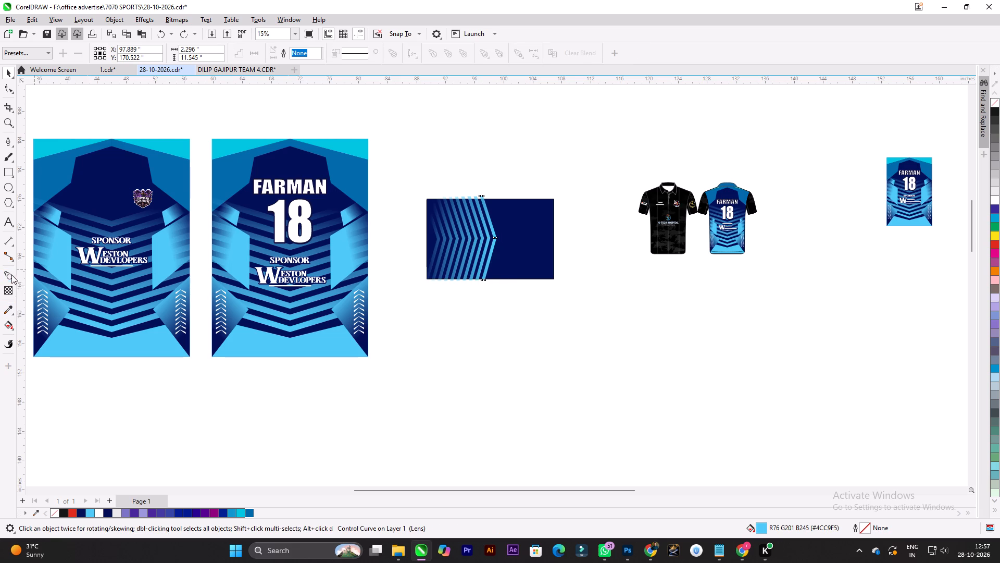
drag(497, 238, 532, 237)
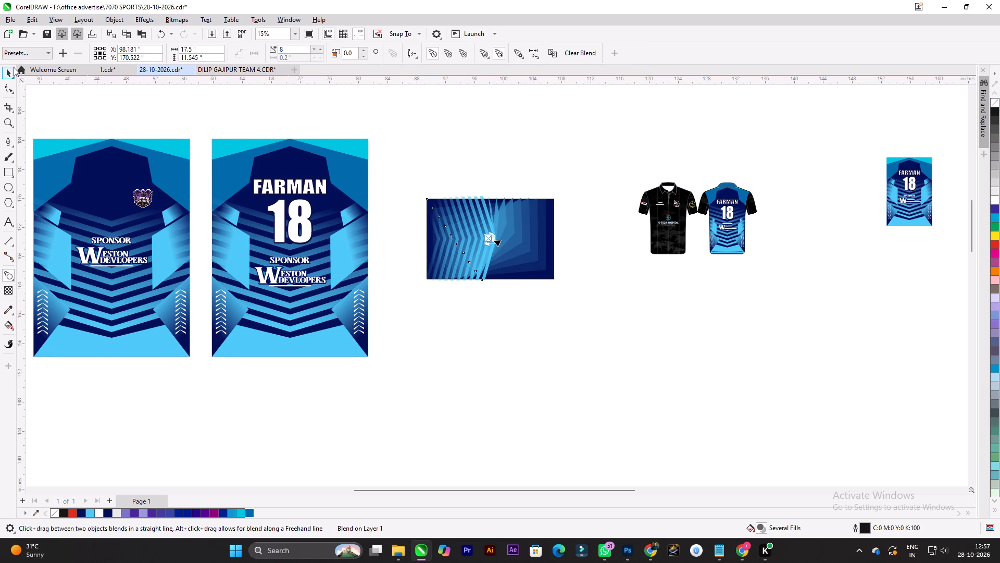
click(8, 72)
click(472, 176)
Enlarge the new chevron-to-rectangle blend slightly to about 17.8 × 11.7 inches.
scroll(517, 253, up, 2)
click(511, 247)
scroll(510, 246, down, 3)
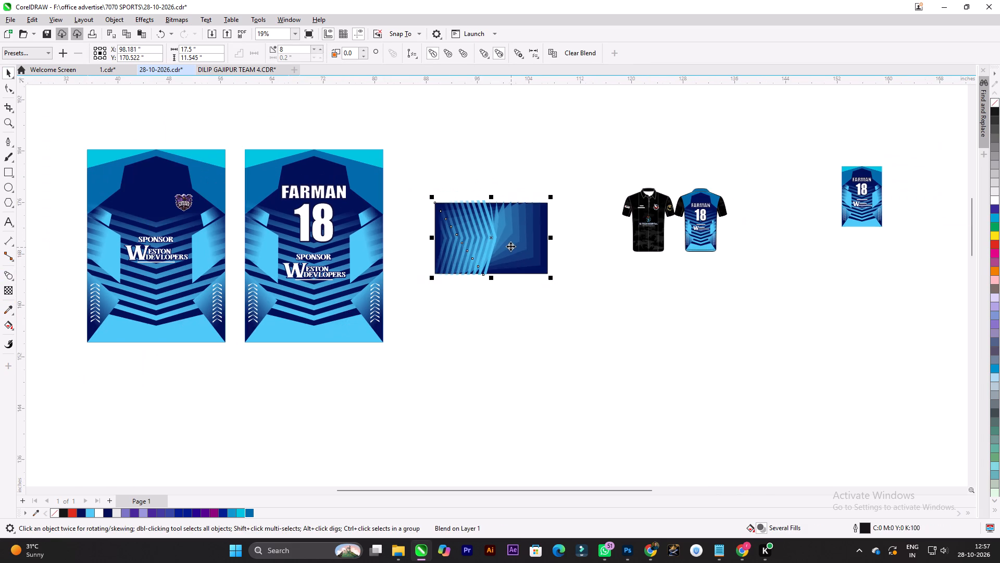
drag(554, 278, 559, 279)
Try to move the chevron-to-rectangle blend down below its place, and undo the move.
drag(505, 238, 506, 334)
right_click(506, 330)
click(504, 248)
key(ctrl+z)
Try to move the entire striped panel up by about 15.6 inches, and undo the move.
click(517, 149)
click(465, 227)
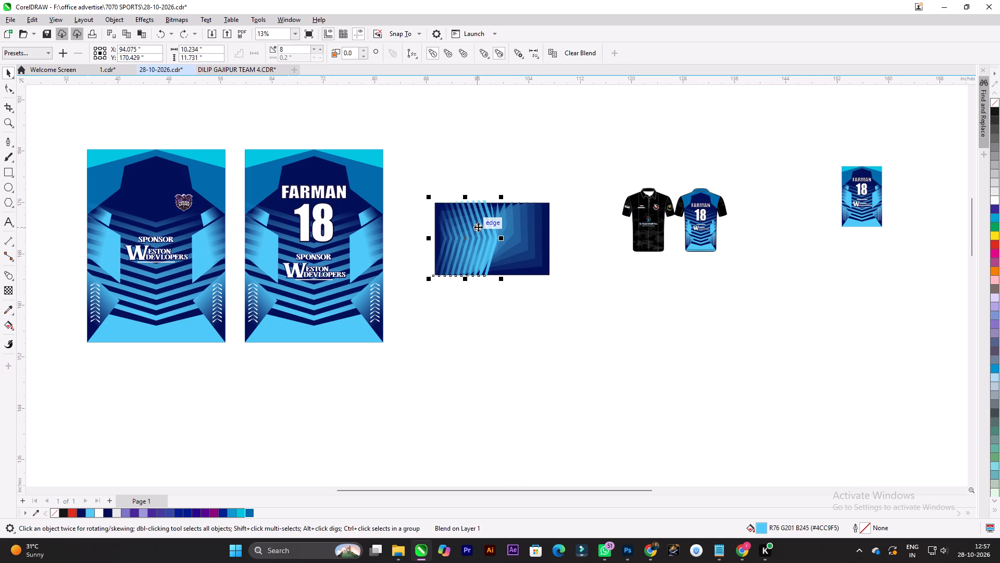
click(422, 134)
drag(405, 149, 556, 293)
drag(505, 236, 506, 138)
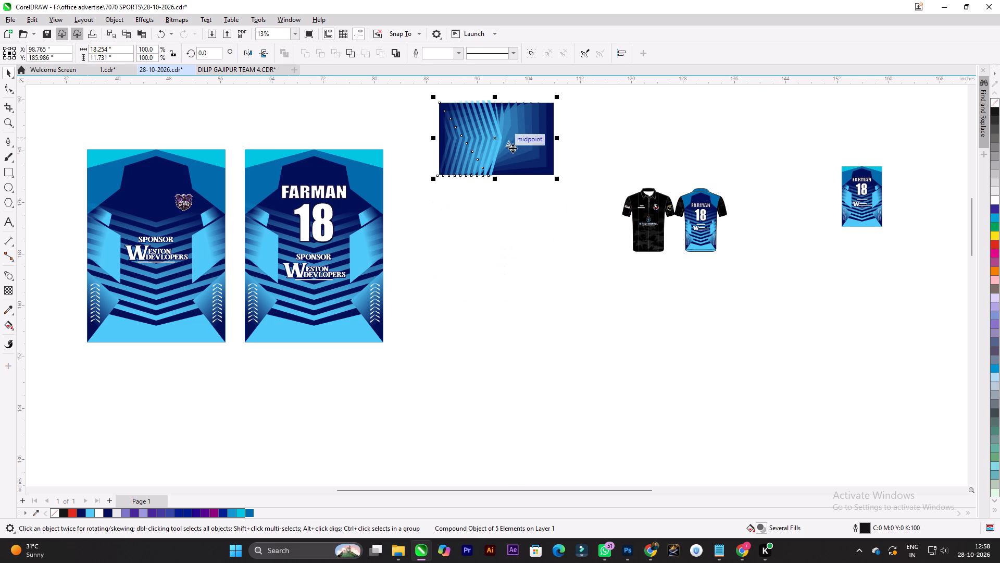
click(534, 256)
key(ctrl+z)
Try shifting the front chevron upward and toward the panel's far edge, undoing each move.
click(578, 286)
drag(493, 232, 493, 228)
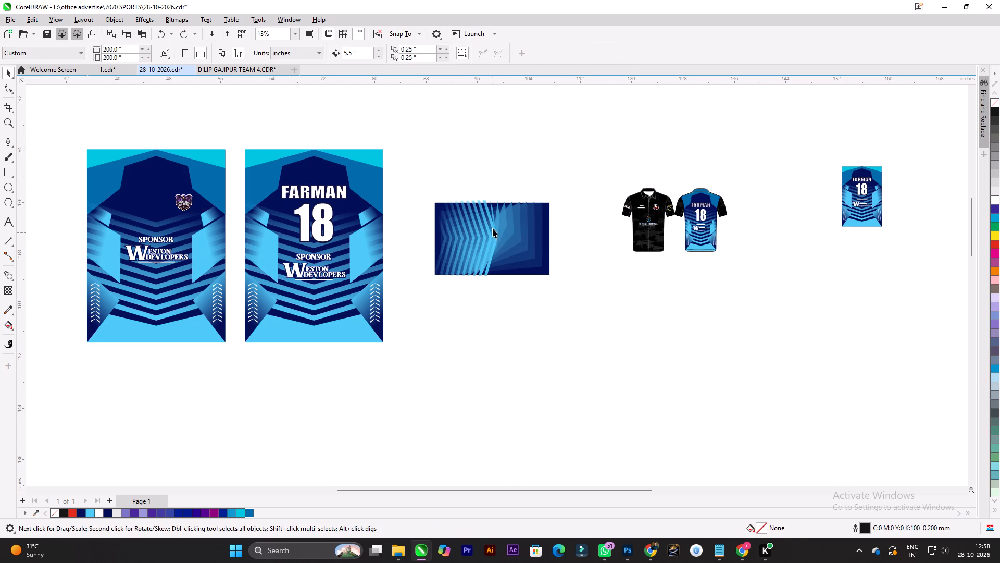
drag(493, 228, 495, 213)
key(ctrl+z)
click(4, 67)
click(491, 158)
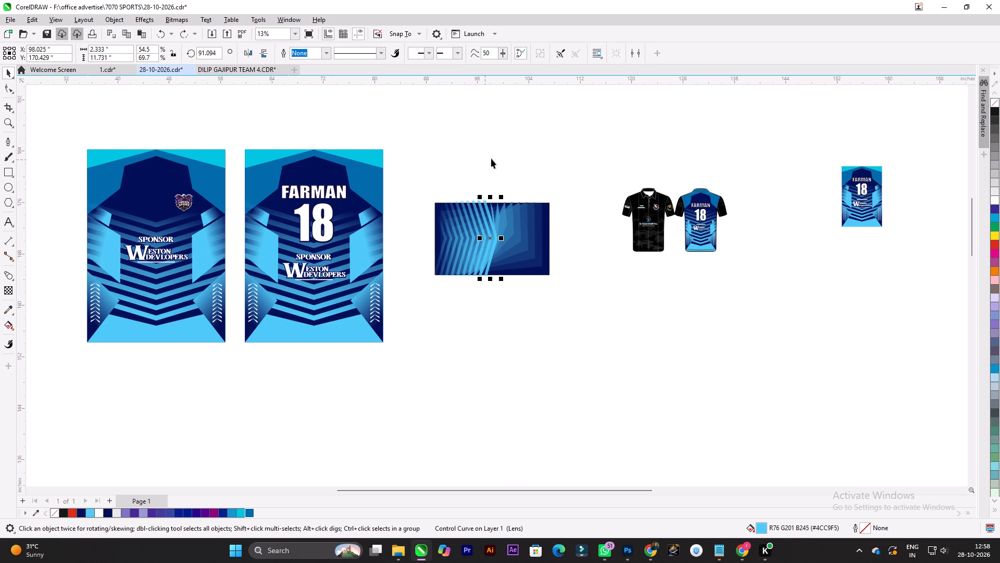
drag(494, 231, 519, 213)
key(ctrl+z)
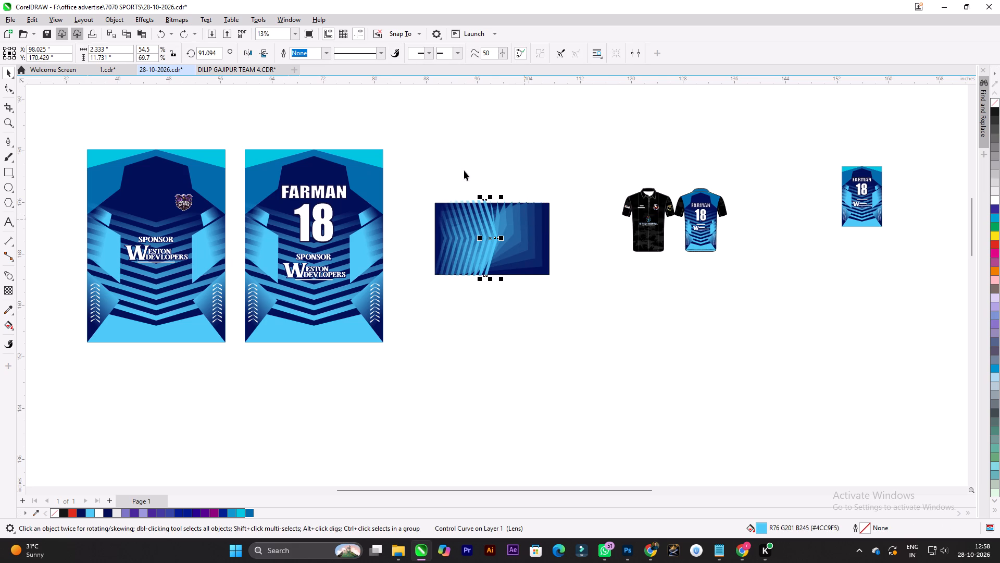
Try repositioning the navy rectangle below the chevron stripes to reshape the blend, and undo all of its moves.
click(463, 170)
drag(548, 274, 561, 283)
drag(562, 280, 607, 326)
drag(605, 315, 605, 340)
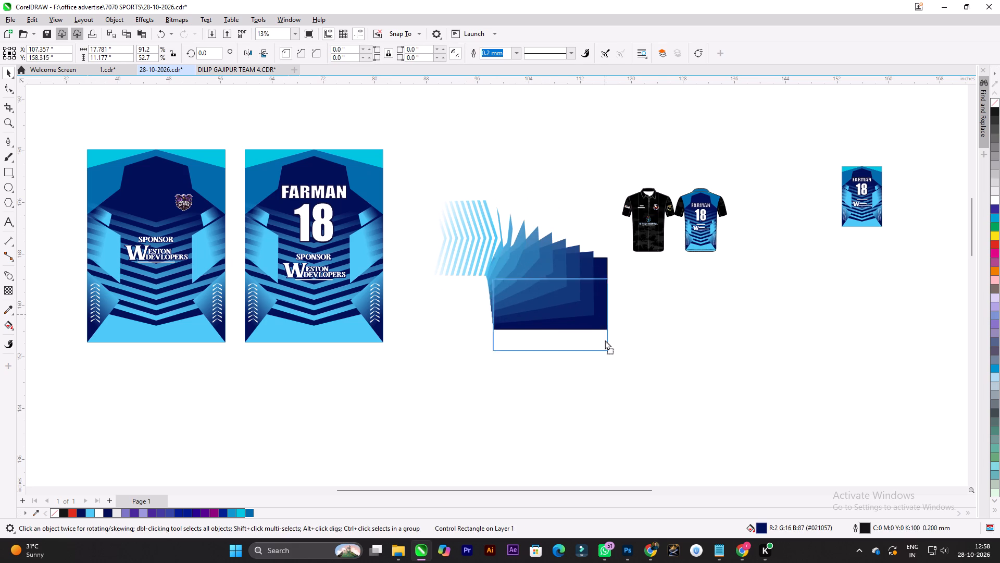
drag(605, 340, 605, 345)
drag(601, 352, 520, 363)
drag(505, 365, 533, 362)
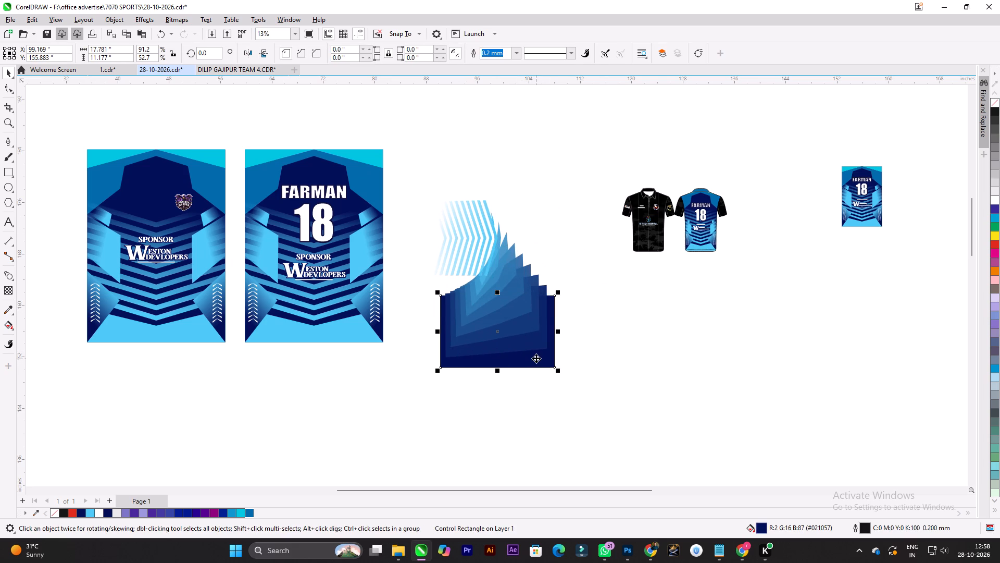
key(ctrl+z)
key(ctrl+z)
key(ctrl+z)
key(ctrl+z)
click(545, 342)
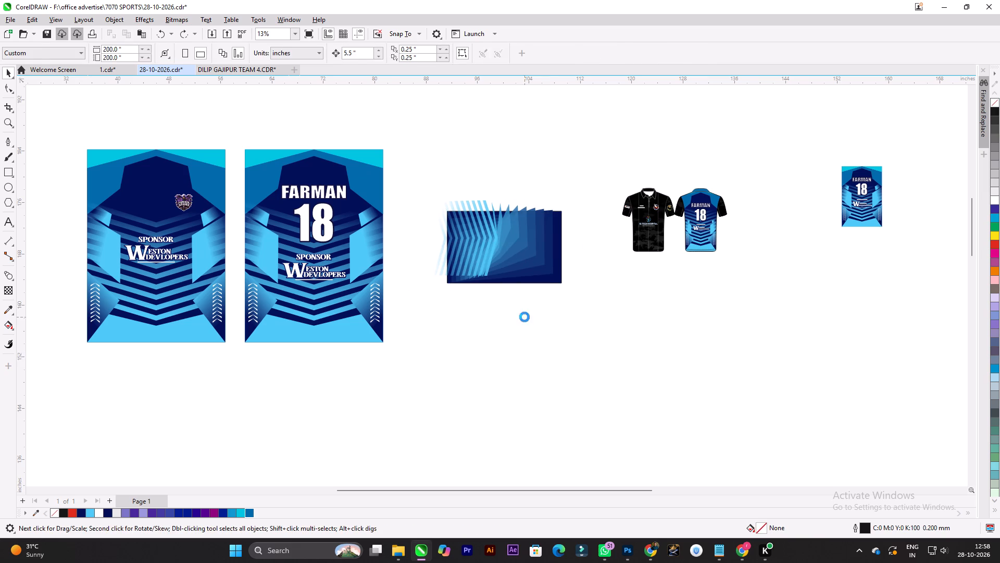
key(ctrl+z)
Select the original chevron stripe blend on the panel and open its available object commands.
click(537, 328)
click(470, 229)
right_click(470, 229)
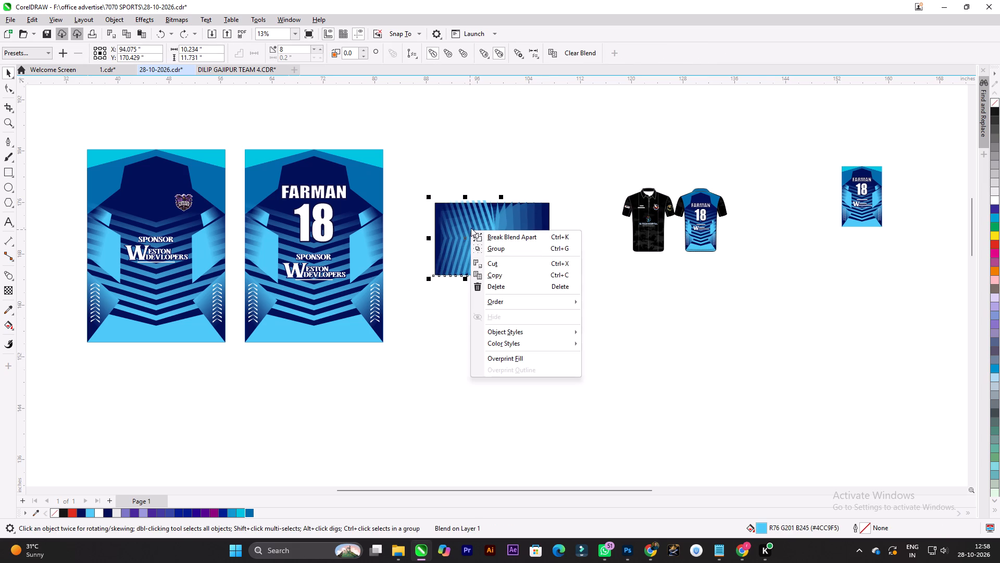
Move the navy rectangle and its chevron stripes together about 4.7 inches up and 0.5 inch right.
click(471, 228)
drag(405, 165, 571, 304)
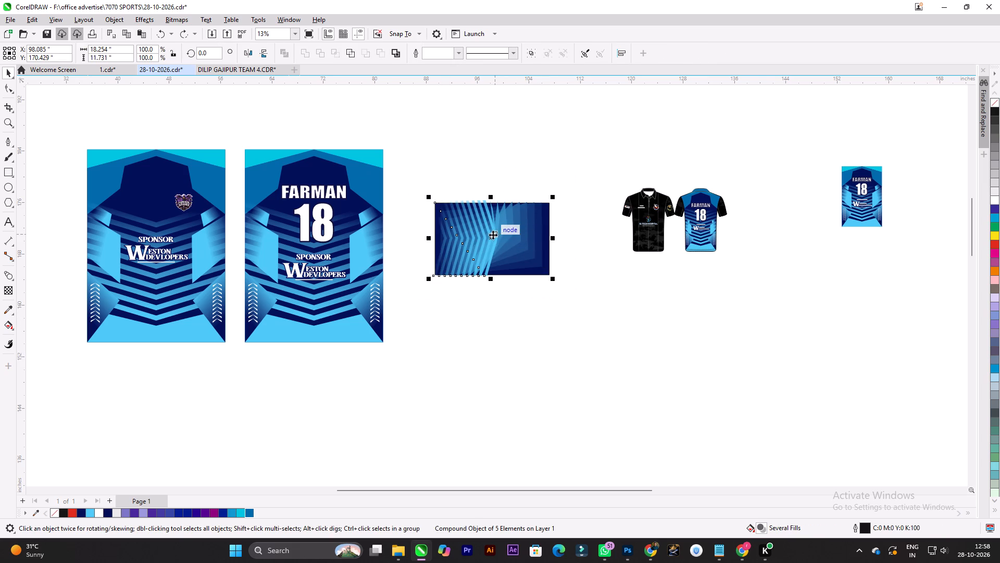
drag(491, 238, 492, 192)
drag(493, 191, 494, 209)
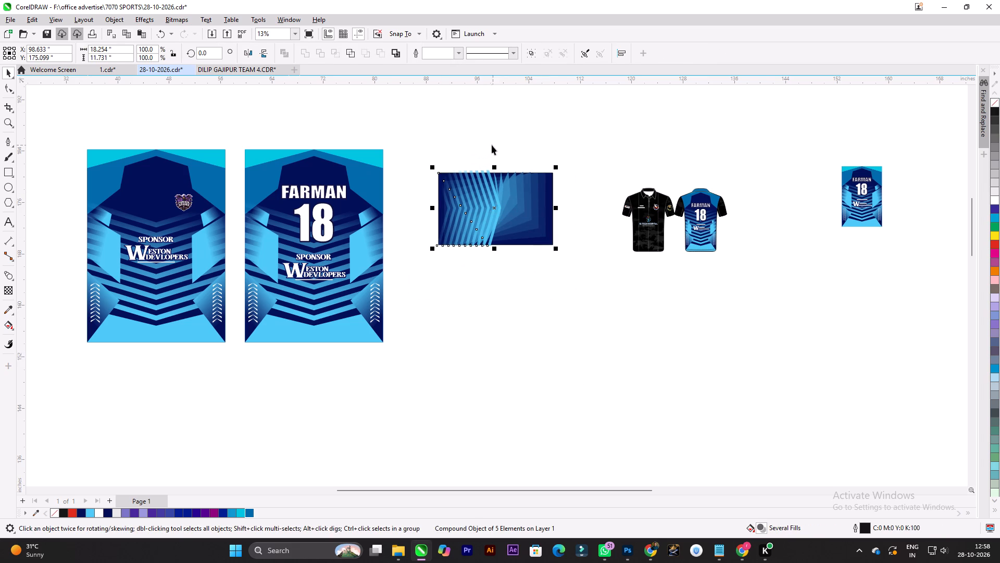
click(492, 145)
scroll(491, 144, up, 5)
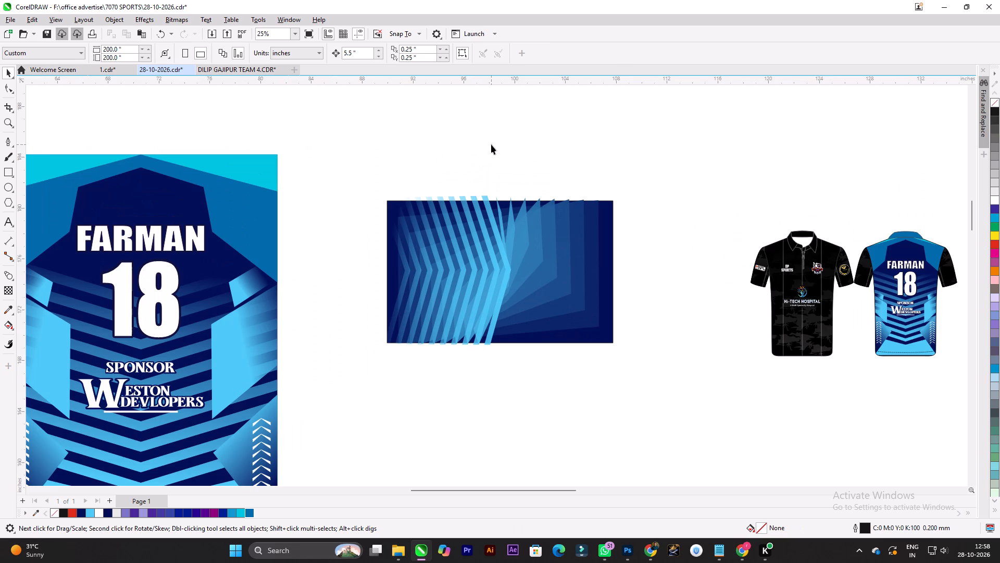
scroll(491, 144, down, 9)
click(524, 302)
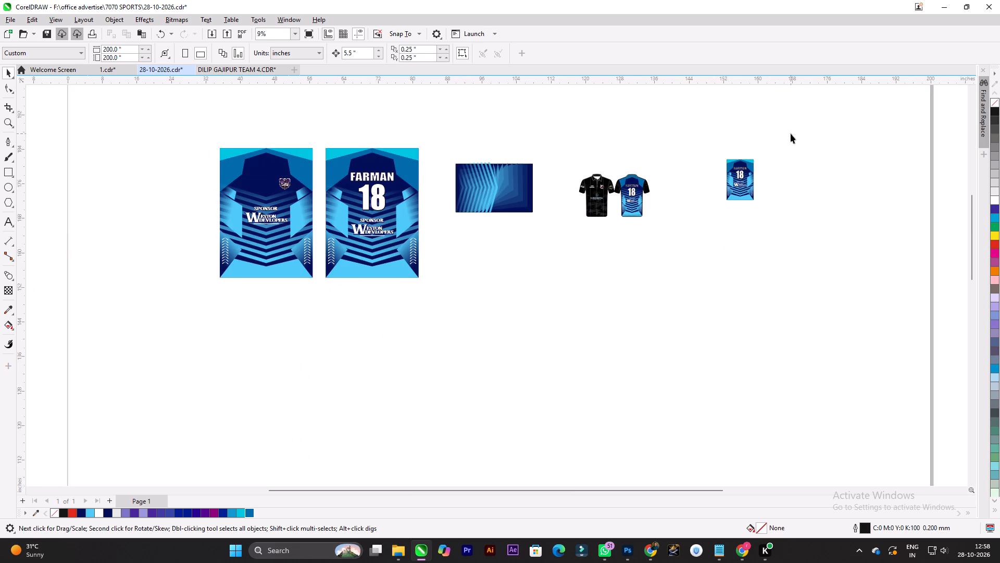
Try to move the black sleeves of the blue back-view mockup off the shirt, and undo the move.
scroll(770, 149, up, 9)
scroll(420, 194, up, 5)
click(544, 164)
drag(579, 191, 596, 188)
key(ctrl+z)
Open the PowerClip of the blue back mockup's right sleeve and delete the black camouflage artwork inside.
scroll(543, 197, up, 3)
click(579, 203)
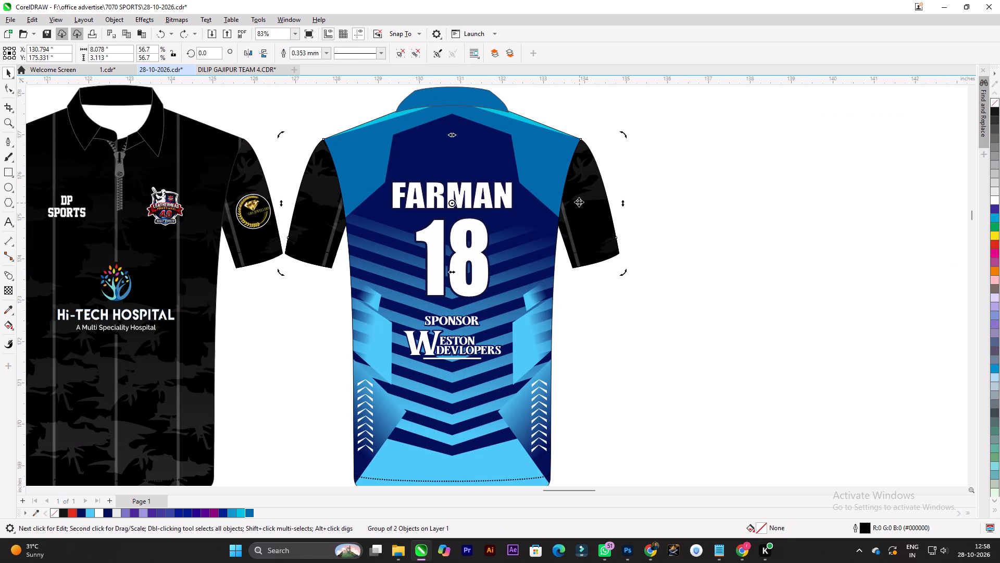
double_click(579, 202)
click(579, 202)
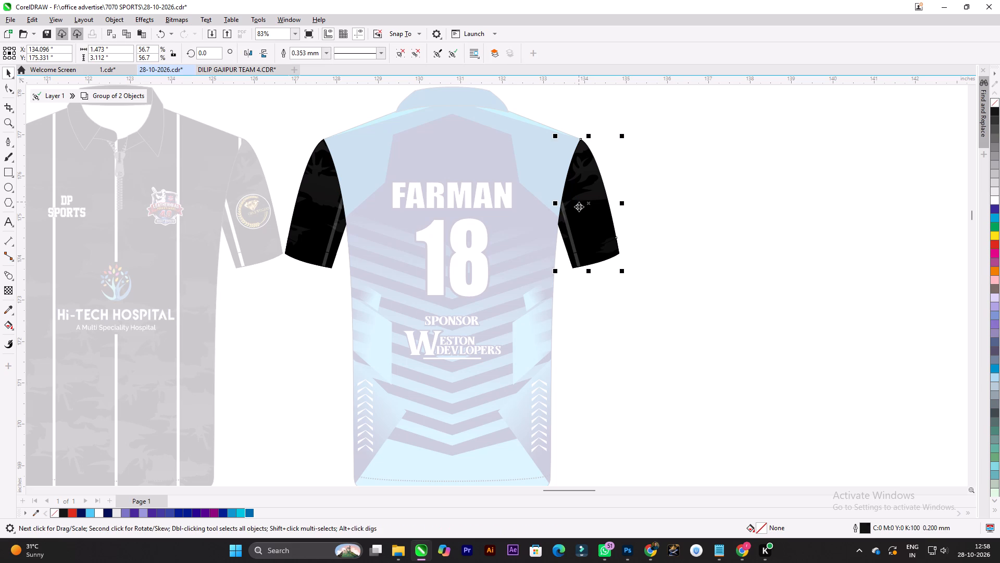
triple_click(581, 237)
click(581, 236)
drag(582, 235, 606, 212)
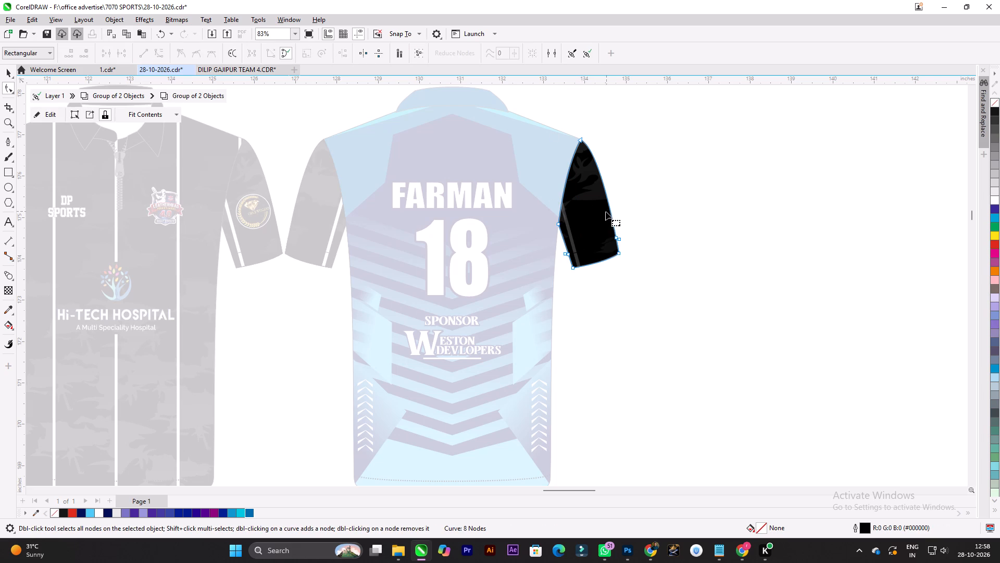
drag(566, 222, 589, 212)
click(55, 115)
click(685, 194)
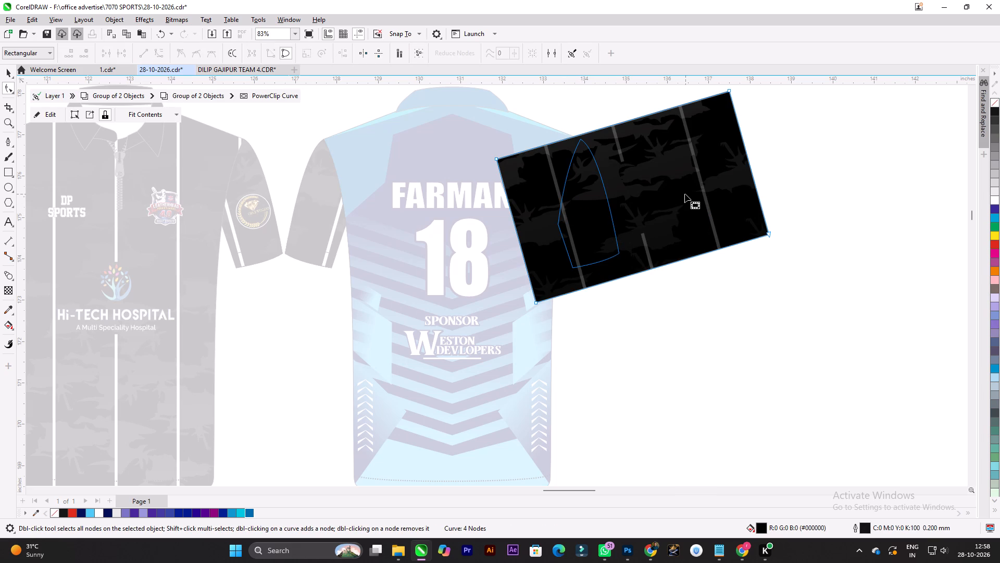
key(Delete)
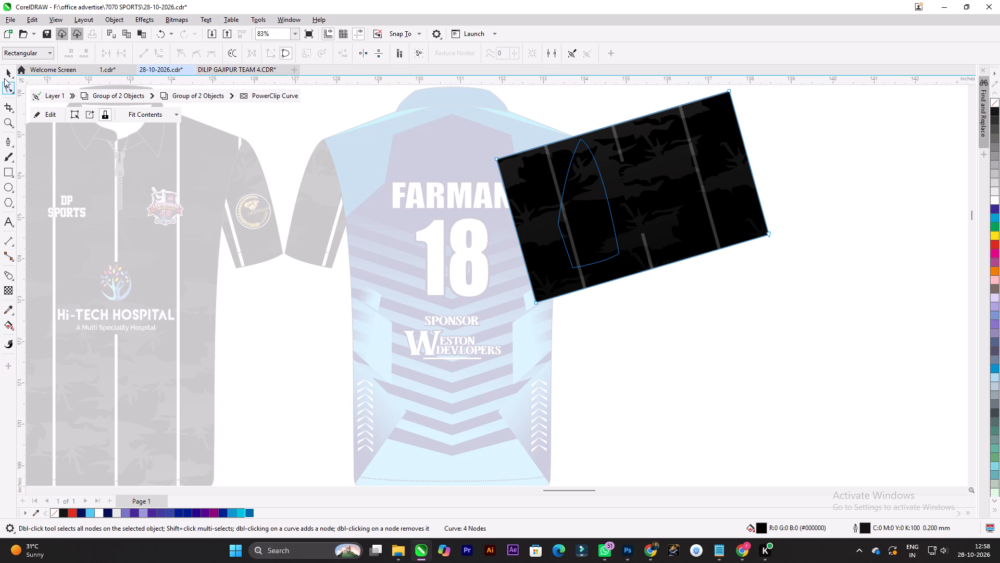
click(5, 76)
click(629, 175)
key(Delete)
Set the document's default fill for Graphic objects to dark blue #021E8F.
click(589, 214)
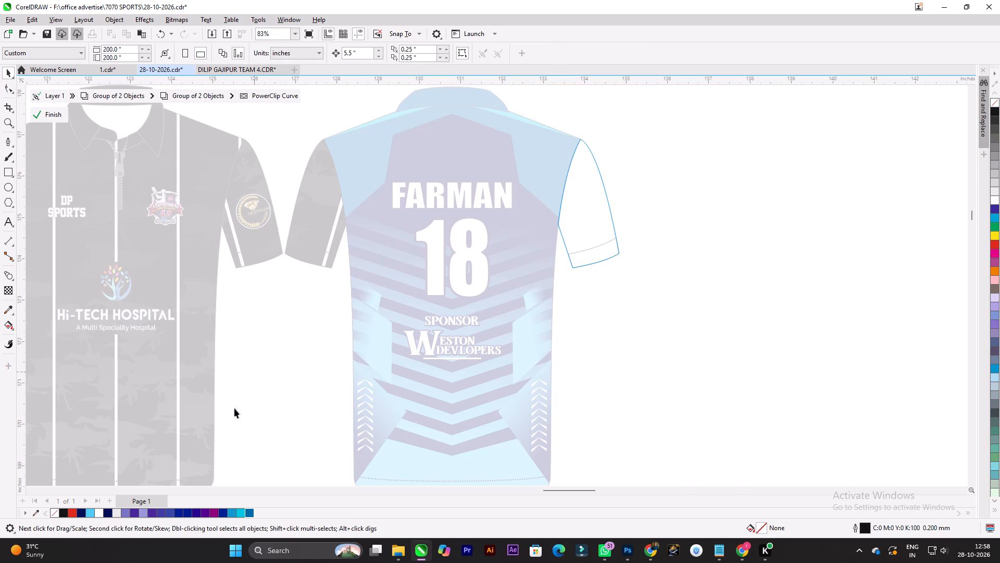
click(221, 515)
click(612, 250)
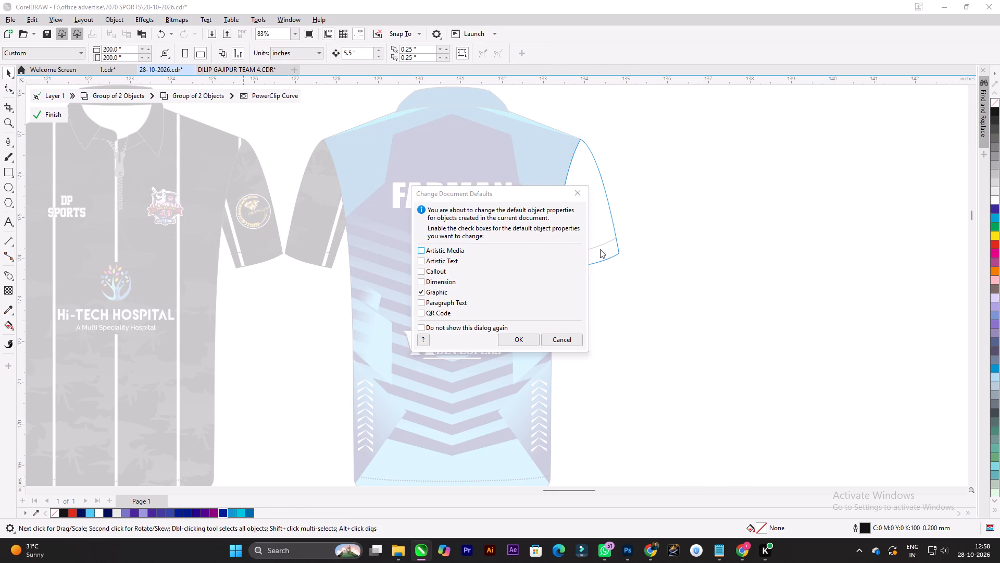
click(525, 342)
click(583, 229)
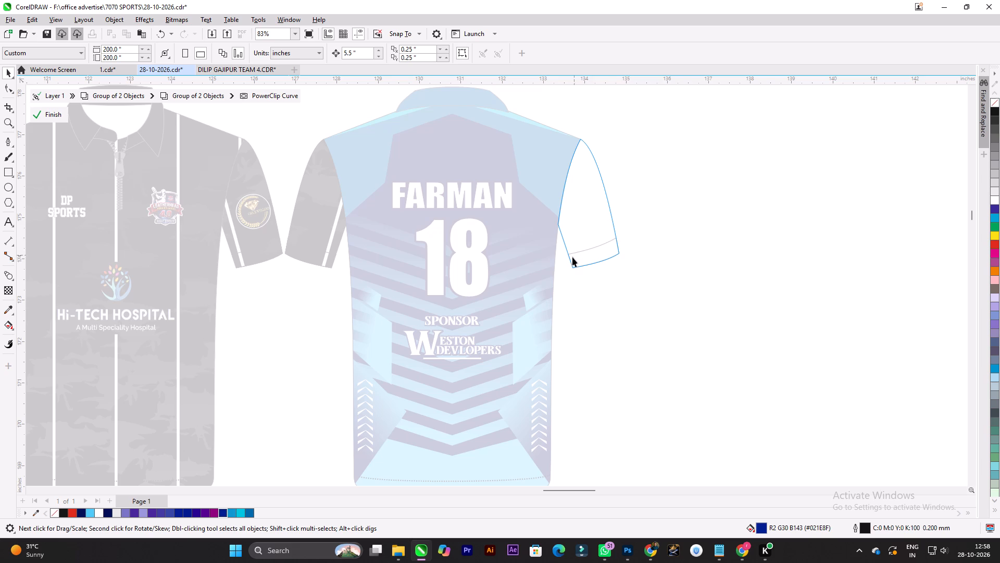
Finish editing the emptied sleeve PowerClip and leave the isolated sleeve group.
click(48, 114)
click(767, 249)
scroll(601, 219, down, 4)
click(601, 219)
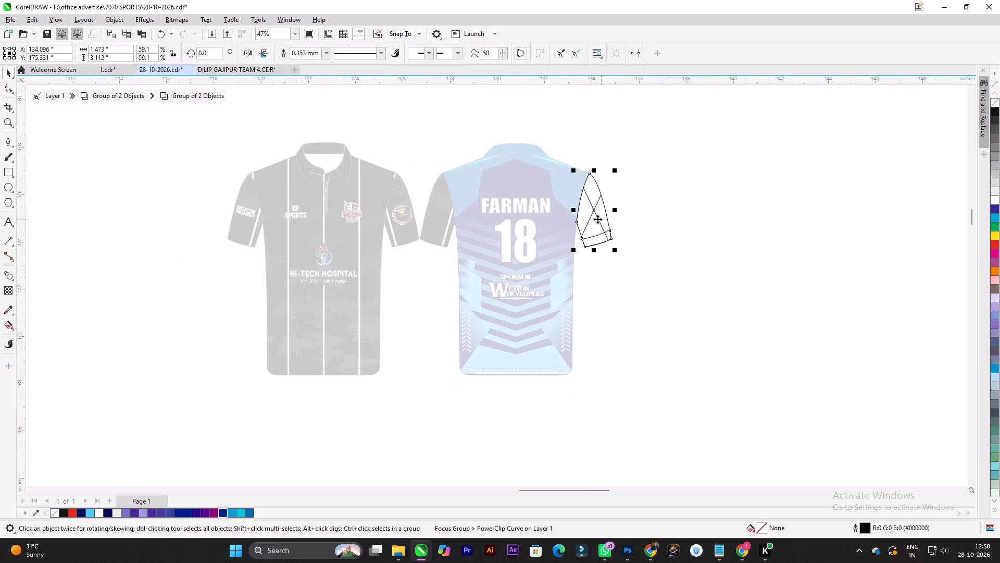
double_click(96, 161)
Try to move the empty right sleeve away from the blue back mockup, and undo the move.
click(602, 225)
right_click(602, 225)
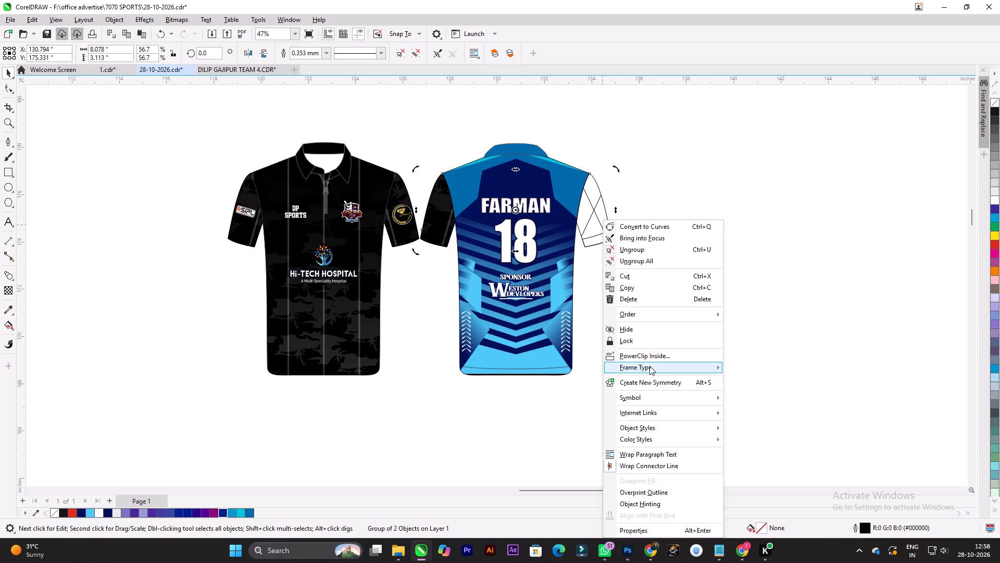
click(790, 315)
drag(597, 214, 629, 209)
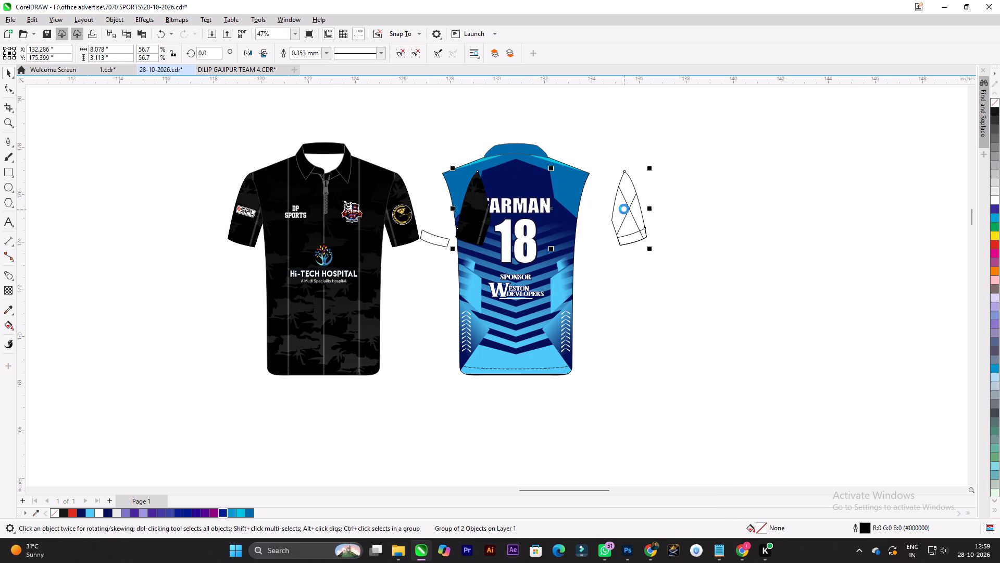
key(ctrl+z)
Ungroup the blue back mockup's two sleeves from each other.
right_click(600, 210)
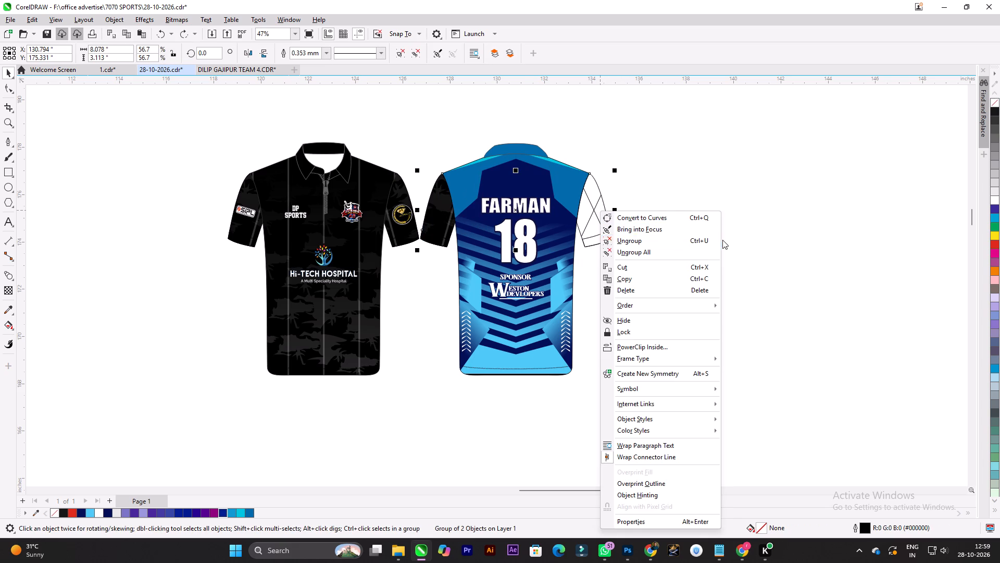
click(648, 244)
click(777, 201)
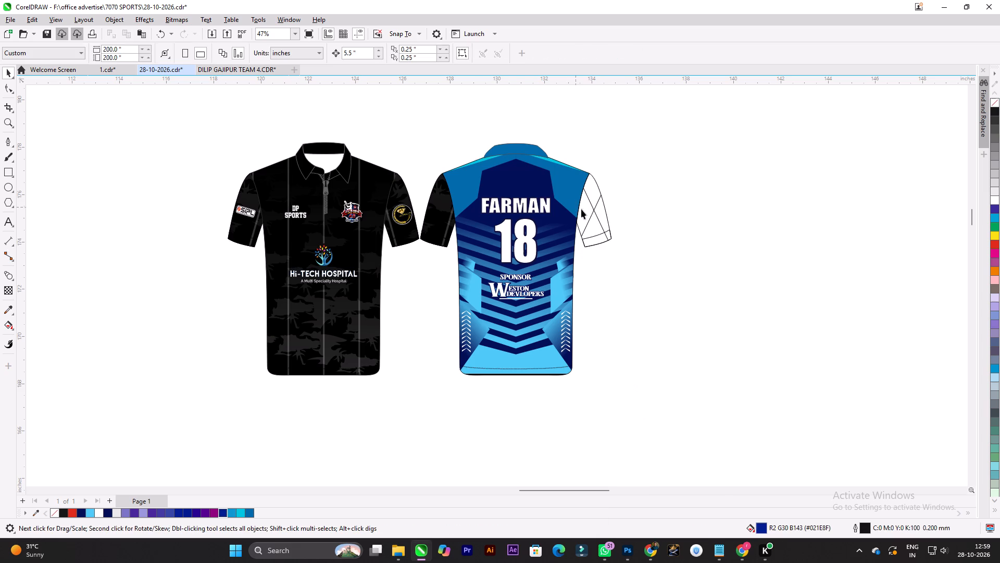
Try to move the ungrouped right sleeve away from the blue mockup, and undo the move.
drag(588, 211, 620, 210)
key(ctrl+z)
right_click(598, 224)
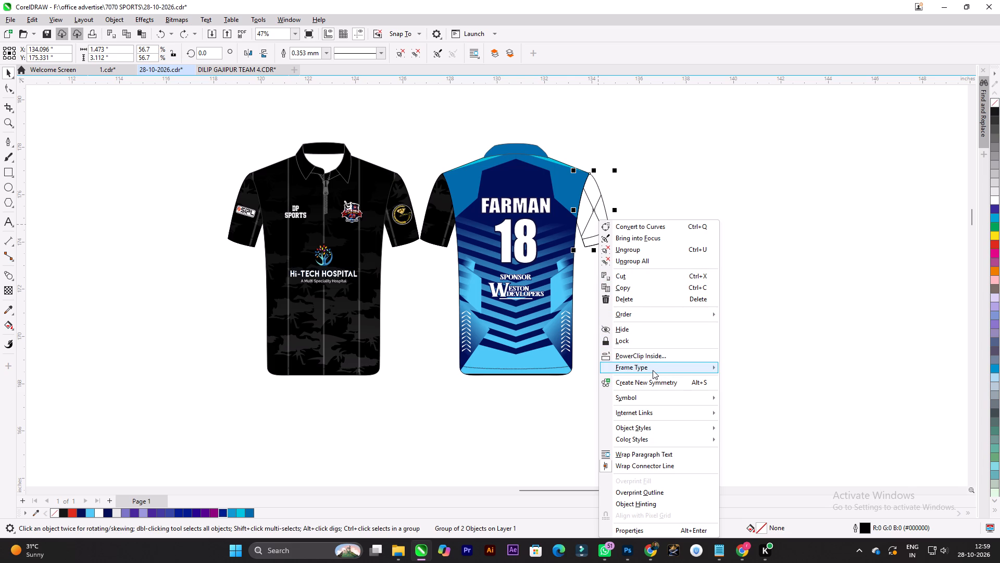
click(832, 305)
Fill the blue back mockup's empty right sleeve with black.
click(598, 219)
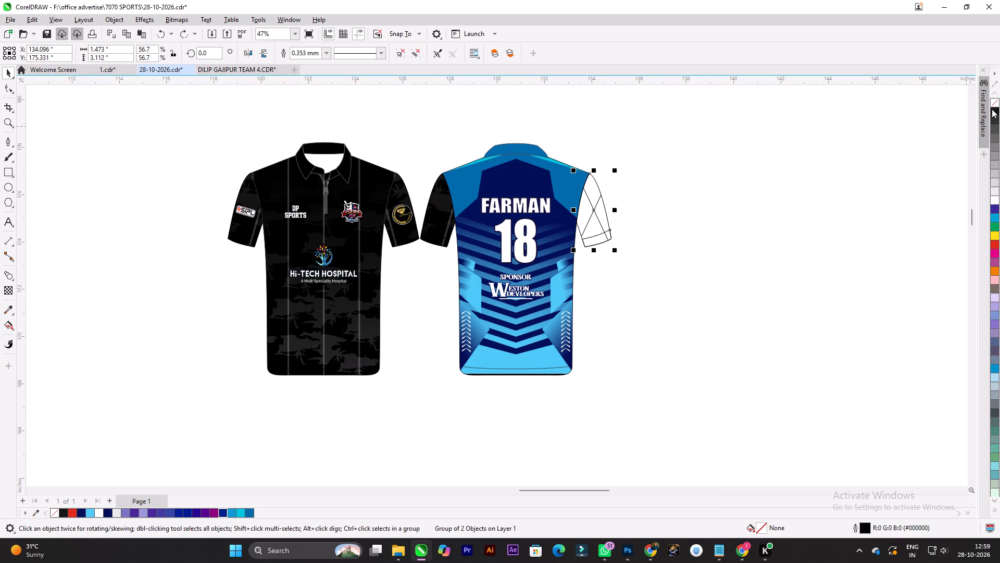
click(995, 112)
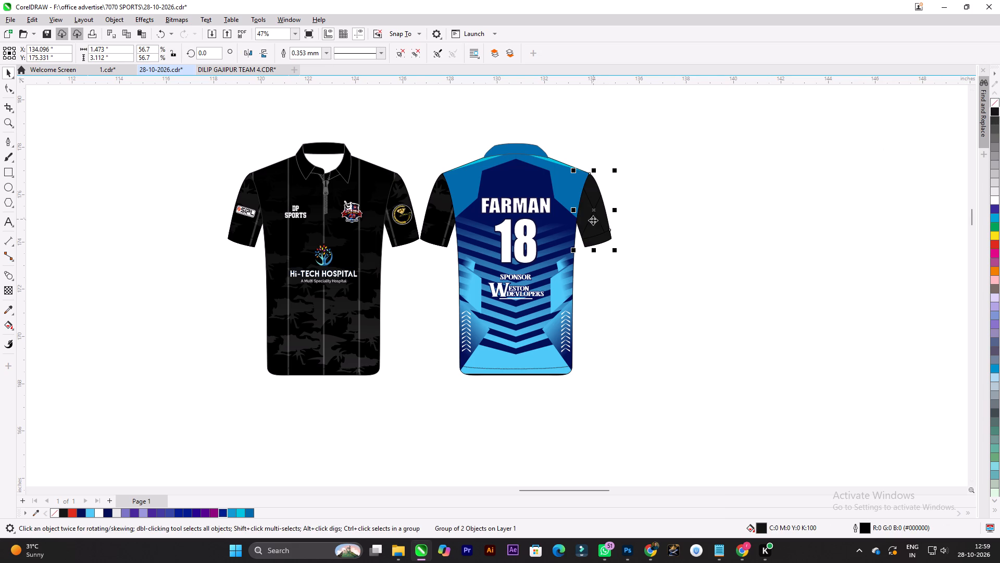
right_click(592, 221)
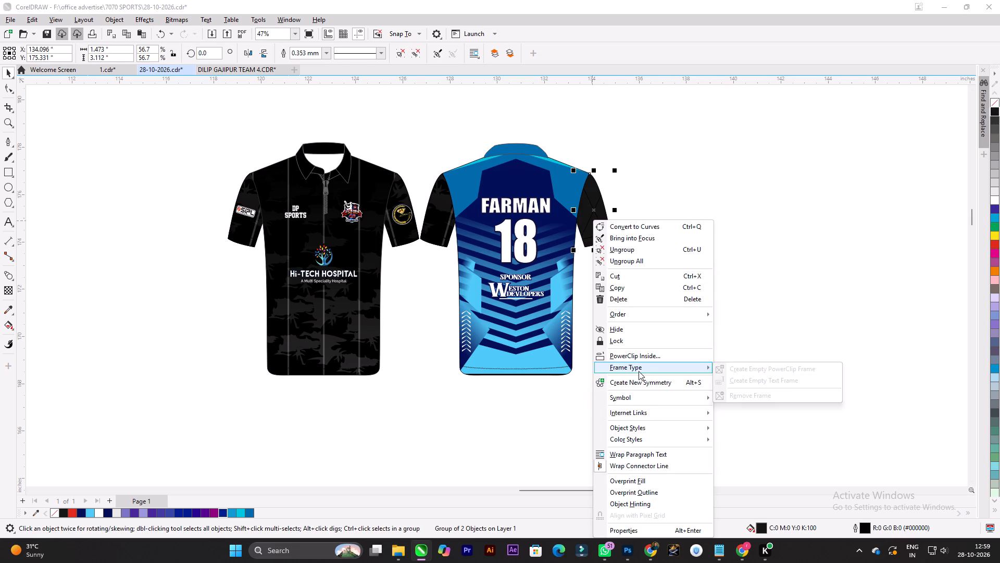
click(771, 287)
Fill the blue back mockup's right sleeve with blue #026AAB.
click(604, 224)
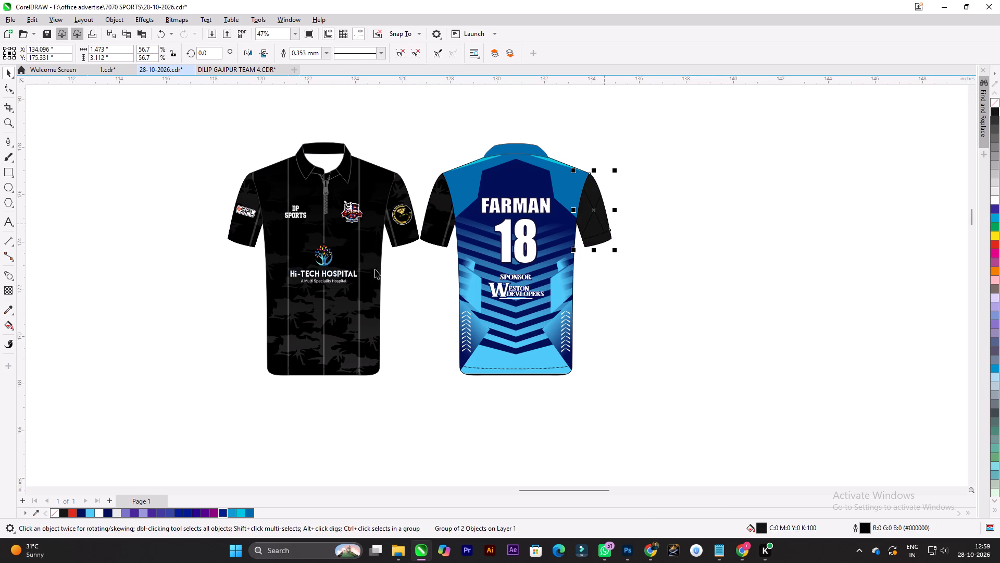
click(249, 510)
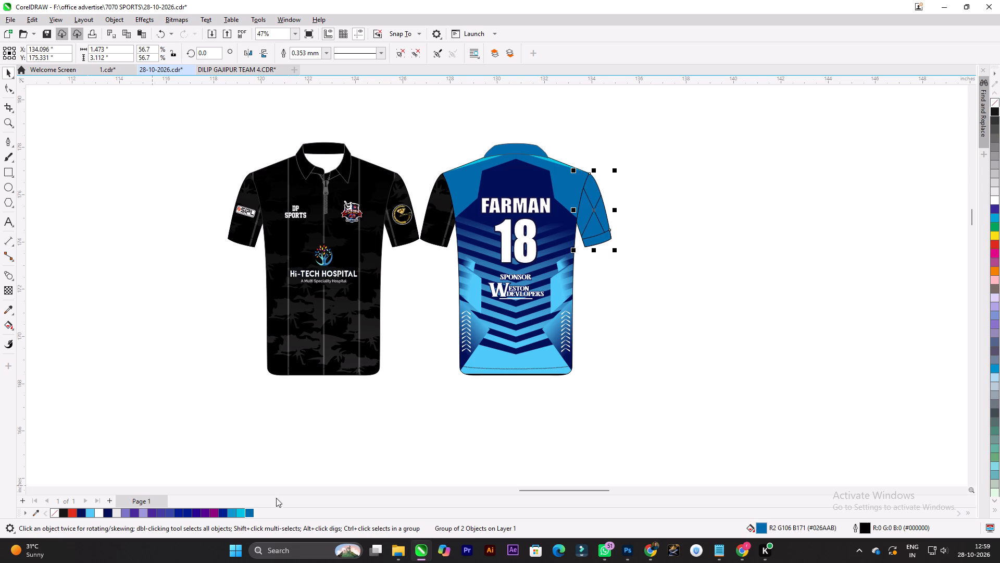
click(706, 253)
right_click(596, 201)
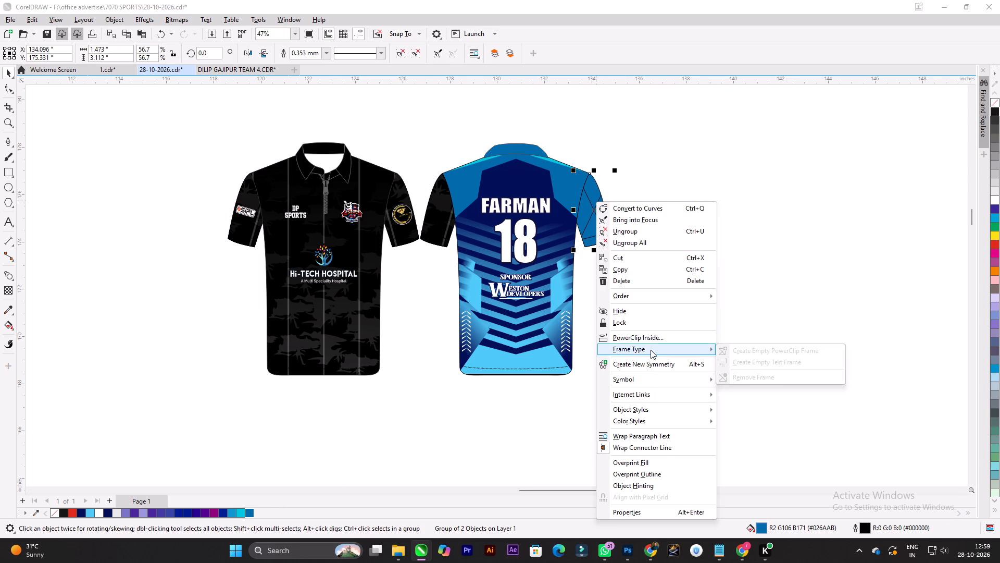
click(834, 263)
Draw a rectangle on the empty canvas below the mockups and size it to 17.5 × 11 inches.
scroll(581, 222, up, 2)
scroll(580, 219, down, 9)
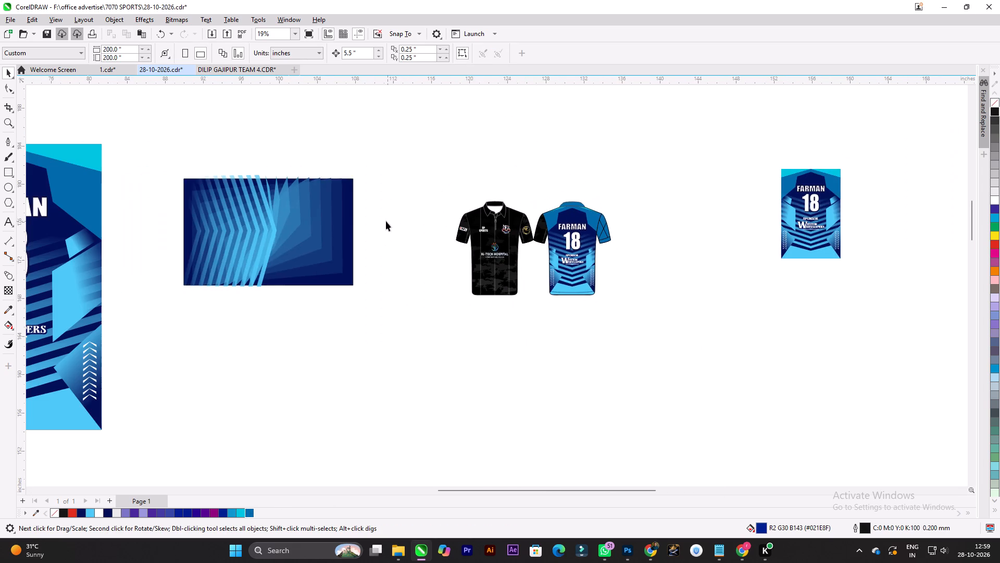
scroll(349, 215, down, 3)
click(11, 175)
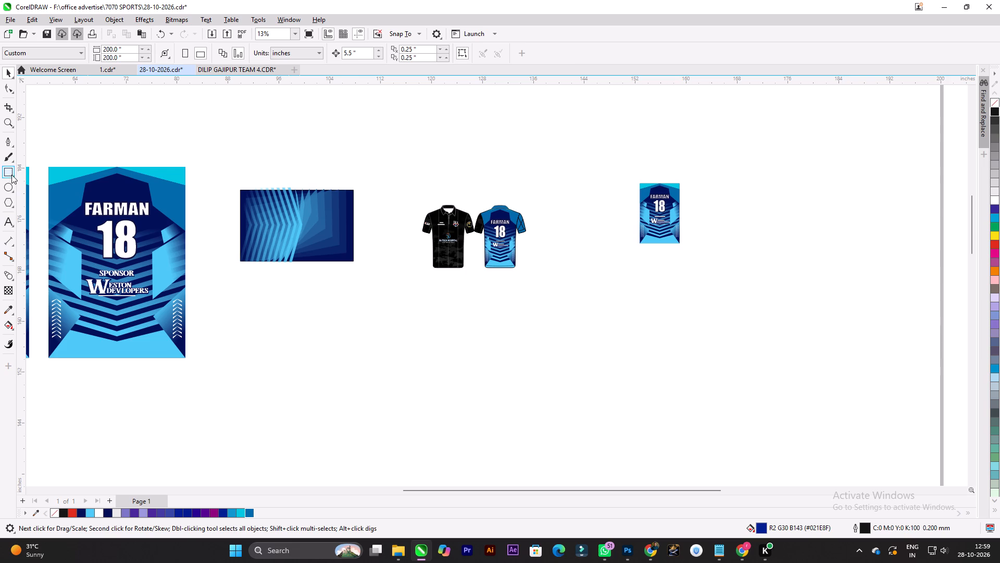
drag(421, 370, 635, 426)
drag(111, 51, 9, 42)
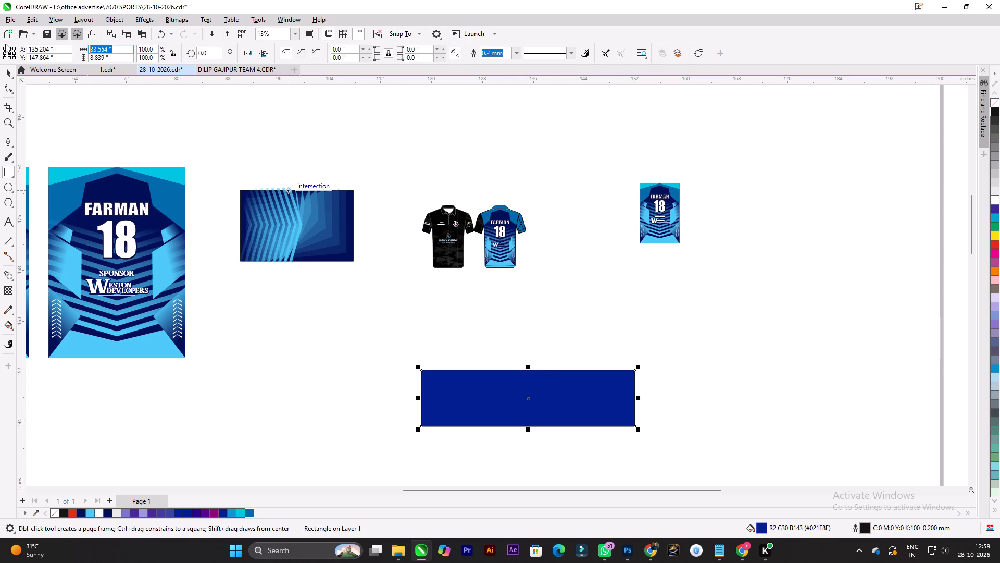
text(17.5)
key(Tab)
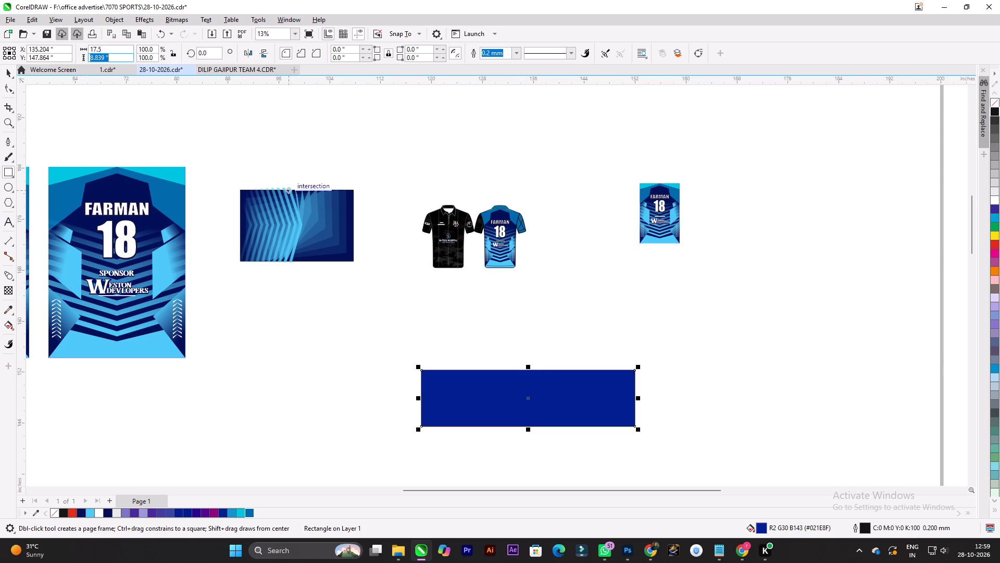
text(11)
key(Return)
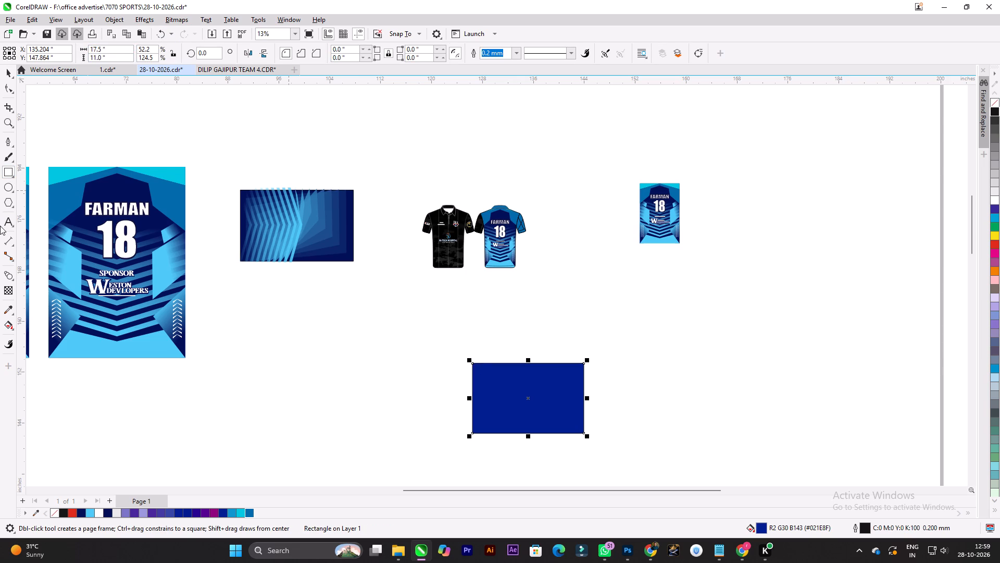
Remove the new rectangle's outline and fill it with blue #026AAB.
right_click(994, 104)
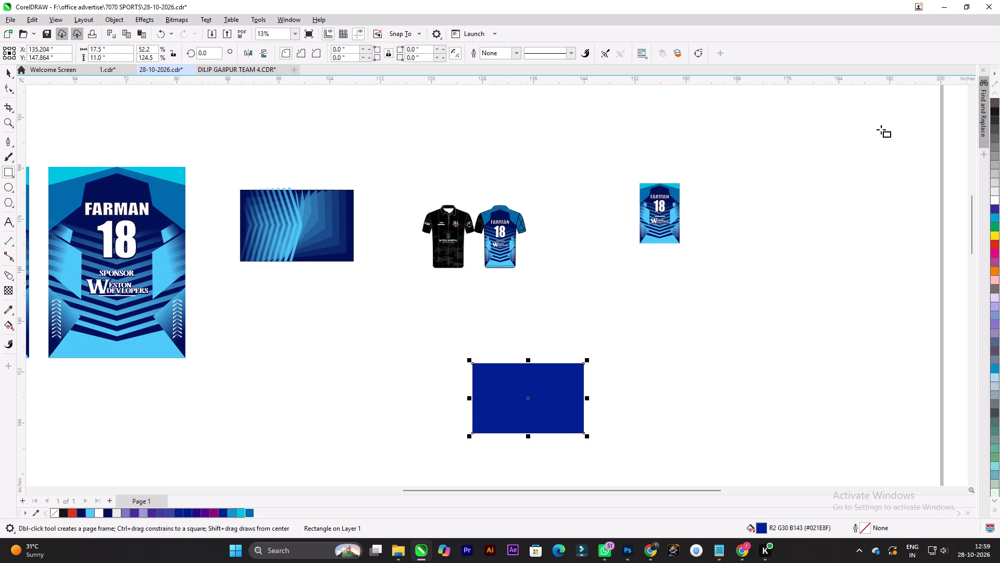
click(250, 516)
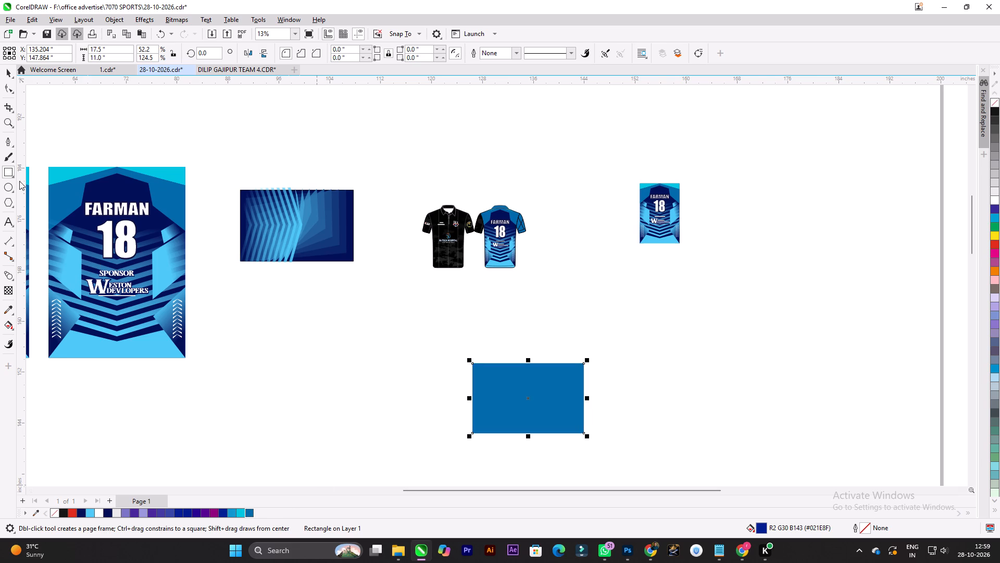
click(10, 75)
Move the blue rectangle up about 23 inches and right about 2.7 inches, overlapping the blue back mockup.
click(535, 275)
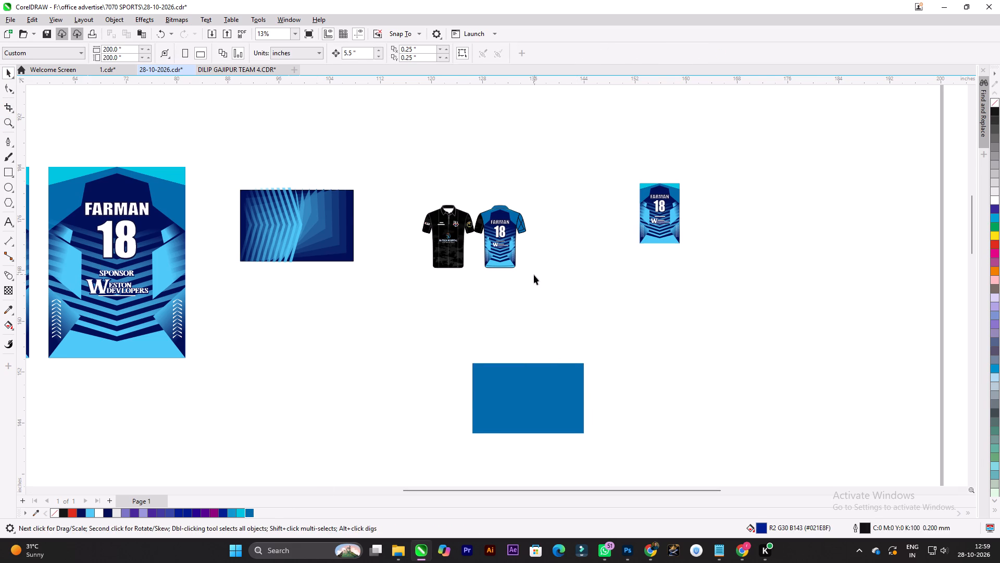
click(526, 397)
right_click(527, 397)
click(429, 341)
scroll(474, 357, up, 3)
drag(564, 426, 590, 201)
scroll(522, 143, up, 6)
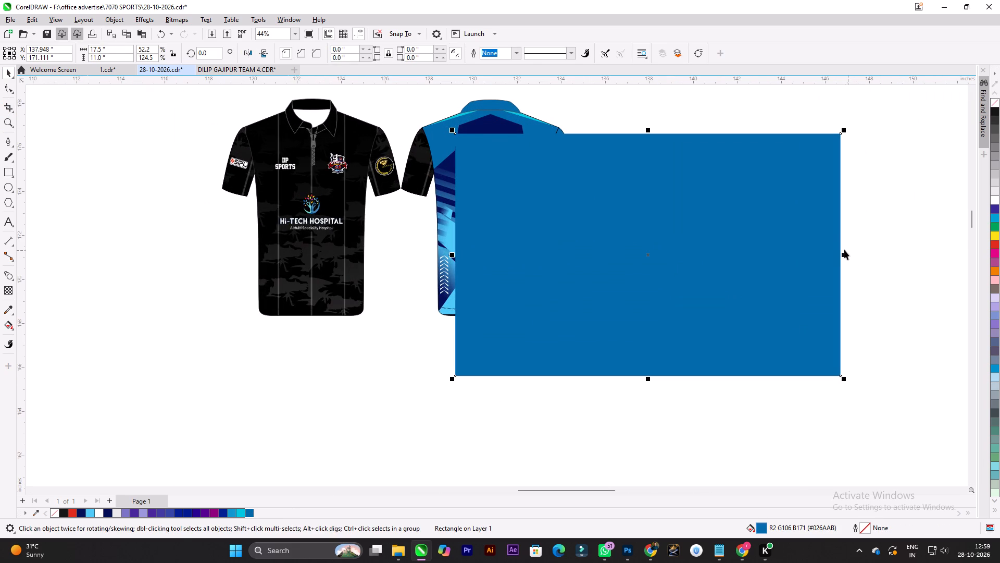
Scale the blue rectangle down to about 4.39 × 2.76 inches and place it beside the blue back mockup's right sleeve.
drag(847, 257, 605, 206)
key(ctrl+z)
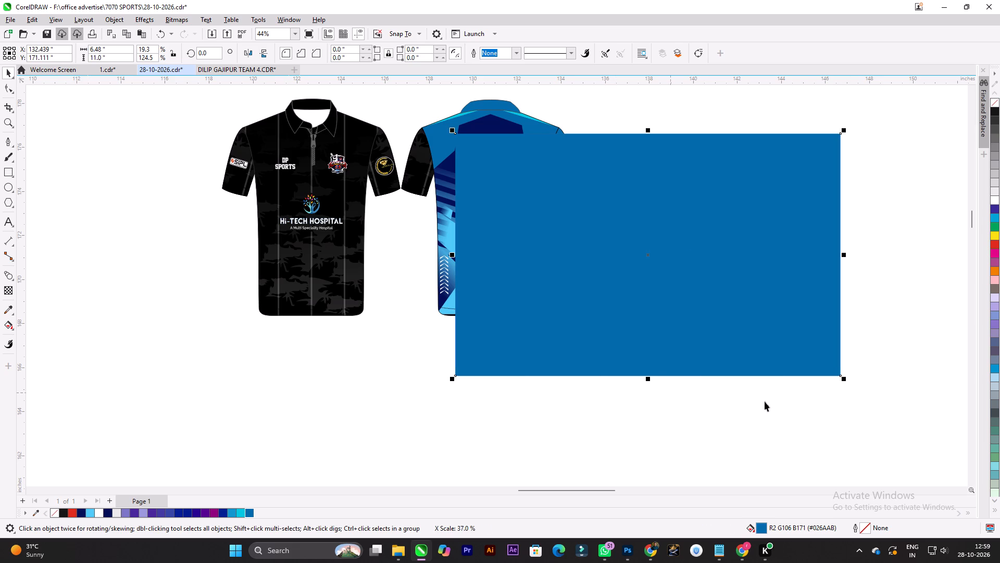
drag(845, 381, 588, 199)
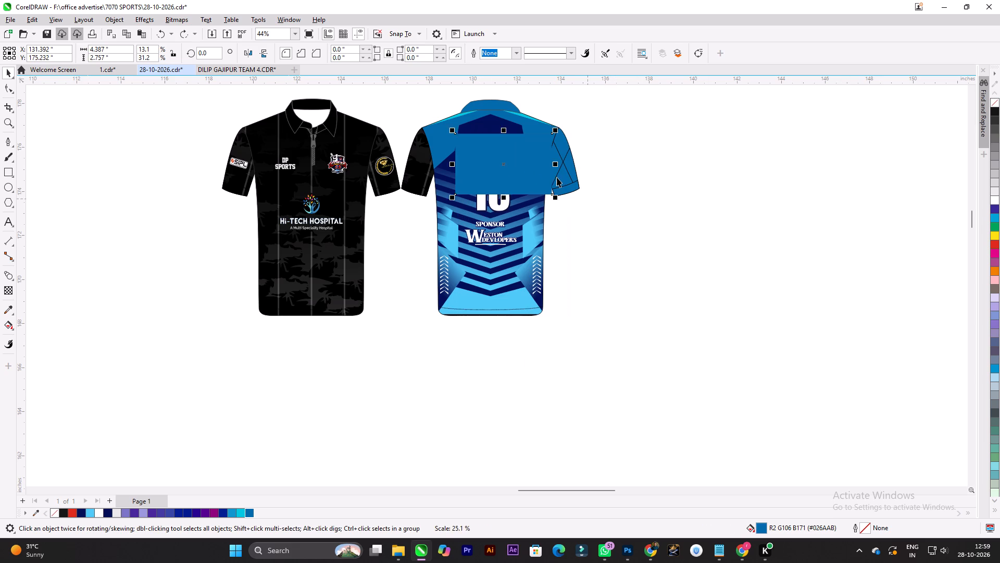
drag(526, 159, 665, 186)
scroll(449, 111, up, 2)
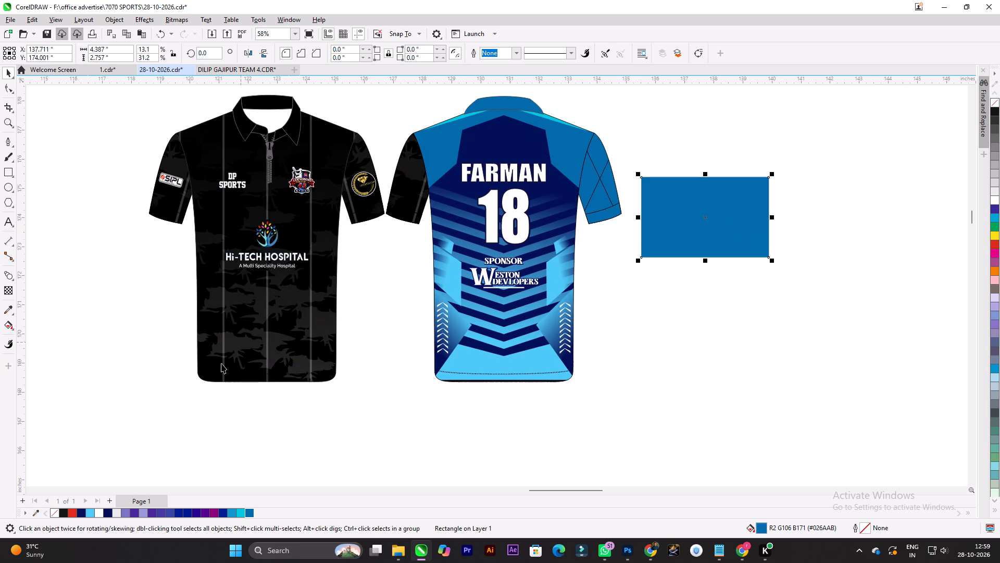
Sample navy #021057 from the jersey's back yoke and fill the rectangle with it.
click(8, 304)
click(508, 123)
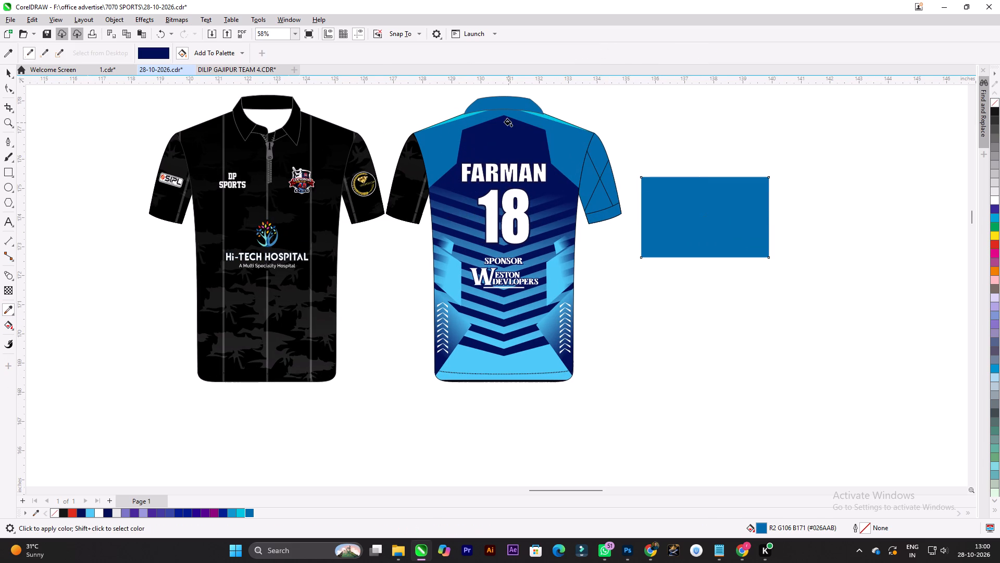
click(760, 217)
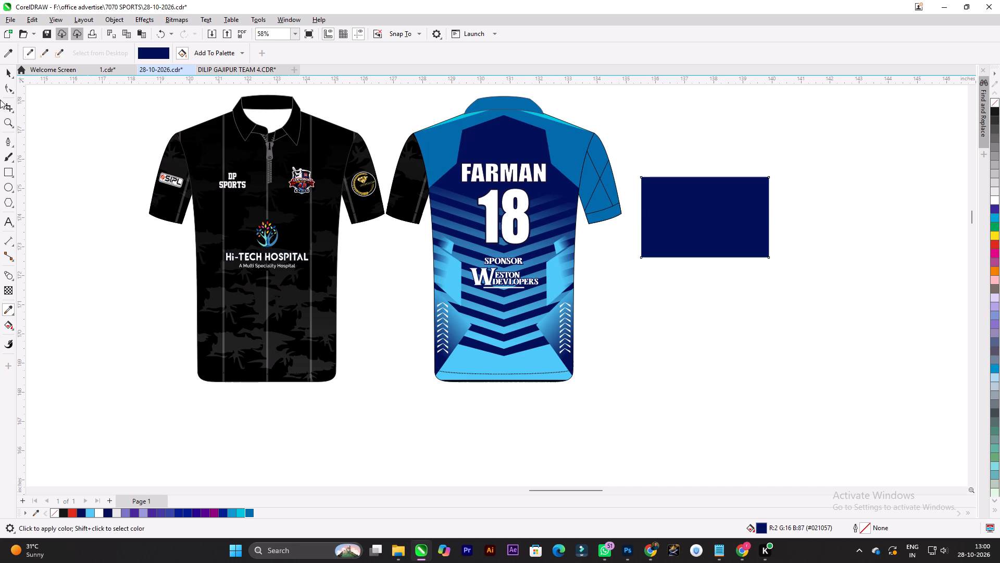
PowerClip the navy rectangle inside the blue back mockup's right sleeve.
click(13, 68)
click(649, 299)
click(755, 226)
right_click(755, 226)
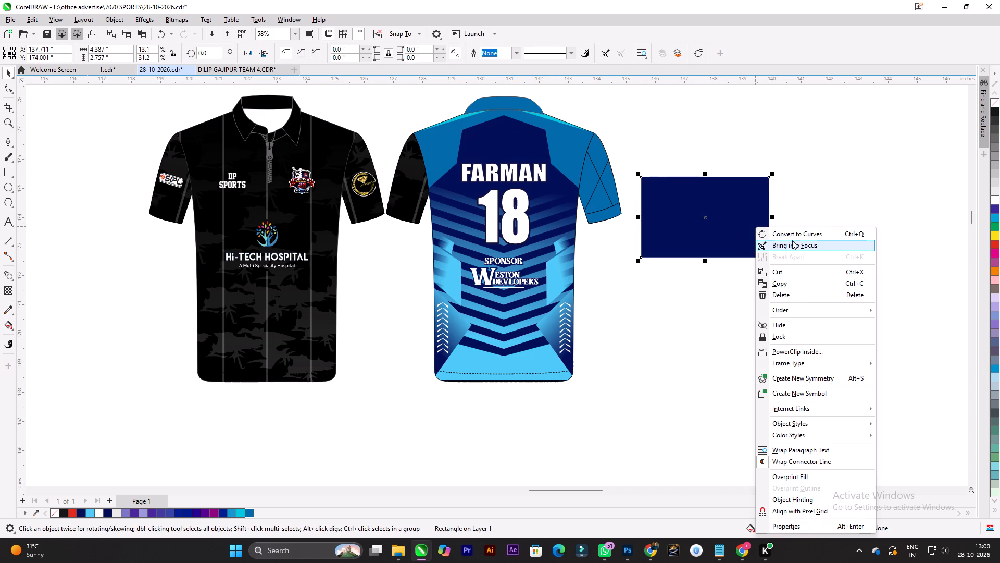
click(802, 352)
click(605, 181)
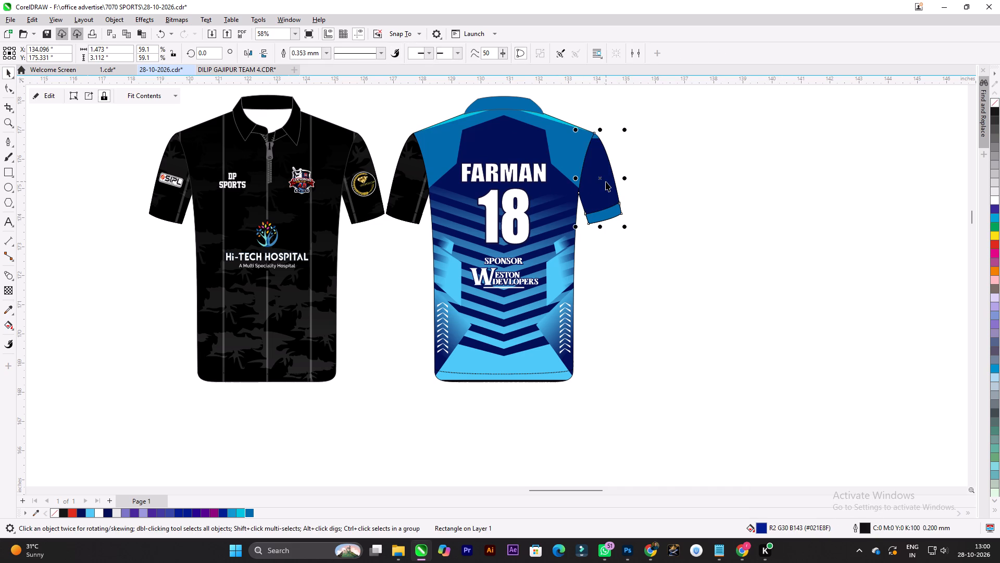
click(702, 183)
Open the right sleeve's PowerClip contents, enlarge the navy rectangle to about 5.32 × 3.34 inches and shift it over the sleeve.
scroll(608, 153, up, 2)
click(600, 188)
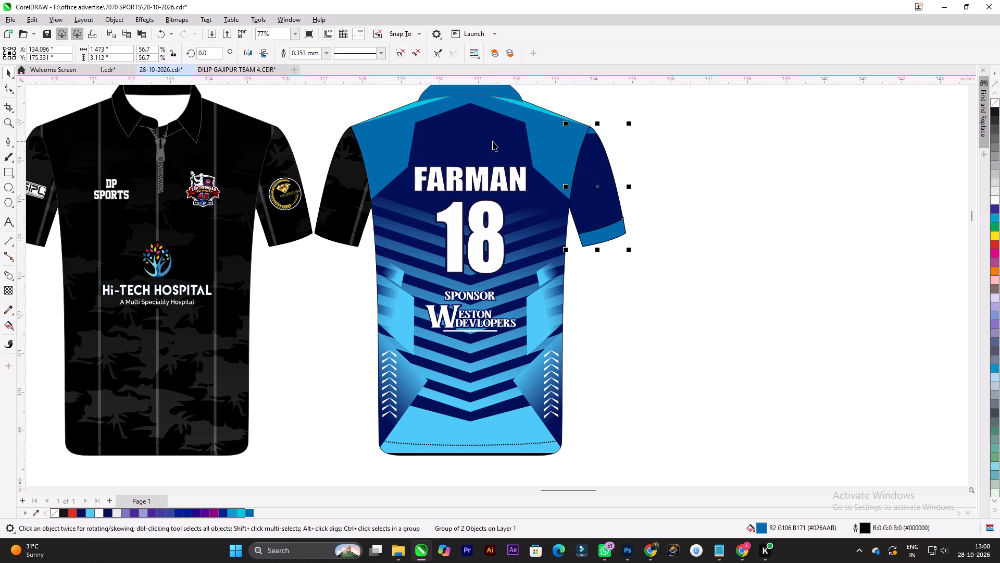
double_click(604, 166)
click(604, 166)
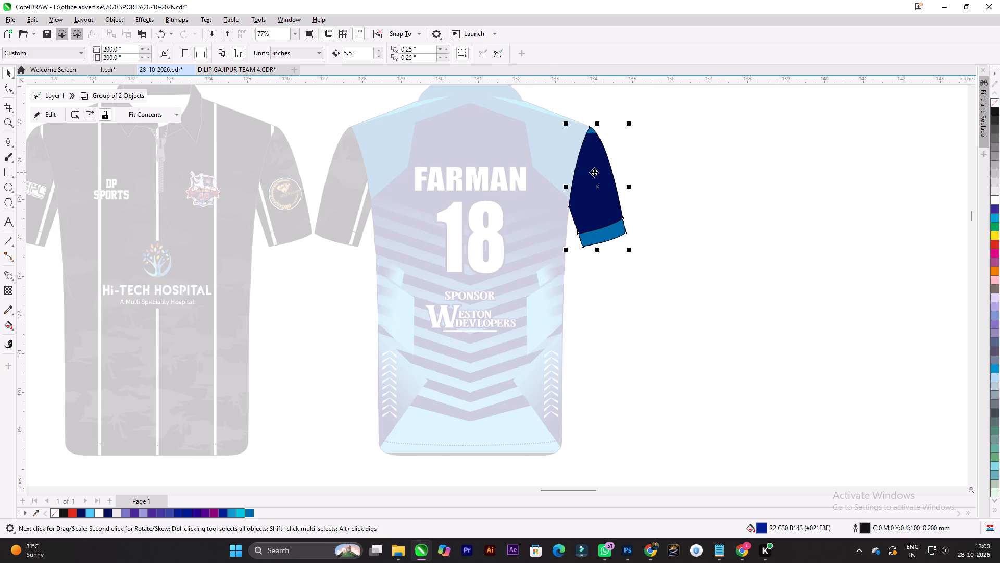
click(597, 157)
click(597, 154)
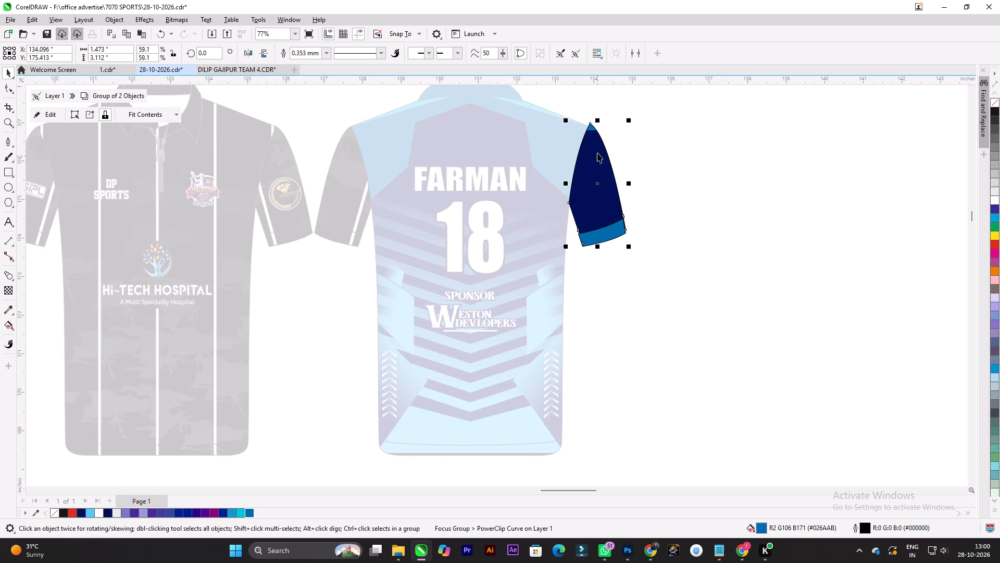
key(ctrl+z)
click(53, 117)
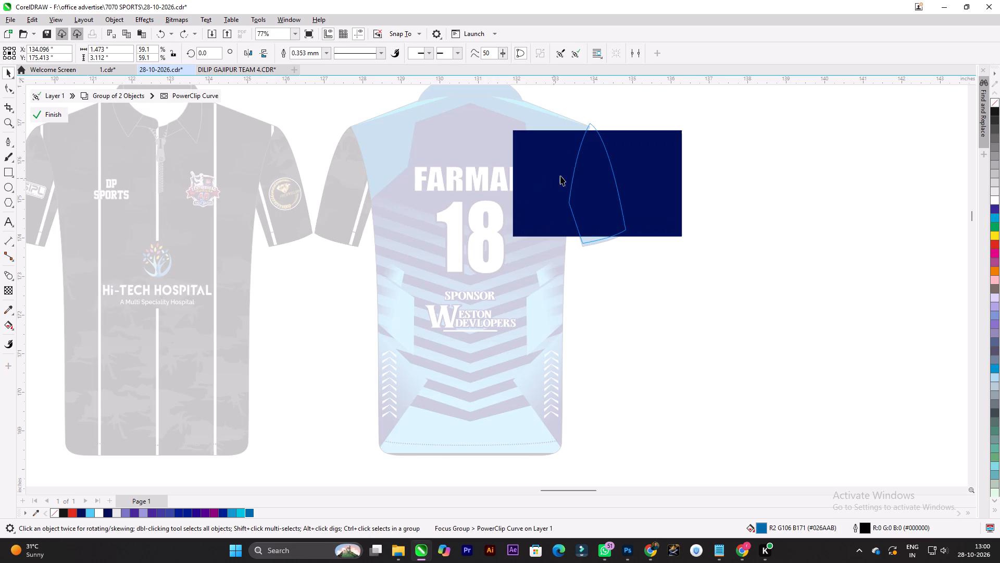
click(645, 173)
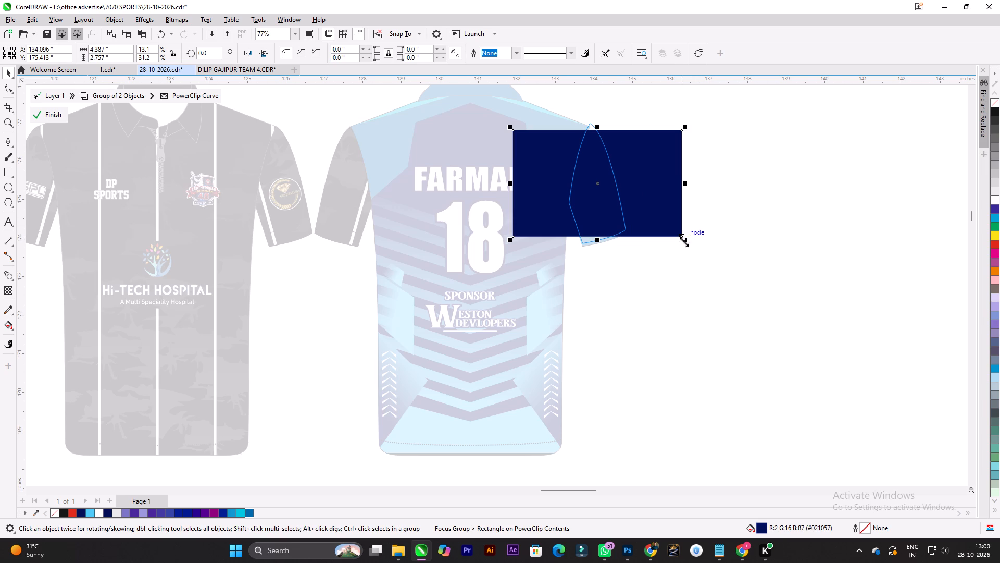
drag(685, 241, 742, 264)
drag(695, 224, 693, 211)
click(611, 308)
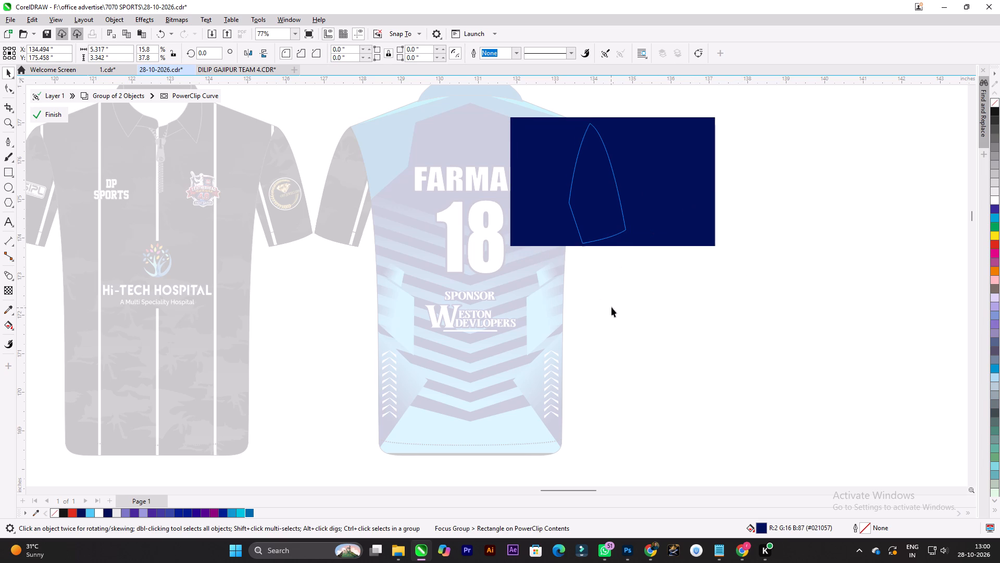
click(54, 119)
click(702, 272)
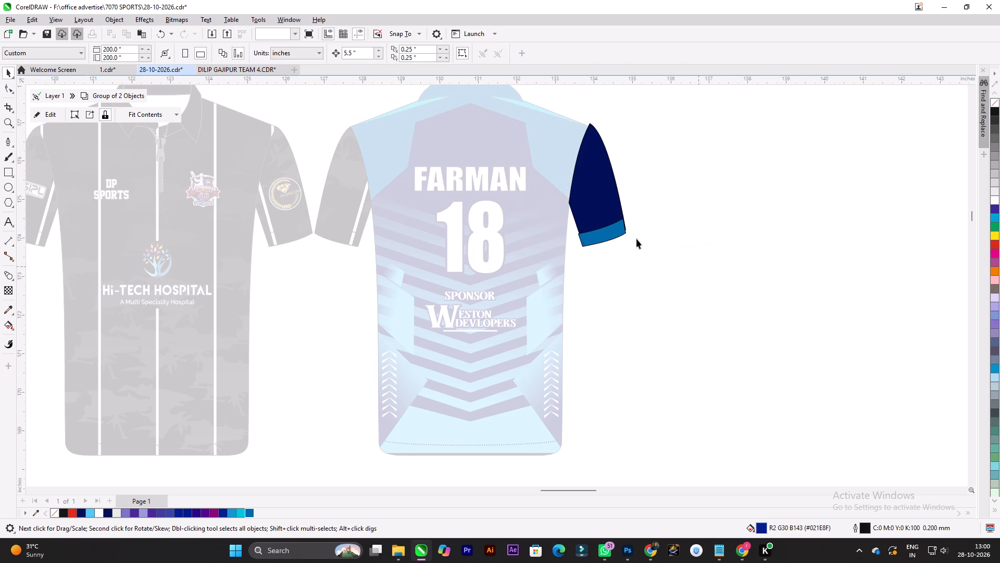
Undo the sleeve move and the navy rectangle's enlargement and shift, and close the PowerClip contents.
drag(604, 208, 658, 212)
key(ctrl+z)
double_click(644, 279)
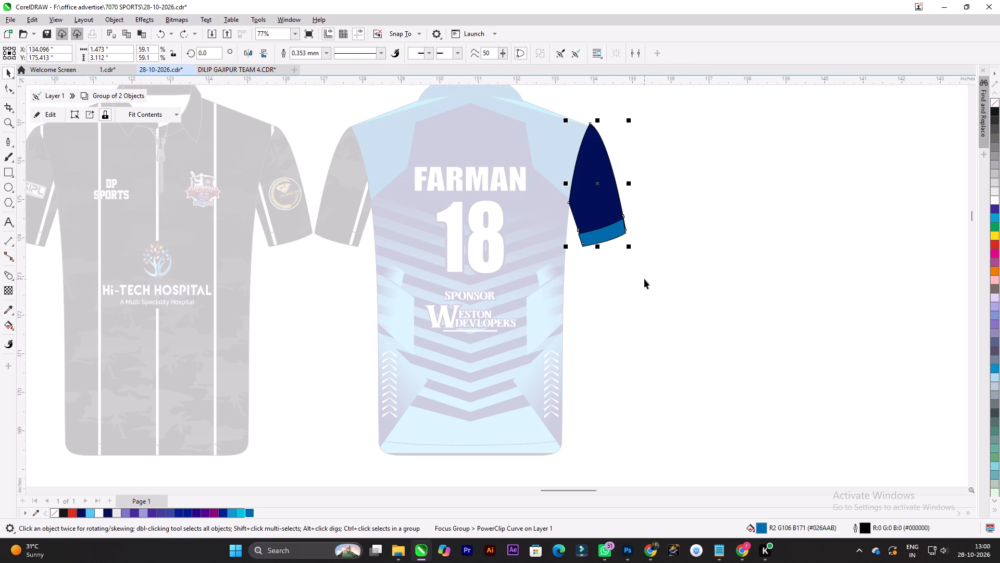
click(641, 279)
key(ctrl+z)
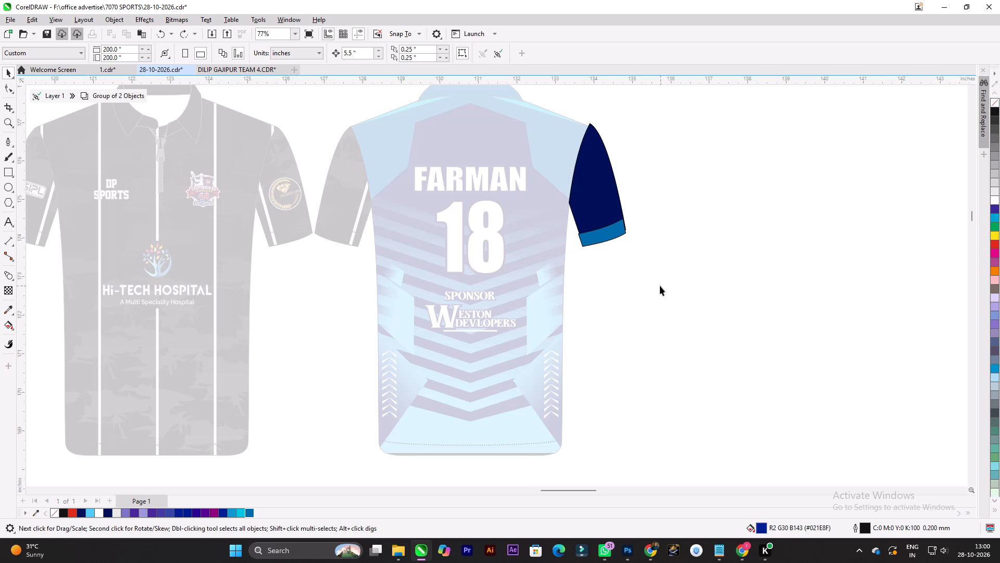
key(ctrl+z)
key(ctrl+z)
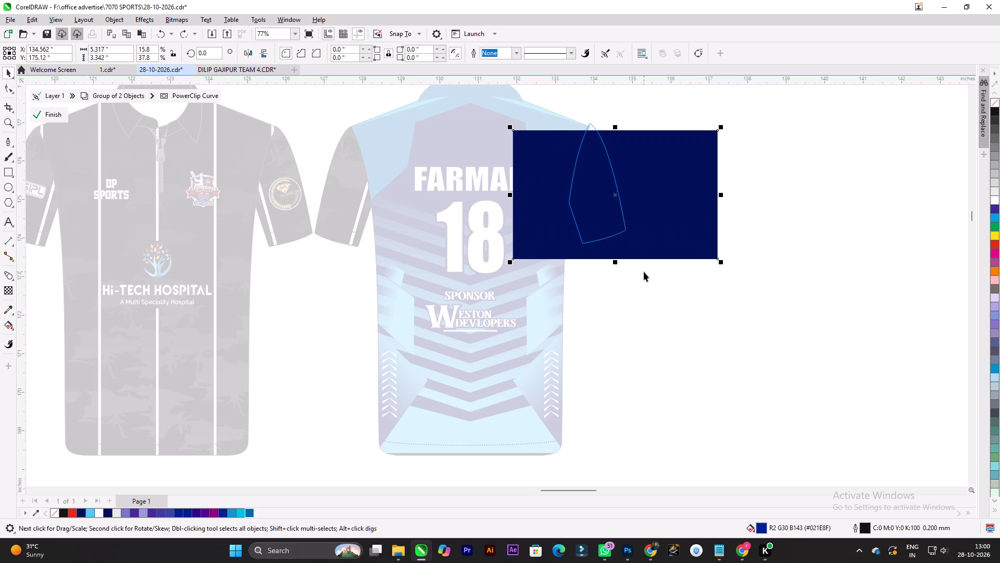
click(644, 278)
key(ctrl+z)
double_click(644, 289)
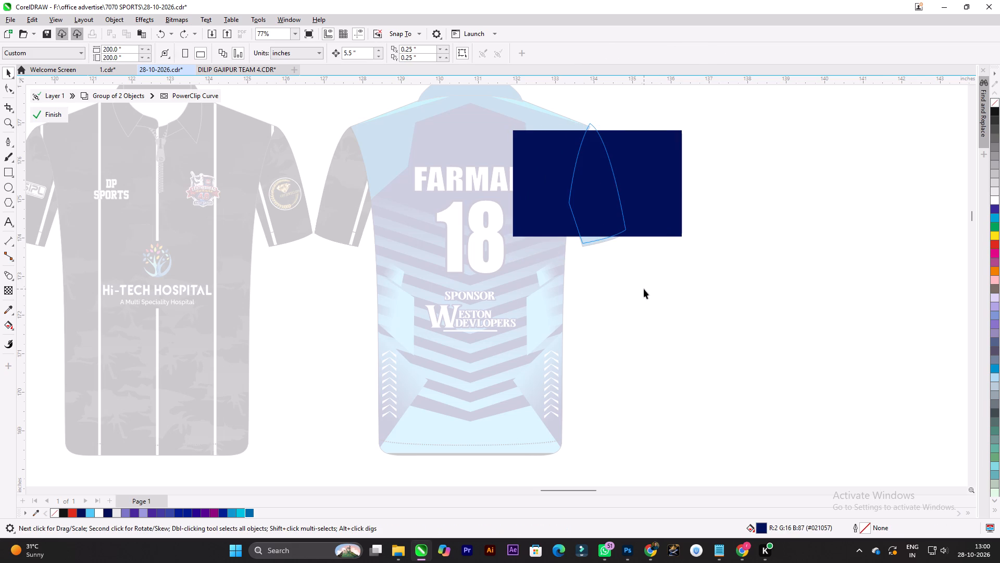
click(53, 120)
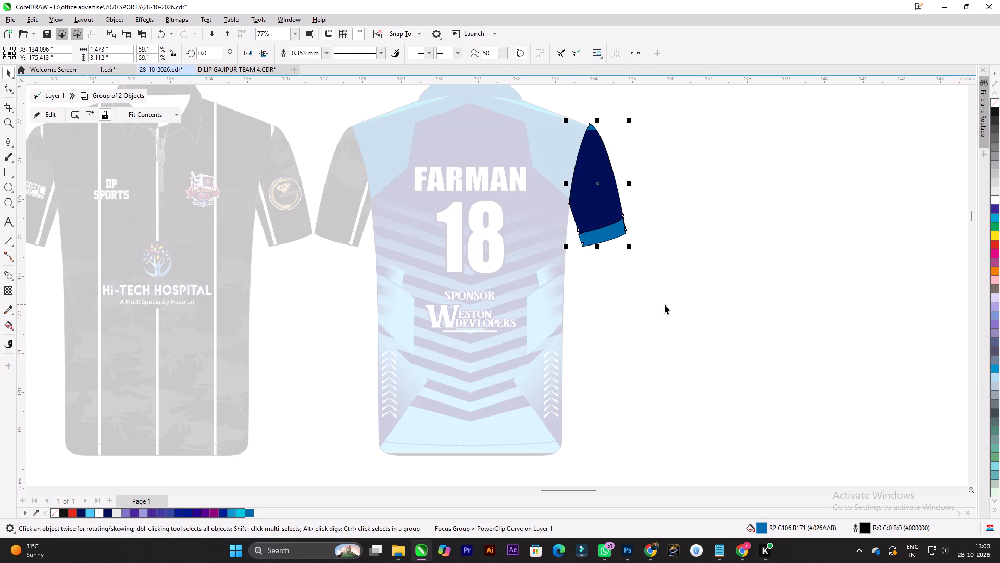
Stretch the navy rectangle vertically at both ends inside the right sleeve's PowerClip so it covers the whole sleeve shape.
scroll(621, 151, up, 2)
click(44, 115)
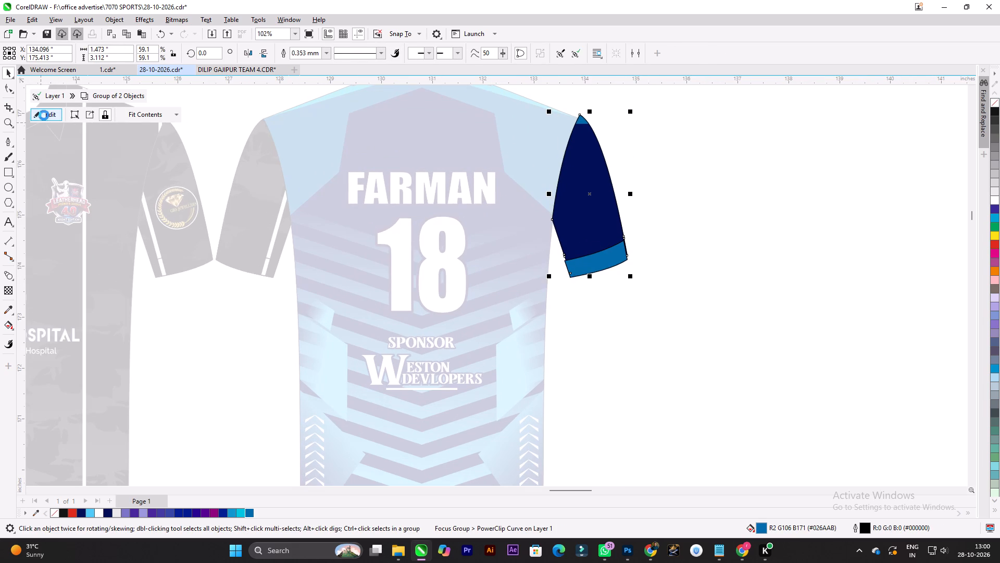
click(723, 204)
click(608, 139)
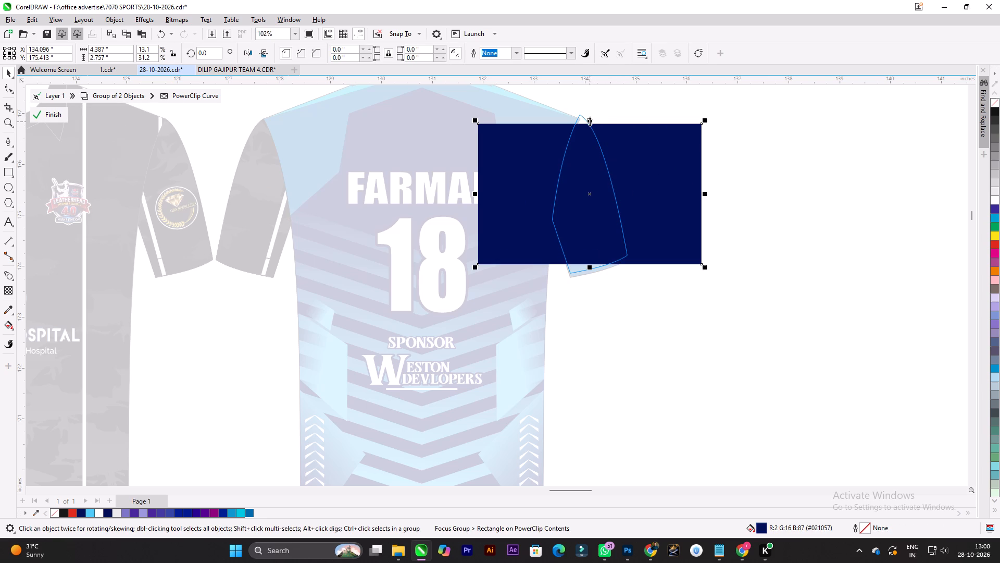
drag(590, 121, 590, 111)
click(590, 111)
drag(590, 268, 590, 275)
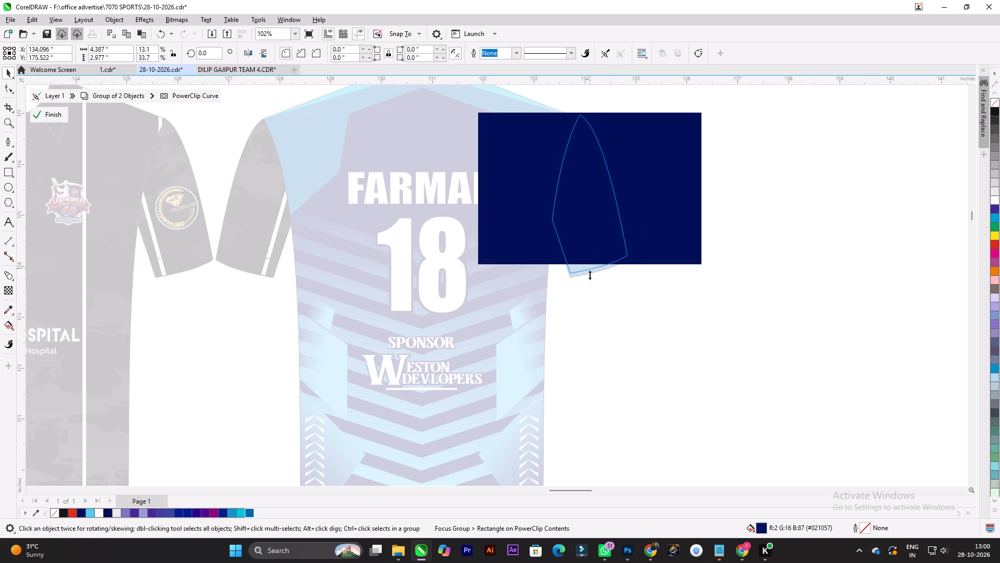
drag(590, 275, 590, 277)
click(43, 114)
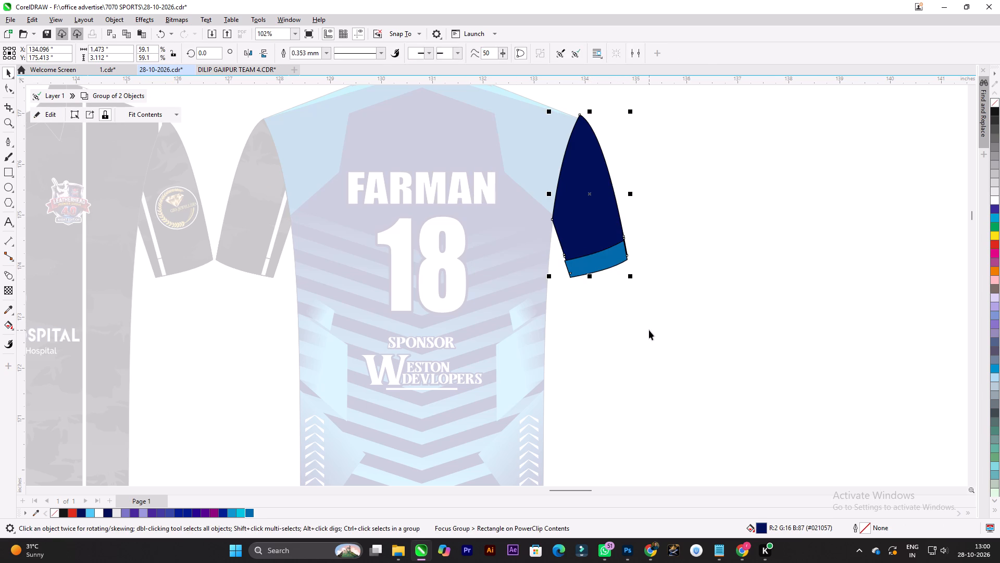
click(649, 330)
scroll(611, 173, up, 2)
scroll(624, 187, down, 4)
click(631, 199)
double_click(660, 174)
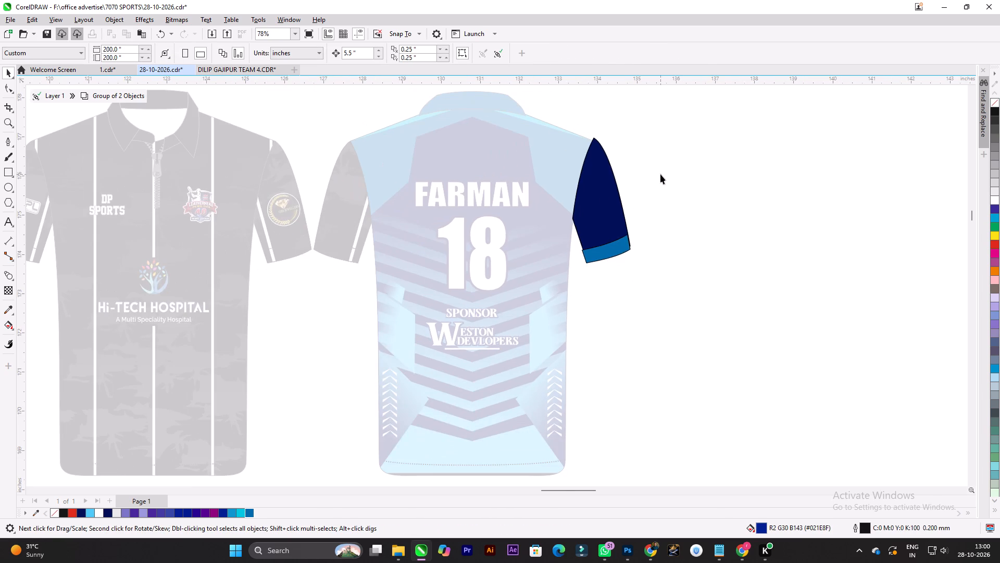
Nudge the right sleeve group down slightly so its top point meets the back mockup's shoulder corner.
scroll(560, 140, up, 7)
drag(612, 149, 612, 154)
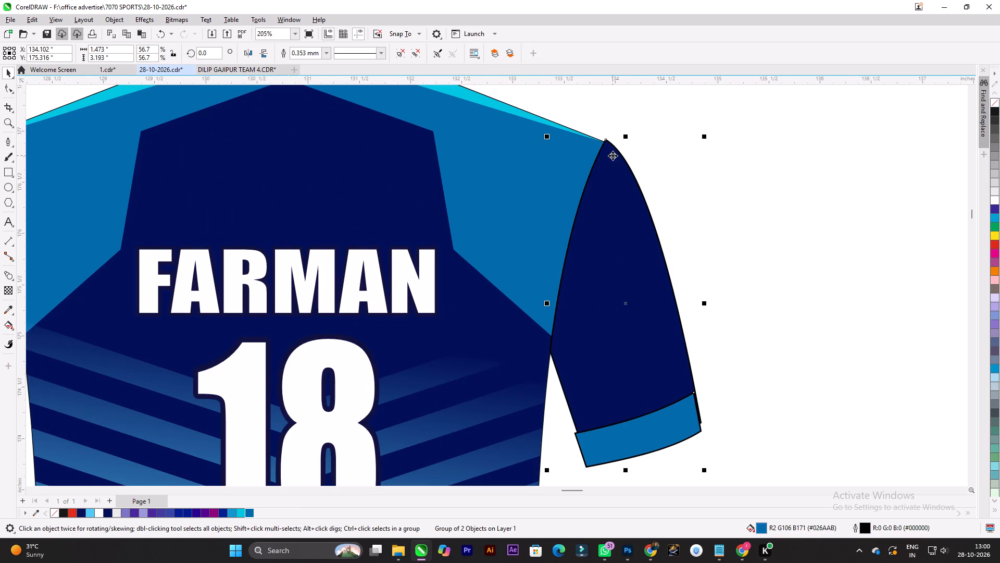
drag(614, 156, 614, 161)
click(618, 164)
scroll(612, 149, up, 6)
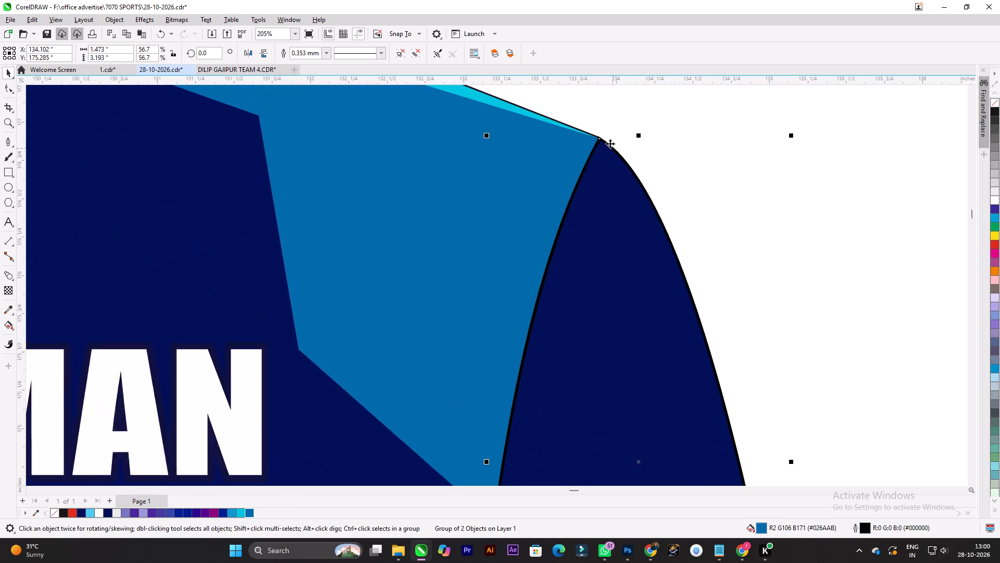
scroll(606, 147, up, 5)
scroll(604, 148, down, 13)
scroll(602, 145, up, 1)
scroll(601, 146, down, 6)
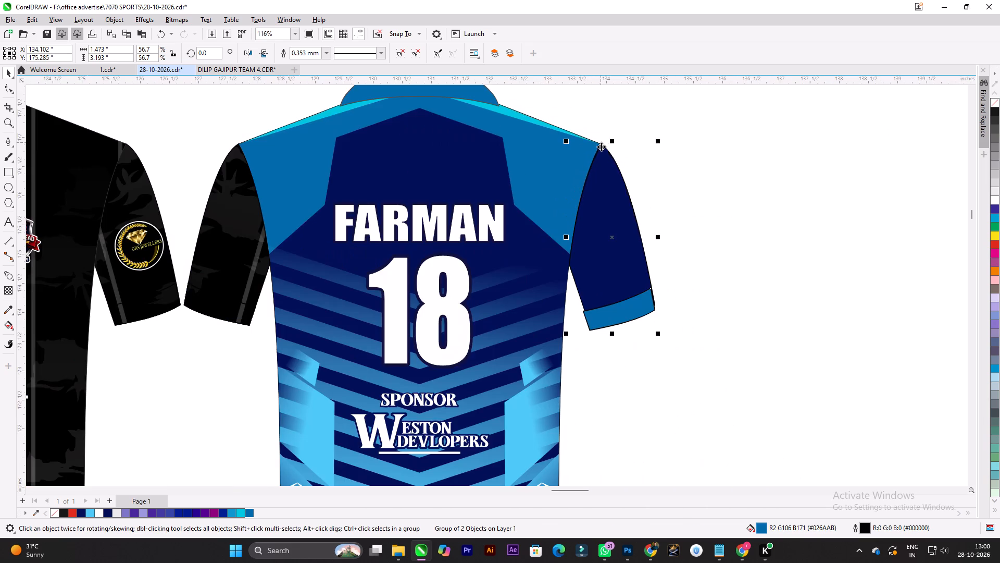
Shift the blue cuff slightly within the right sleeve group so it lines up with the navy sleeve's lower edge.
scroll(633, 327, up, 5)
click(674, 386)
scroll(653, 287, up, 3)
drag(618, 263, 624, 265)
key(ctrl+z)
click(699, 251)
click(624, 266)
double_click(547, 252)
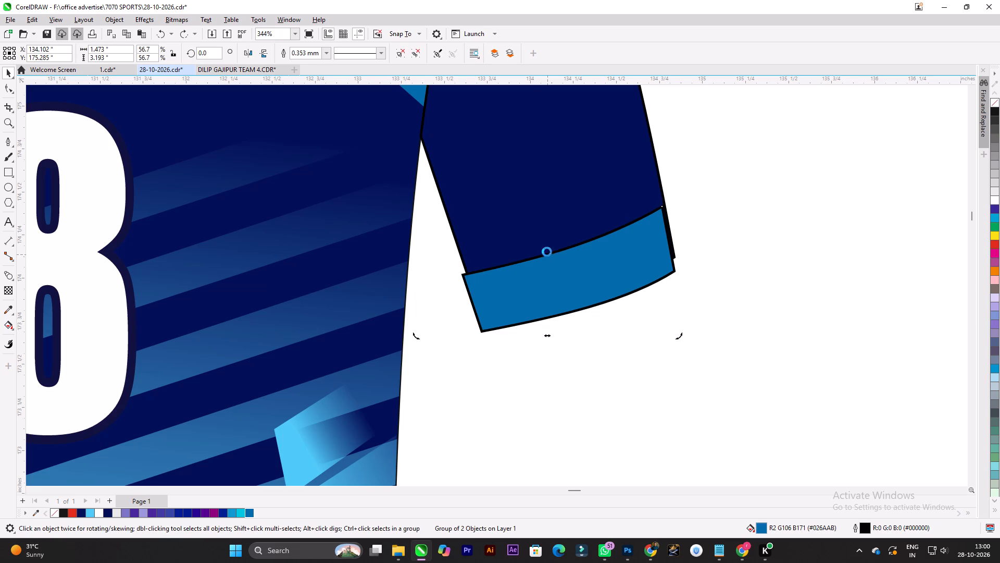
click(553, 268)
drag(572, 287, 580, 286)
scroll(571, 266, up, 3)
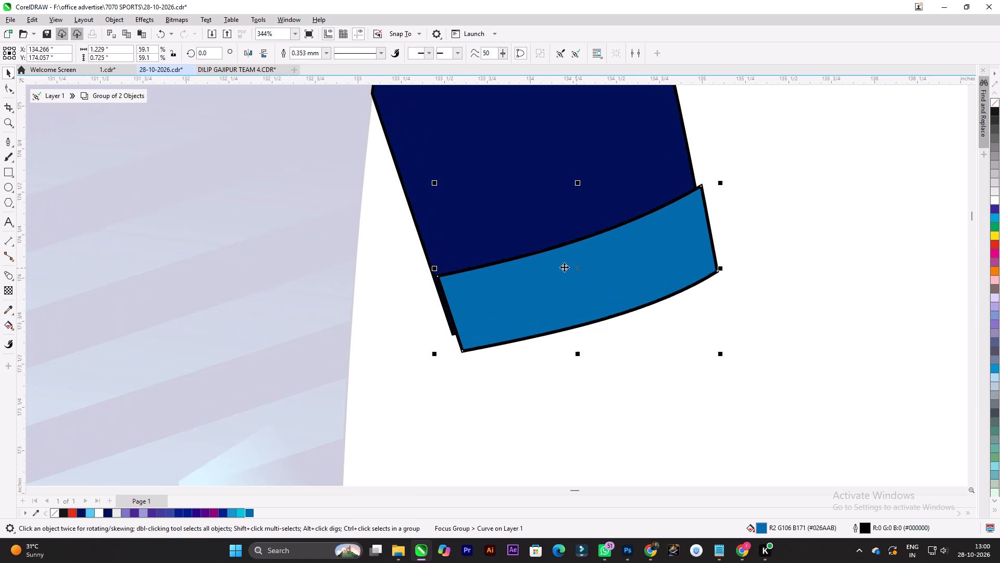
click(565, 272)
scroll(560, 274, down, 11)
click(675, 247)
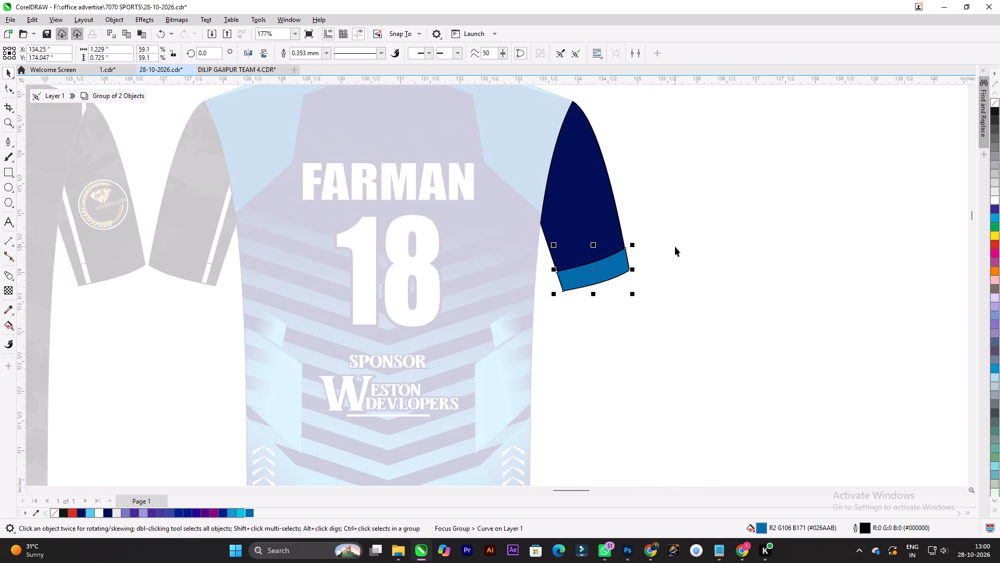
scroll(661, 248, down, 7)
click(666, 249)
double_click(89, 117)
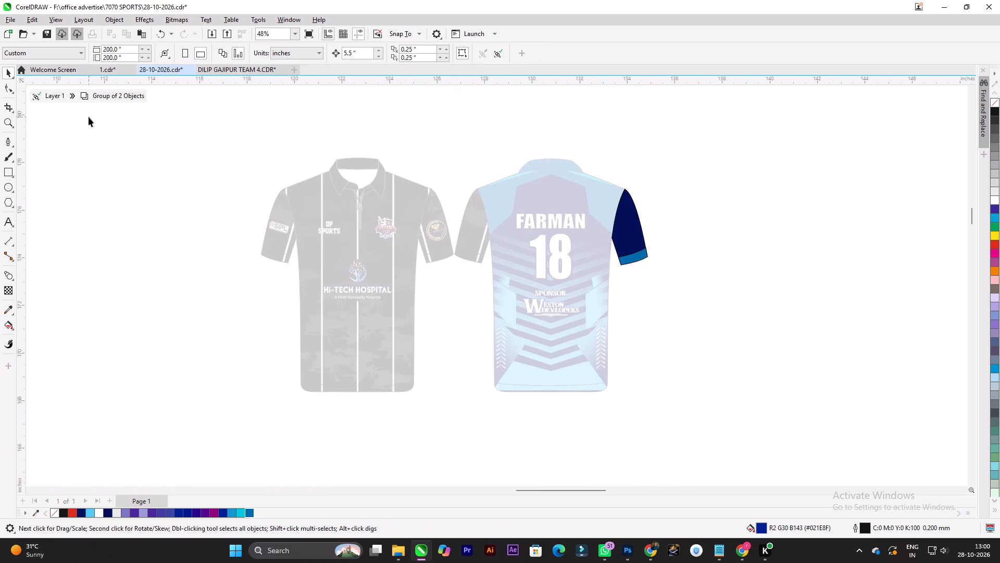
click(608, 137)
drag(619, 219, 634, 217)
key(ctrl+z)
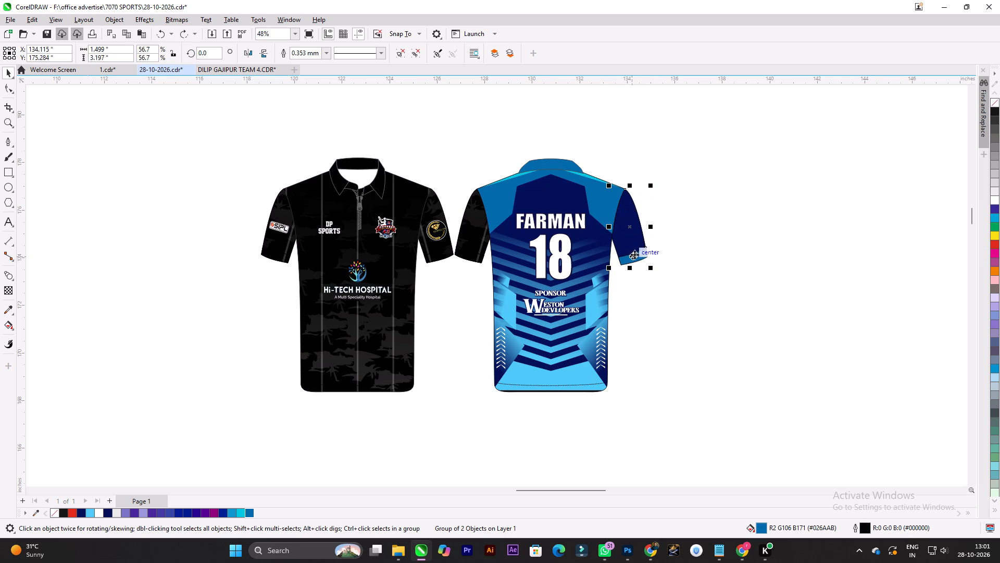
Delete the black left sleeve and its cuff from the blue back mockup.
click(468, 229)
key(Delete)
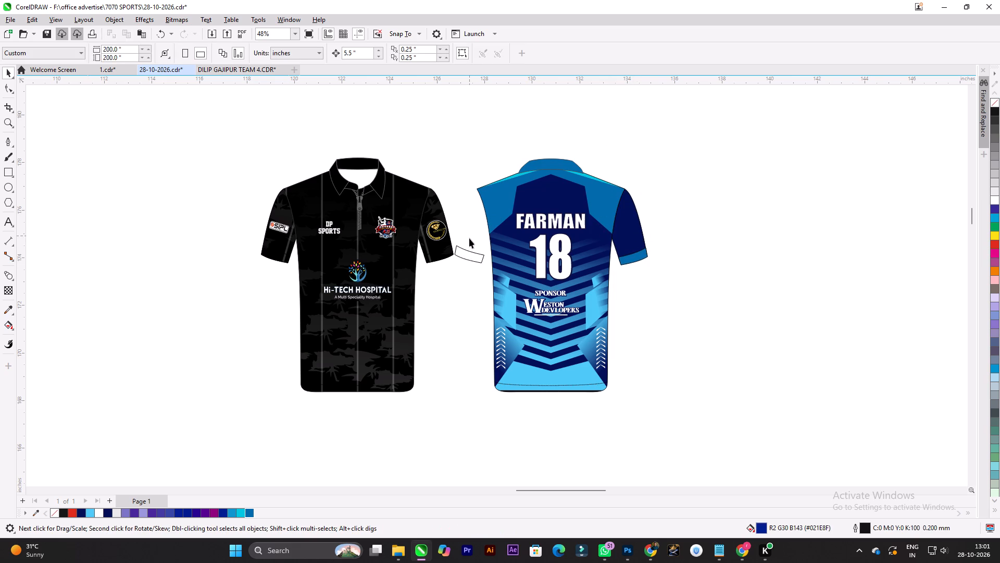
click(468, 252)
key(Delete)
click(677, 255)
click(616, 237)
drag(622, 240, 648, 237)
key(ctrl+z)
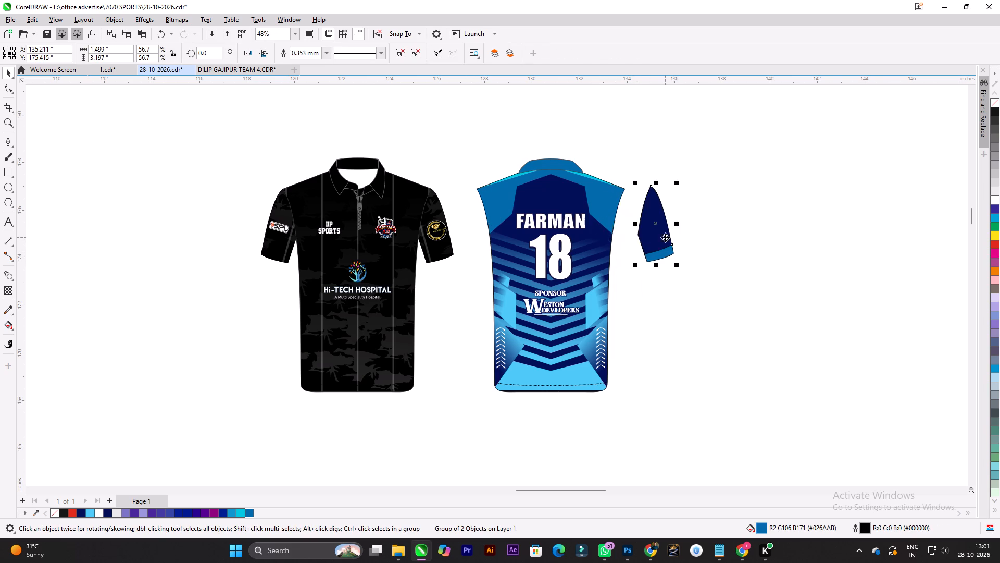
Duplicate the navy right sleeve group and place its horizontally mirrored copy at the back mockup's empty left armhole.
key(ctrl+c)
key(ctrl+v)
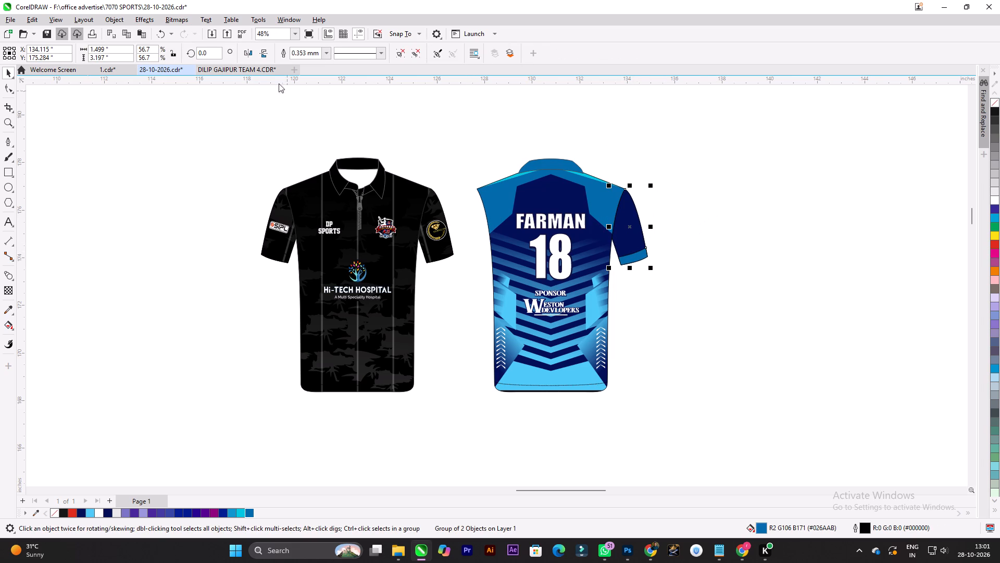
click(251, 53)
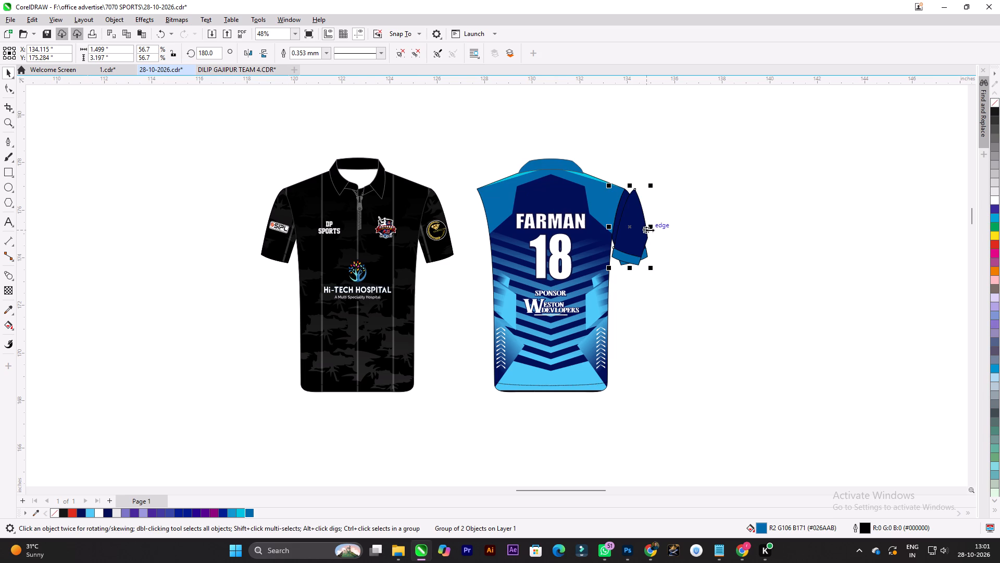
drag(640, 224, 480, 222)
Nudge the mirrored left sleeve group so its top point meets the back mockup's left shoulder corner.
scroll(480, 221, up, 14)
scroll(472, 224, down, 6)
scroll(461, 145, up, 6)
scroll(468, 273, up, 2)
drag(458, 285, 471, 284)
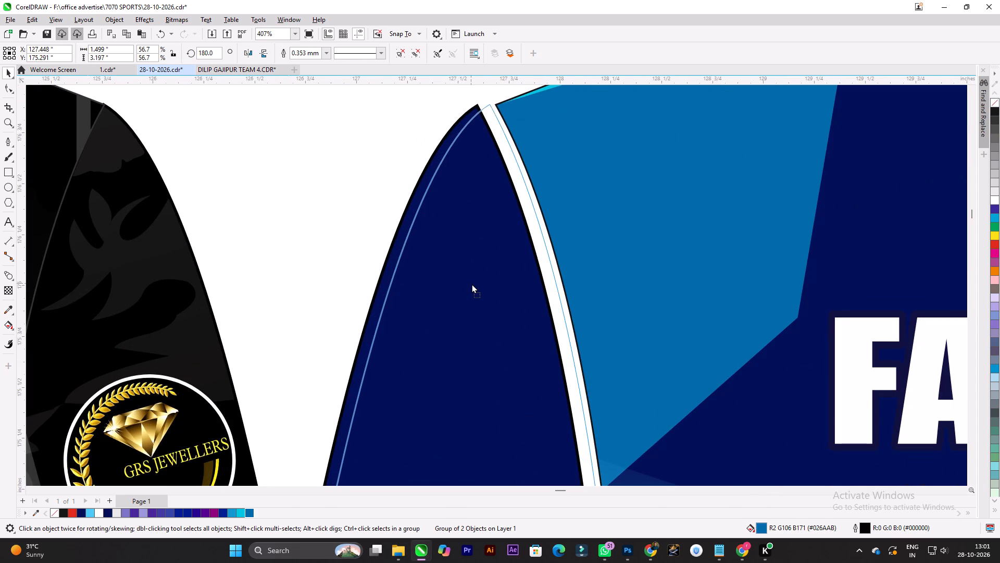
drag(471, 284, 474, 283)
scroll(463, 246, down, 7)
scroll(464, 146, up, 9)
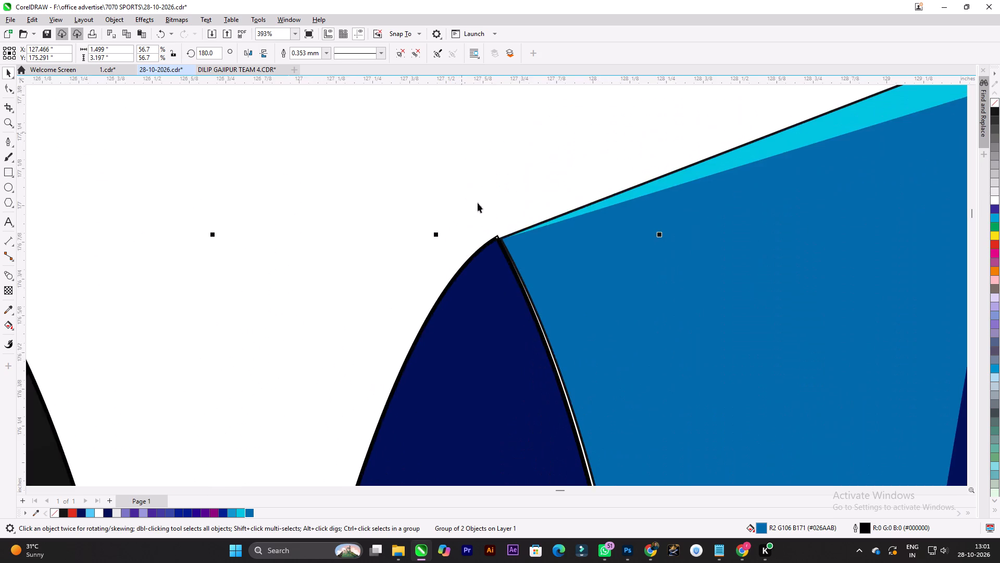
scroll(478, 203, up, 3)
click(494, 298)
scroll(485, 243, up, 6)
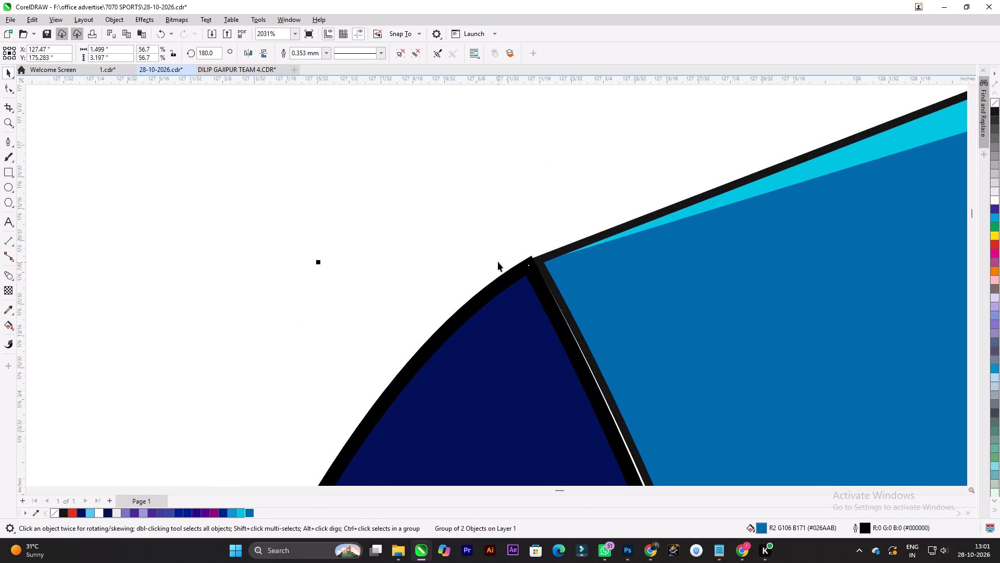
Shift the left sleeve group slightly toward the body to close the thin white gap along the armhole seam.
scroll(403, 192, down, 20)
scroll(403, 192, down, 1)
scroll(460, 273, up, 11)
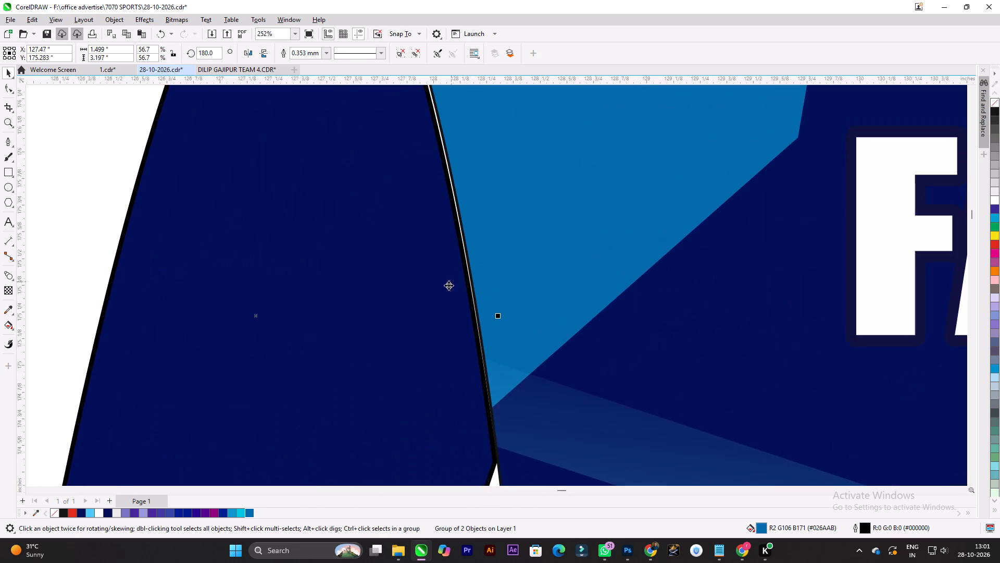
scroll(447, 286, up, 4)
drag(408, 288, 411, 288)
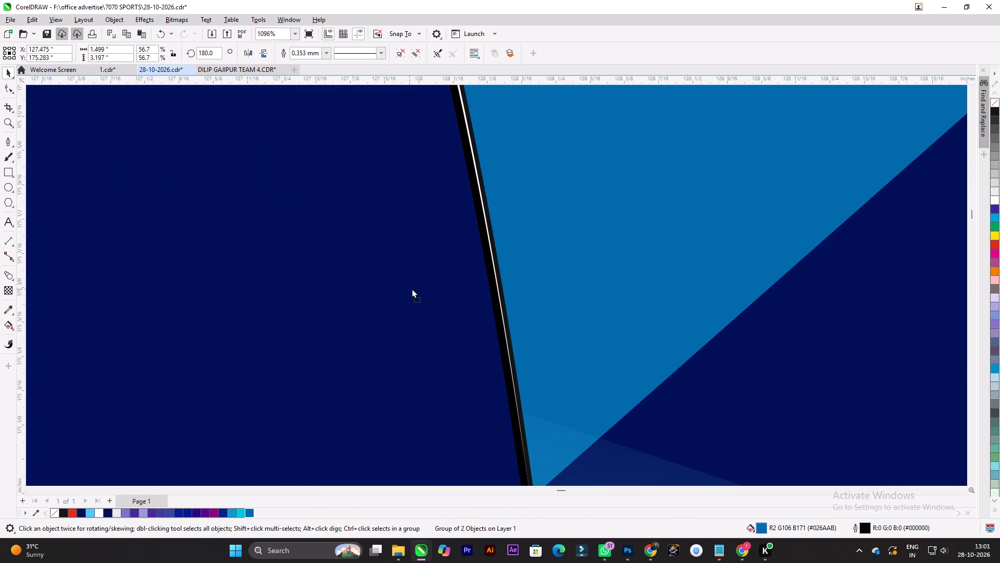
drag(411, 288, 415, 288)
scroll(415, 277, down, 20)
scroll(415, 277, down, 5)
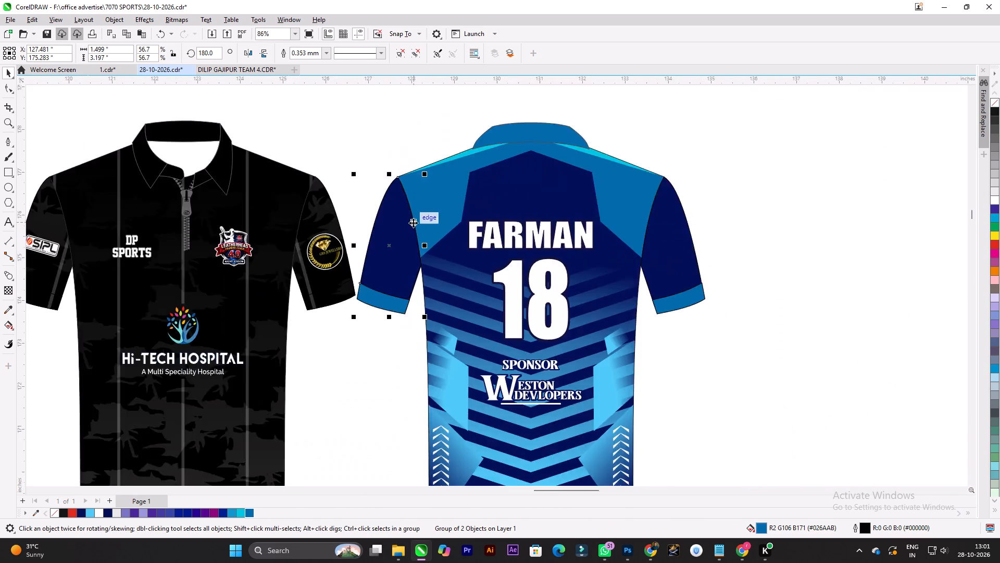
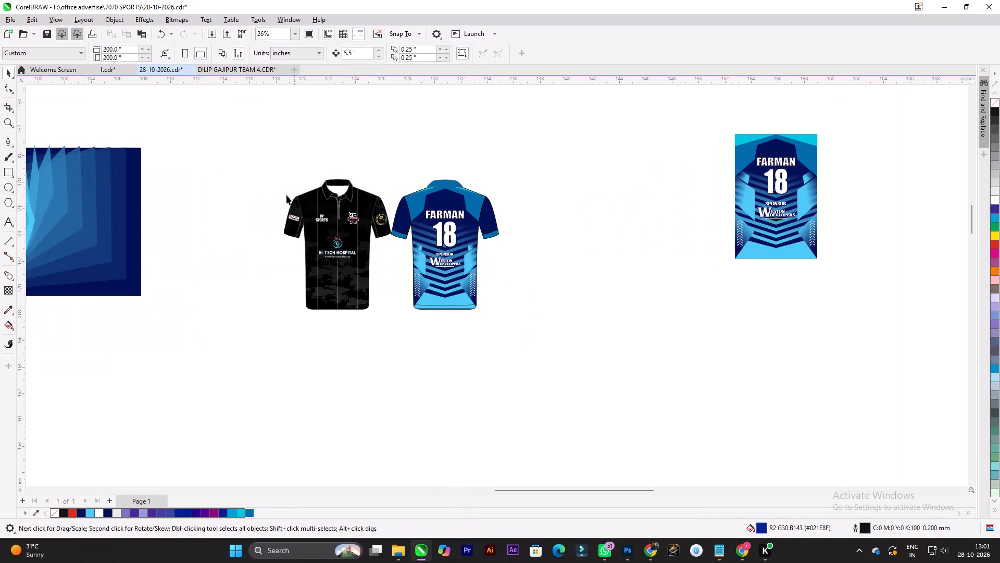
Move the black front jersey mockup slightly left to leave a gap beside the blue back mockup.
drag(331, 203, 310, 203)
click(372, 118)
Group the blue back mockup's body and both navy sleeves into a single object.
scroll(369, 150, up, 4)
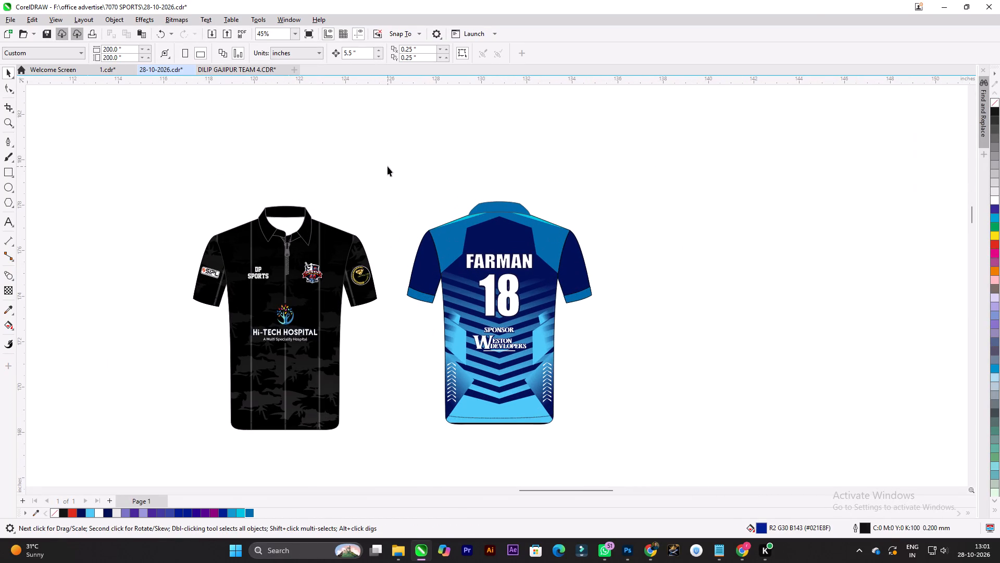
scroll(394, 173, up, 1)
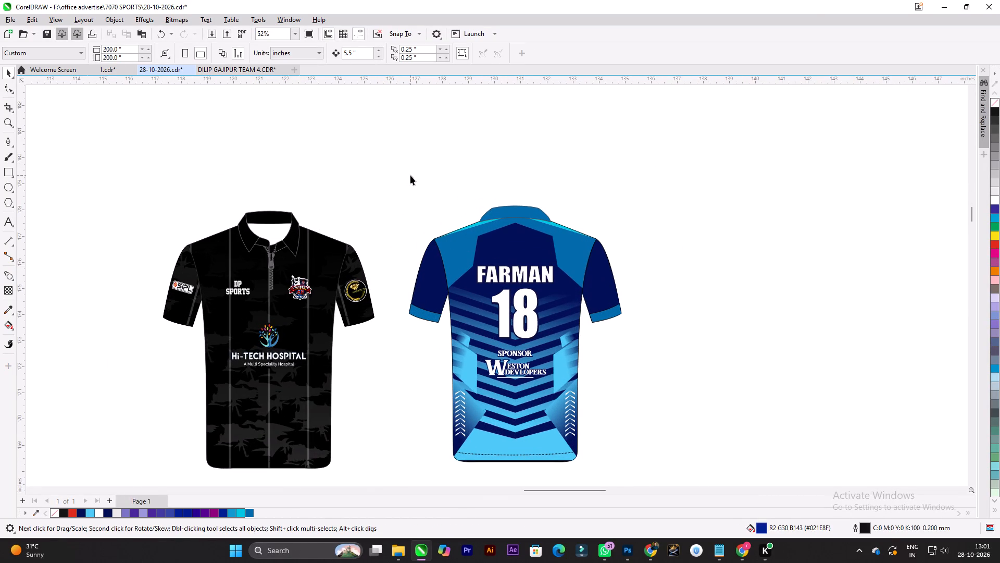
scroll(464, 316, up, 2)
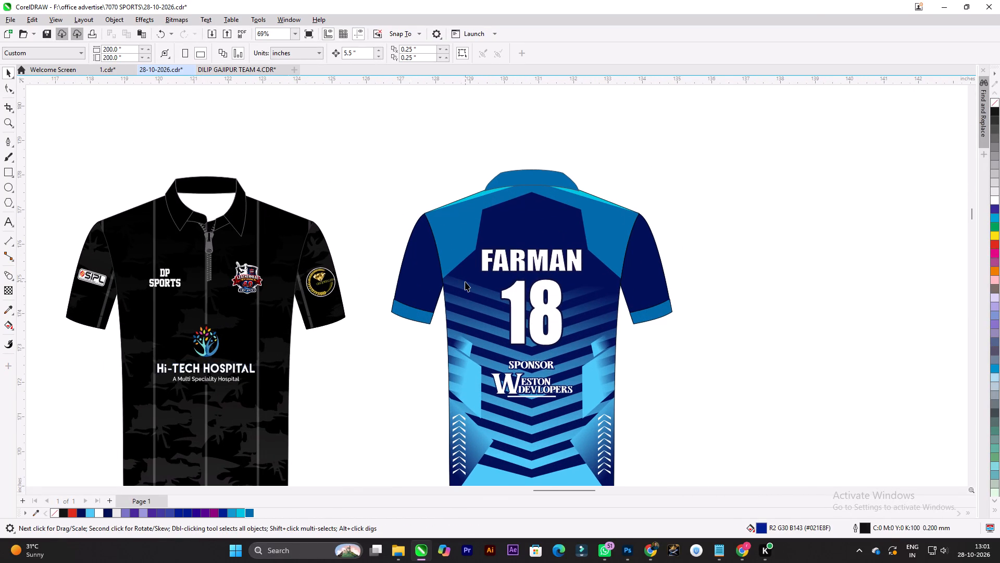
scroll(465, 281, up, 1)
scroll(465, 281, down, 5)
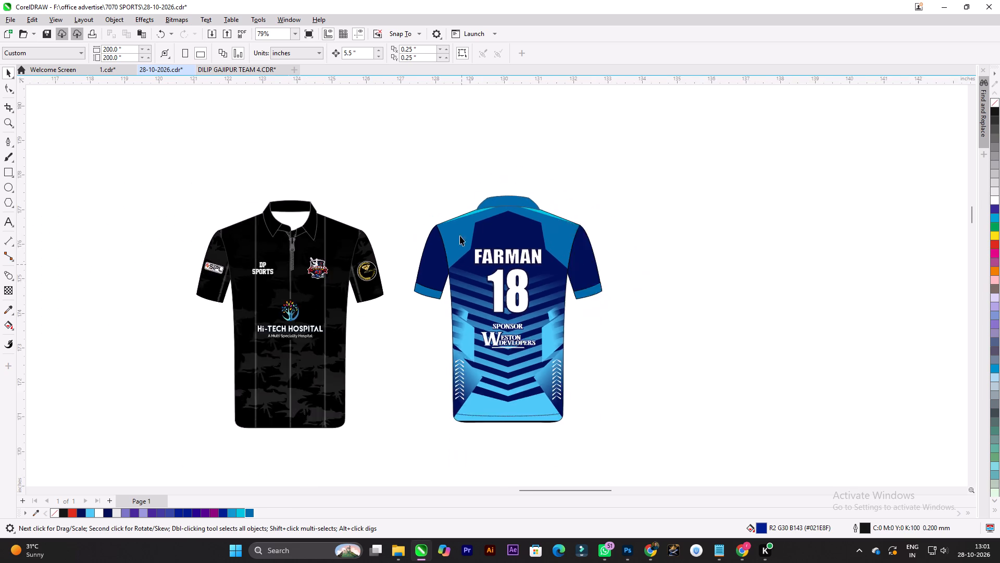
scroll(460, 236, down, 2)
click(514, 166)
scroll(453, 173, down, 3)
drag(429, 168, 602, 367)
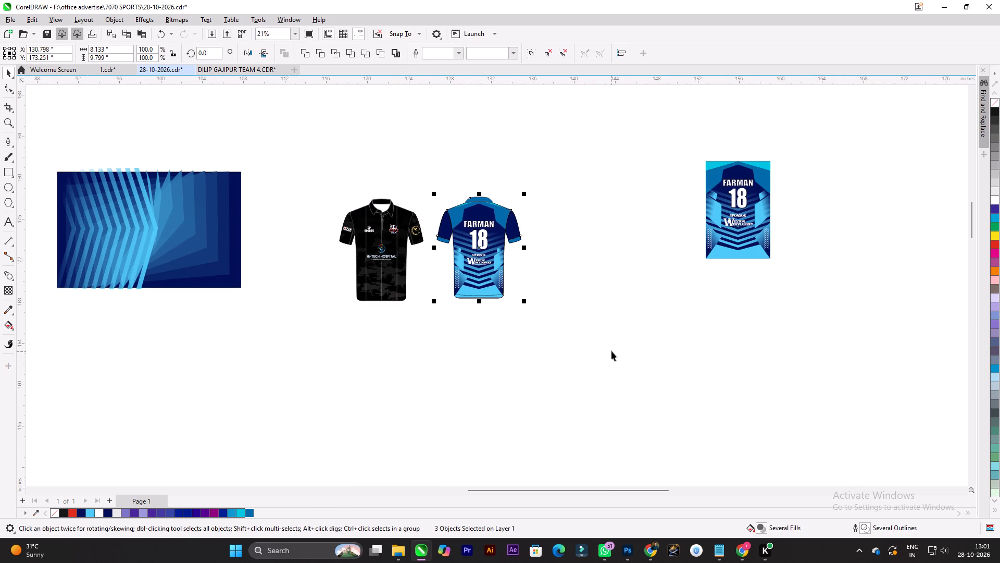
key(ctrl+g)
click(588, 261)
Delete the spare small FARMAN 18 back panel standing apart beyond the two jersey mockups.
drag(669, 100, 845, 335)
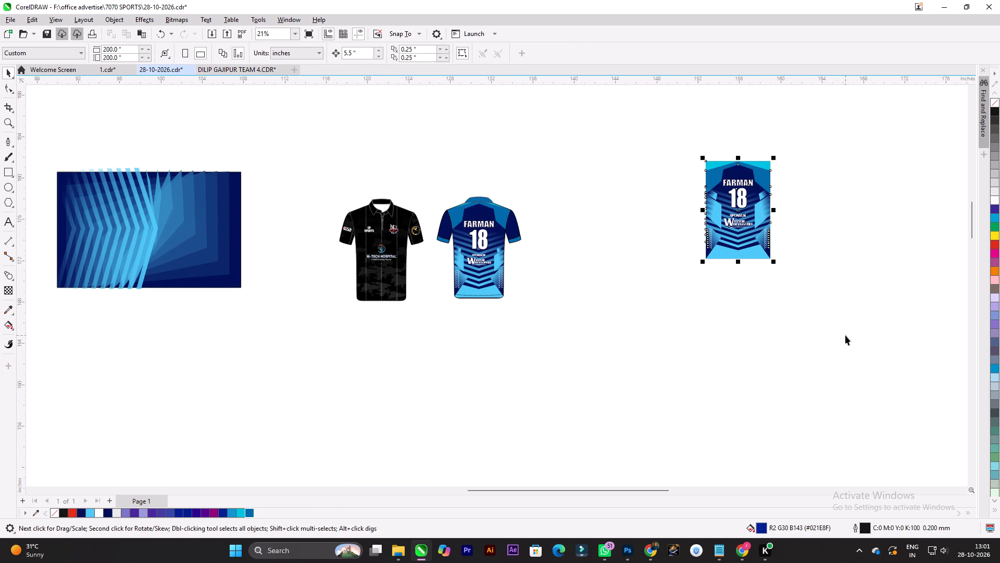
key(End)
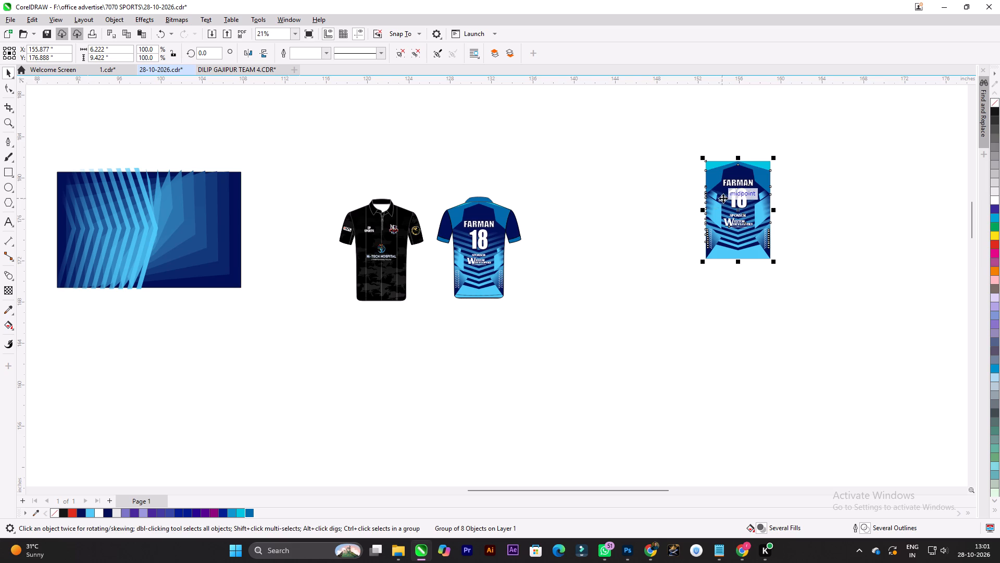
key(Delete)
click(803, 234)
Save the 28-10-2026.cdr document.
scroll(463, 235, down, 7)
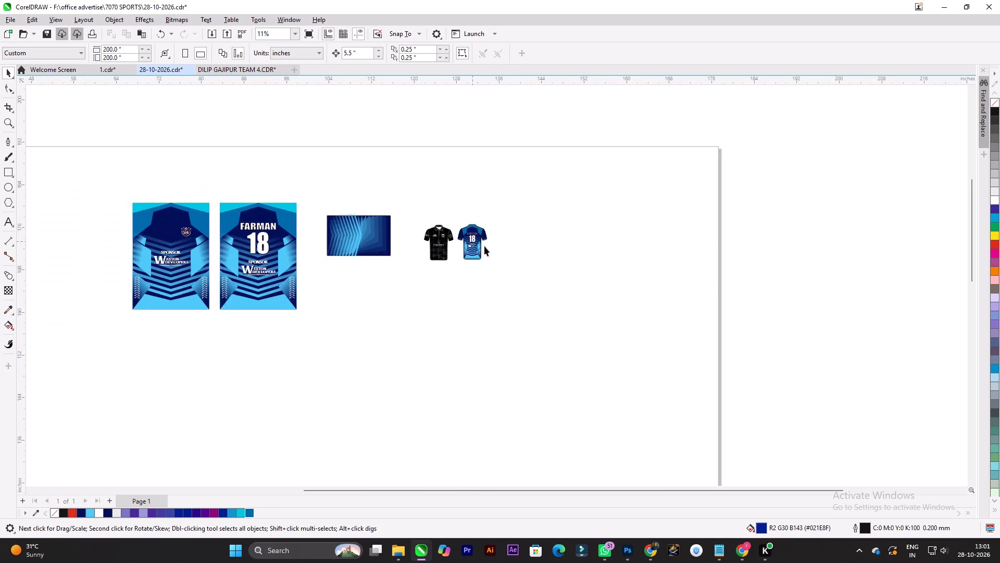
scroll(484, 246, down, 4)
click(519, 313)
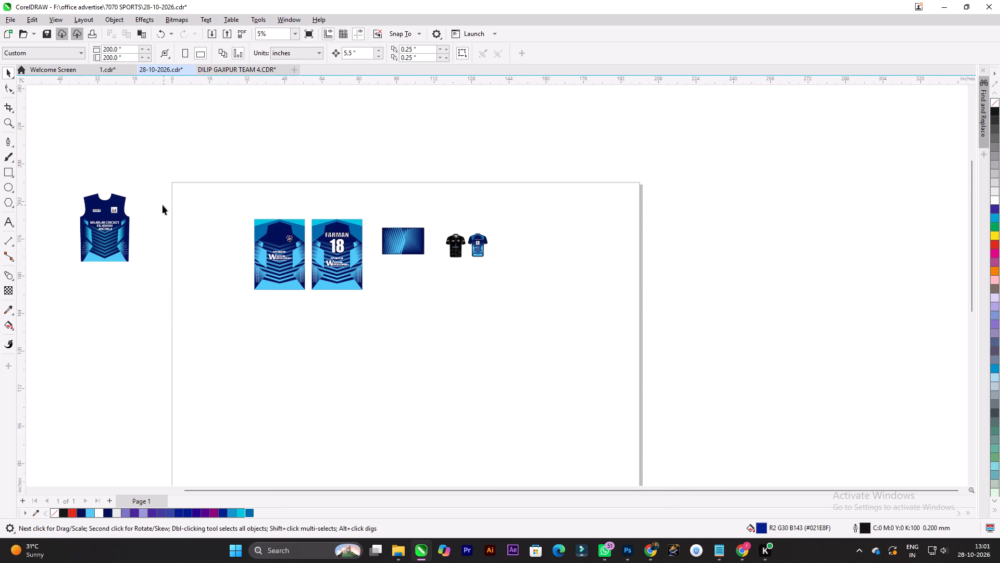
scroll(162, 205, up, 4)
scroll(168, 209, down, 5)
double_click(664, 358)
key(ctrl+s)
key(ctrl+s)
key(ctrl+s)
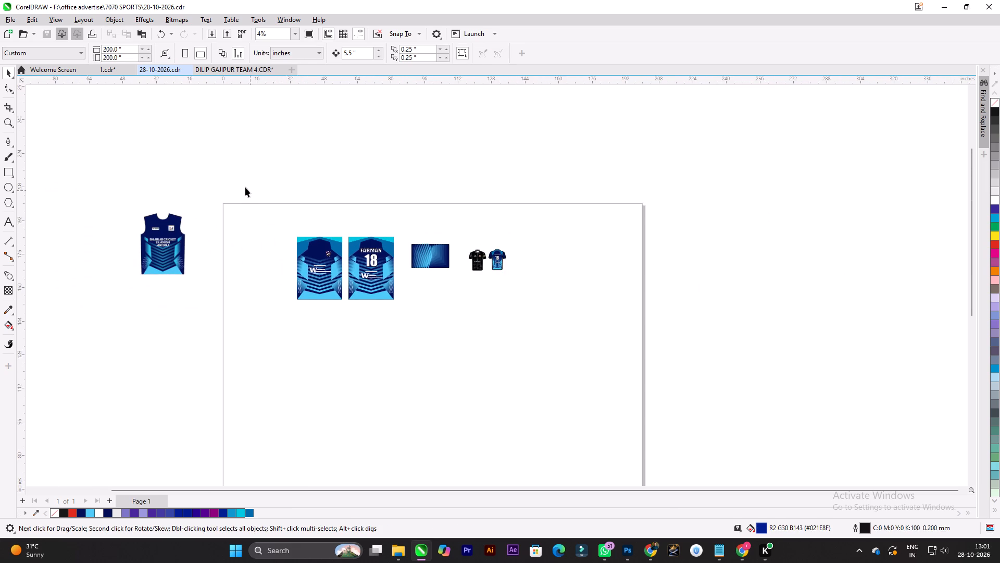
Switch to Wondershare Filmora and set the new project's aspect ratio to 9:16 (Portrait).
scroll(239, 183, up, 10)
scroll(617, 380, down, 7)
scroll(522, 362, down, 3)
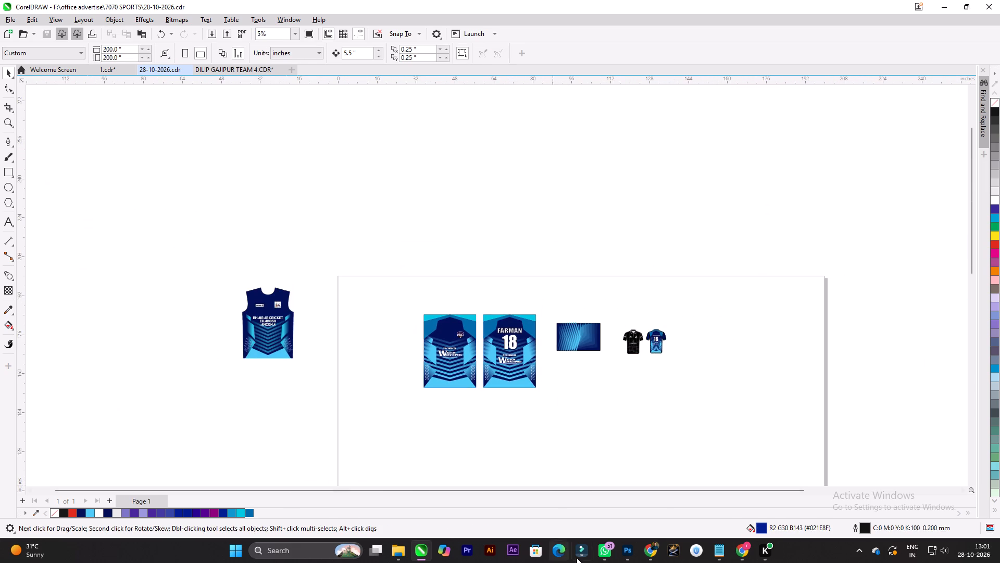
click(580, 555)
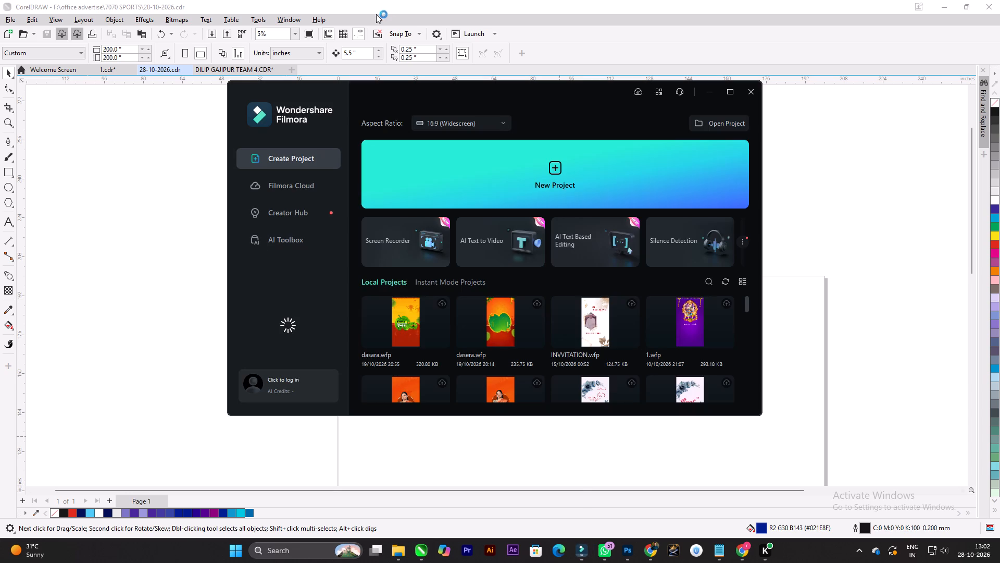
click(443, 121)
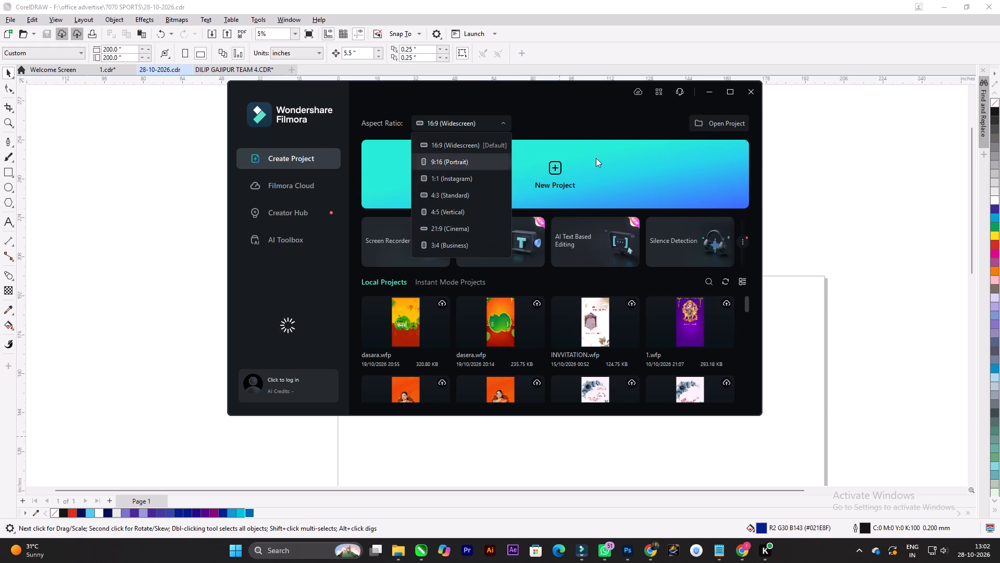
click(481, 167)
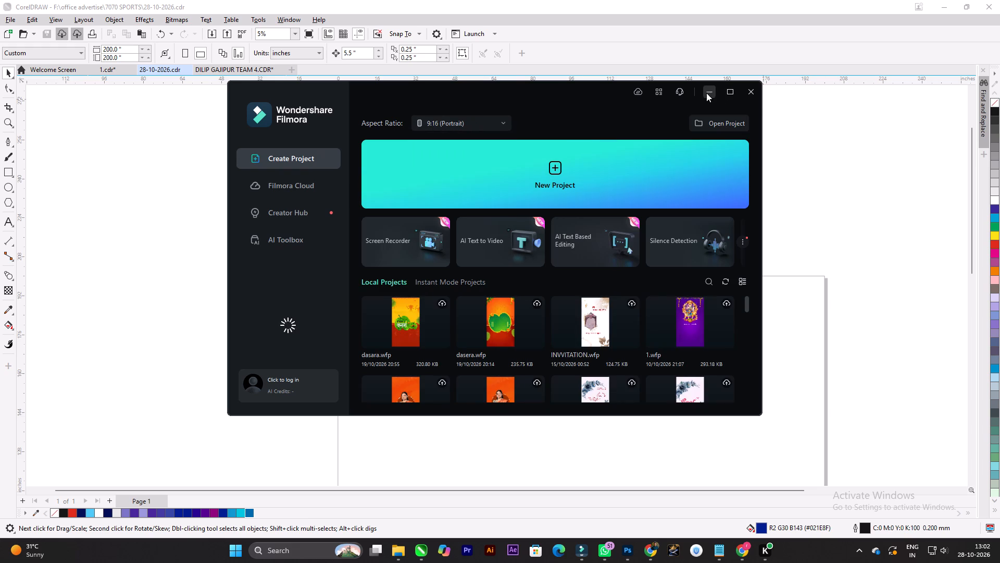
click(707, 92)
scroll(438, 227, down, 6)
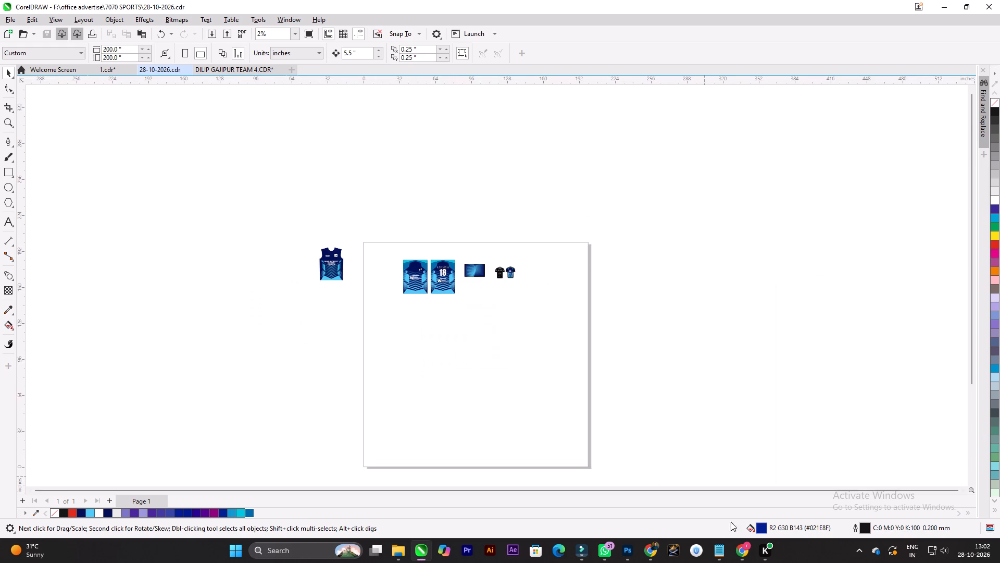
click(582, 552)
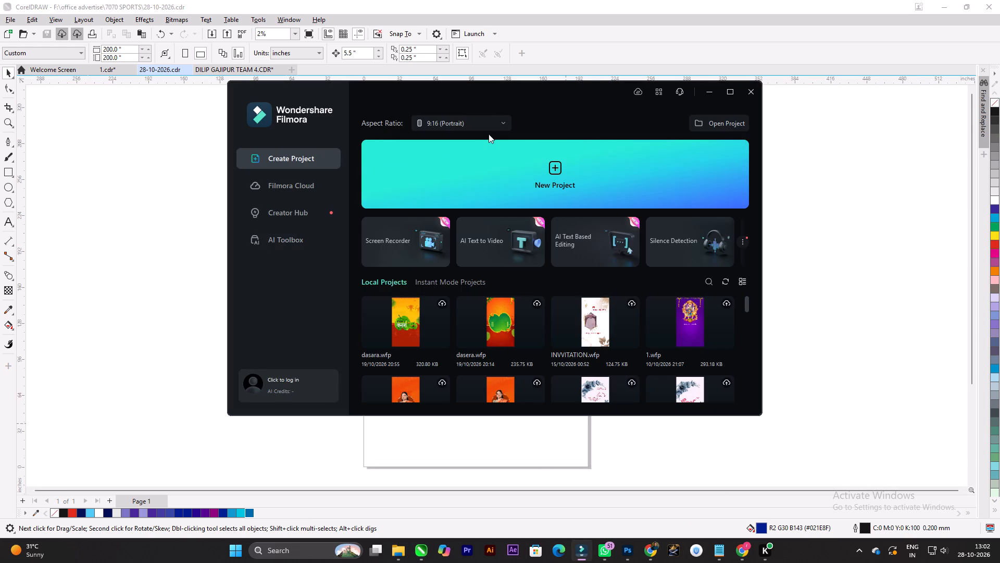
Create a new blank video project with the chosen portrait format.
click(497, 182)
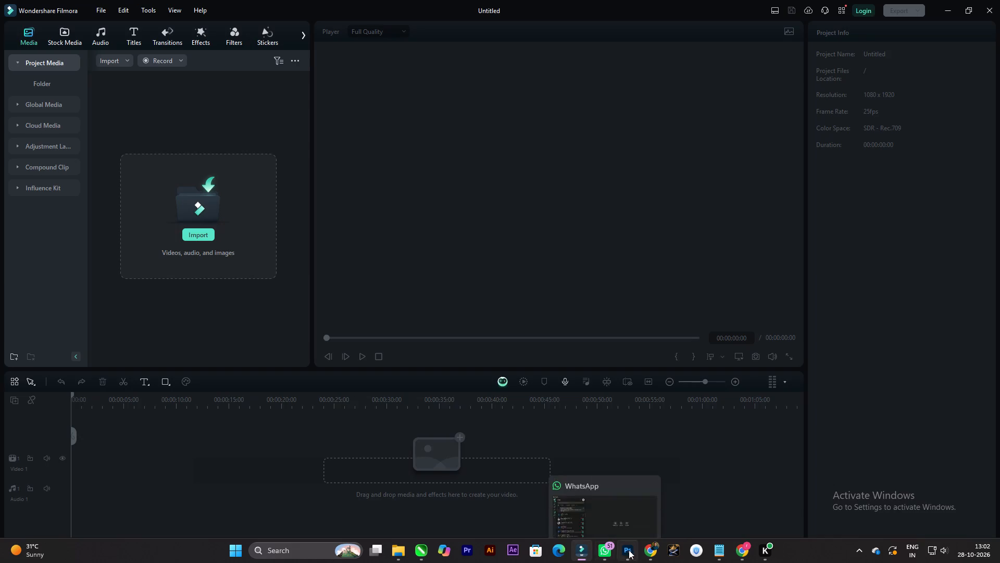
Switch back to CorelDRAW and examine the FARMAAN WARRIOR eagle logo on the front jersey panel at close range.
click(422, 554)
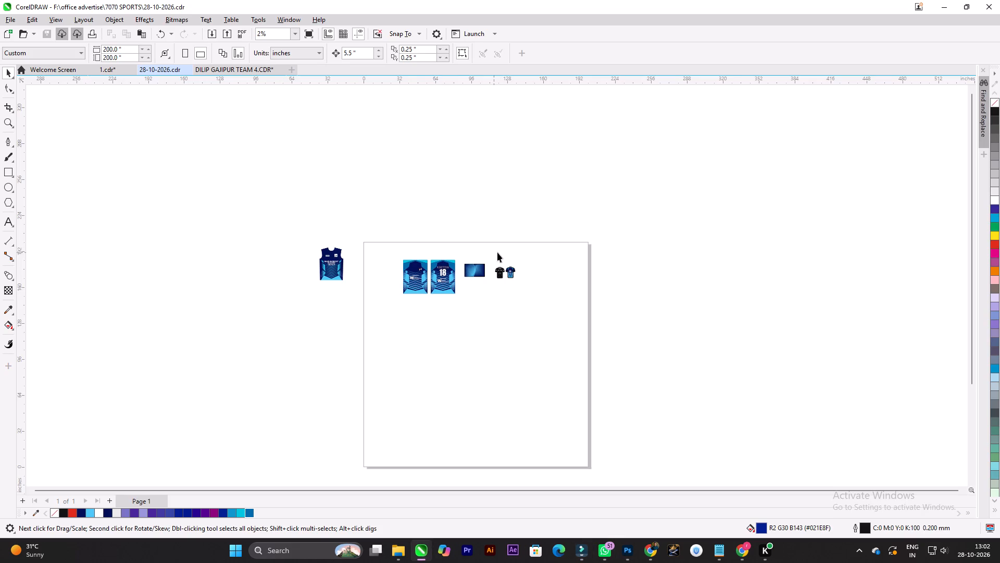
click(564, 234)
scroll(431, 261, up, 10)
scroll(505, 269, up, 4)
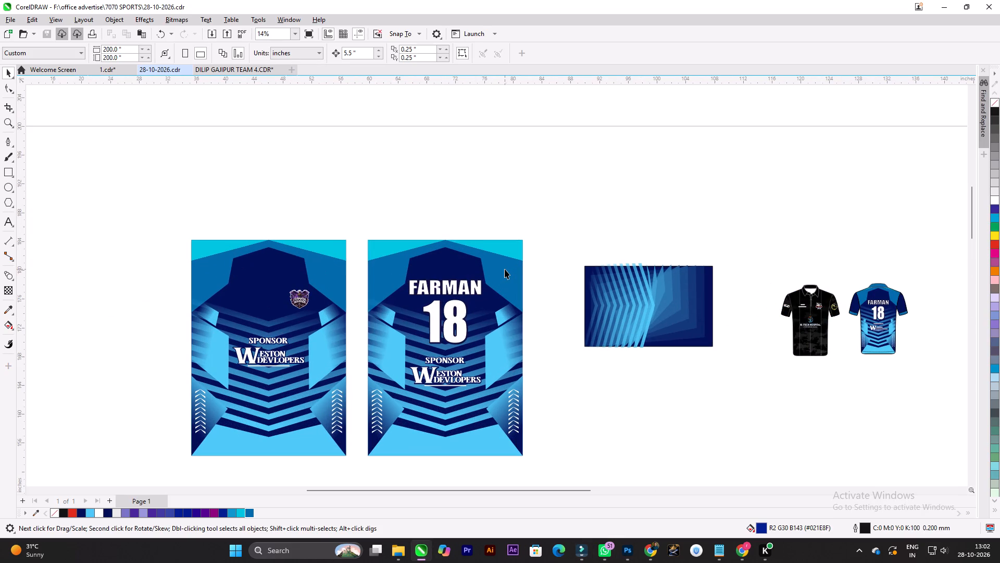
scroll(334, 314, up, 5)
scroll(243, 260, up, 9)
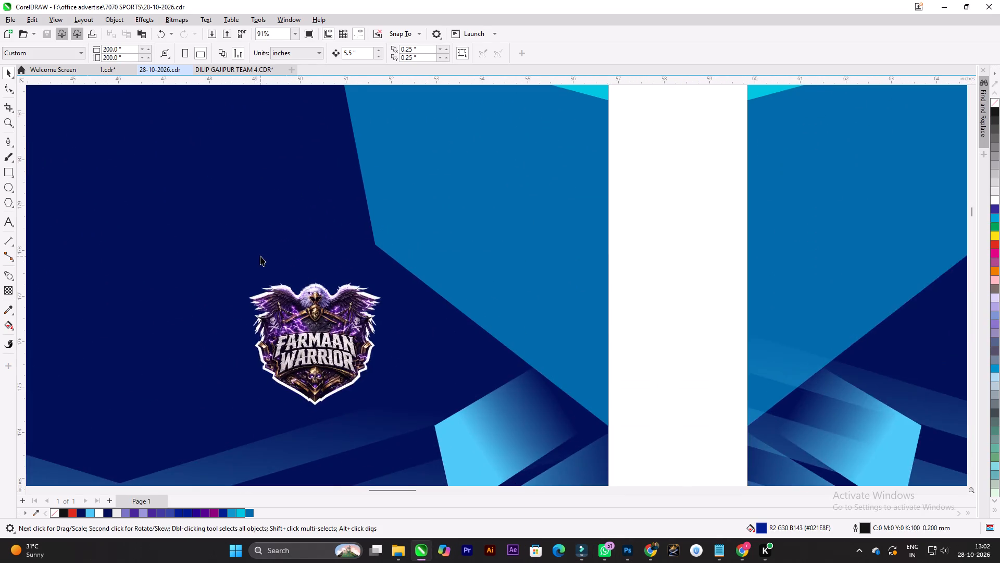
scroll(271, 269, up, 4)
scroll(271, 270, down, 8)
scroll(277, 258, up, 9)
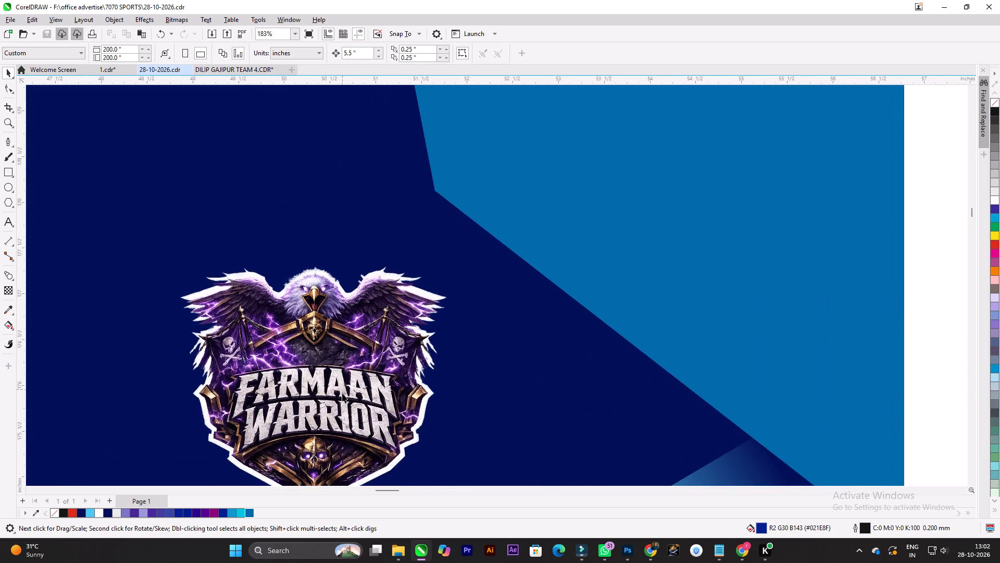
scroll(338, 403, down, 1)
scroll(337, 403, up, 4)
scroll(257, 318, up, 12)
scroll(335, 167, down, 3)
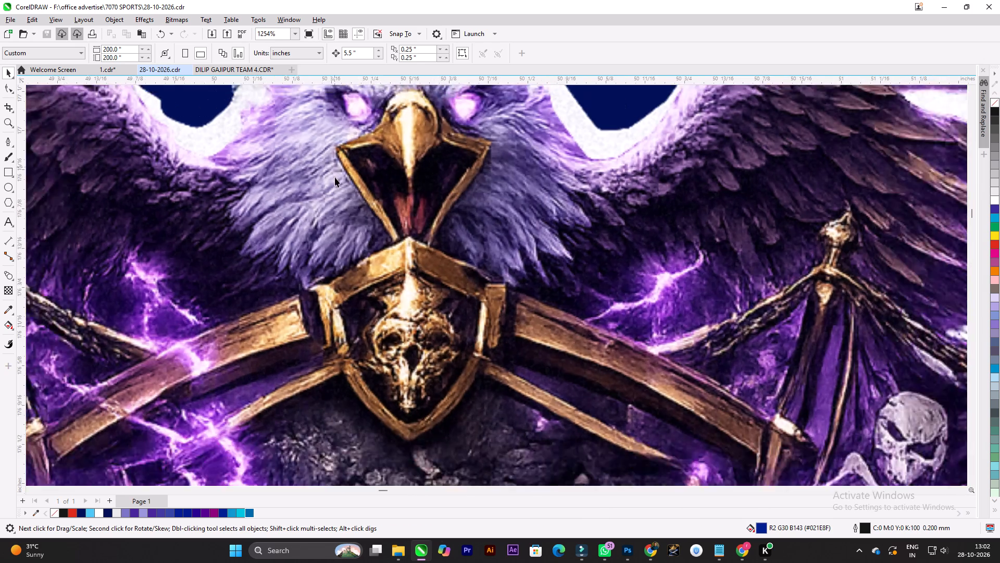